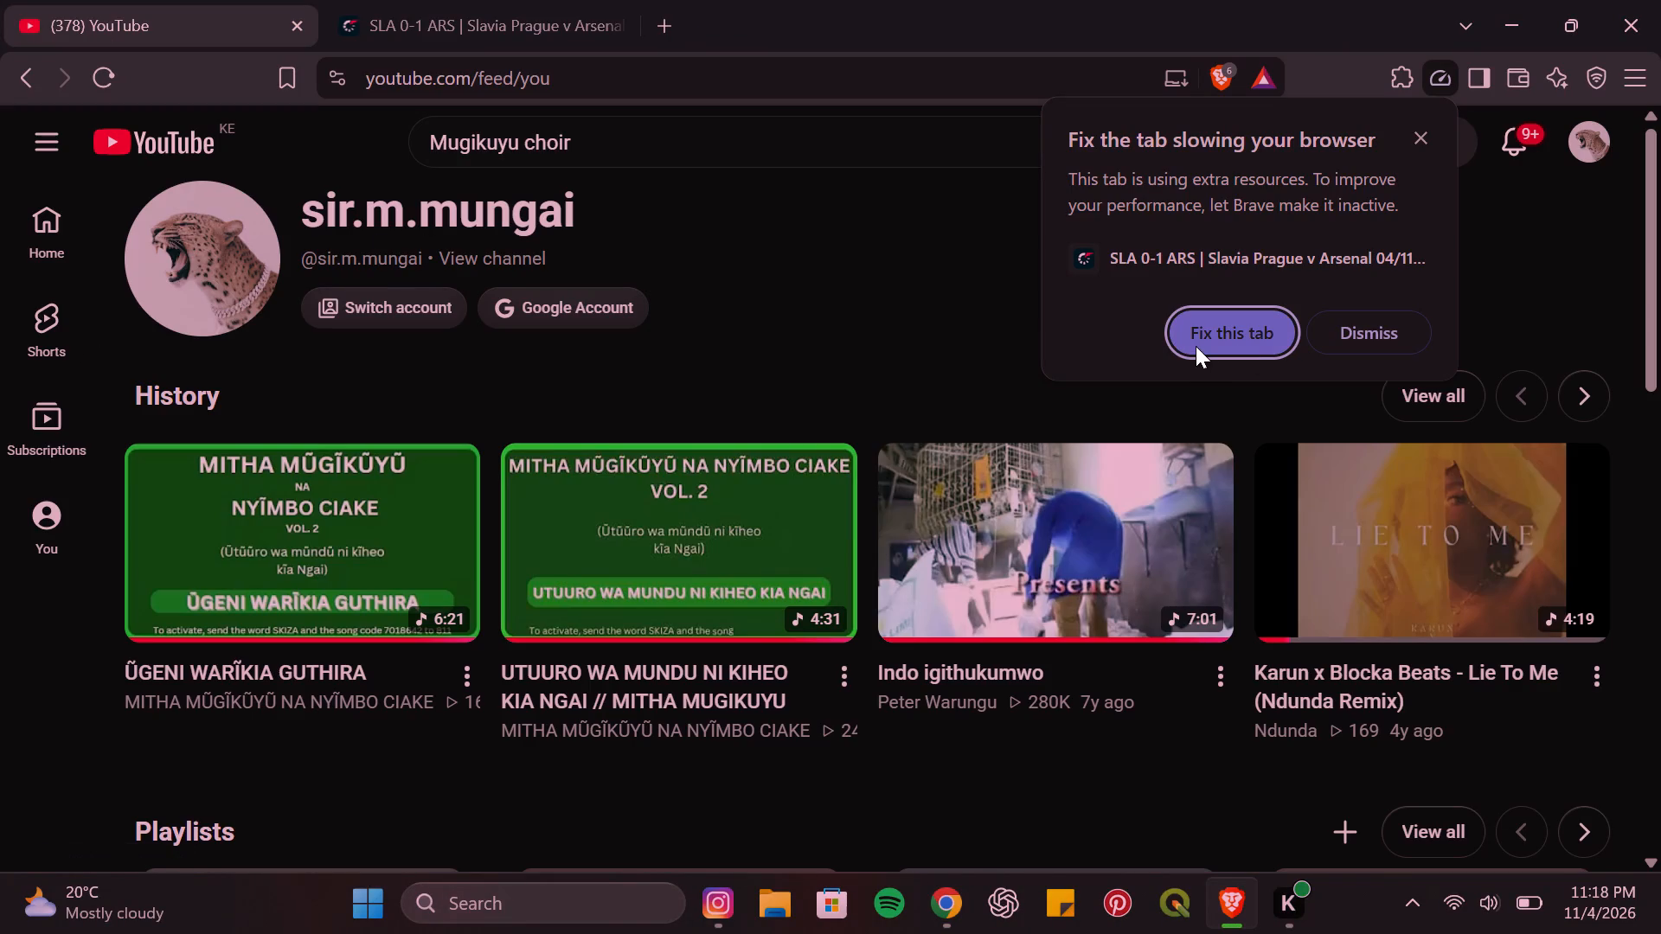
Let Brave make the resource-heavy Slavia Prague v Arsenal tab inactive.
{"action": "left_click", "coordinate": [1196, 346]}
Open the full Watch later playlist from the YouTube account page.
{"action": "left_click_drag", "start_coordinate": [1660, 208], "coordinate": [1633, 351]}
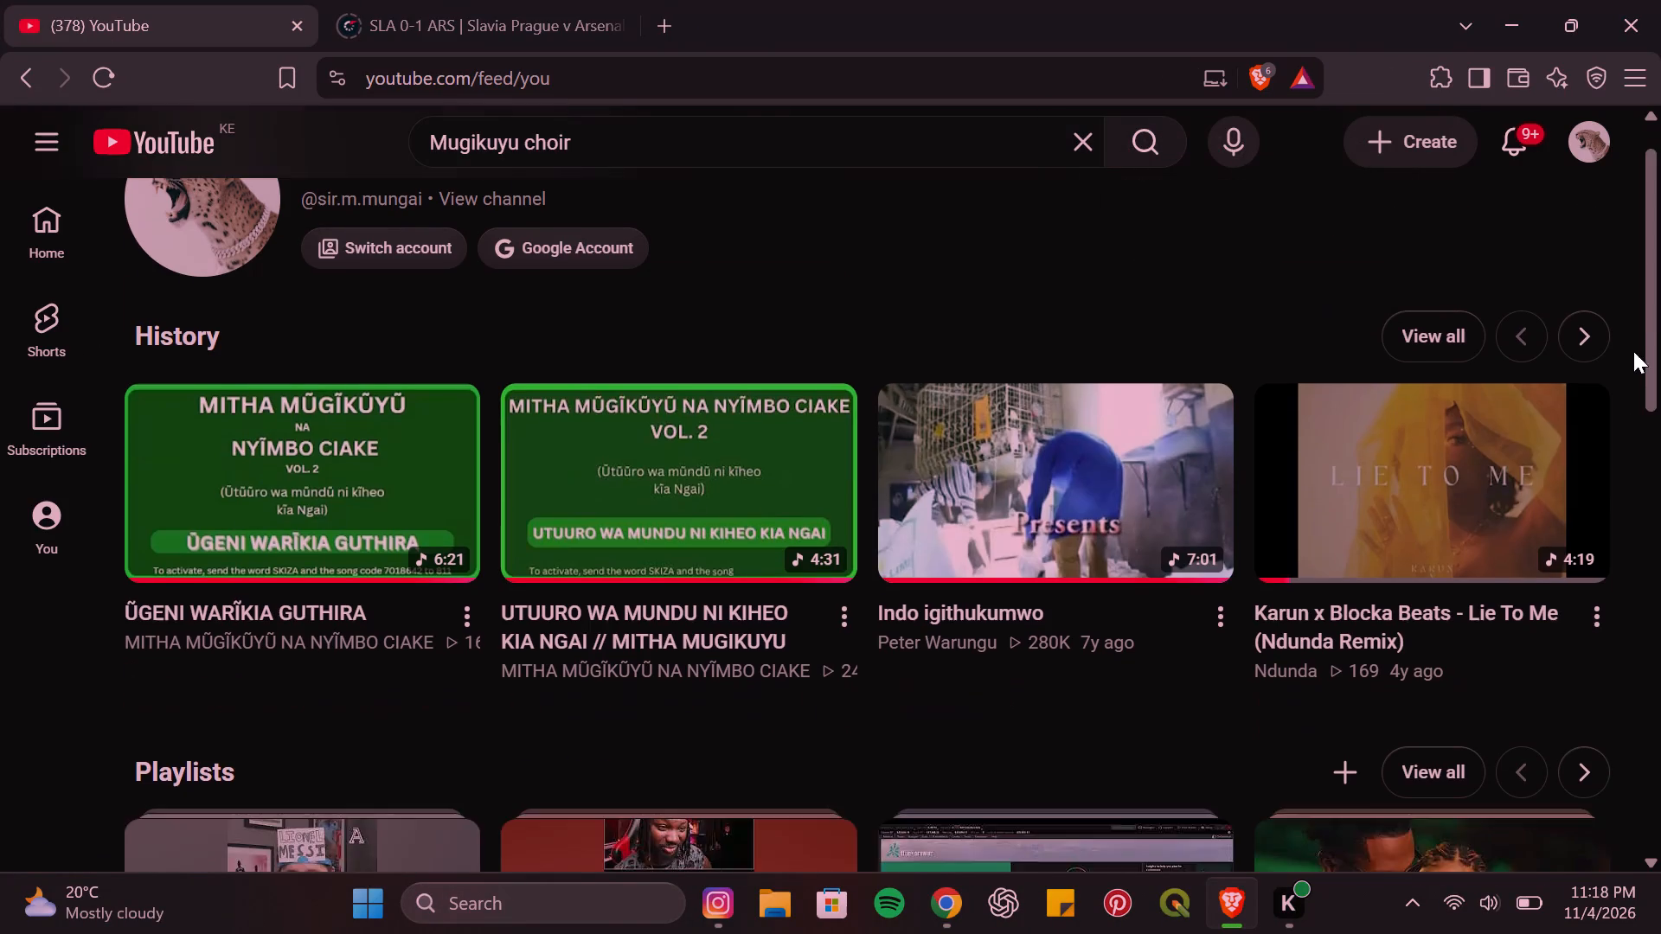
{"action": "left_click_drag", "start_coordinate": [1633, 351], "coordinate": [1632, 537]}
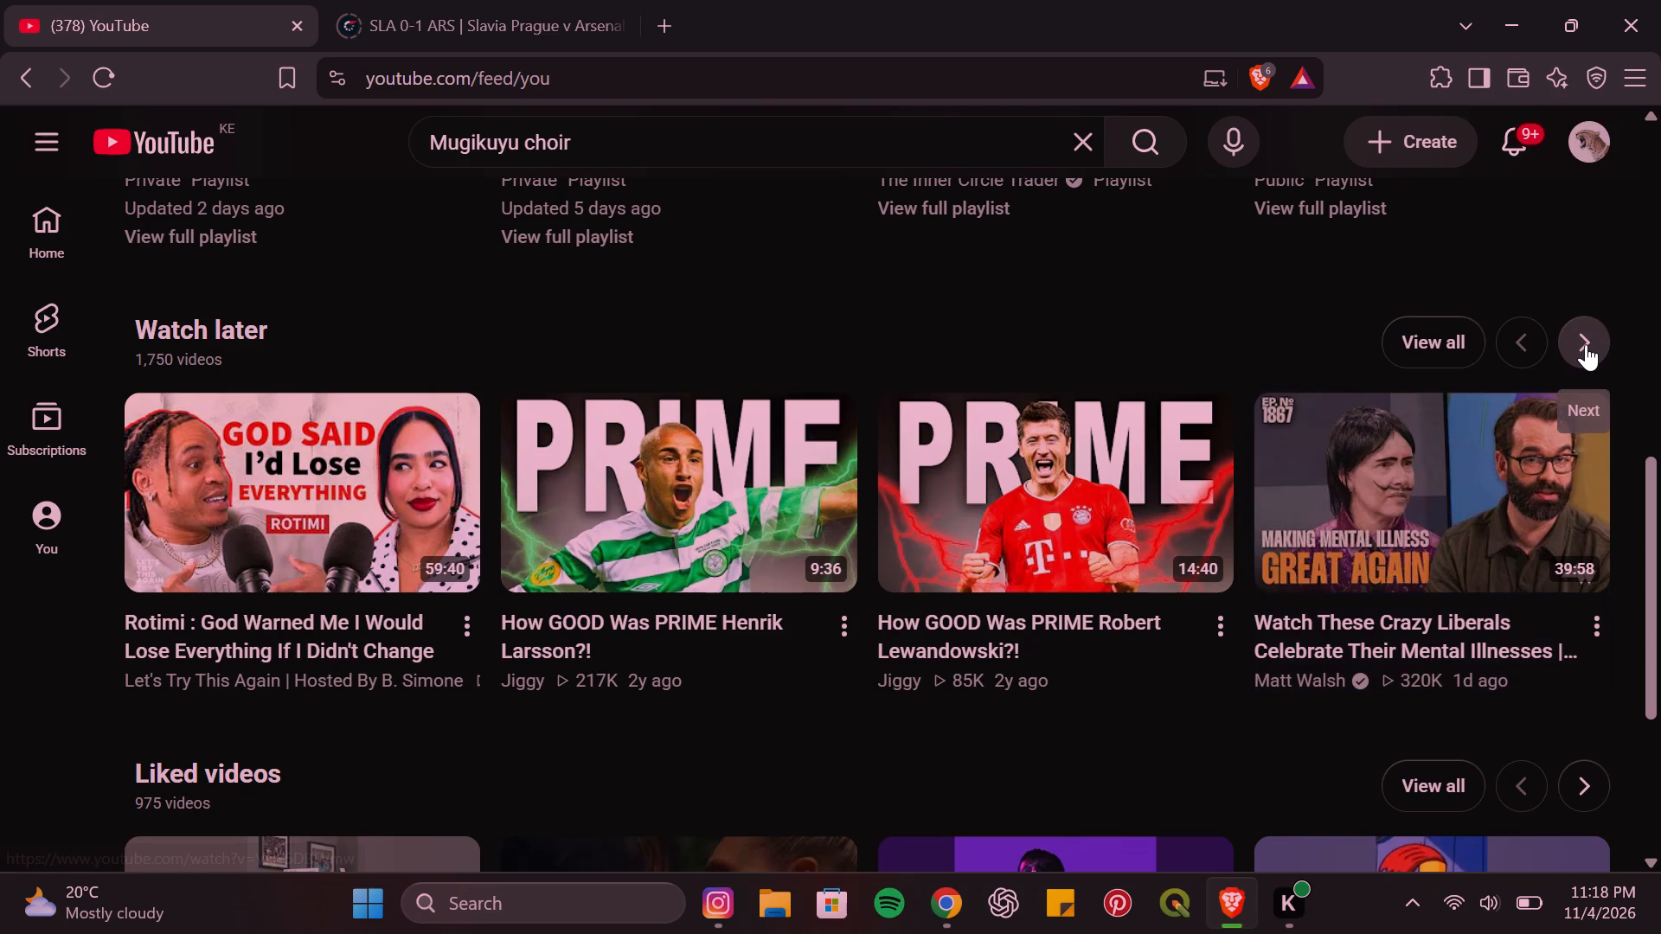
{"action": "left_click", "coordinate": [1421, 351]}
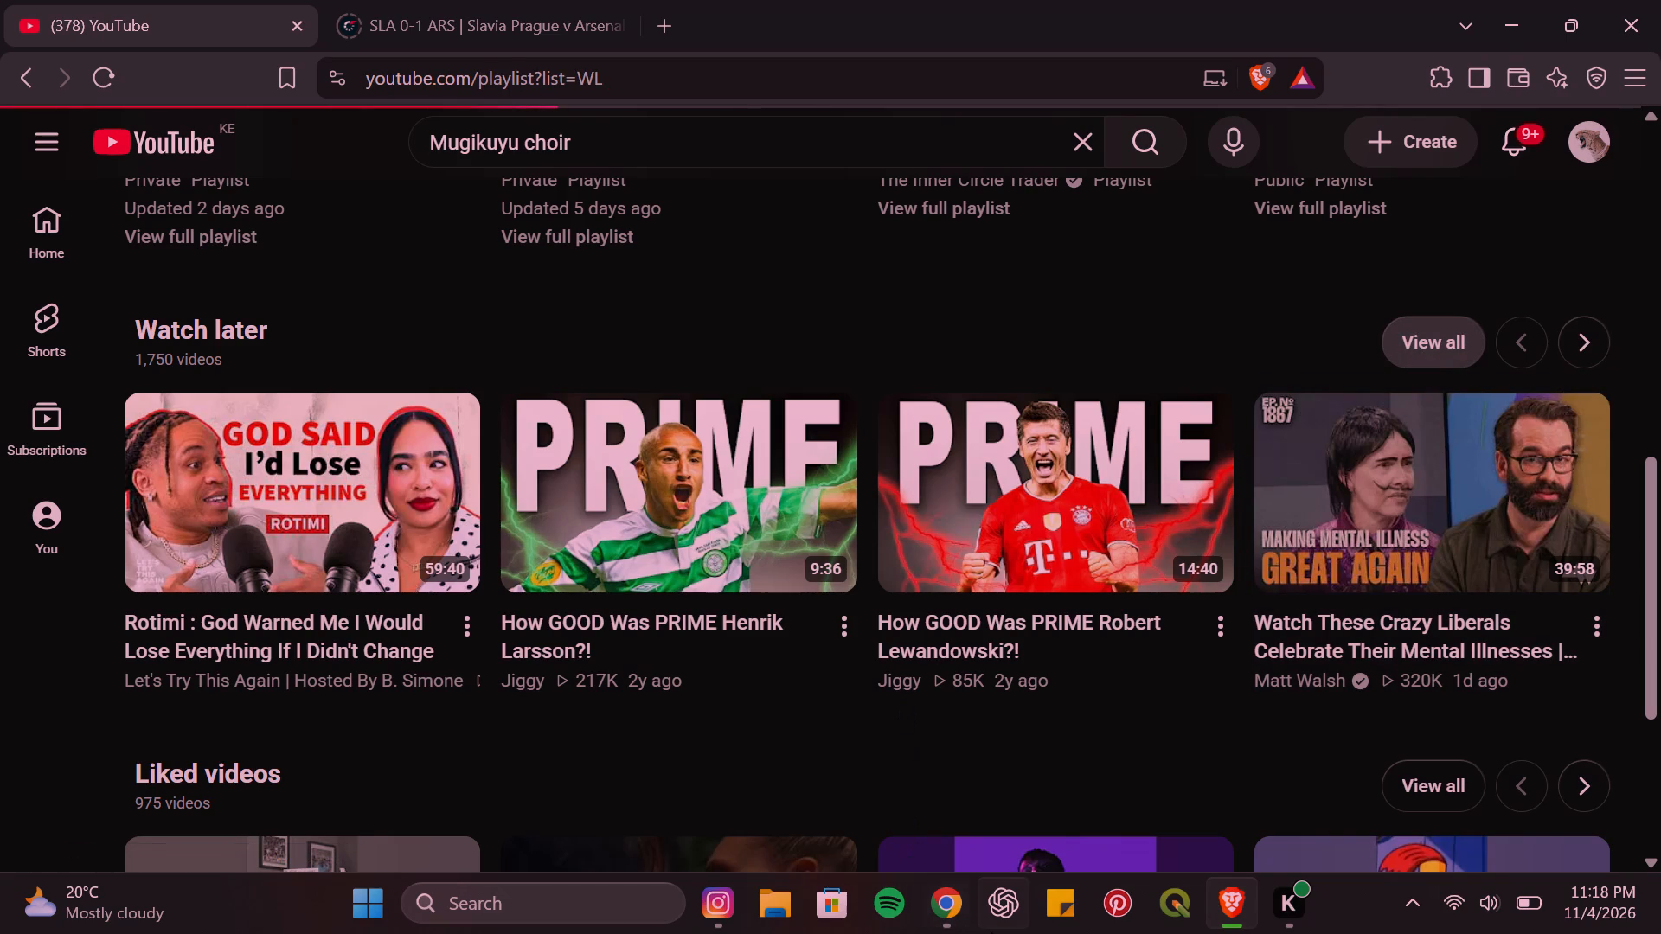
Switch to Chrome and open the Poster category of Canva's templates.
{"action": "left_click", "coordinate": [946, 922]}
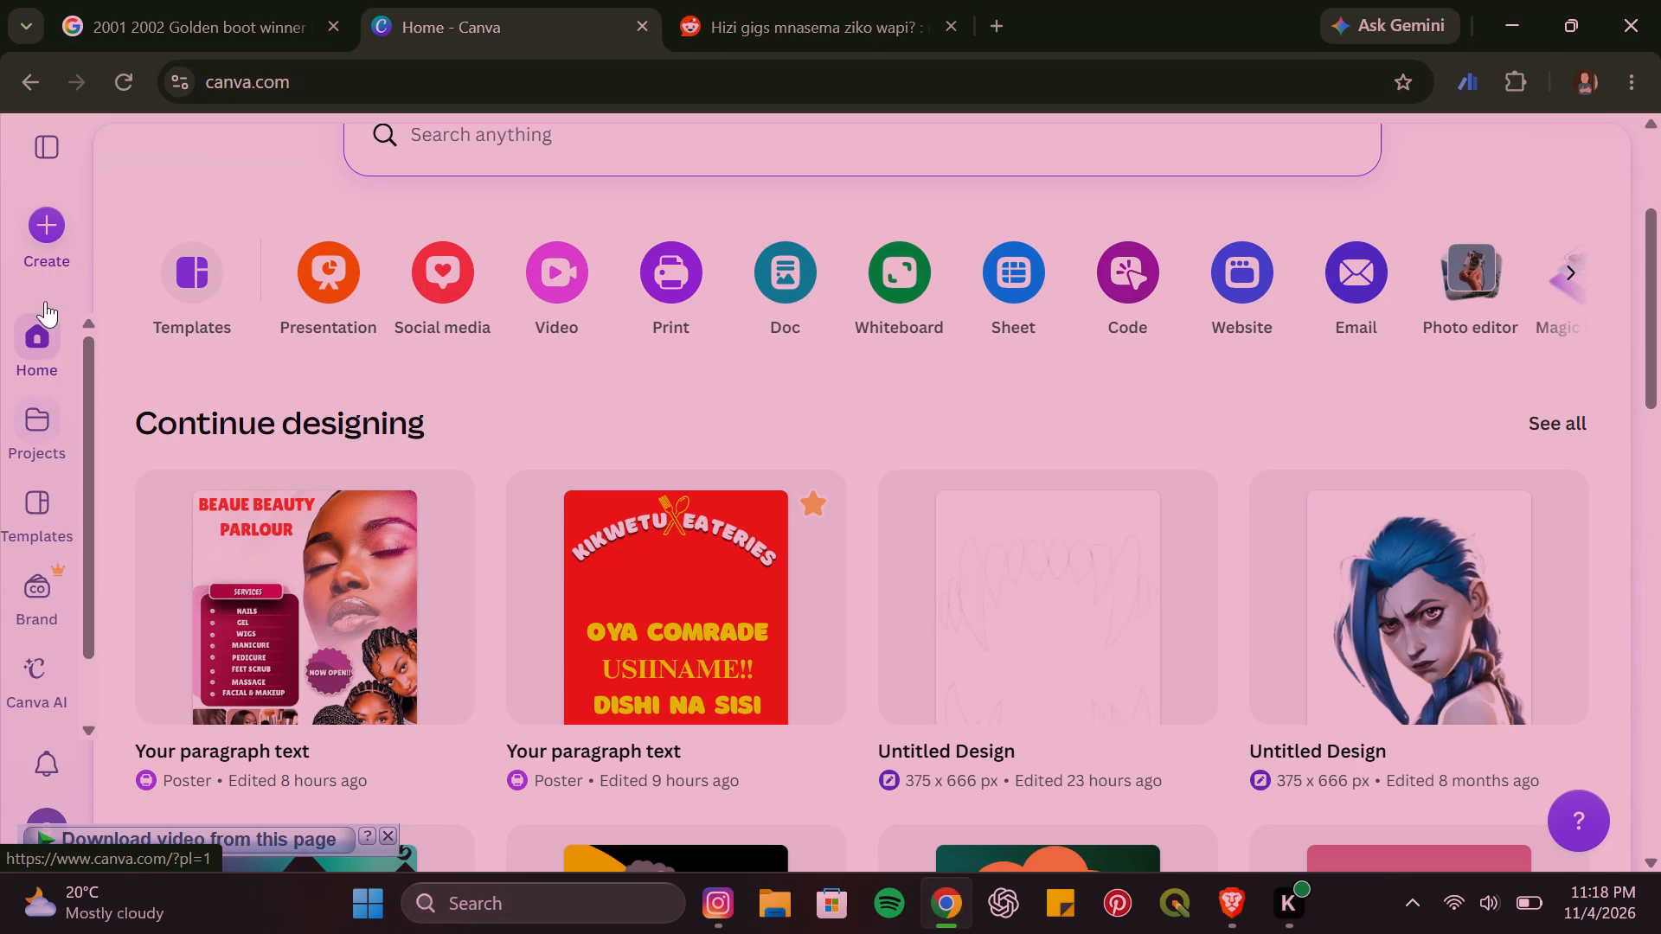
{"action": "left_click", "coordinate": [205, 278]}
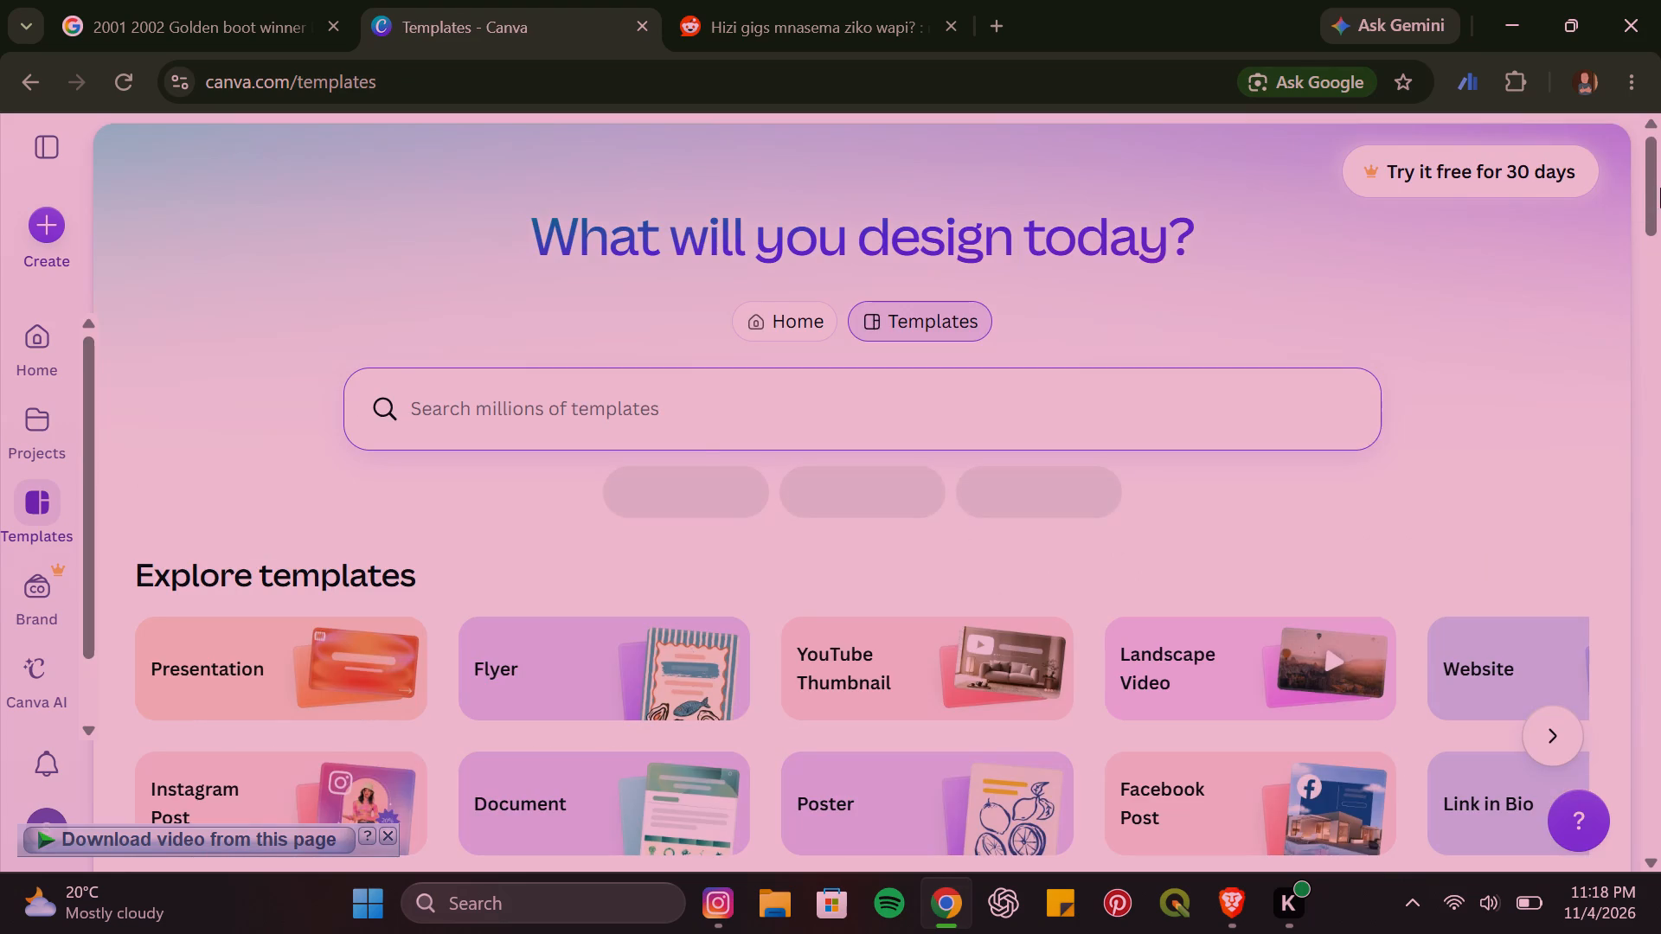
{"action": "left_click_drag", "start_coordinate": [1660, 194], "coordinate": [1658, 237]}
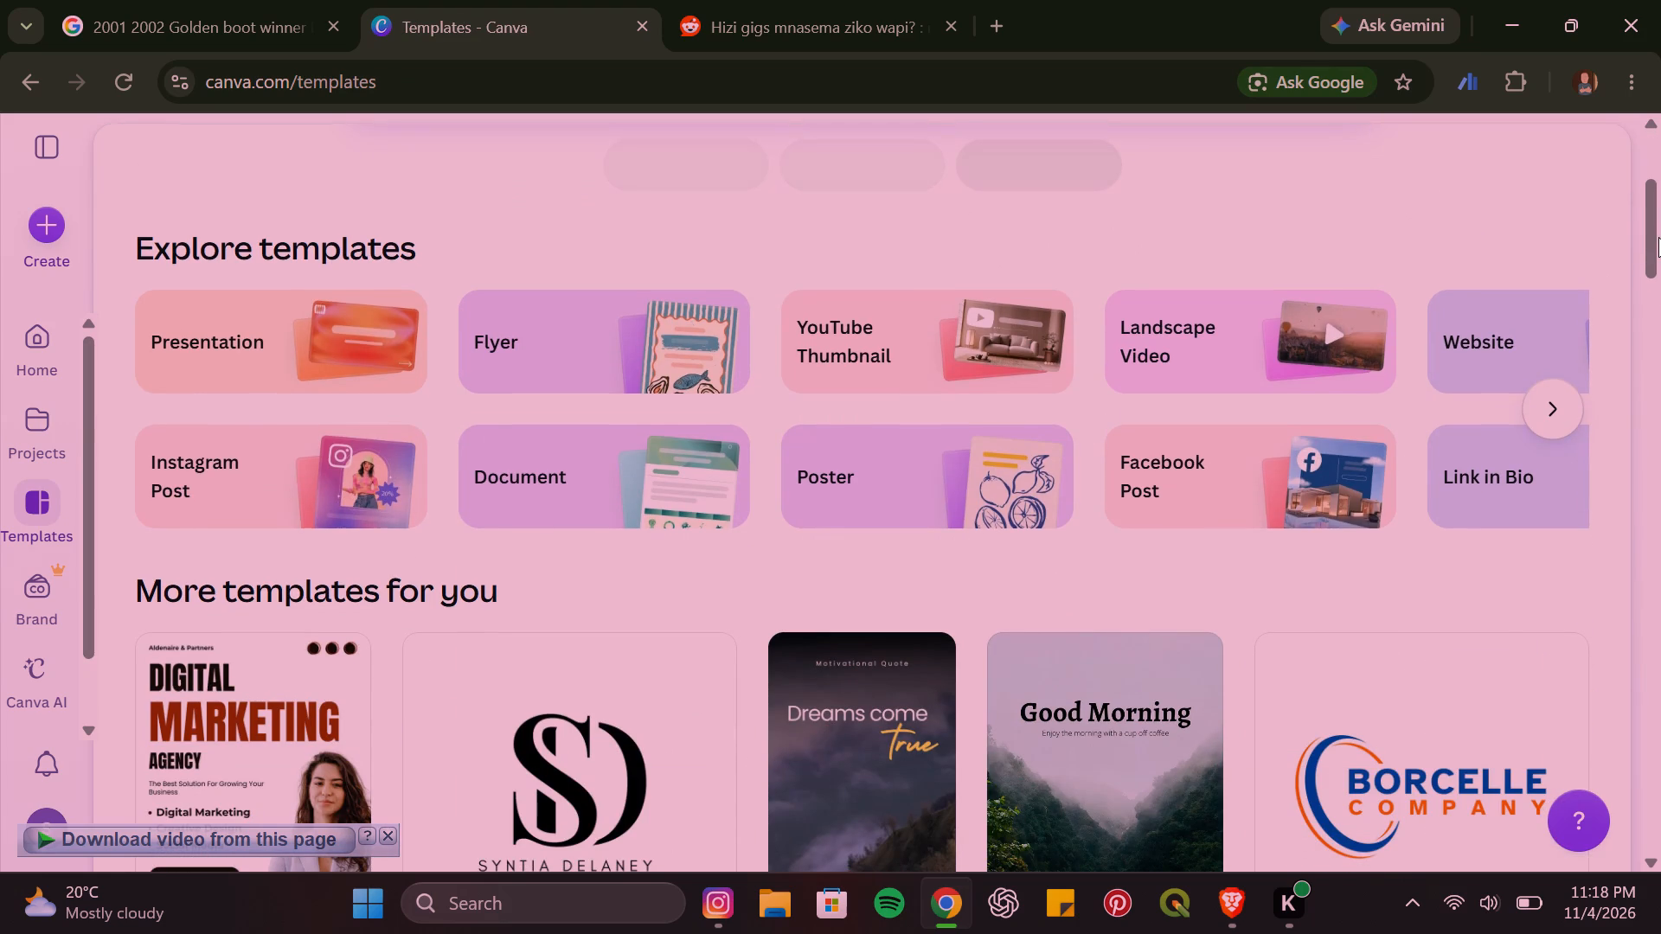
{"action": "left_click", "coordinate": [901, 470]}
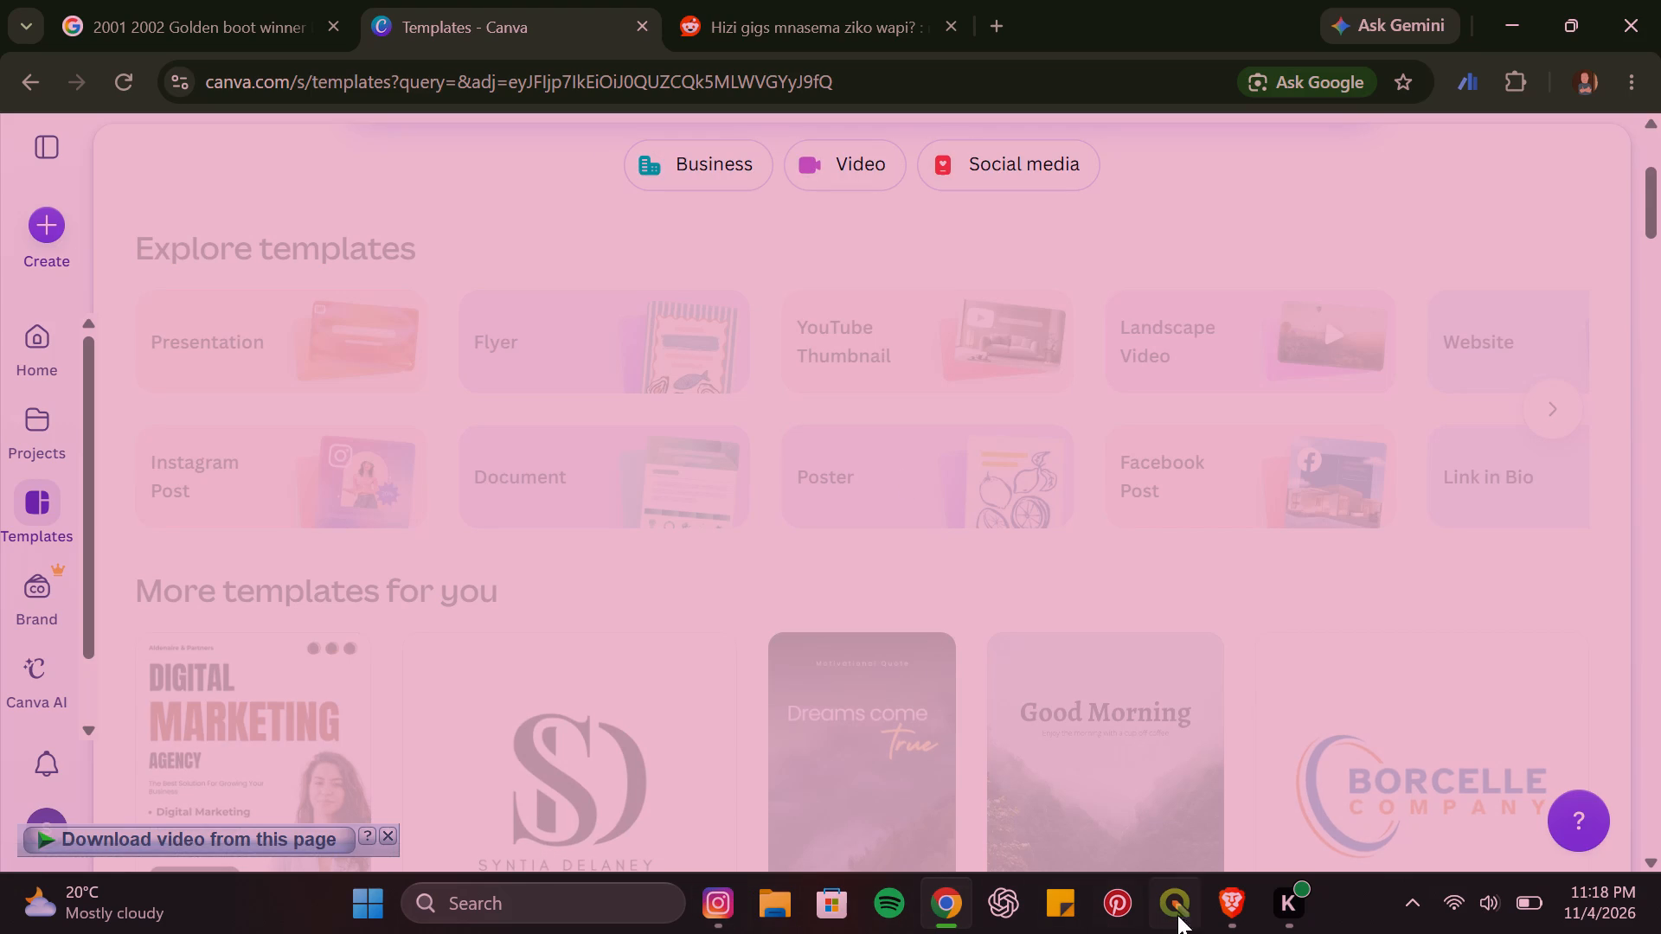
Switch back to Brave and look through the videos in the YouTube Watch later playlist.
{"action": "left_click", "coordinate": [1229, 906]}
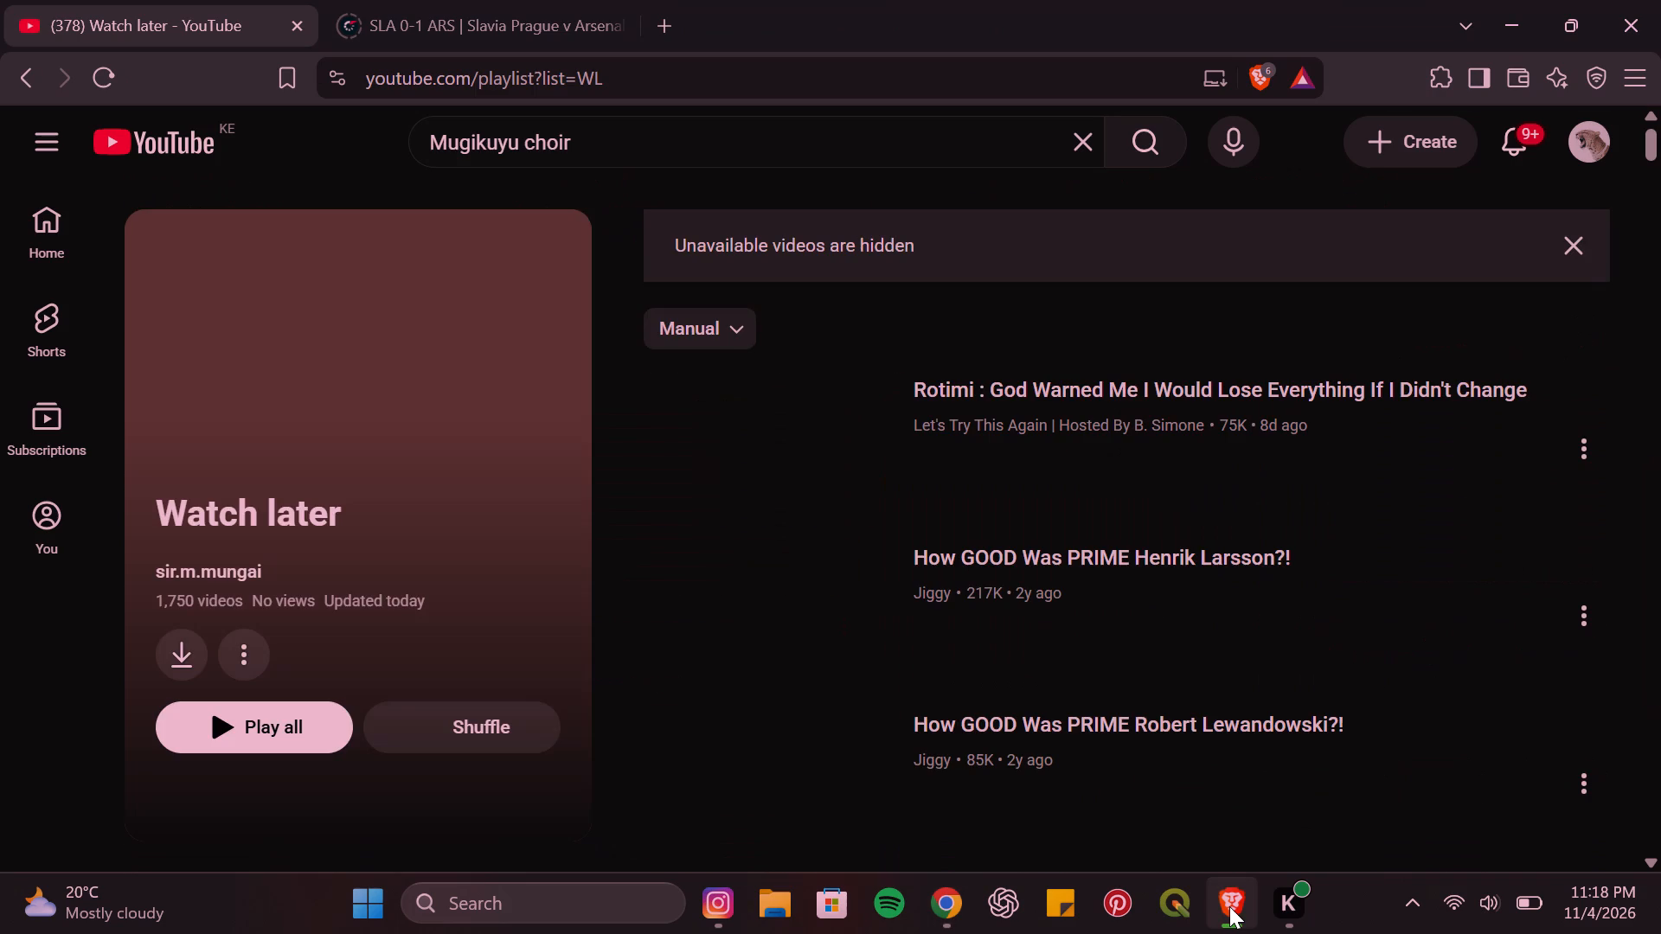
{"action": "left_click_drag", "start_coordinate": [1649, 134], "coordinate": [1649, 150]}
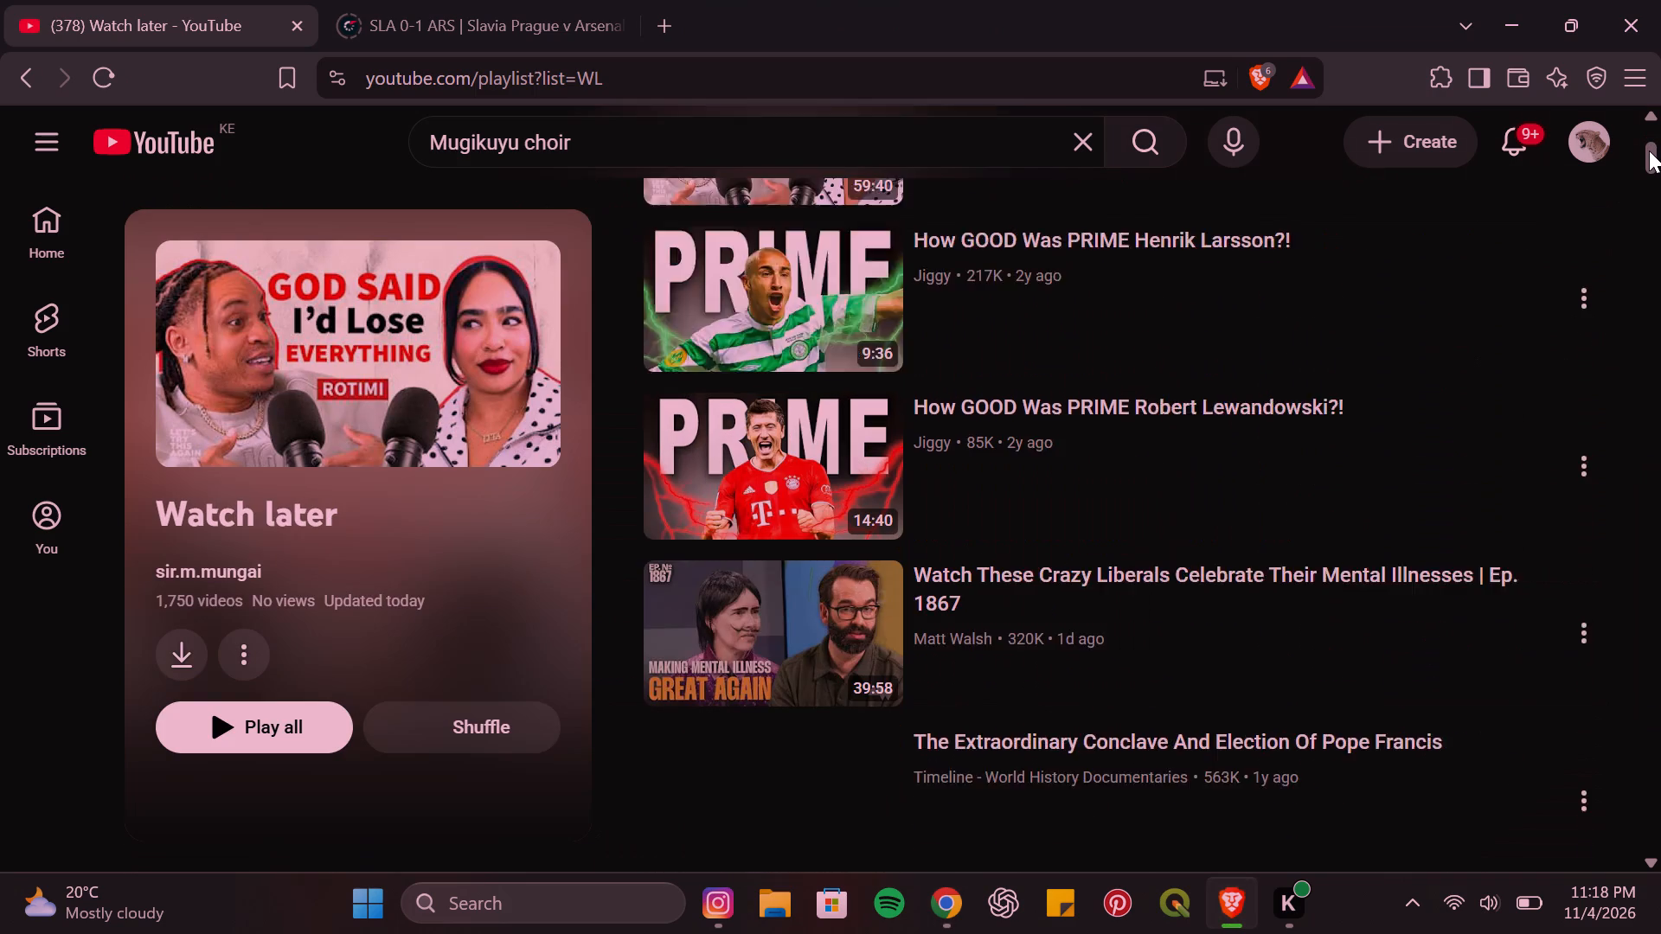
{"action": "left_click_drag", "start_coordinate": [1649, 150], "coordinate": [1647, 169]}
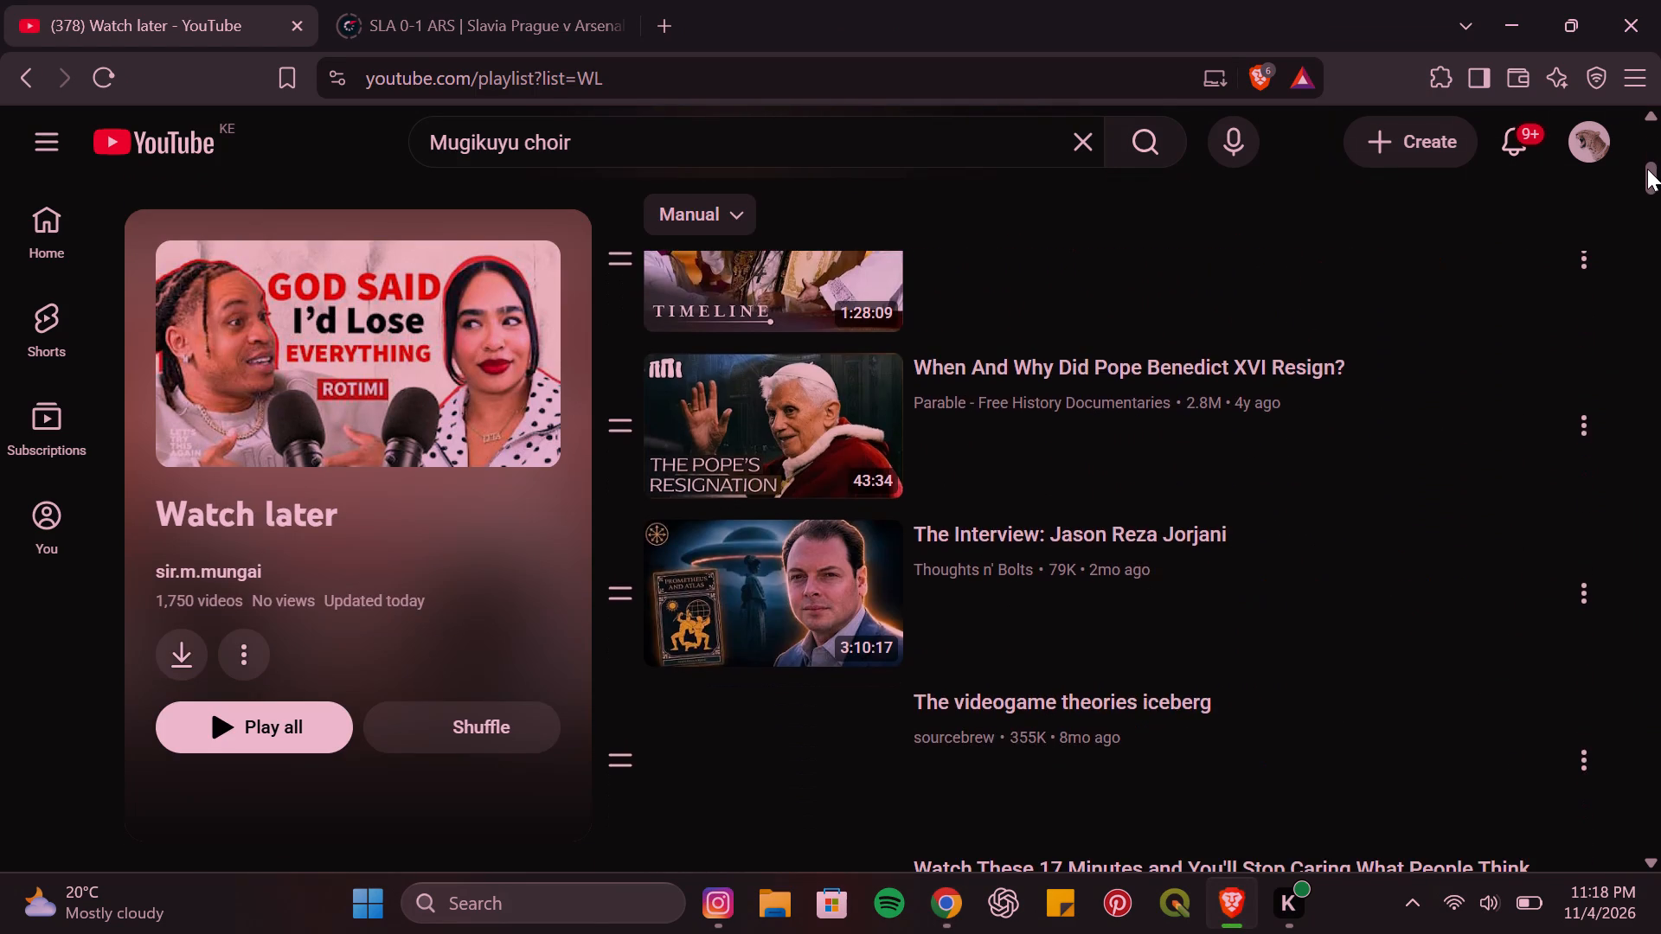
{"action": "left_click_drag", "start_coordinate": [1647, 169], "coordinate": [1647, 189]}
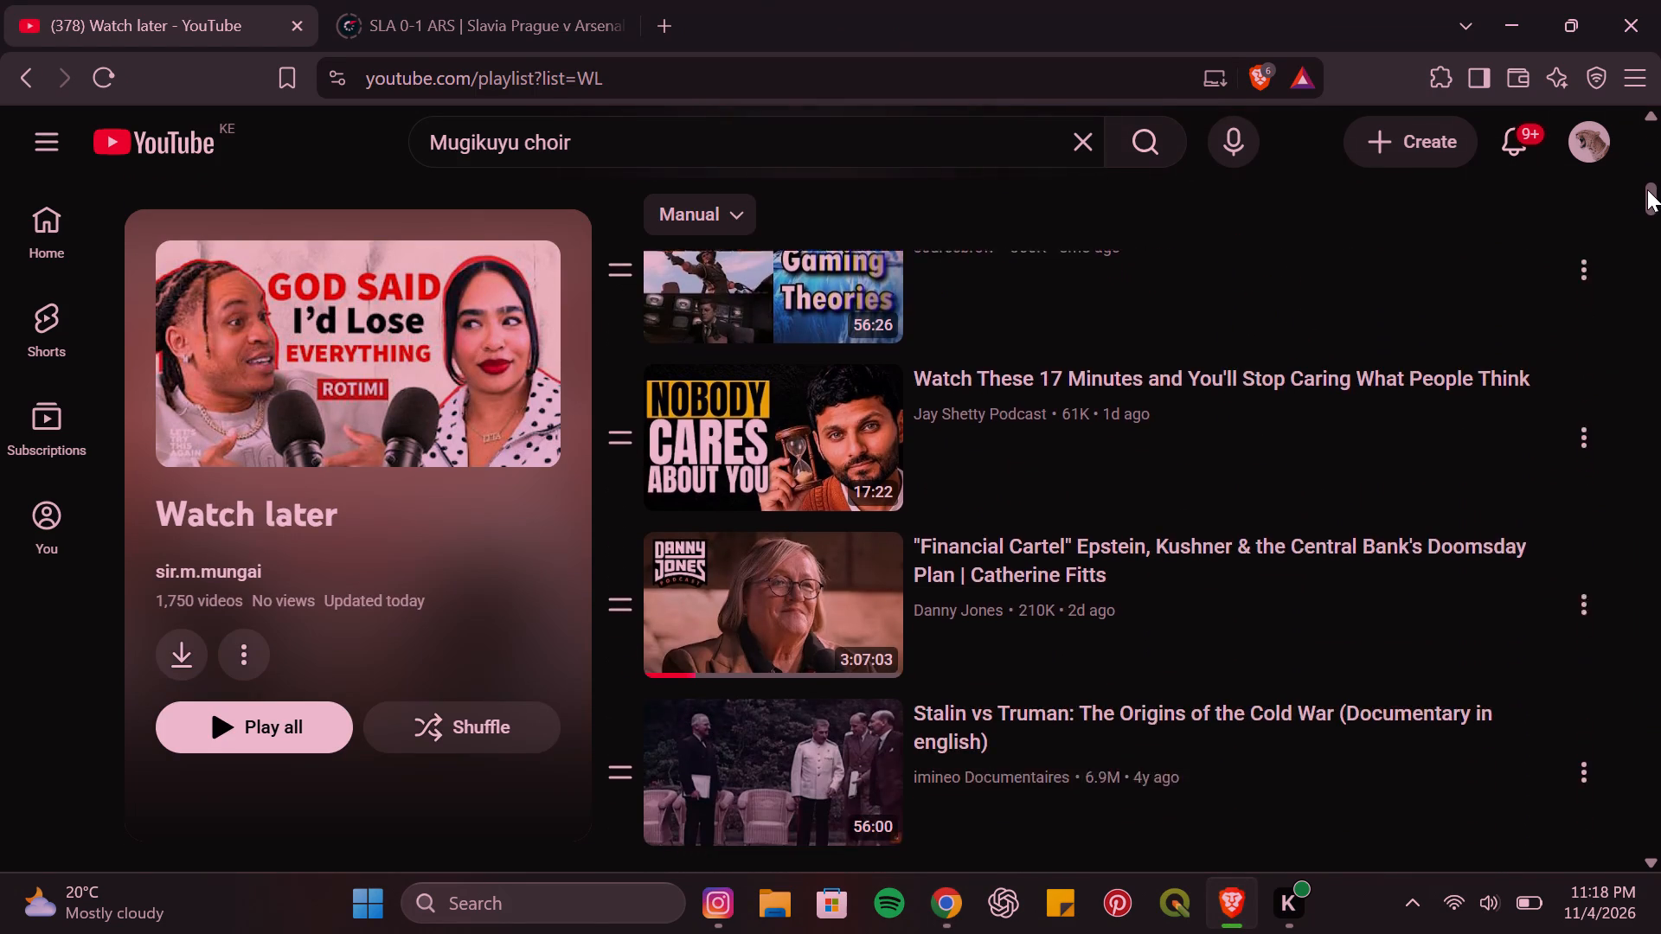
{"action": "left_click_drag", "start_coordinate": [1647, 189], "coordinate": [1637, 191]}
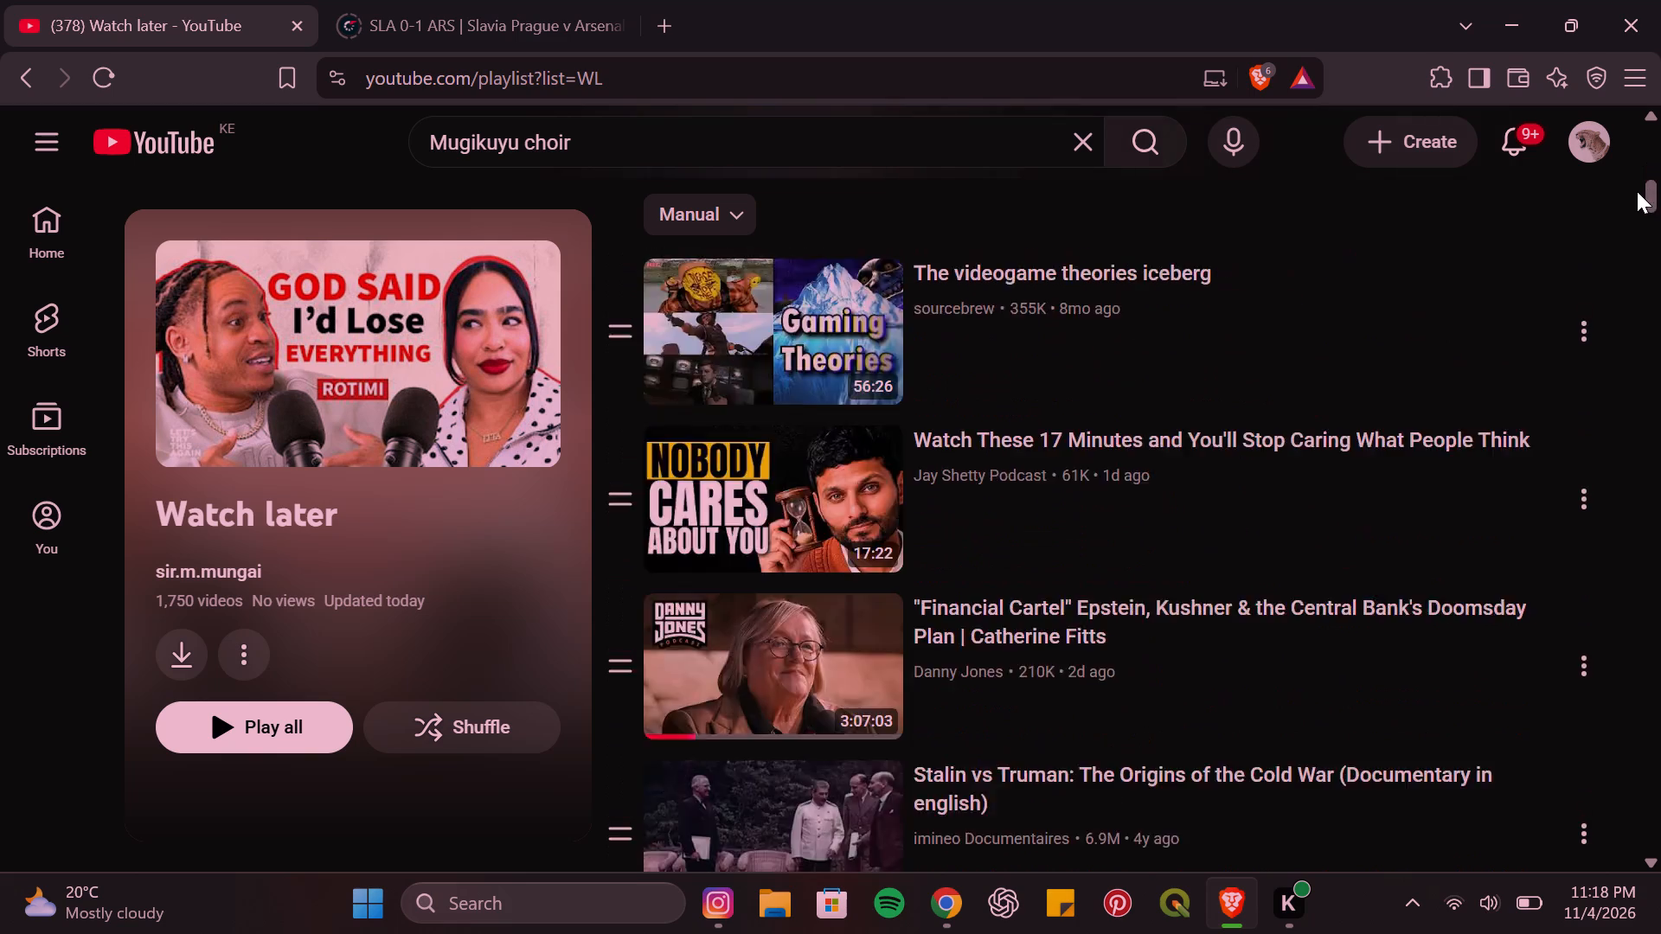
{"action": "left_click_drag", "start_coordinate": [1637, 191], "coordinate": [1637, 211]}
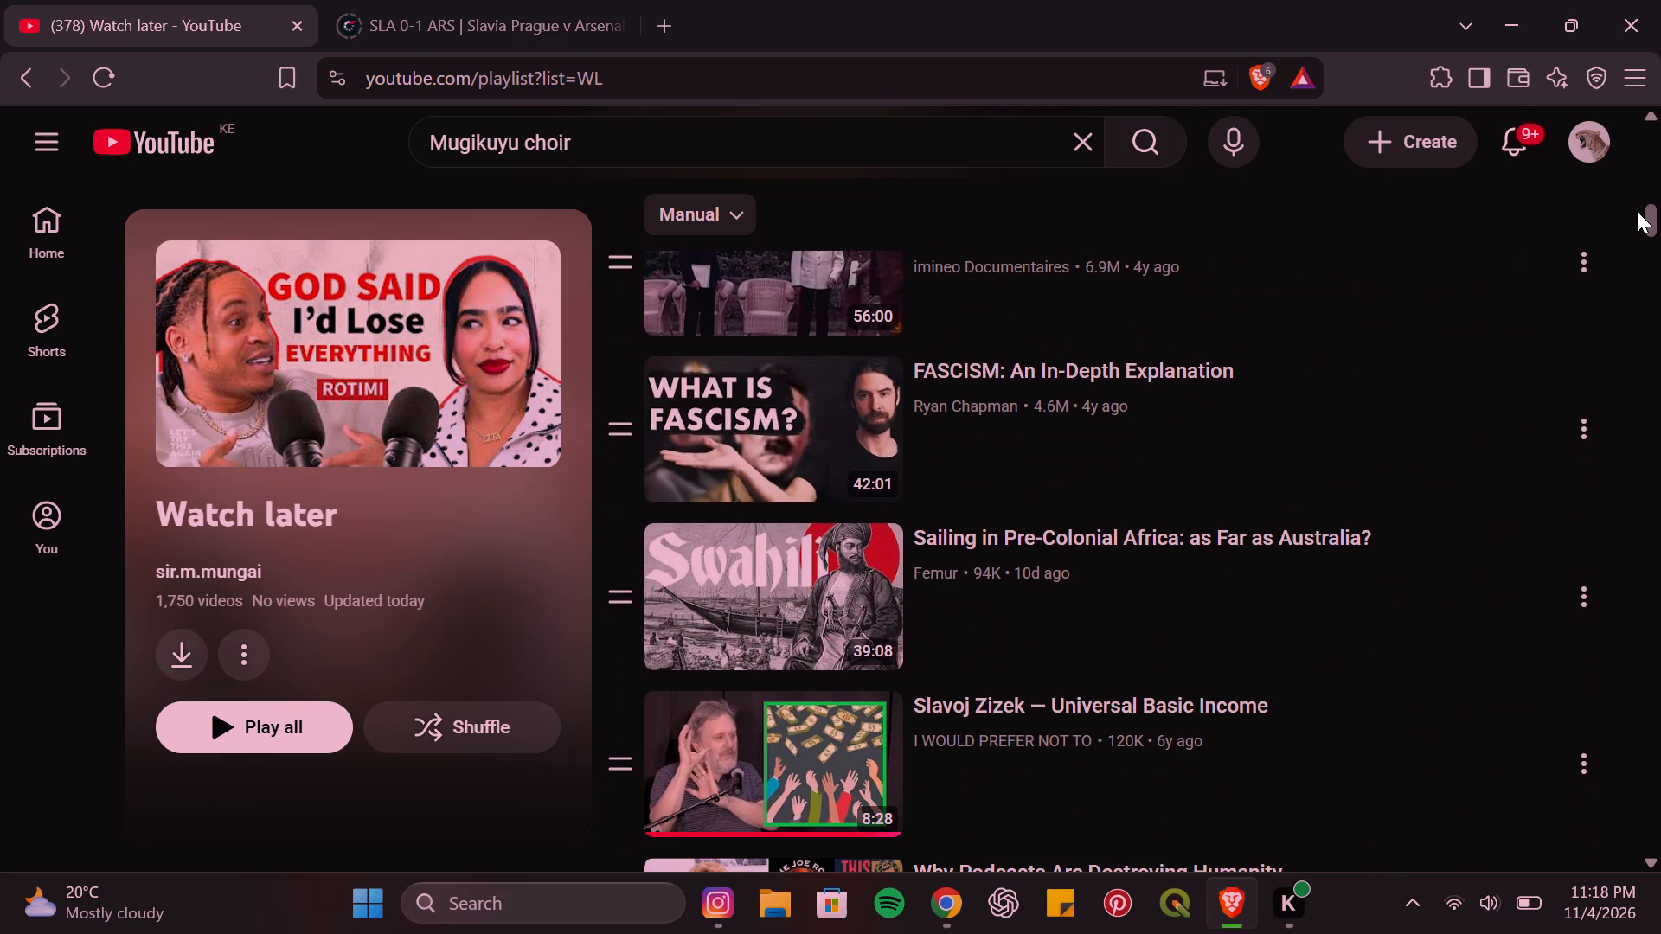
{"action": "left_click_drag", "start_coordinate": [1637, 211], "coordinate": [1602, 0]}
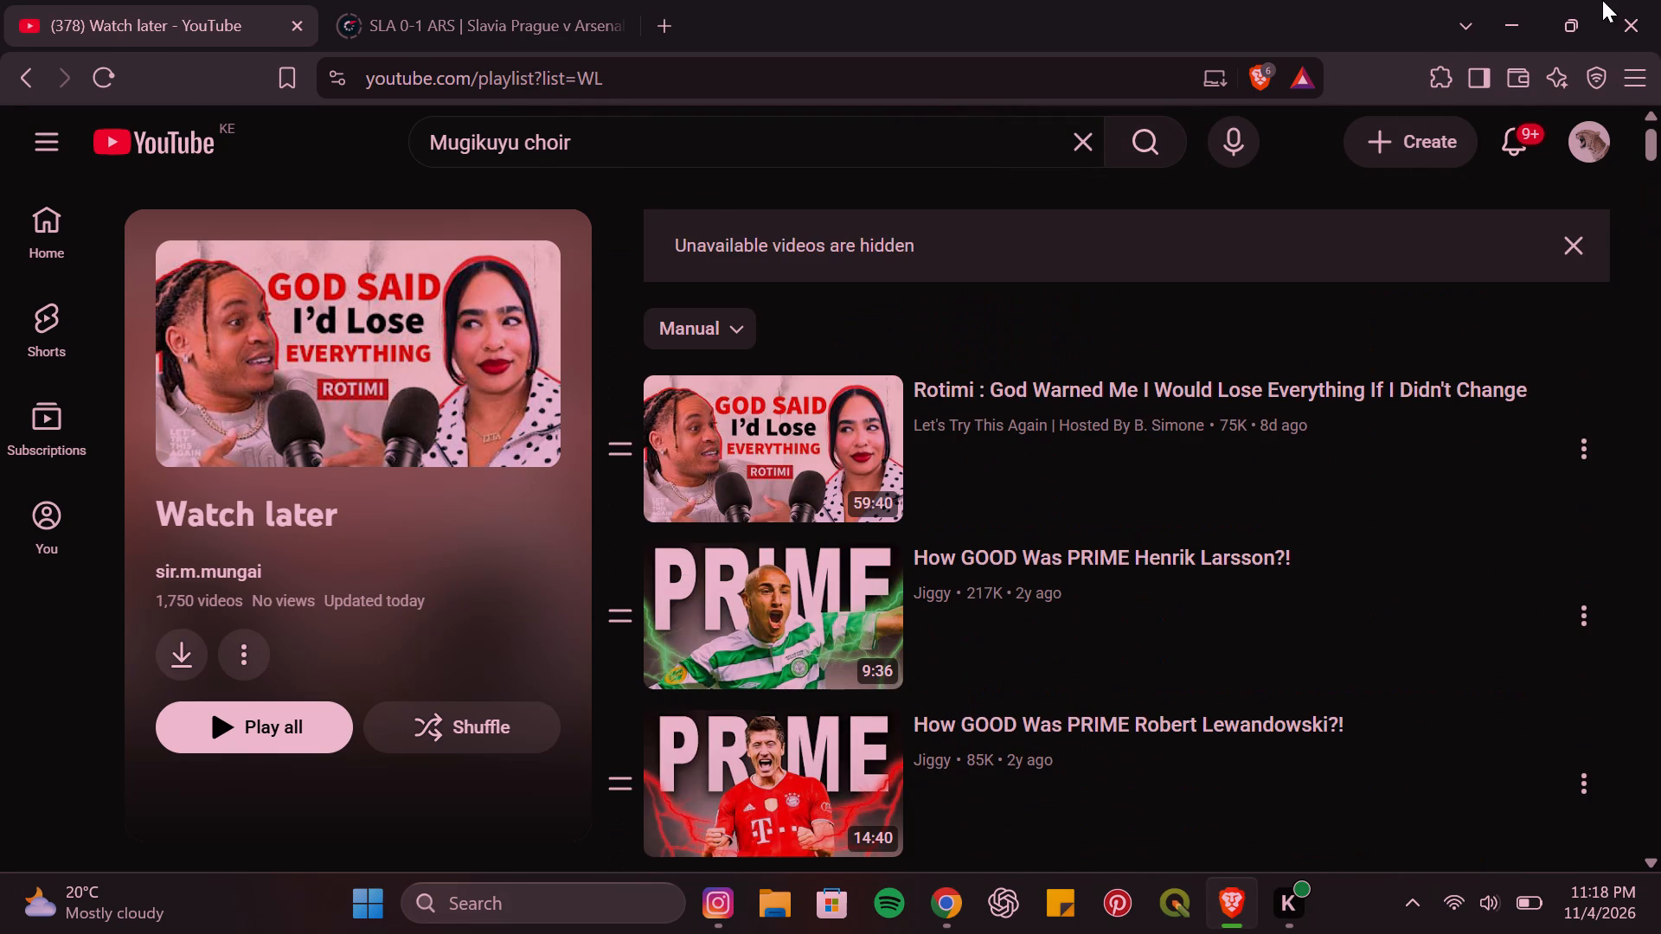
Return to the YouTube account page and open the full watch history.
{"action": "left_click", "coordinate": [18, 93]}
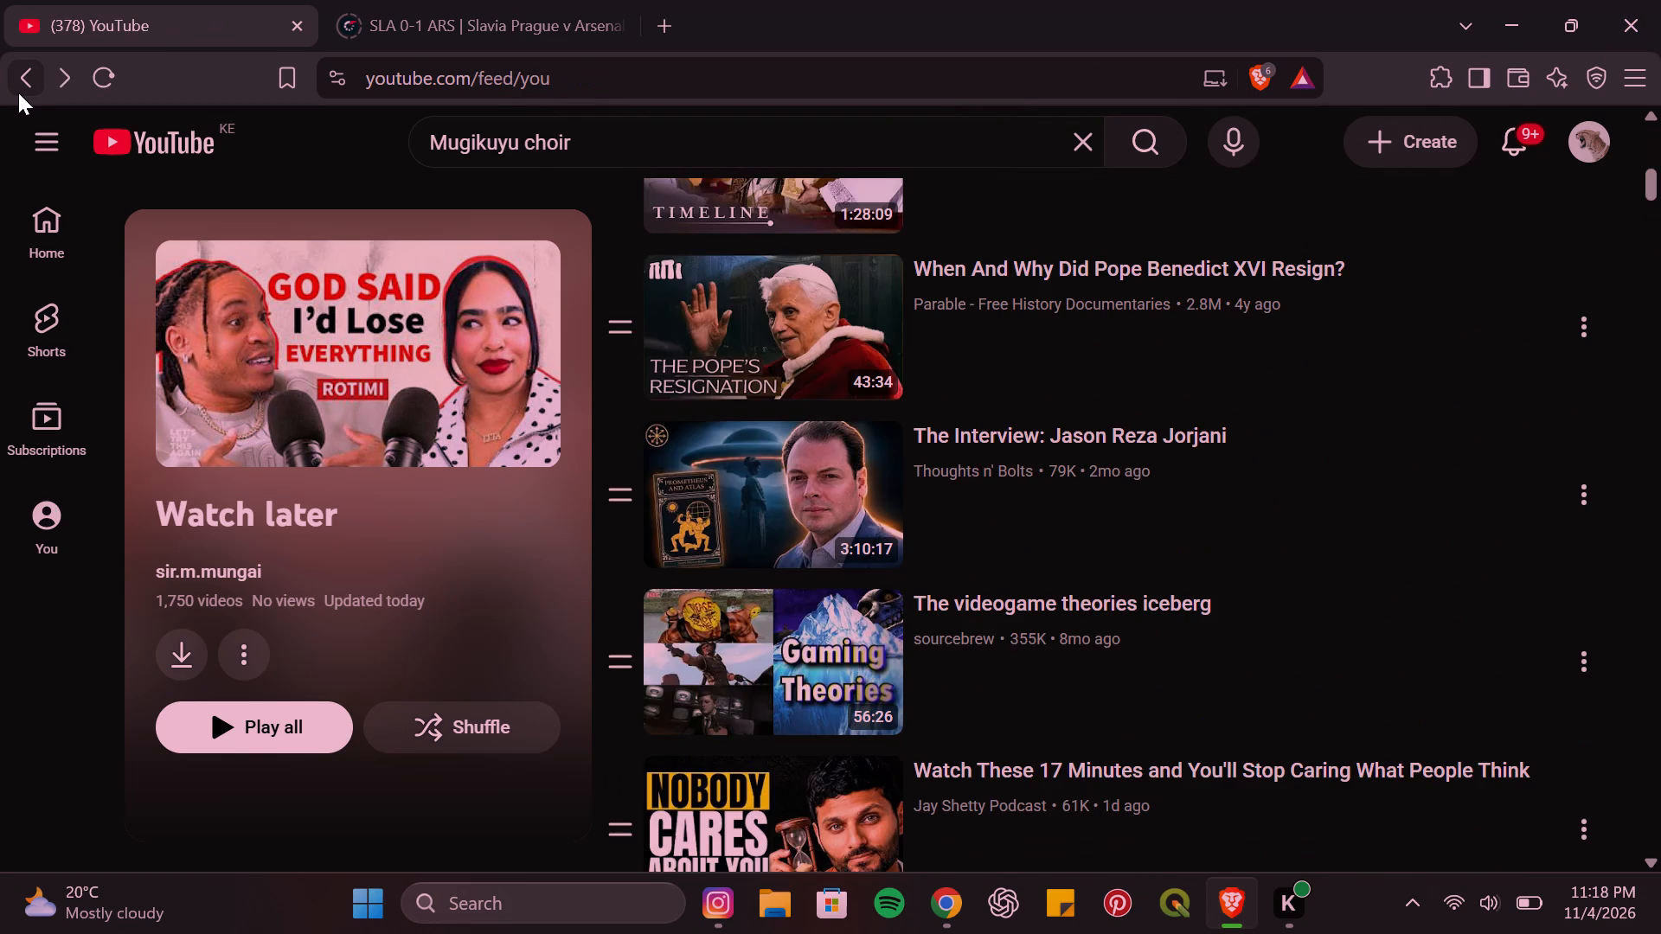
{"action": "left_click", "coordinate": [452, 0]}
{"action": "left_click", "coordinate": [154, 0]}
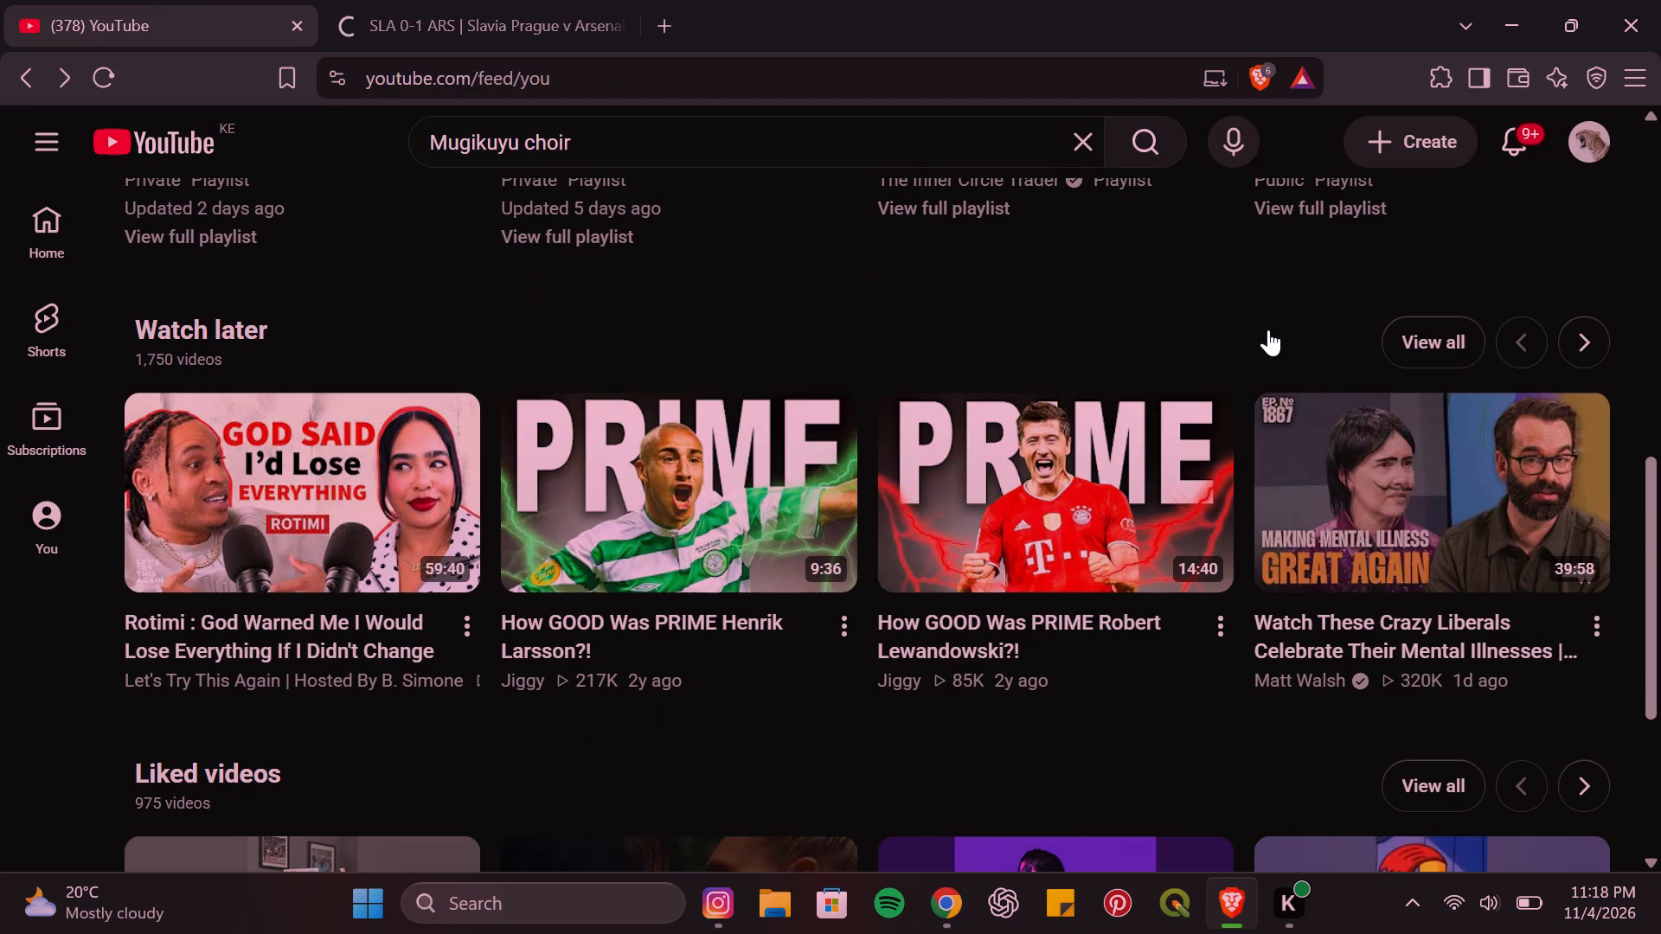
{"action": "left_click_drag", "start_coordinate": [1660, 583], "coordinate": [1651, 364]}
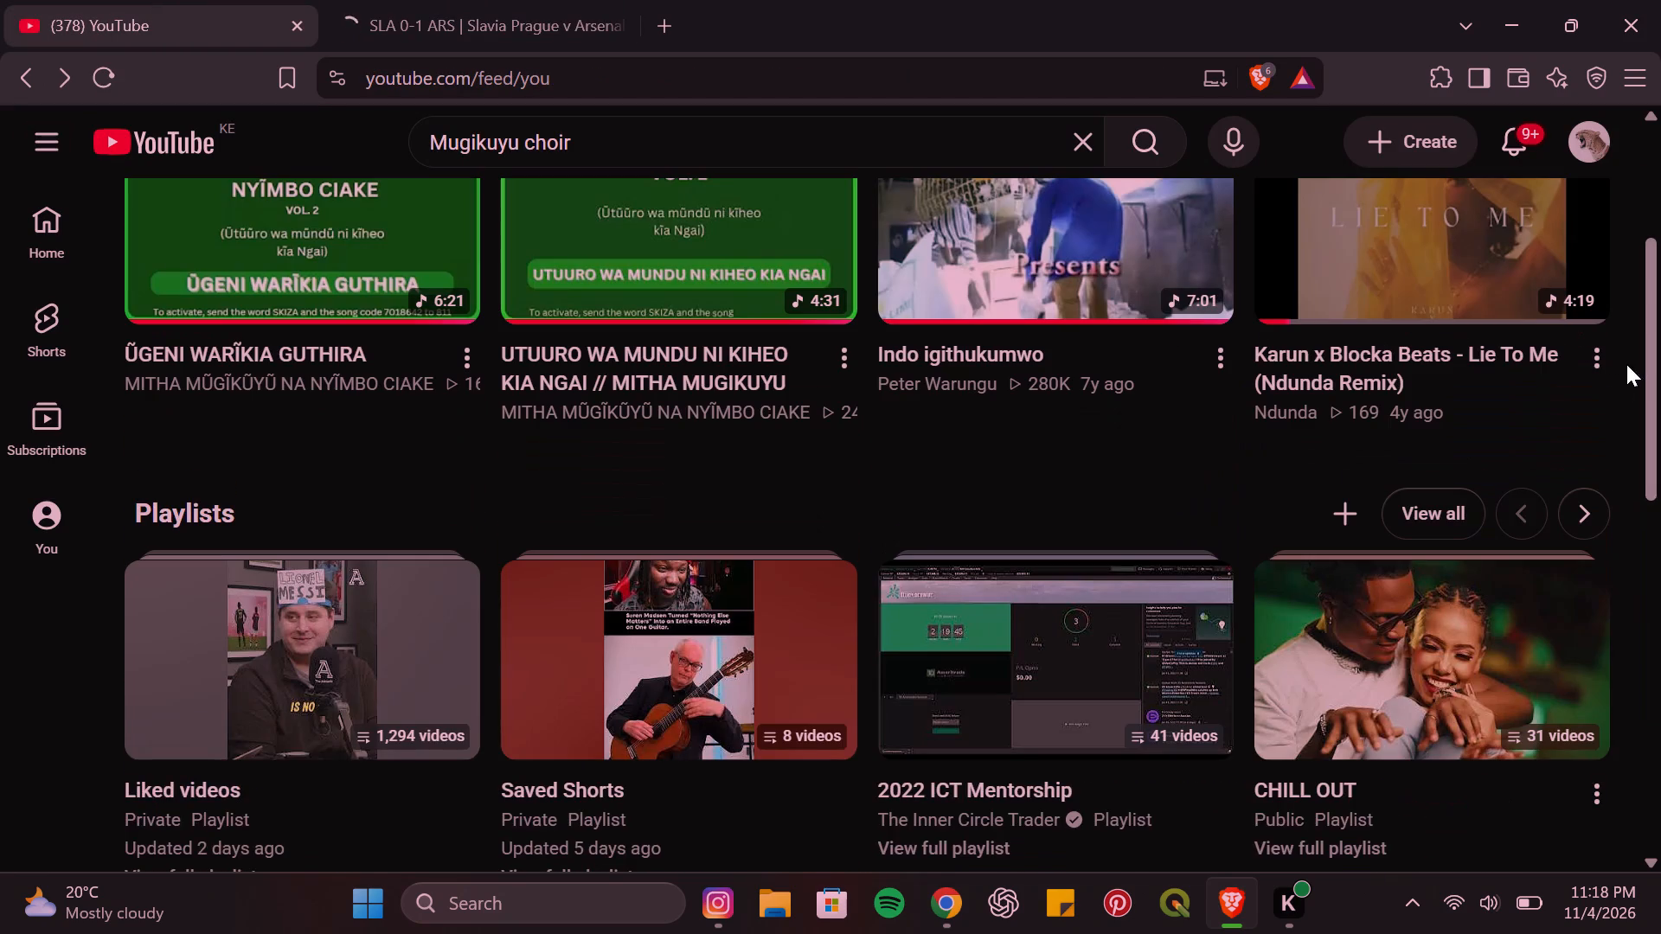
{"action": "left_click_drag", "start_coordinate": [1656, 408], "coordinate": [1660, 188]}
{"action": "left_click", "coordinate": [1421, 403]}
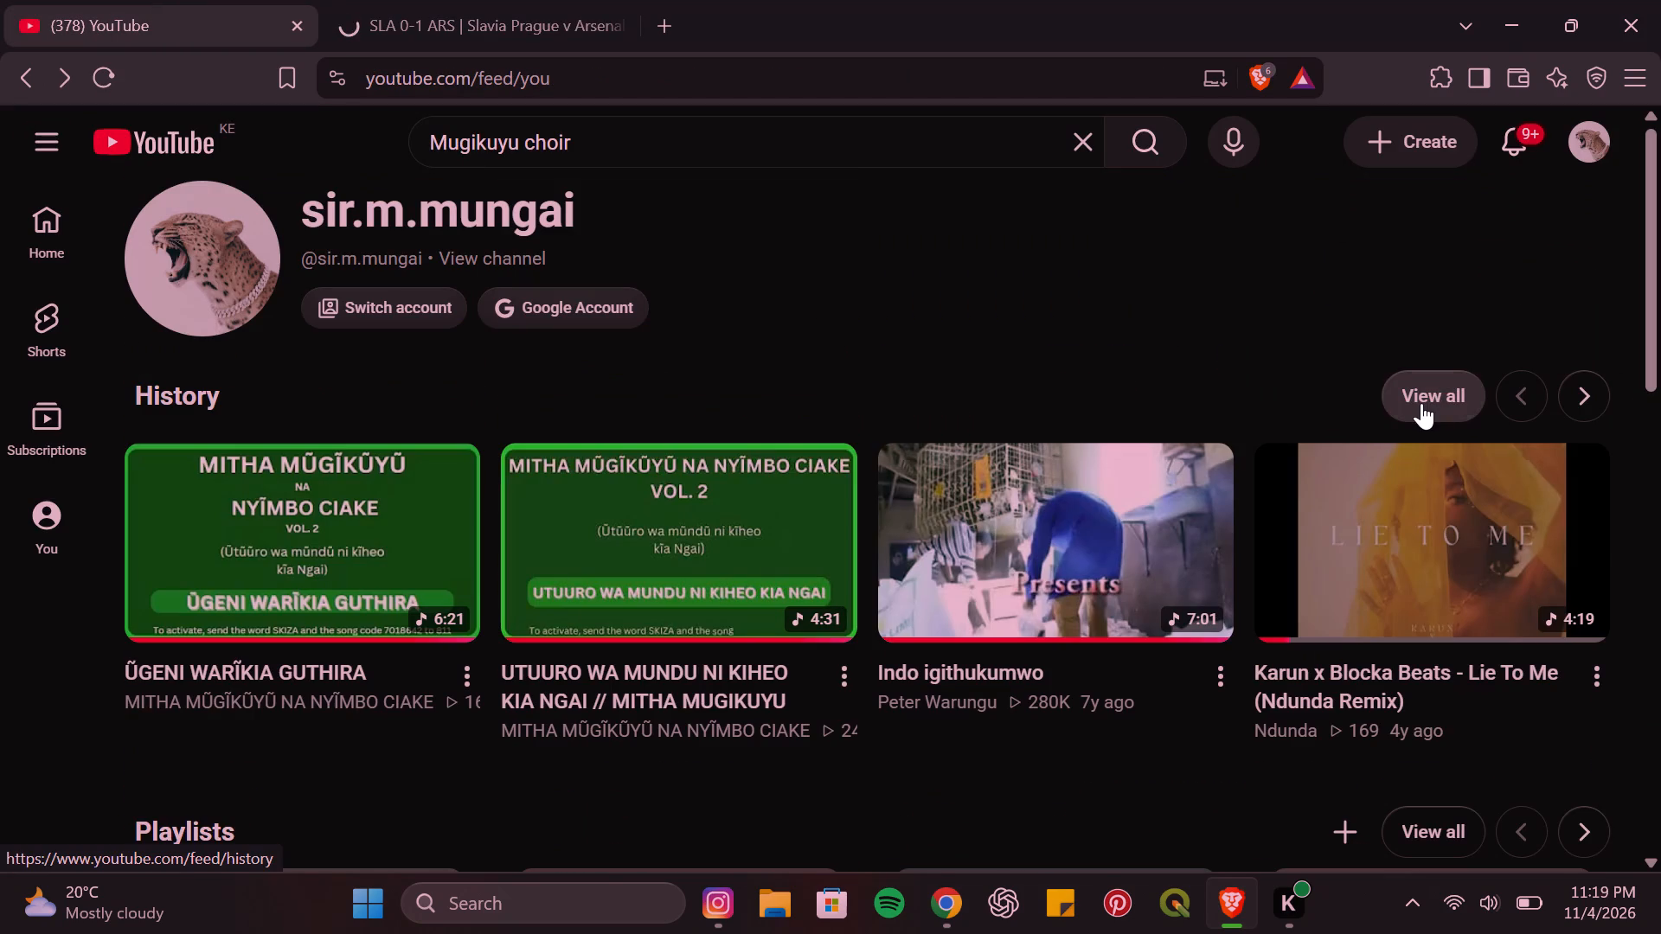
Switch to Chrome, create a blank poster design from Canva's Poster templates page, and dismiss the video download overlay.
{"action": "left_click", "coordinate": [963, 920]}
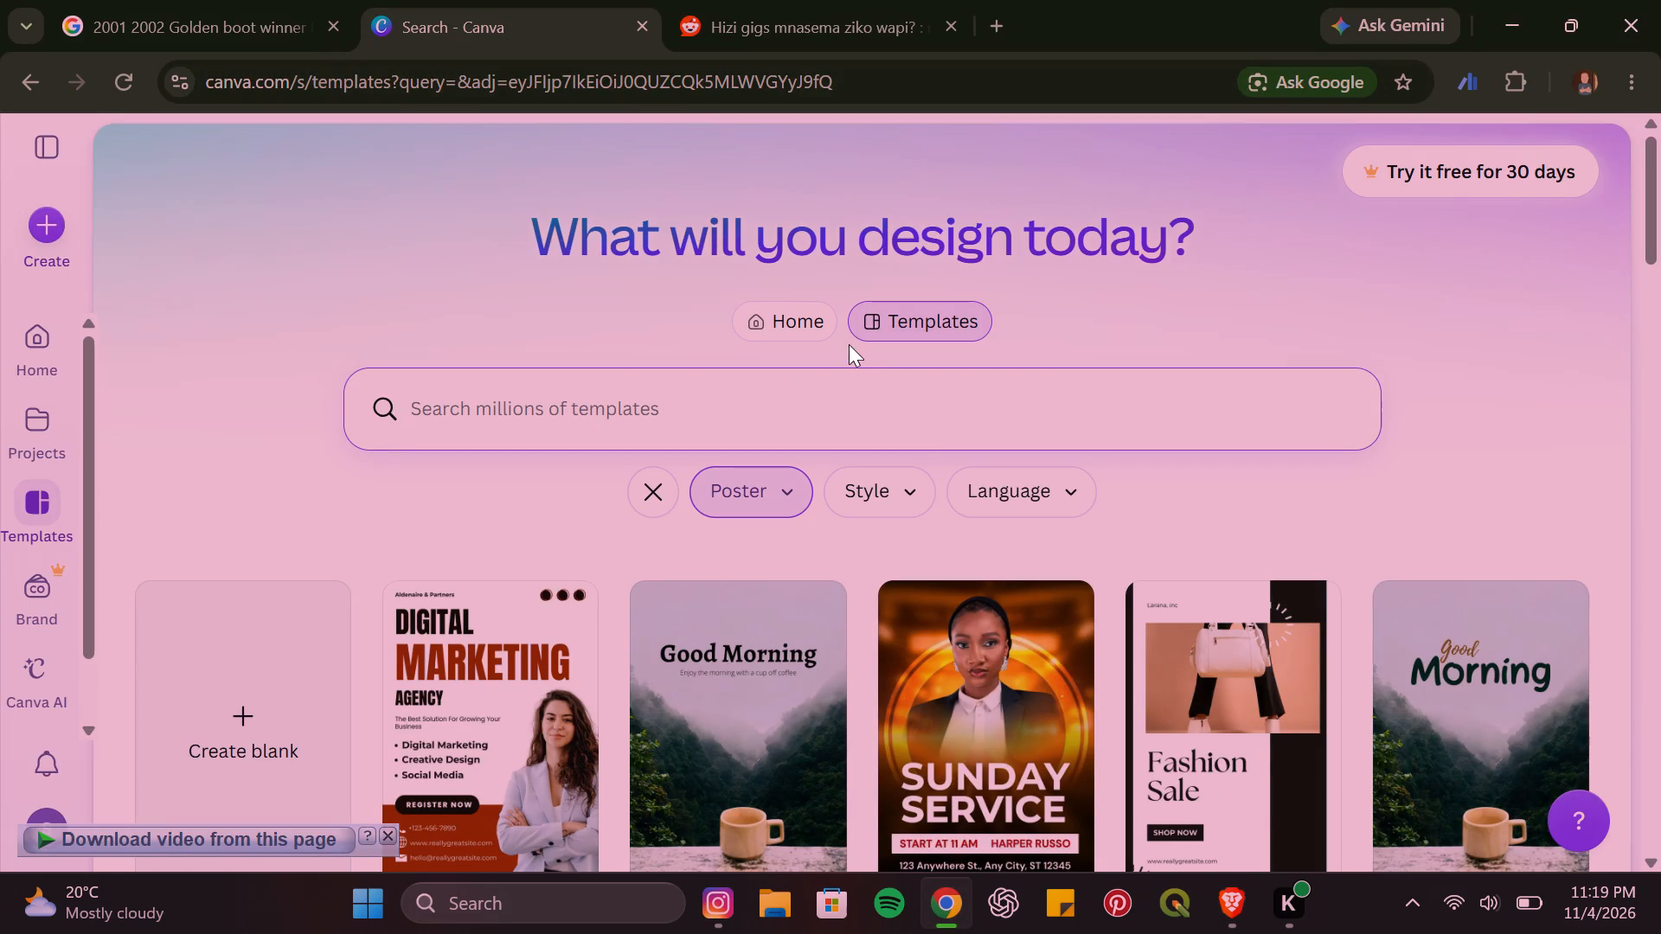
{"action": "left_click_drag", "start_coordinate": [1660, 220], "coordinate": [1660, 252]}
{"action": "left_click", "coordinate": [243, 575]}
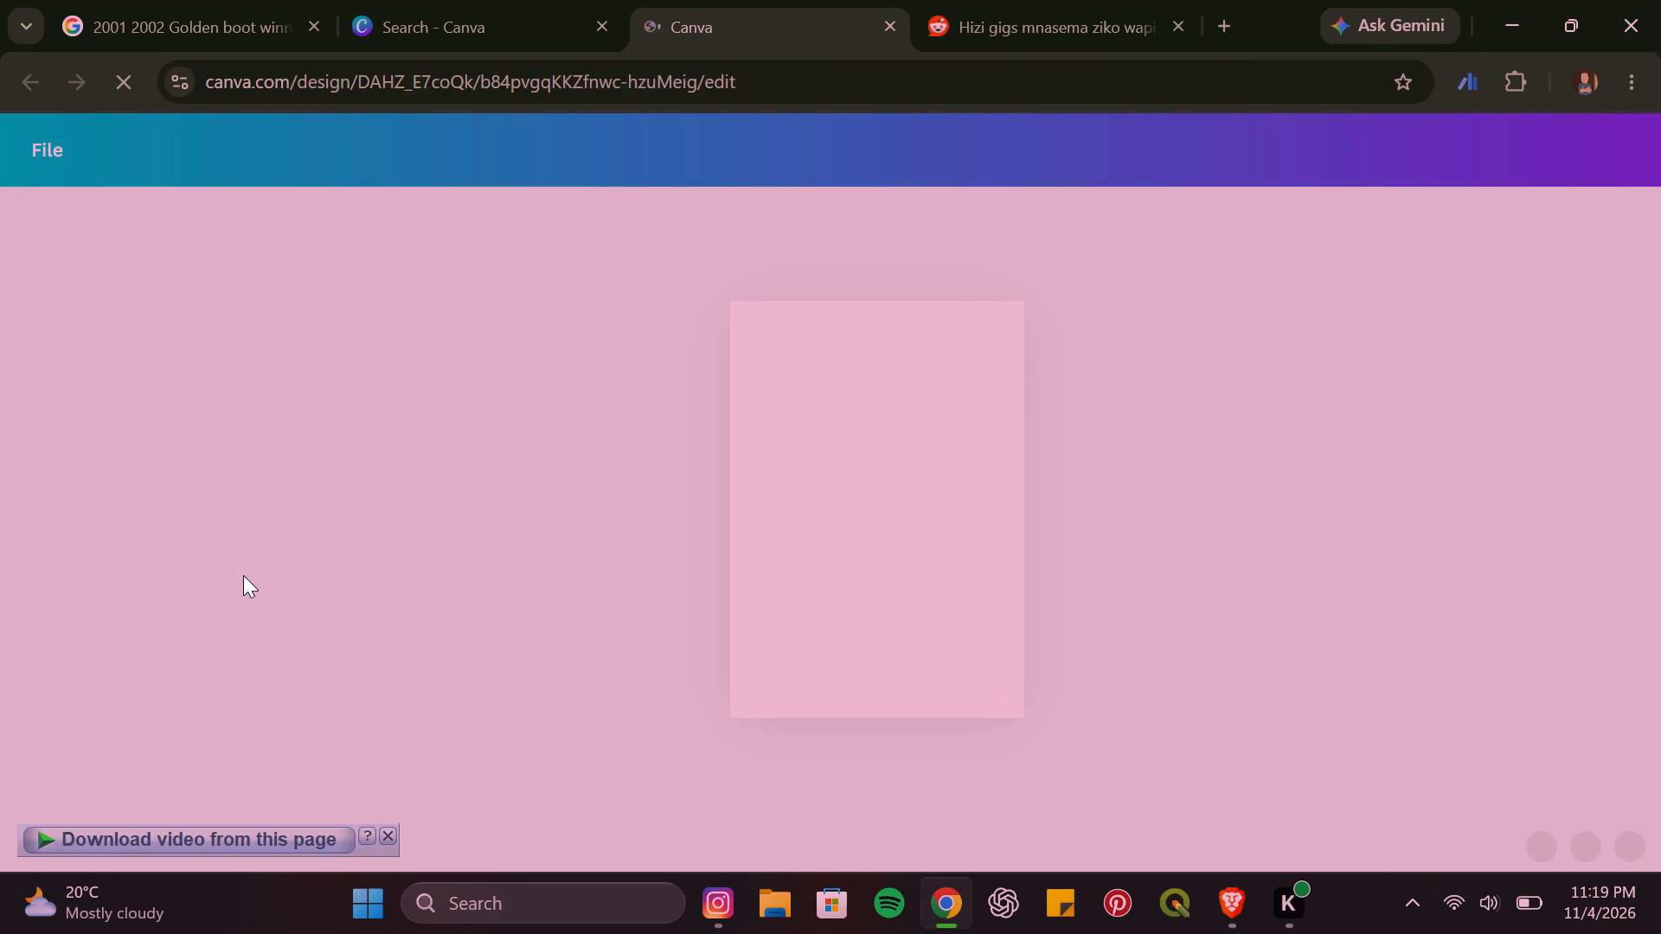
{"action": "left_click", "coordinate": [387, 834]}
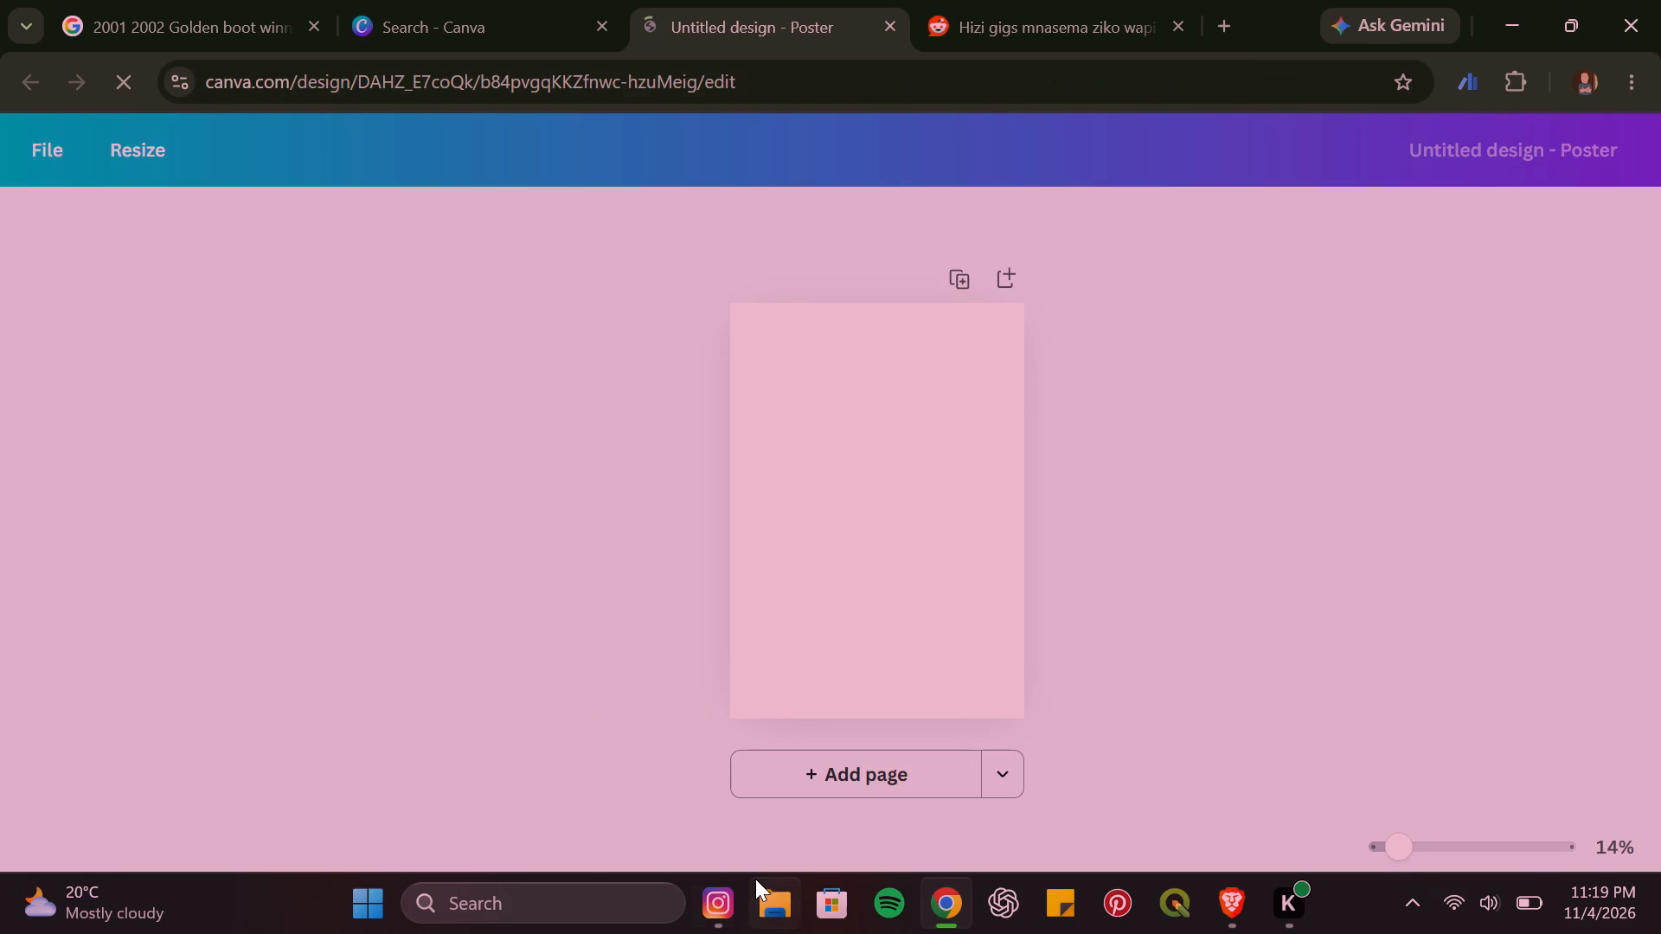
View the colour palette in the saved Instagram post, and return to the poster design in Chrome.
{"action": "left_click", "coordinate": [701, 931]}
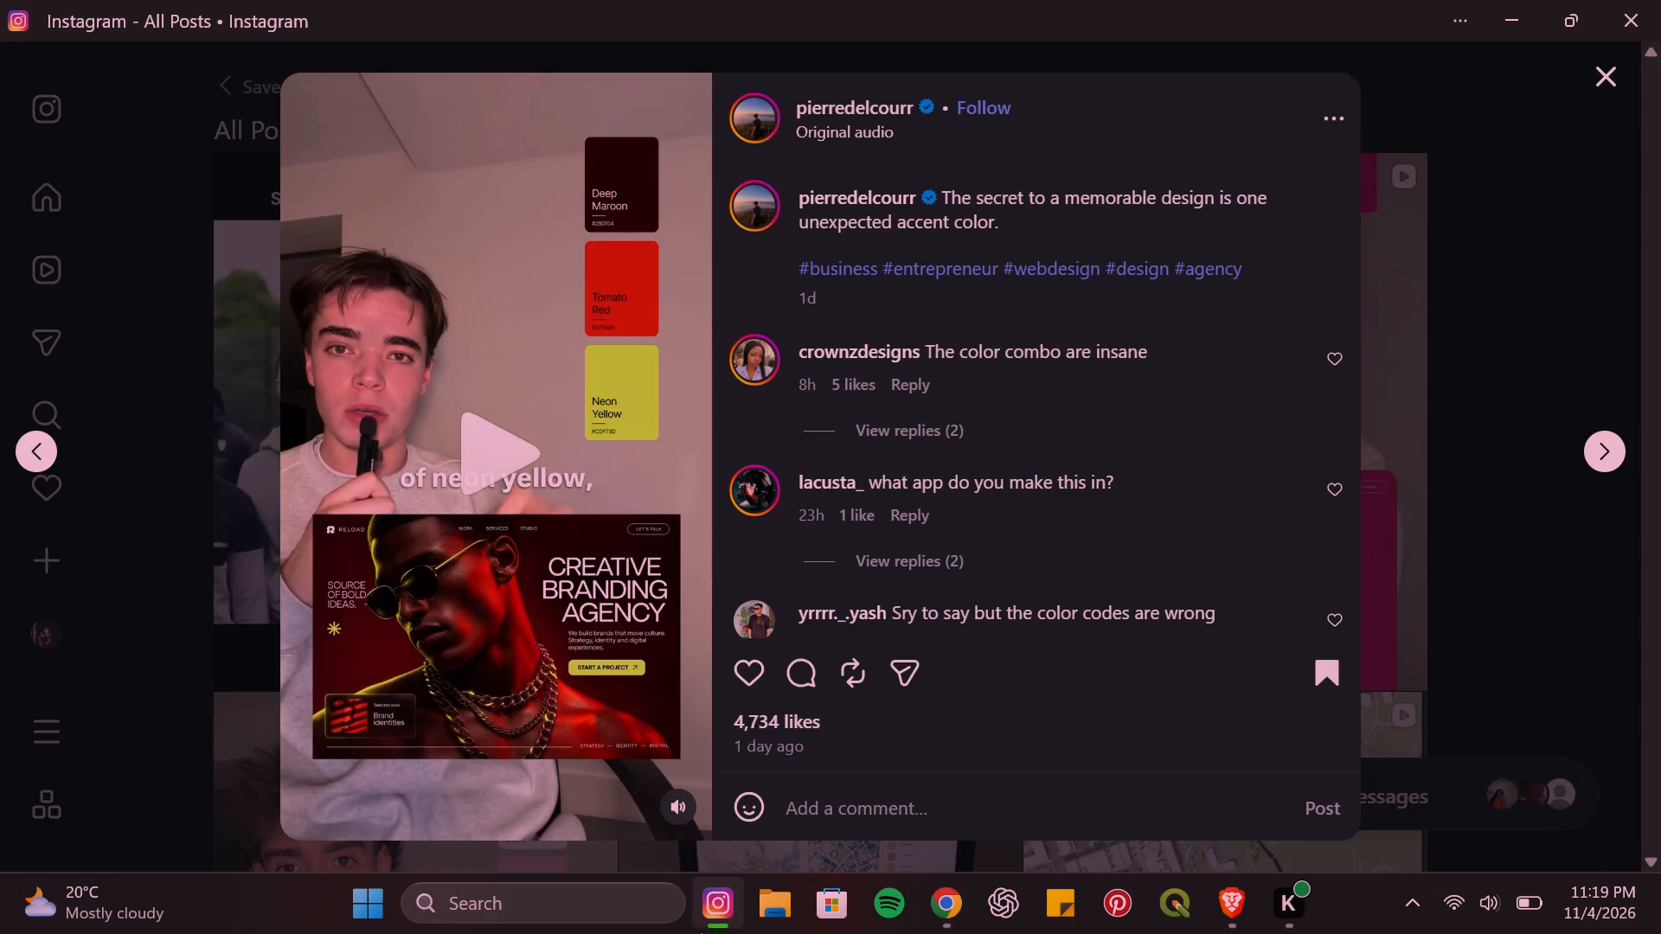
{"action": "left_click", "coordinate": [933, 912]}
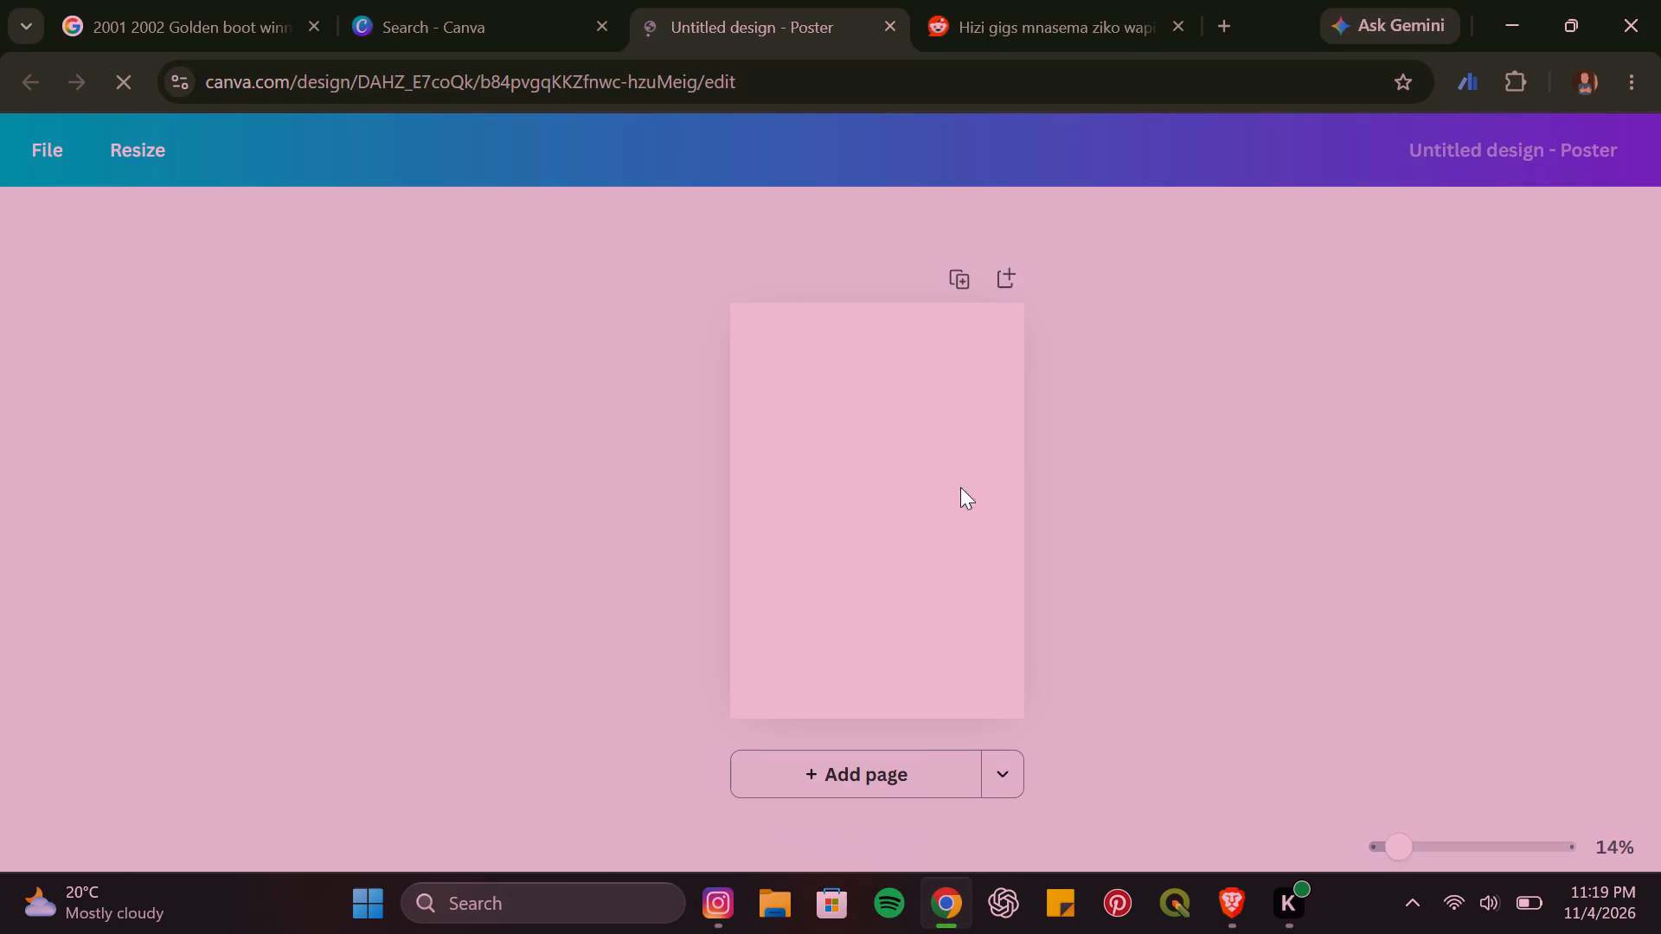
Switch to Brave to view the Slavia Prague v Arsenal match page, and return to the Canva design in Chrome.
{"action": "left_click", "coordinate": [1217, 918]}
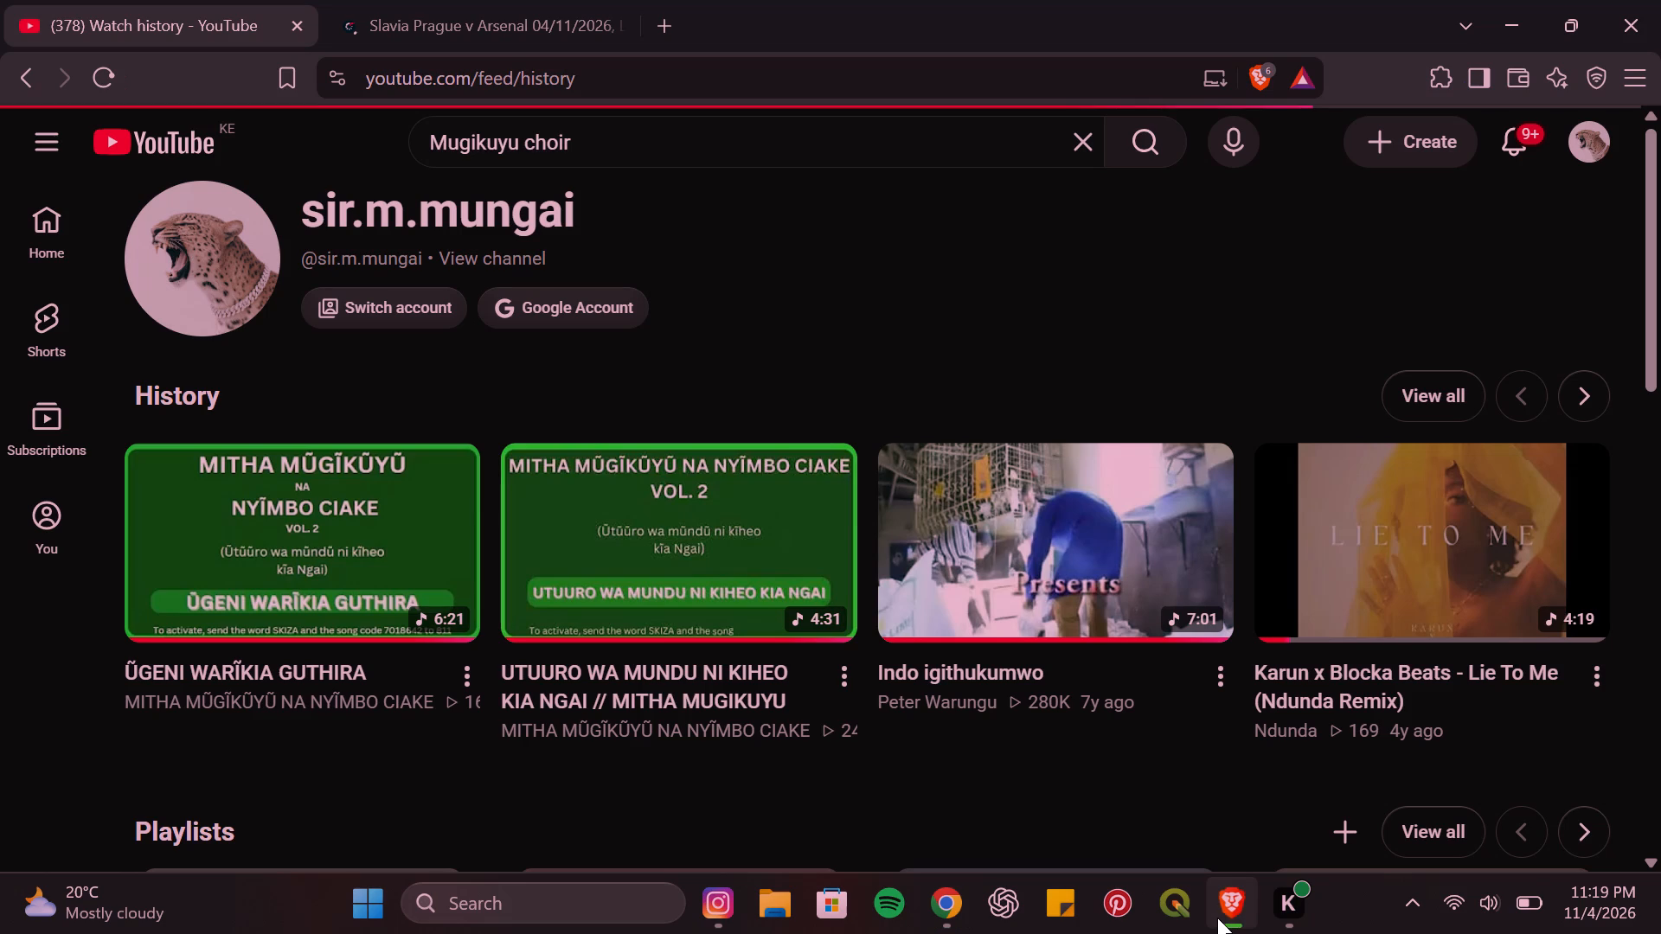
{"action": "left_click", "coordinate": [497, 0]}
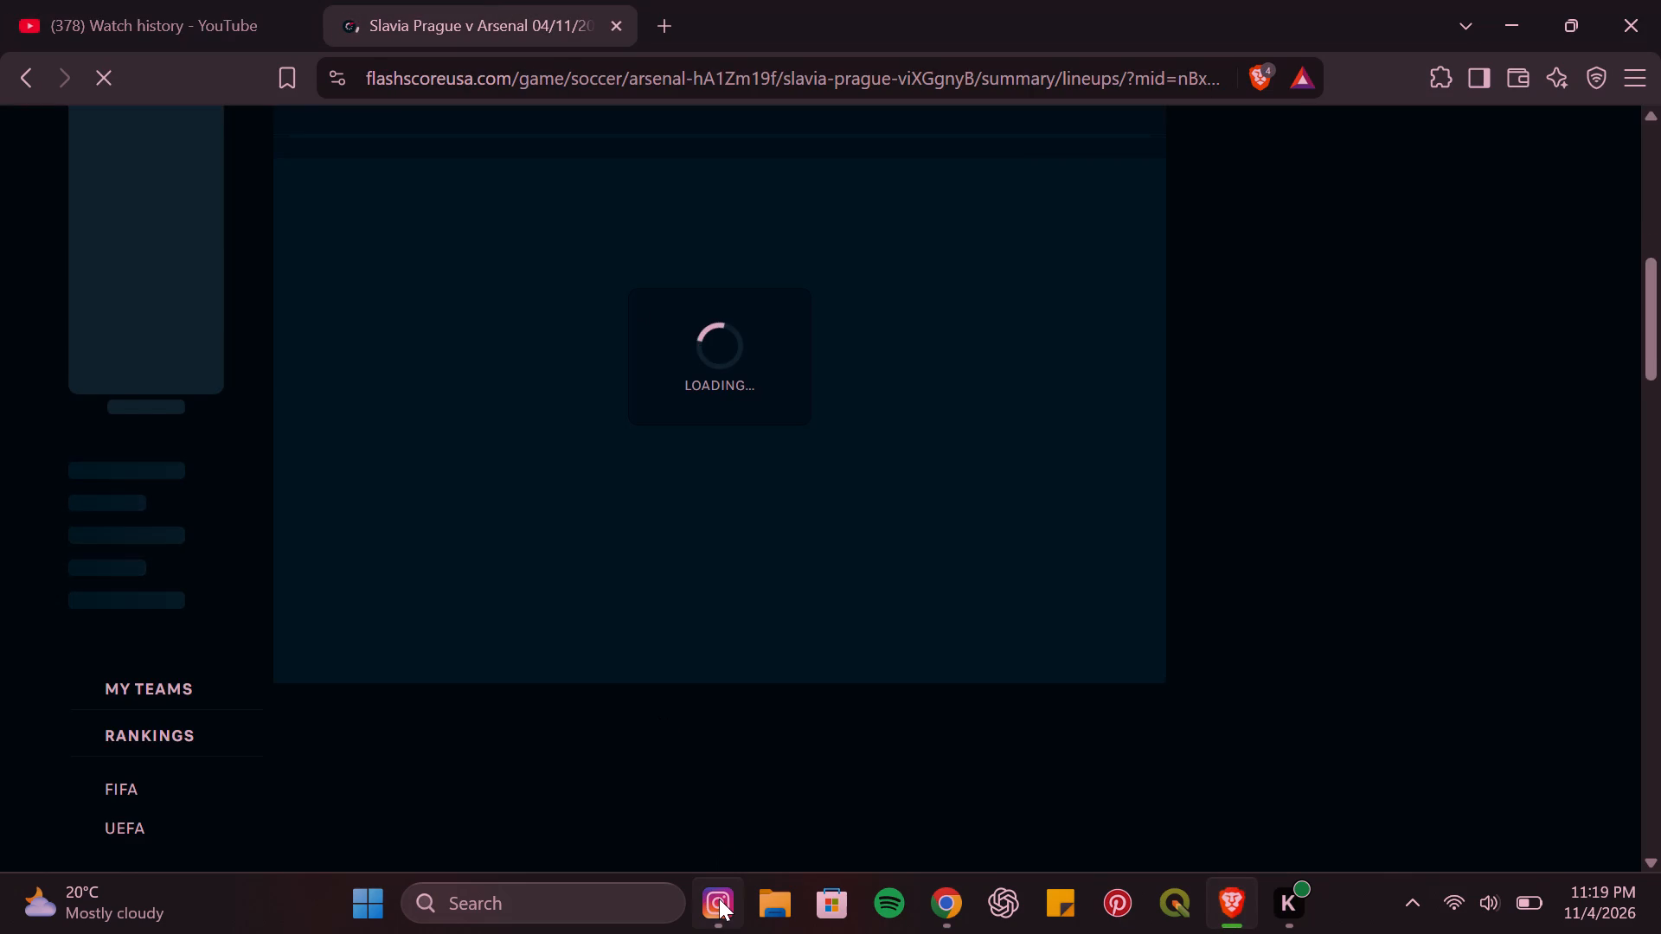
{"action": "left_click", "coordinate": [953, 900]}
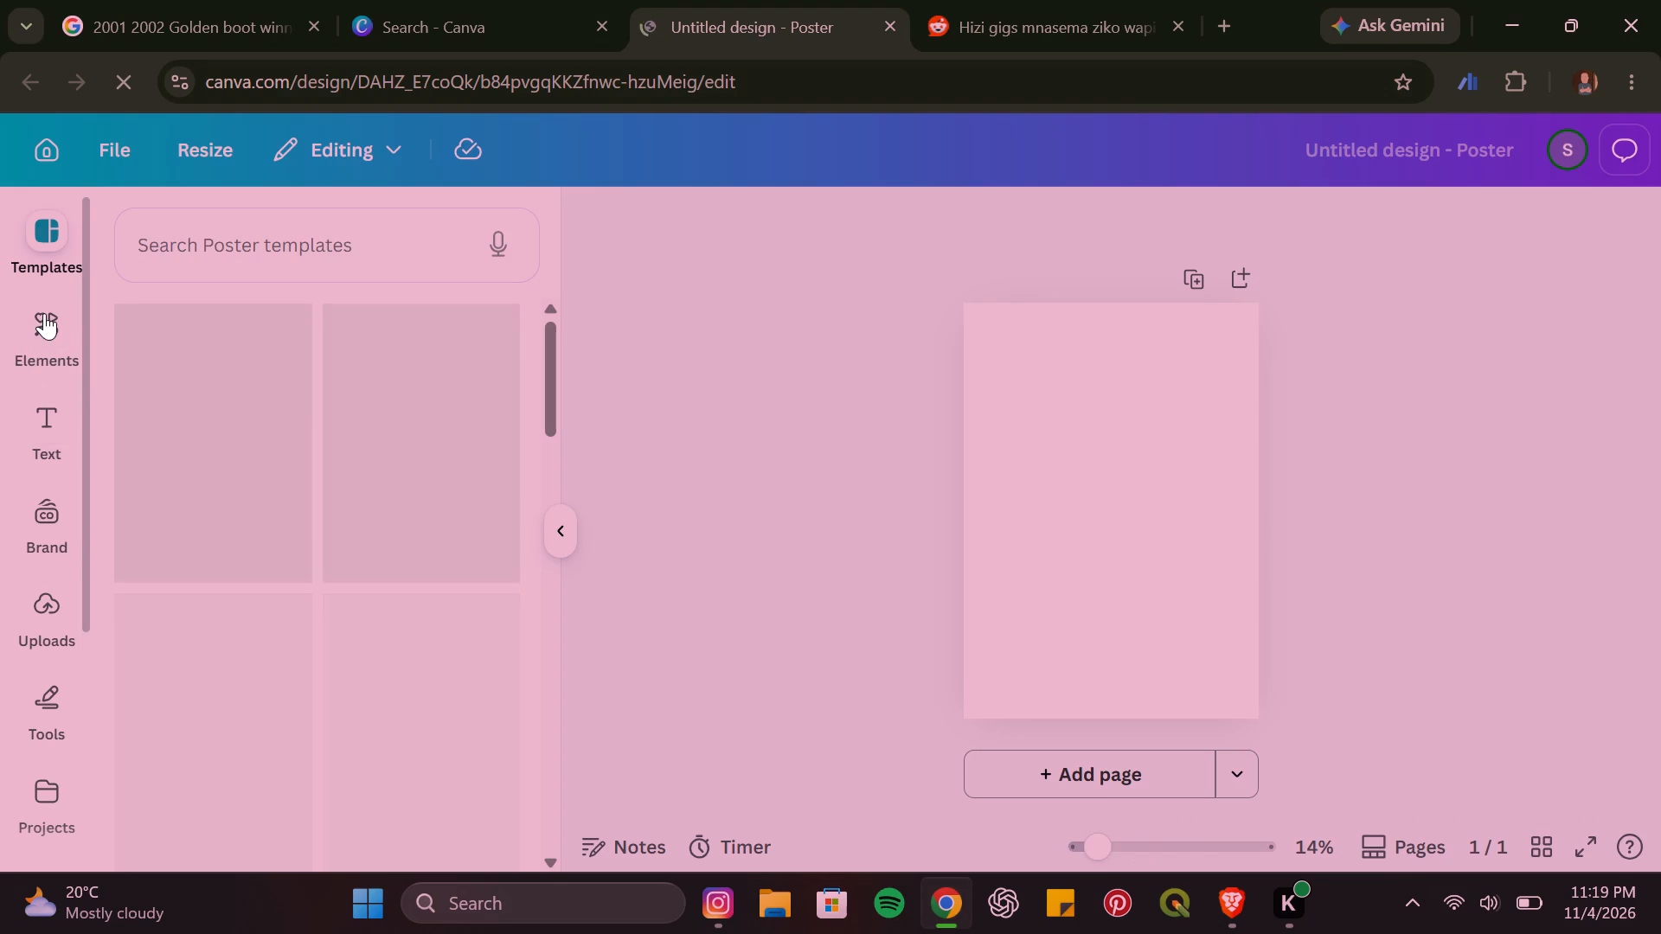
Select the blank poster page and give its background a custom solid dark red colour, #560000.
{"action": "right_click", "coordinate": [1146, 446]}
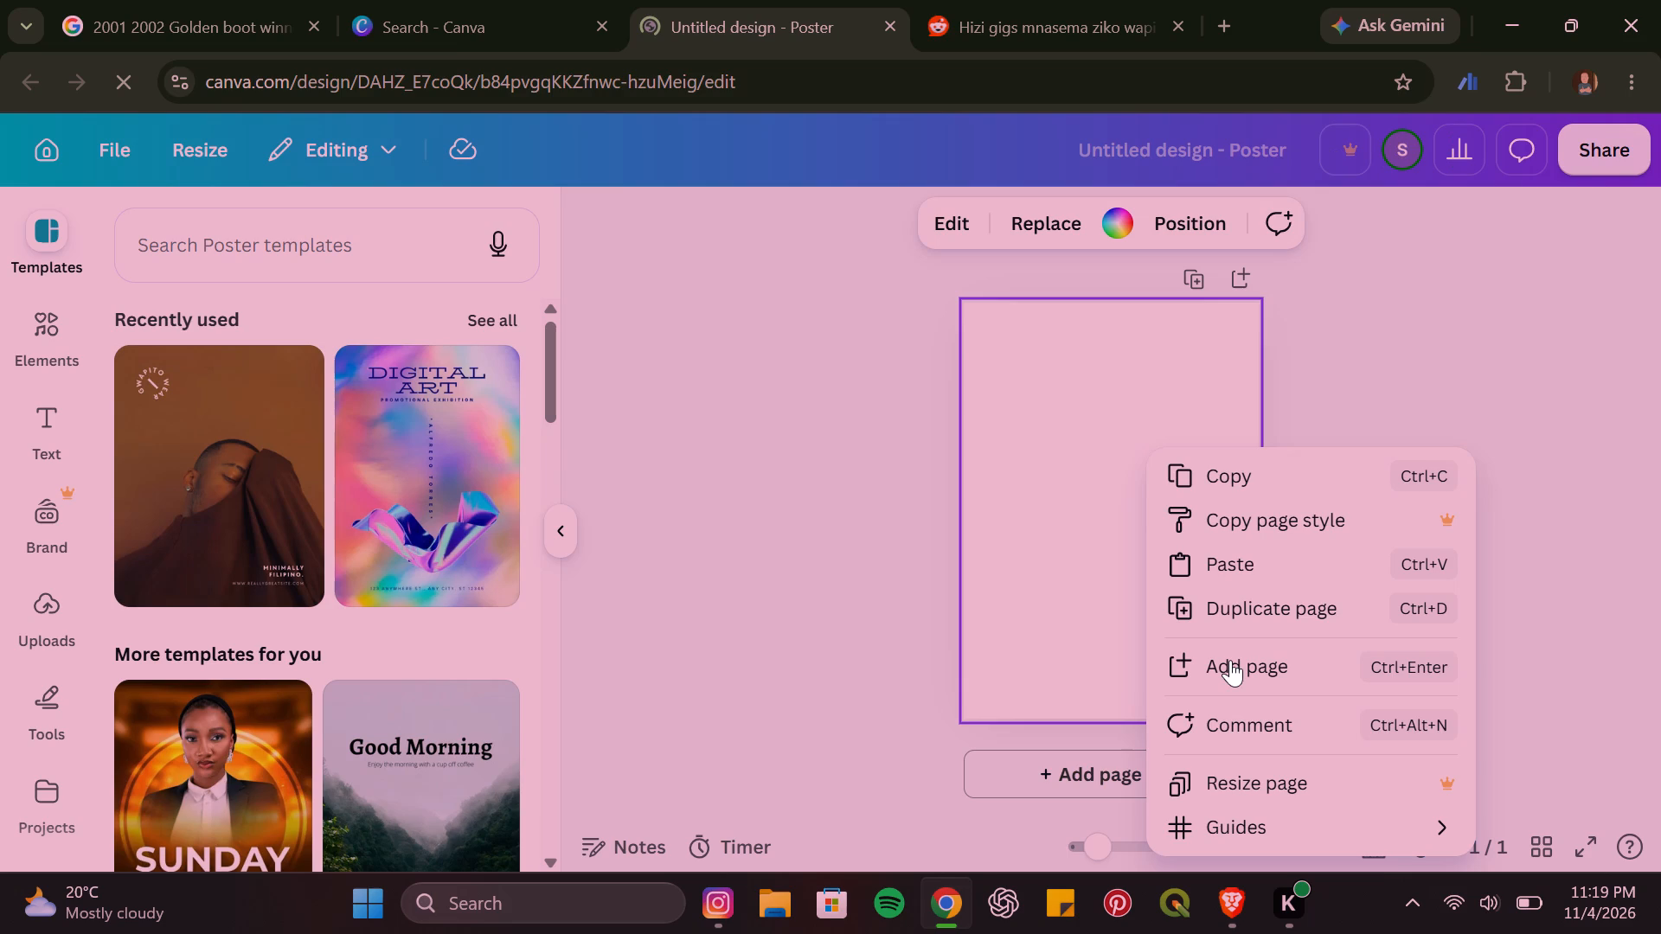
{"action": "left_click", "coordinate": [1460, 396]}
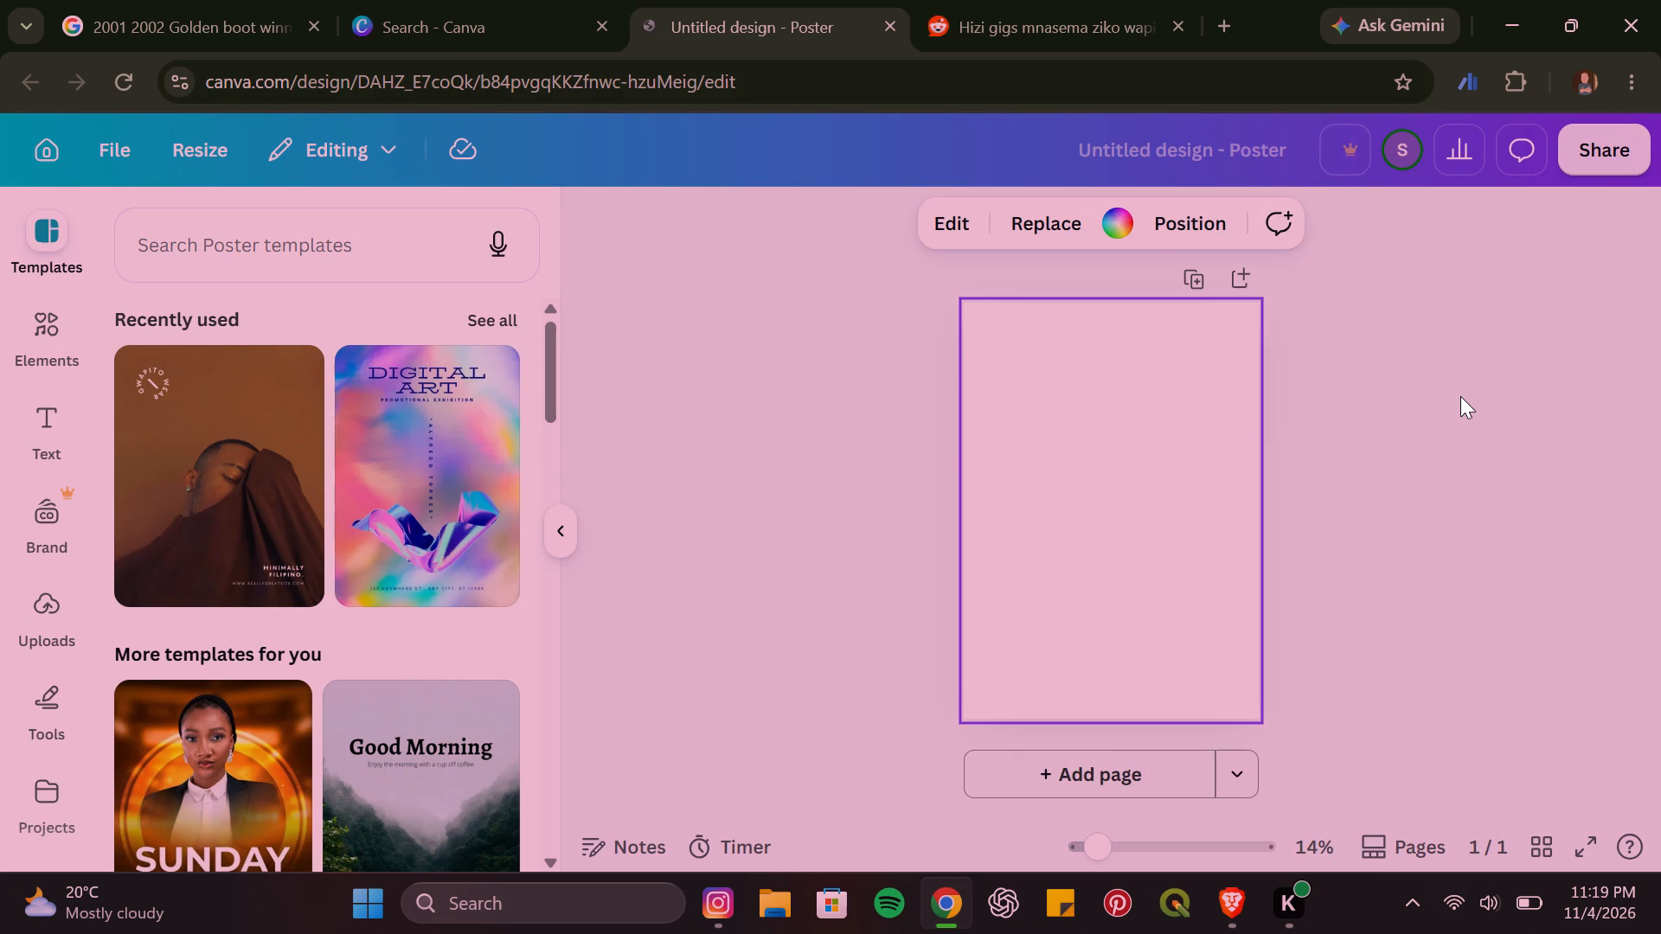
{"action": "left_click", "coordinate": [1112, 221]}
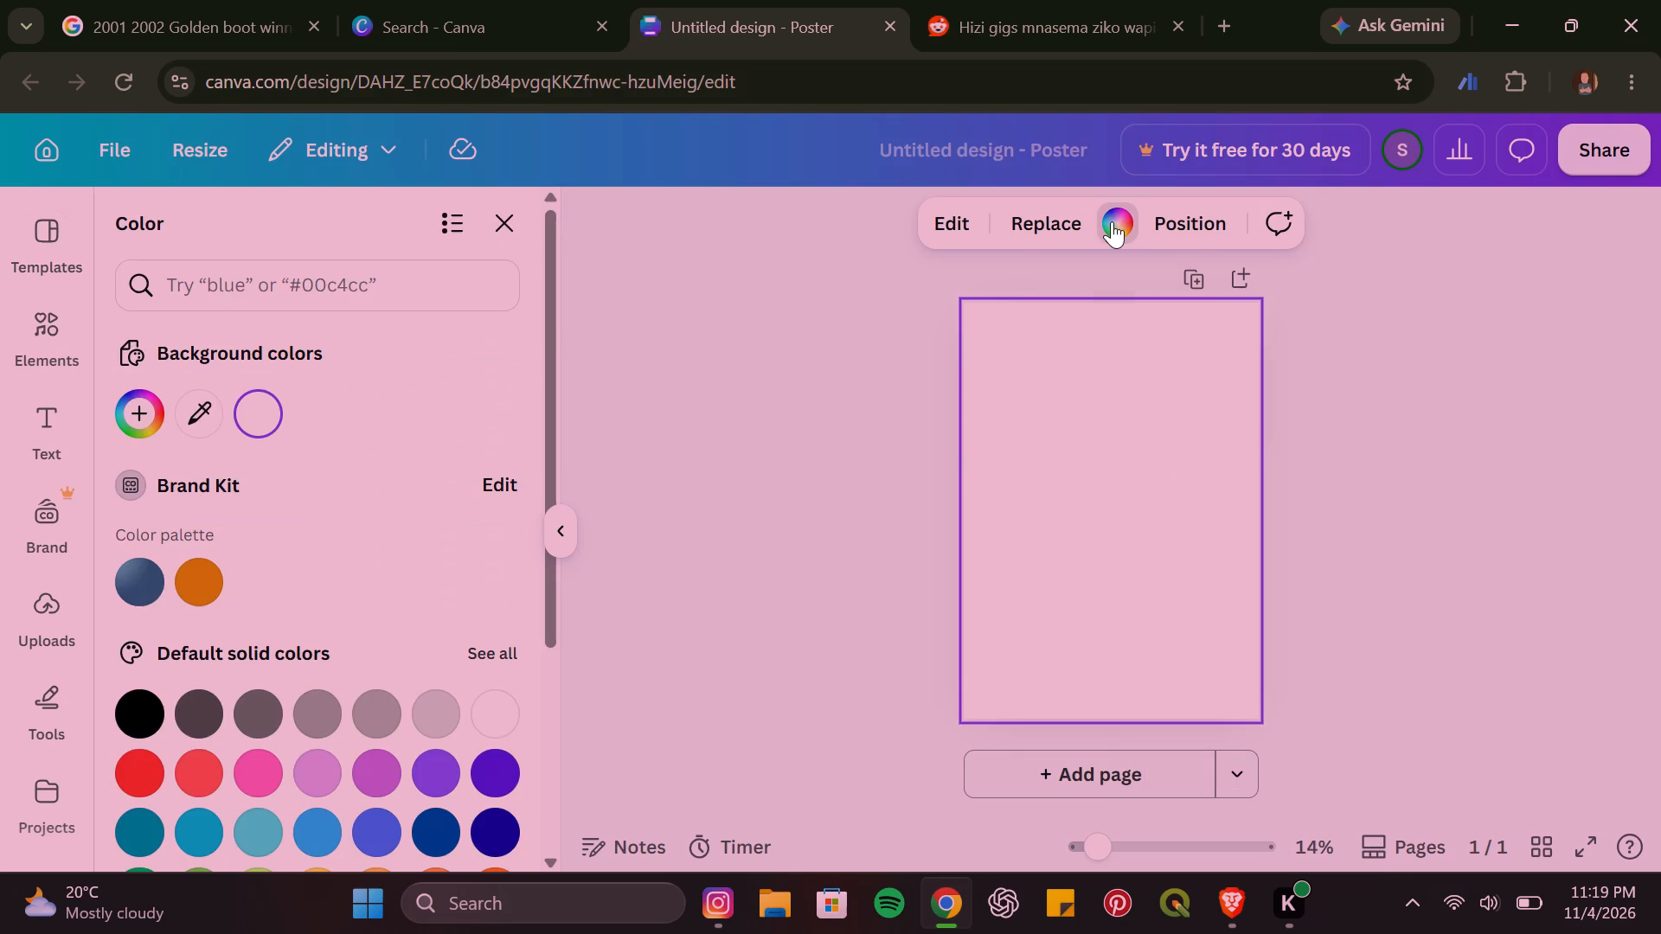
{"action": "left_click_drag", "start_coordinate": [548, 323], "coordinate": [547, 611]}
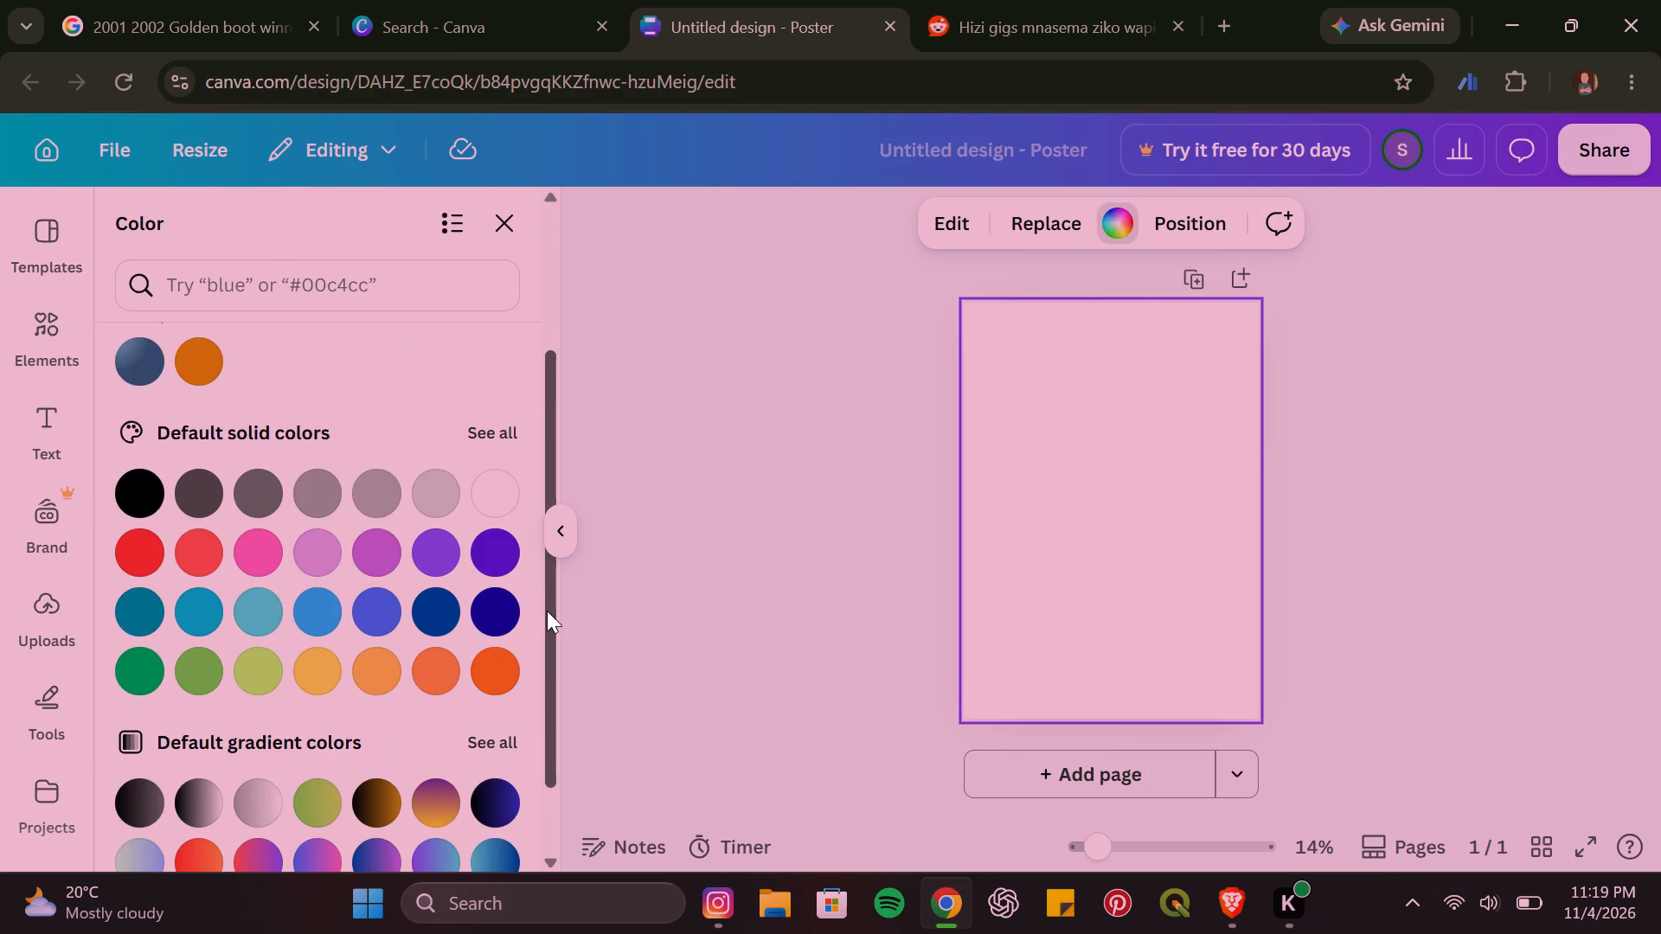
{"action": "left_click_drag", "start_coordinate": [547, 611], "coordinate": [540, 311]}
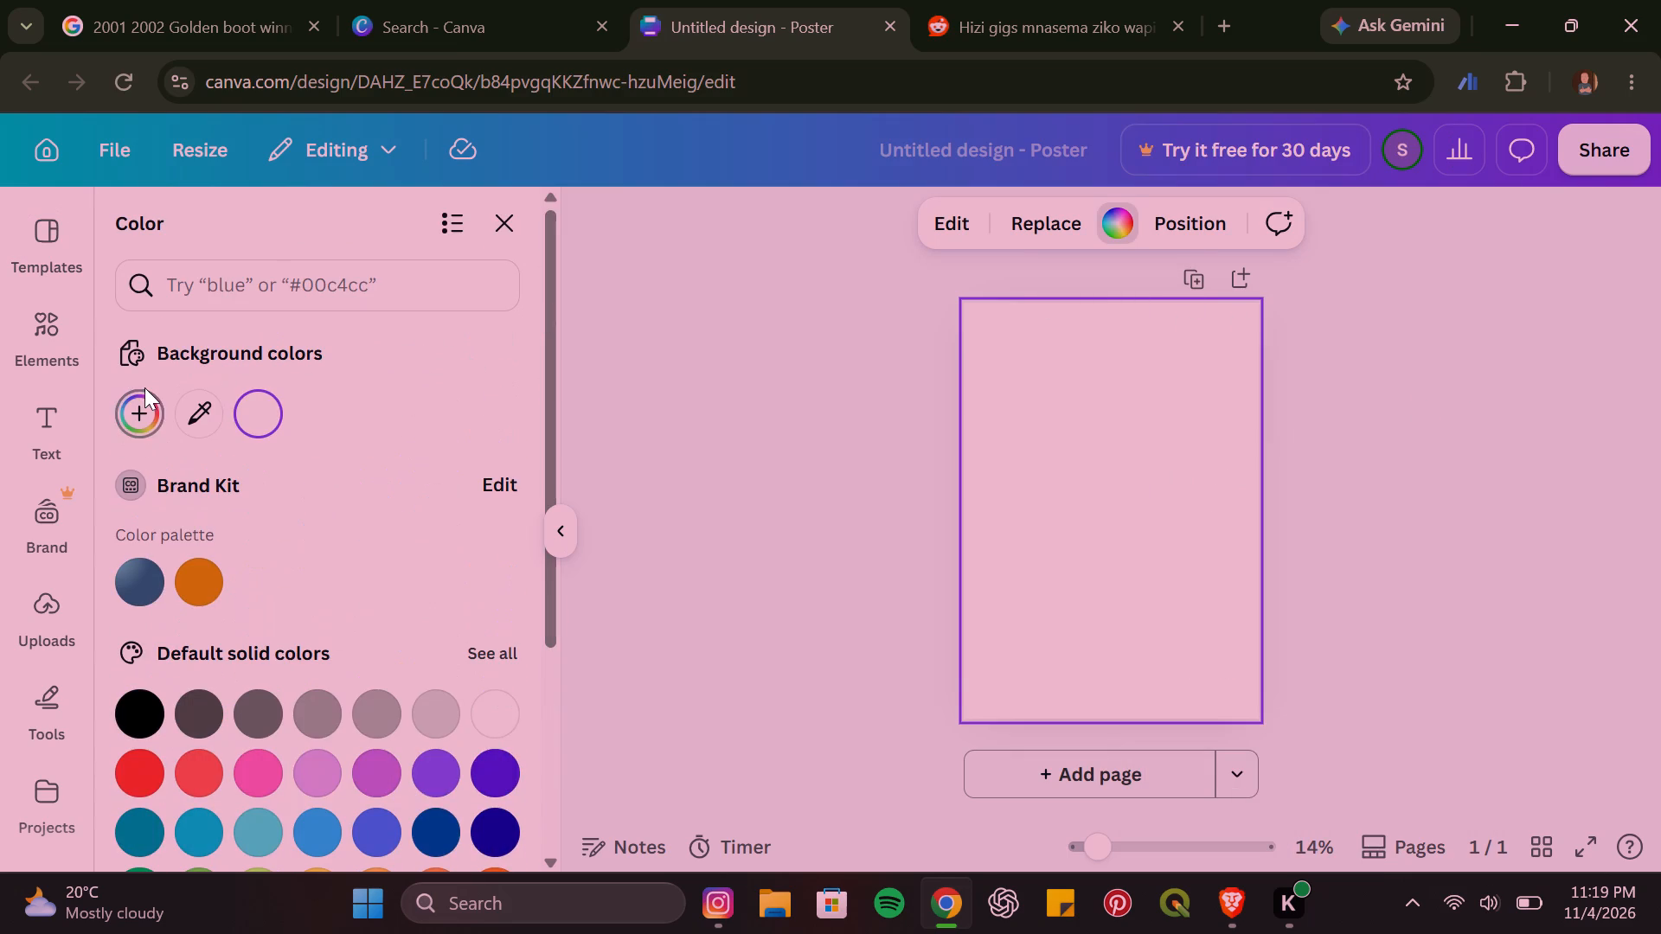
{"action": "left_click", "coordinate": [145, 400]}
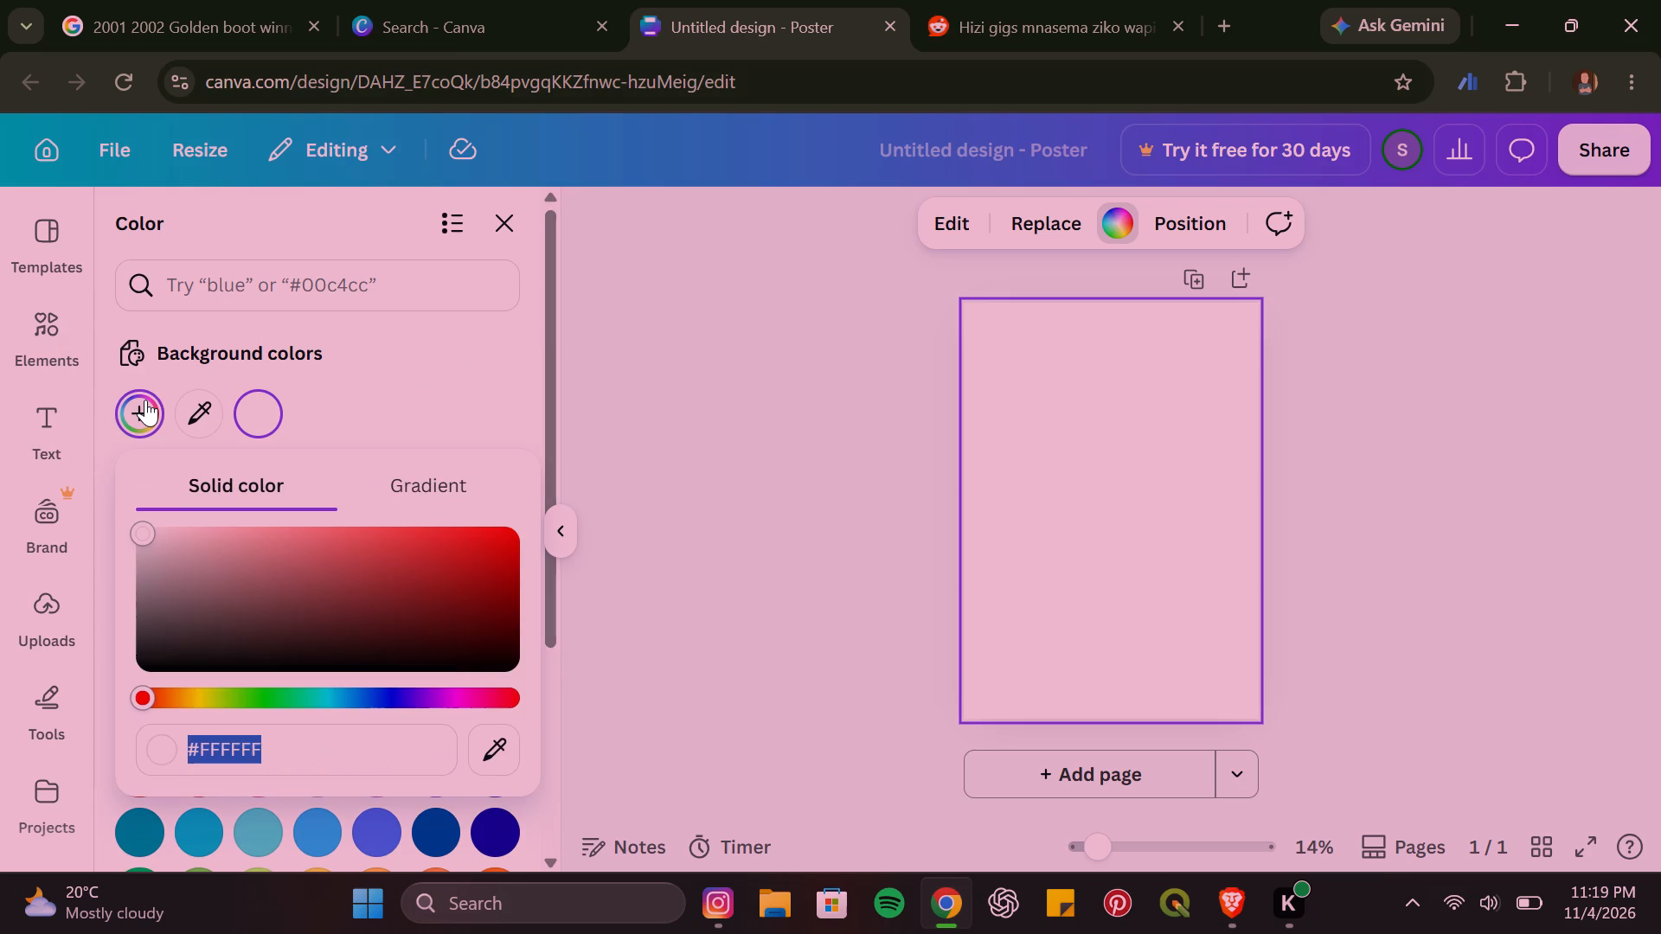
{"action": "left_click_drag", "start_coordinate": [149, 539], "coordinate": [333, 563]}
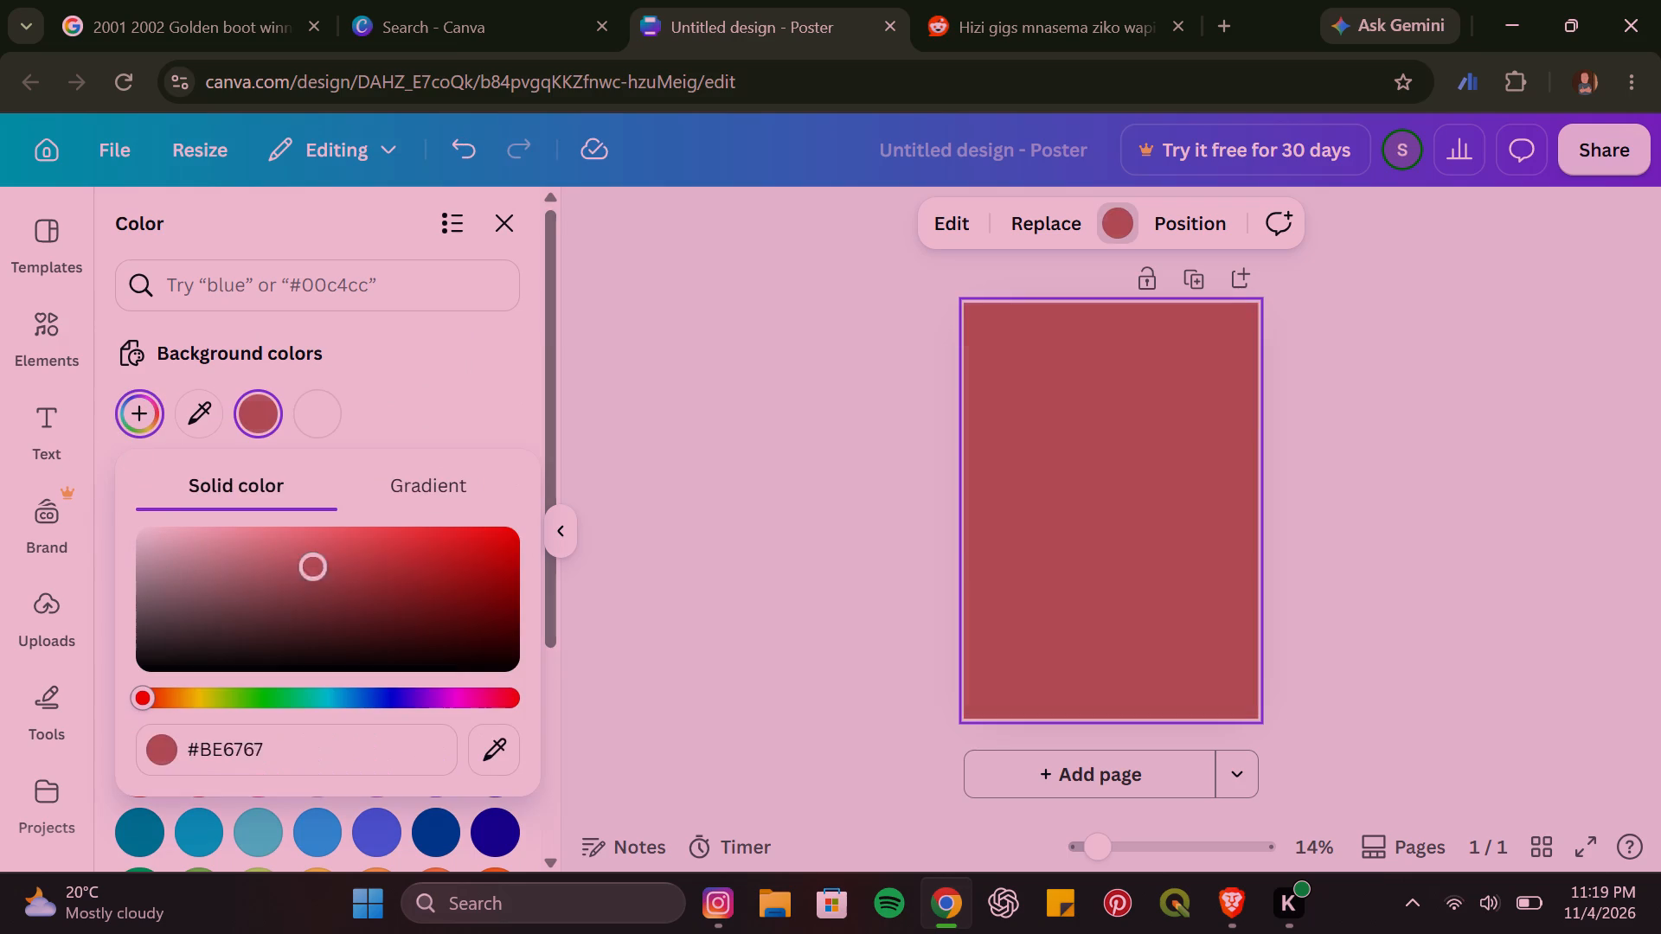
{"action": "left_click_drag", "start_coordinate": [333, 563], "coordinate": [498, 541]}
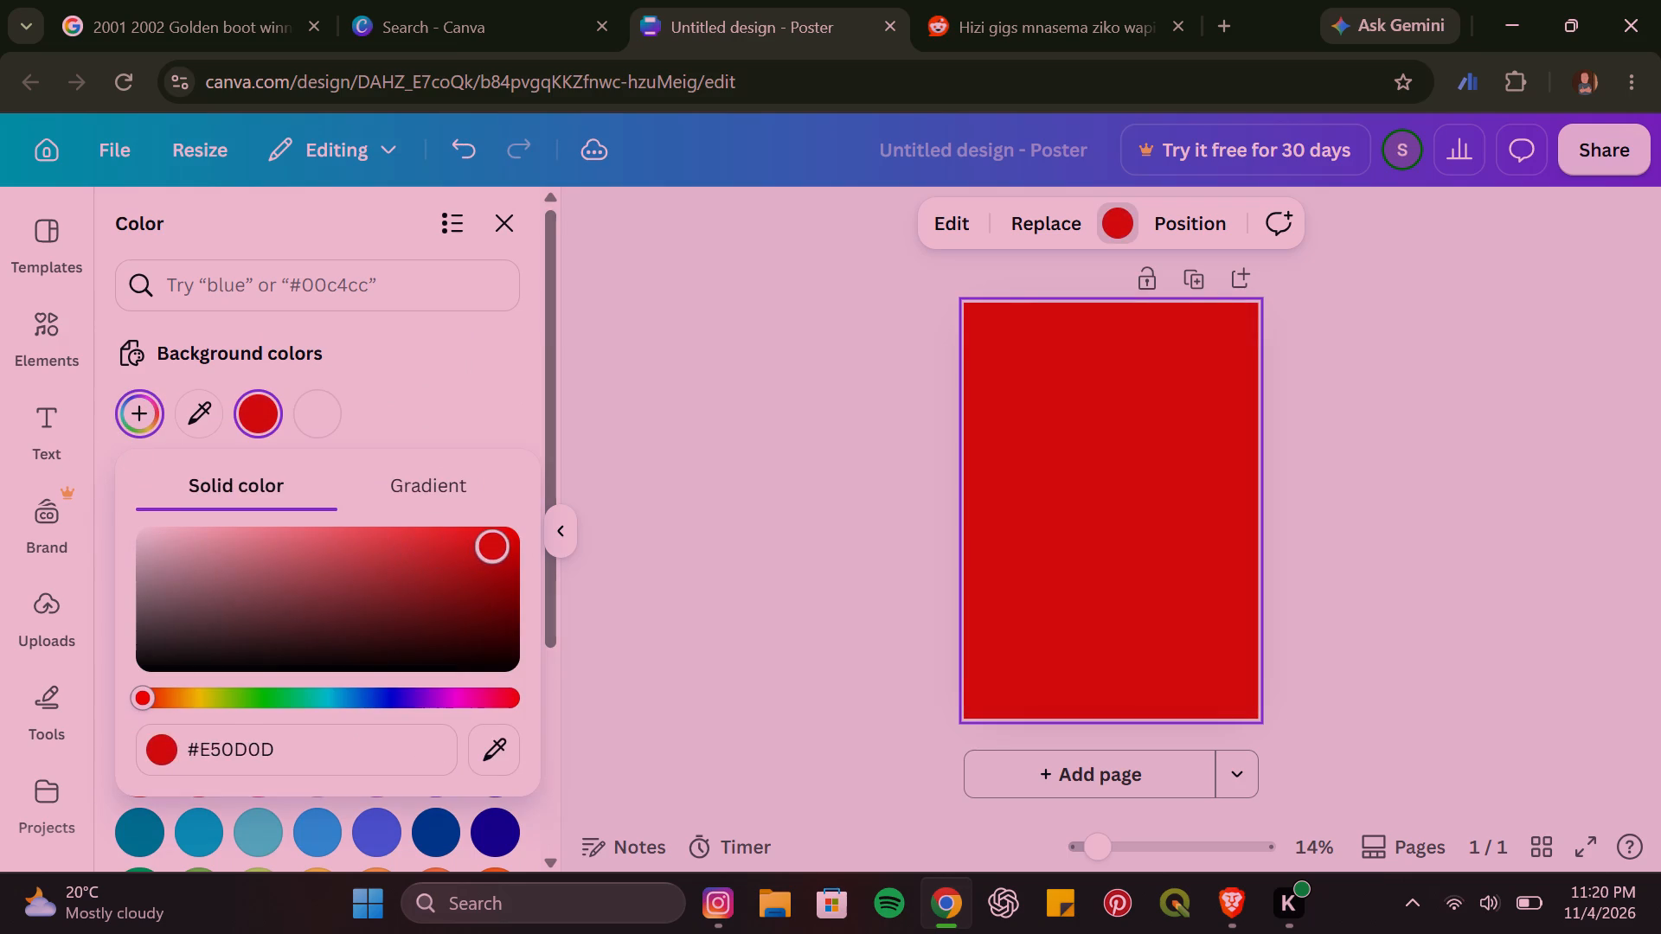
{"action": "left_click_drag", "start_coordinate": [498, 541], "coordinate": [523, 613]}
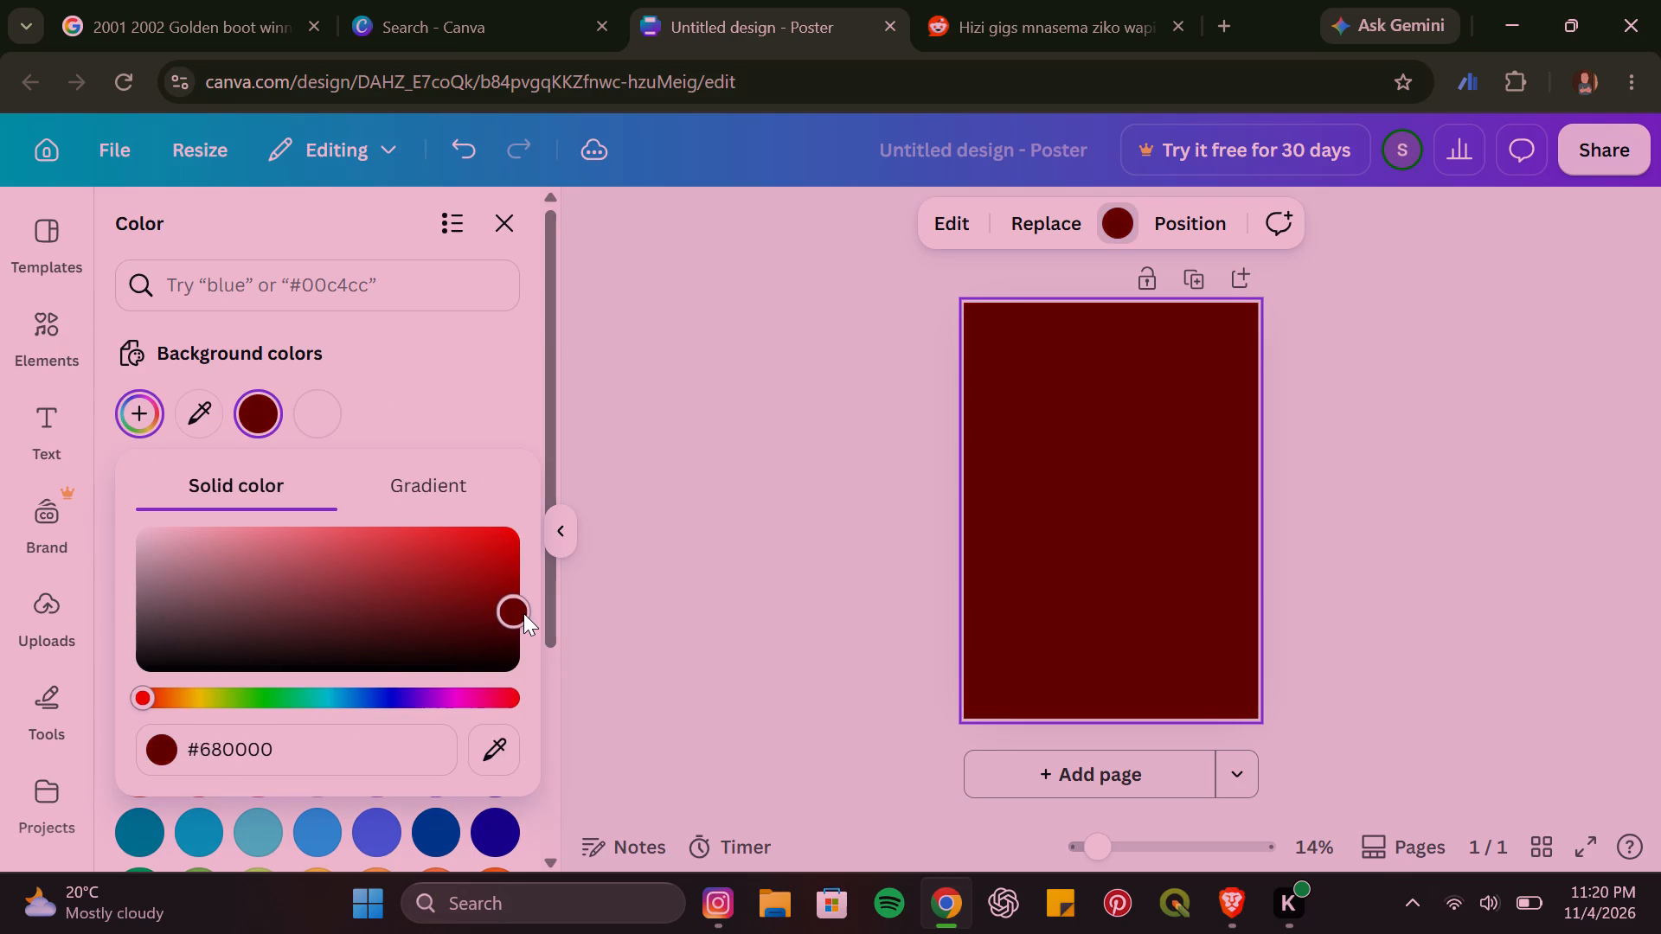
{"action": "left_click_drag", "start_coordinate": [523, 613], "coordinate": [526, 637]}
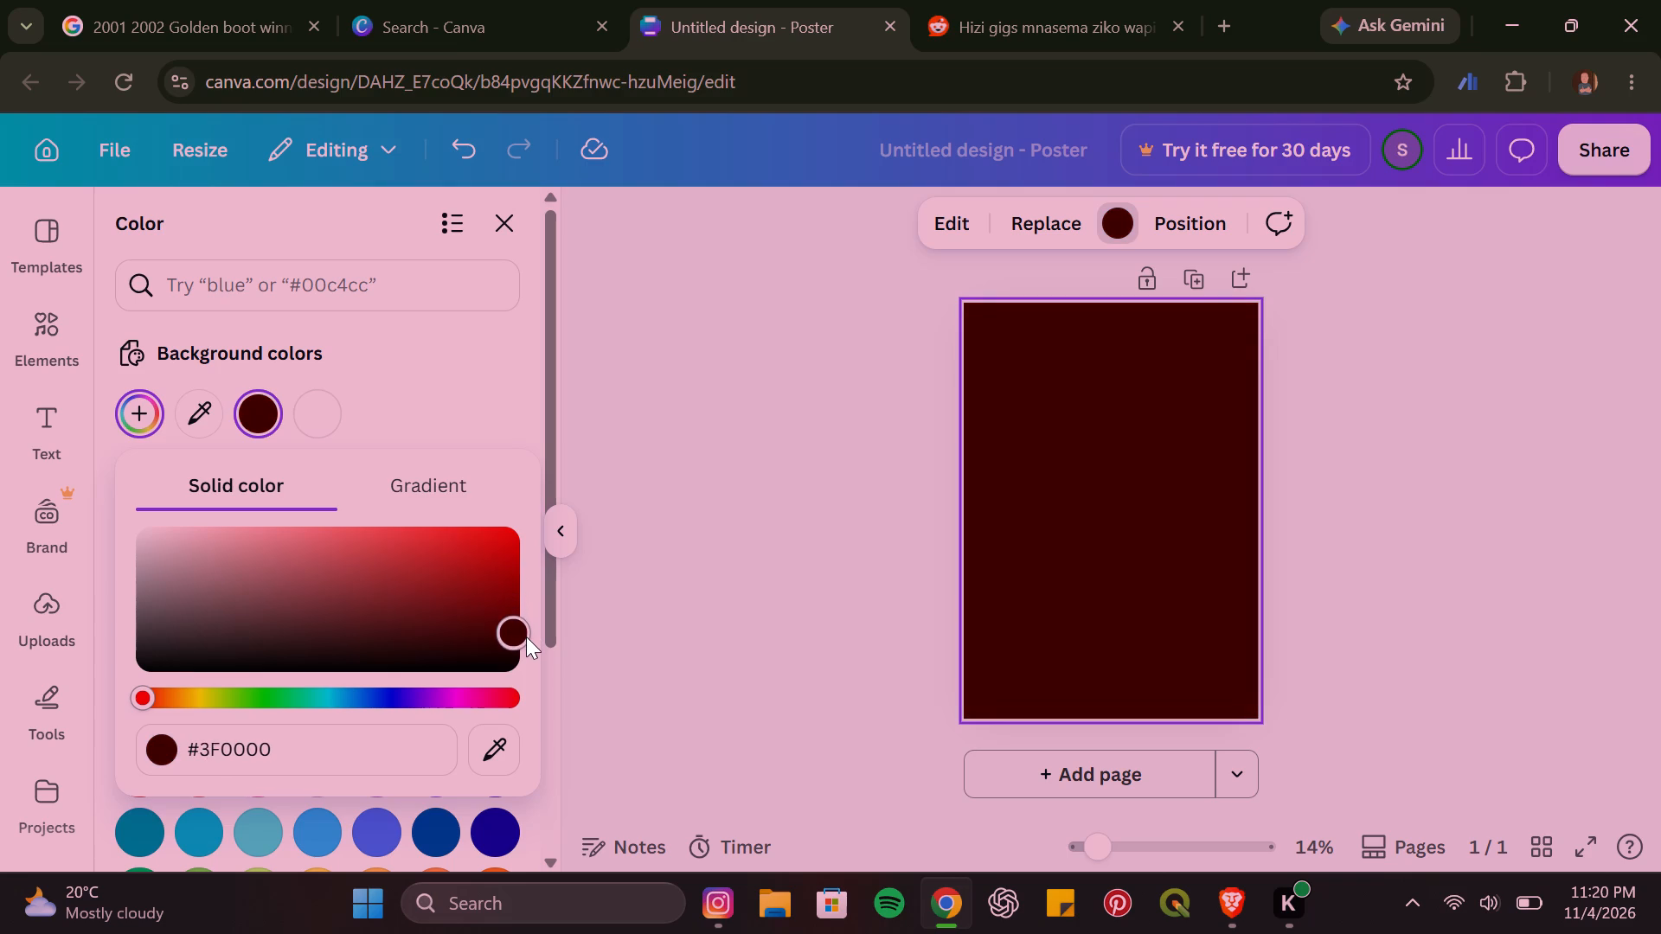
{"action": "left_click_drag", "start_coordinate": [526, 637], "coordinate": [534, 606]}
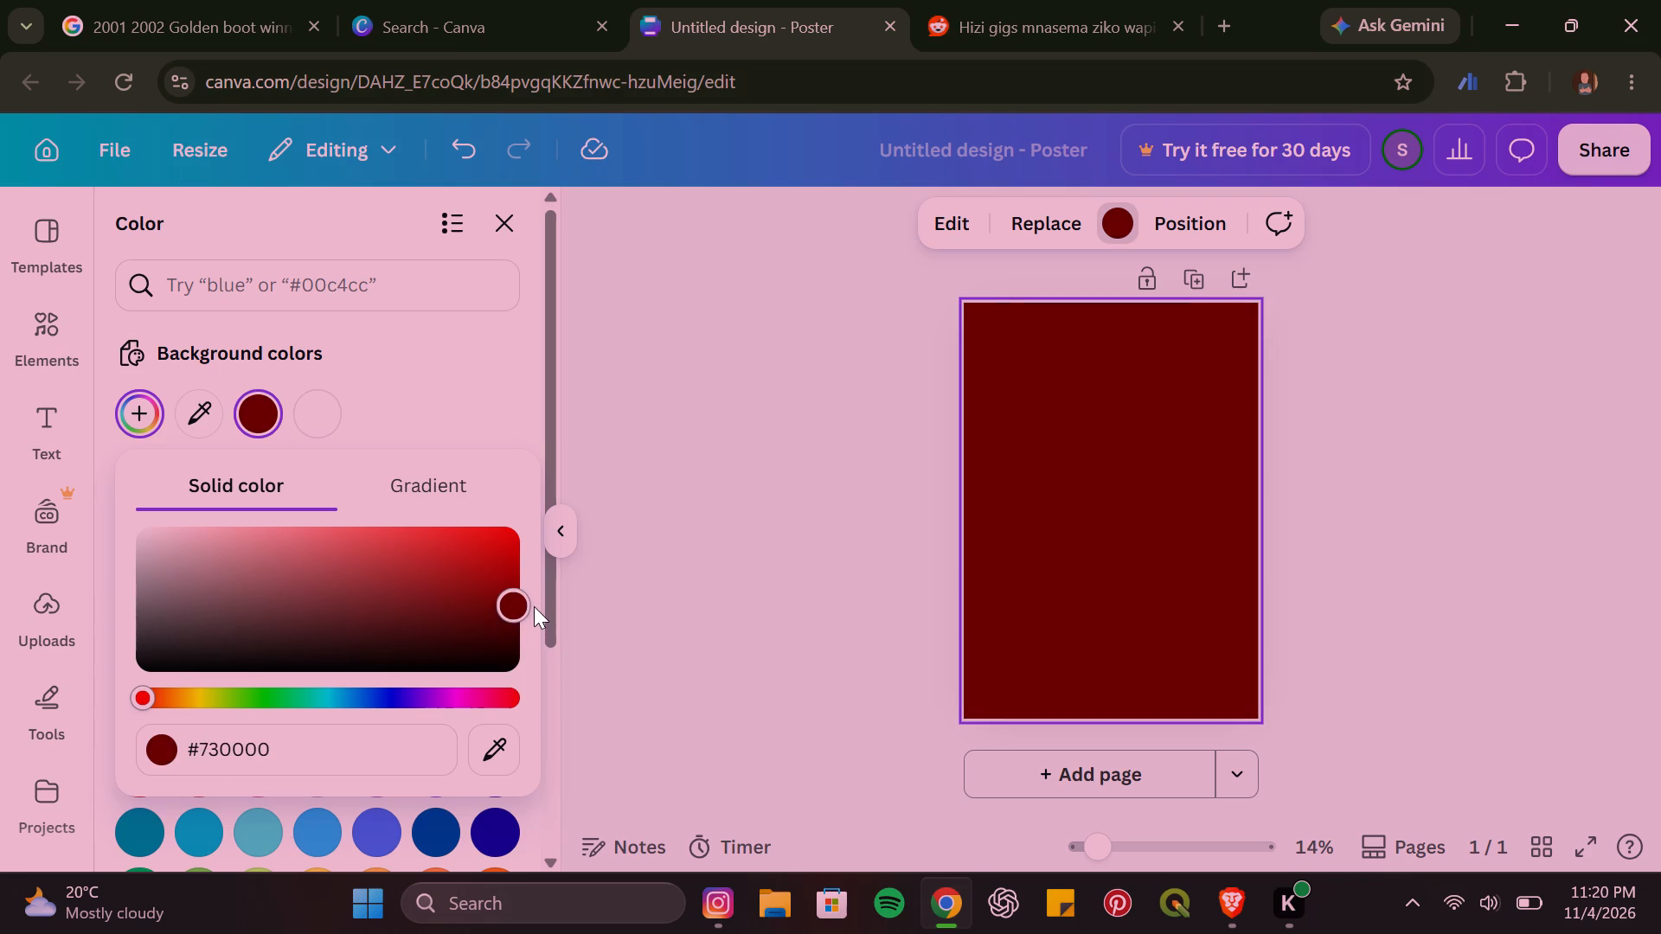
{"action": "left_click_drag", "start_coordinate": [534, 606], "coordinate": [535, 623]}
Compare with the Deep Maroon swatch in the Instagram post and darken the poster background to #410101.
{"action": "left_click", "coordinate": [713, 902]}
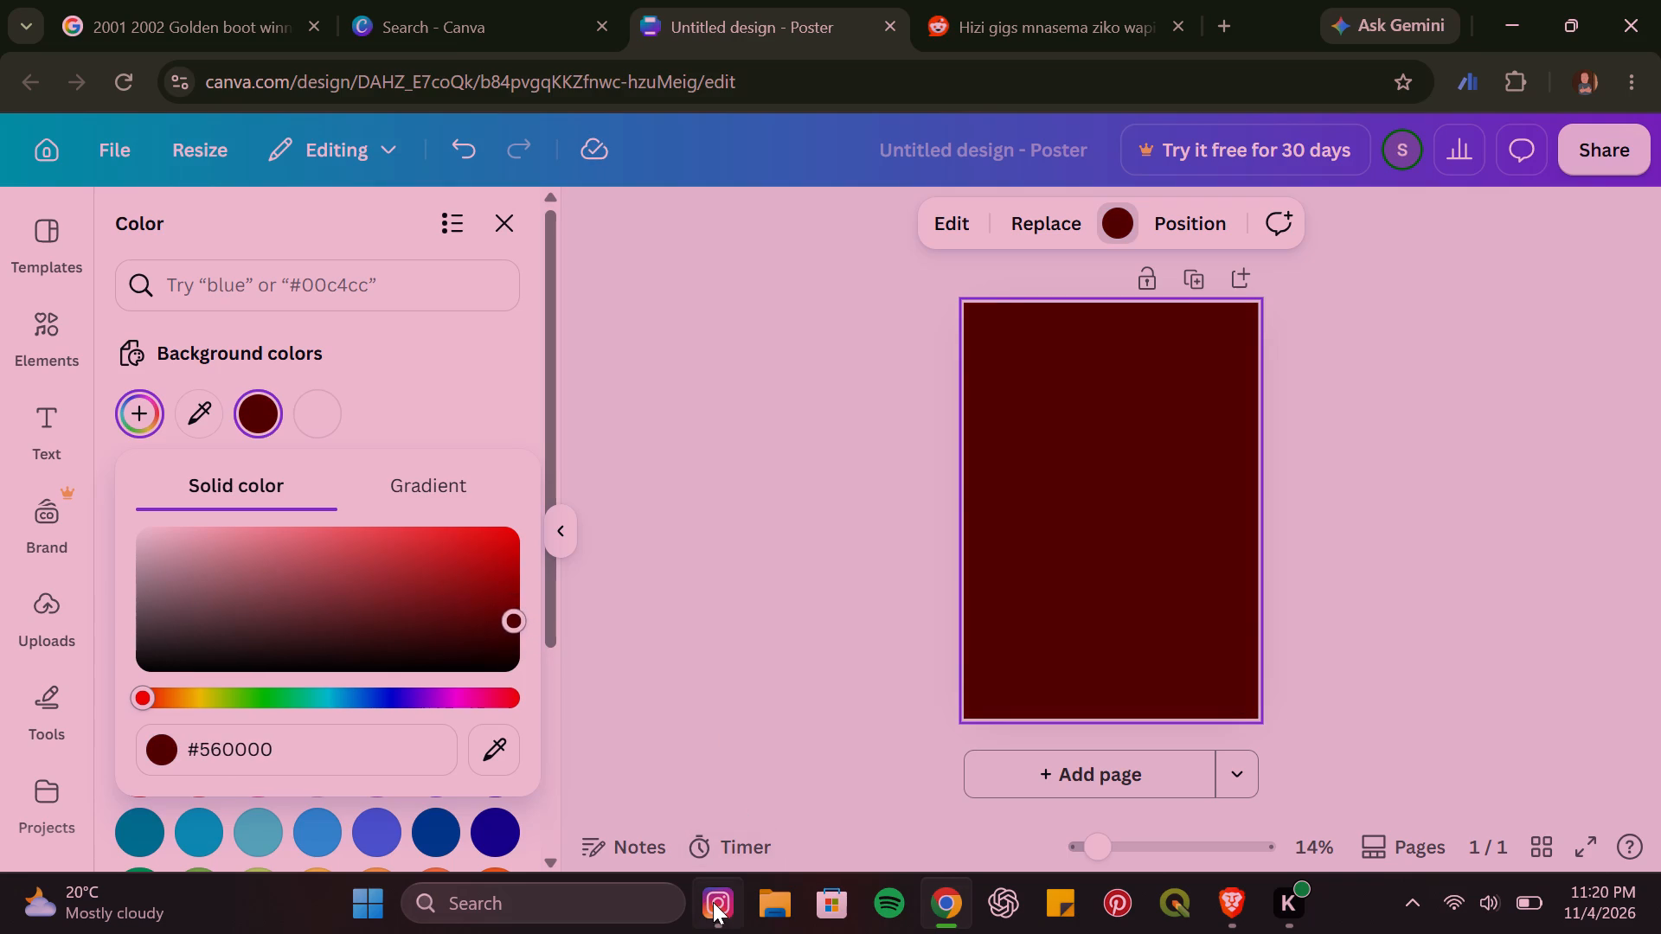
{"action": "left_click", "coordinate": [713, 902]}
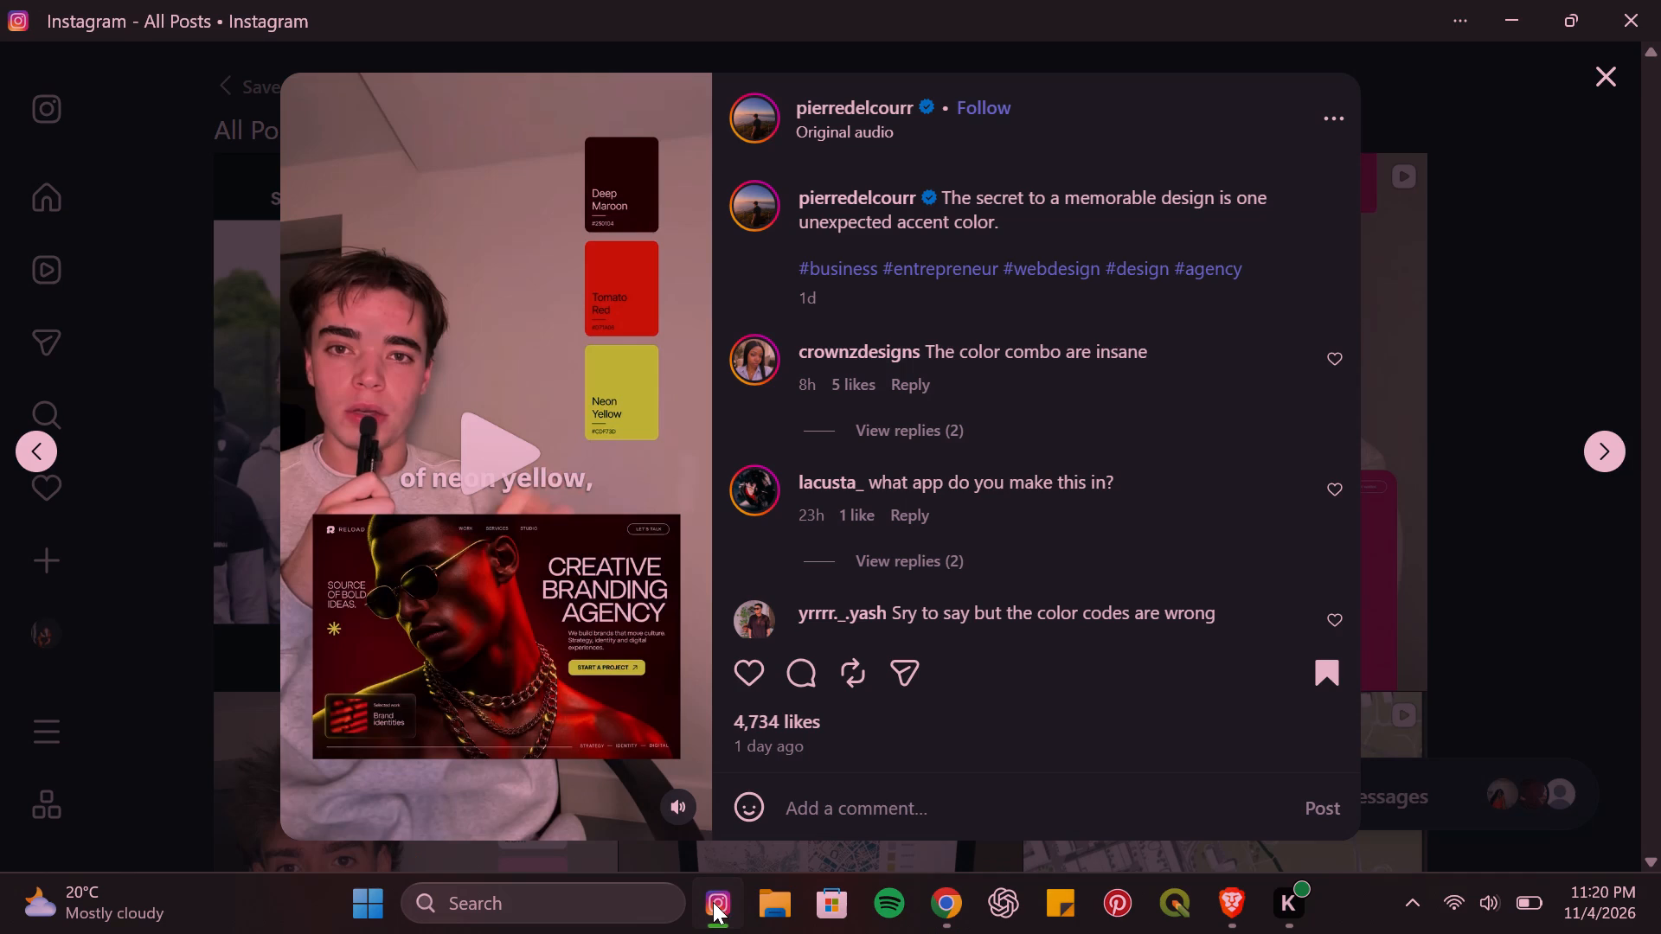
{"action": "left_click", "coordinate": [516, 621]}
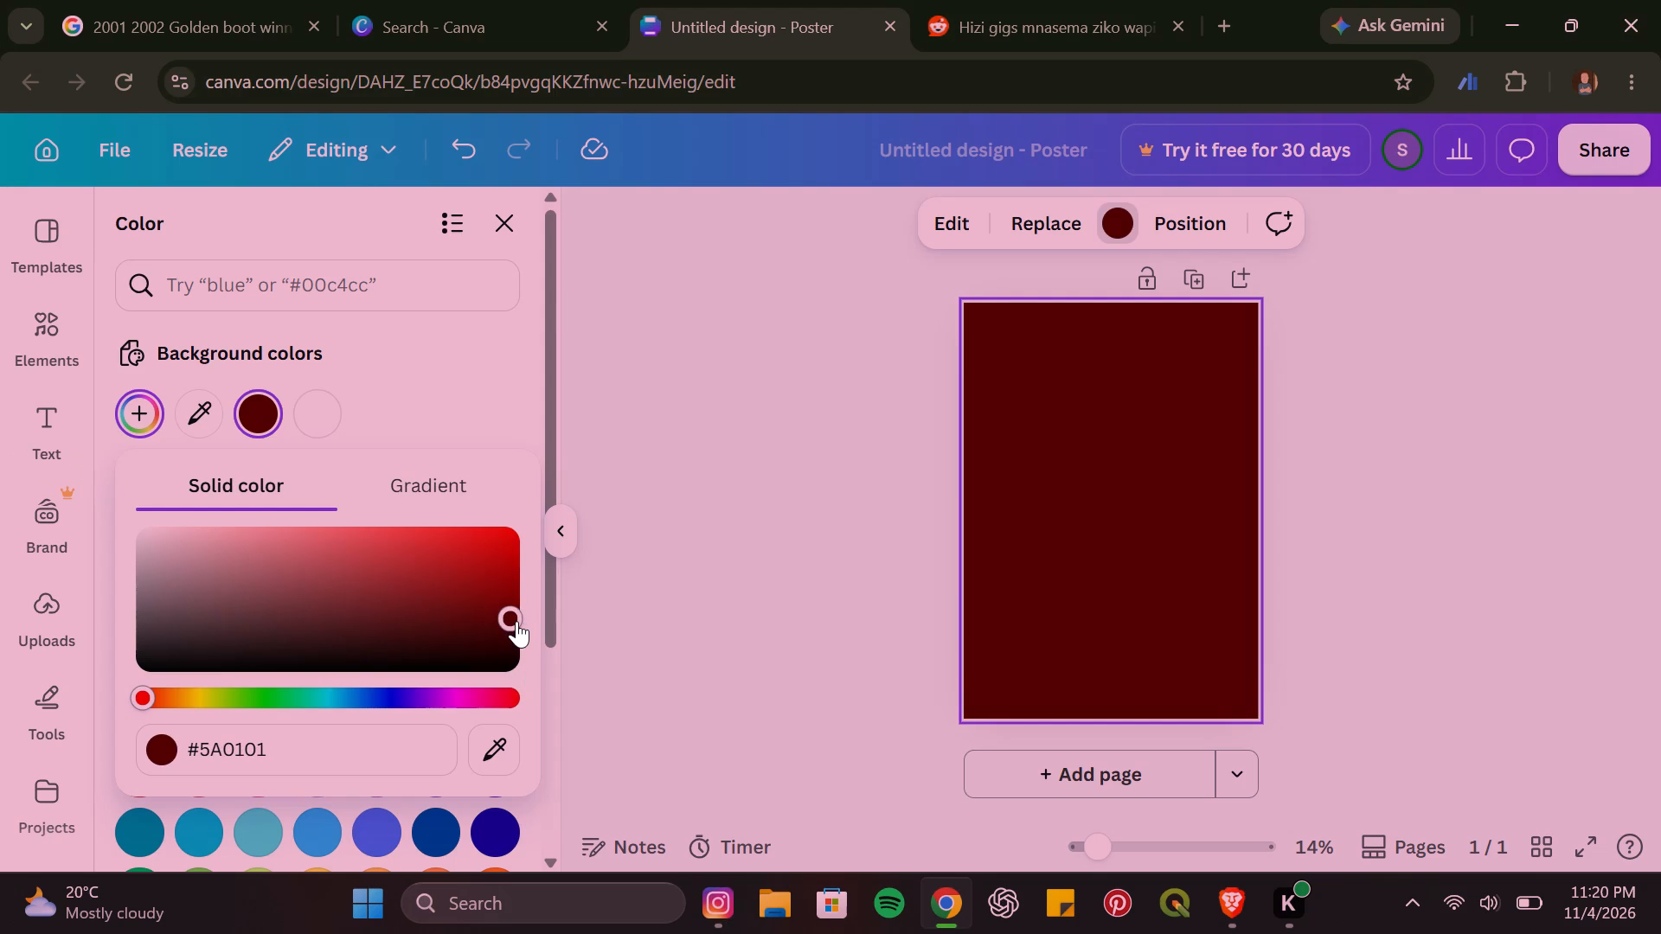
{"action": "key", "text": "Down"}
{"action": "key", "text": "Down"}
{"action": "key", "text": "Down"}
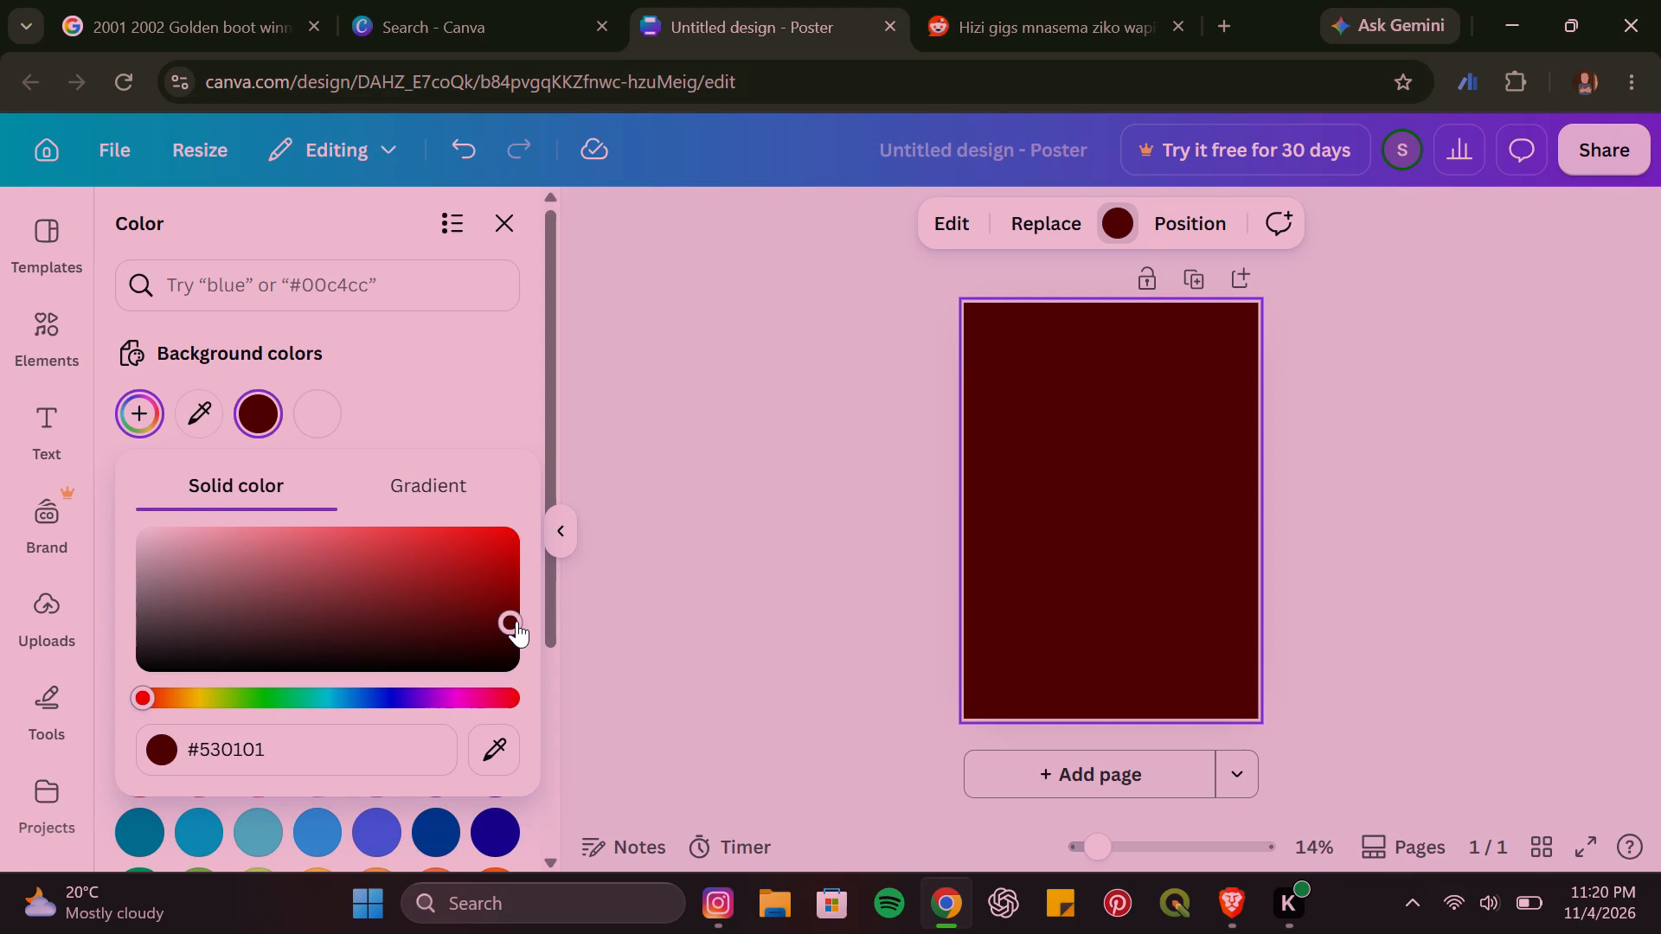
{"action": "key", "text": "Down"}
{"action": "key", "text": "Down"}
{"action": "key", "text": "Down"}
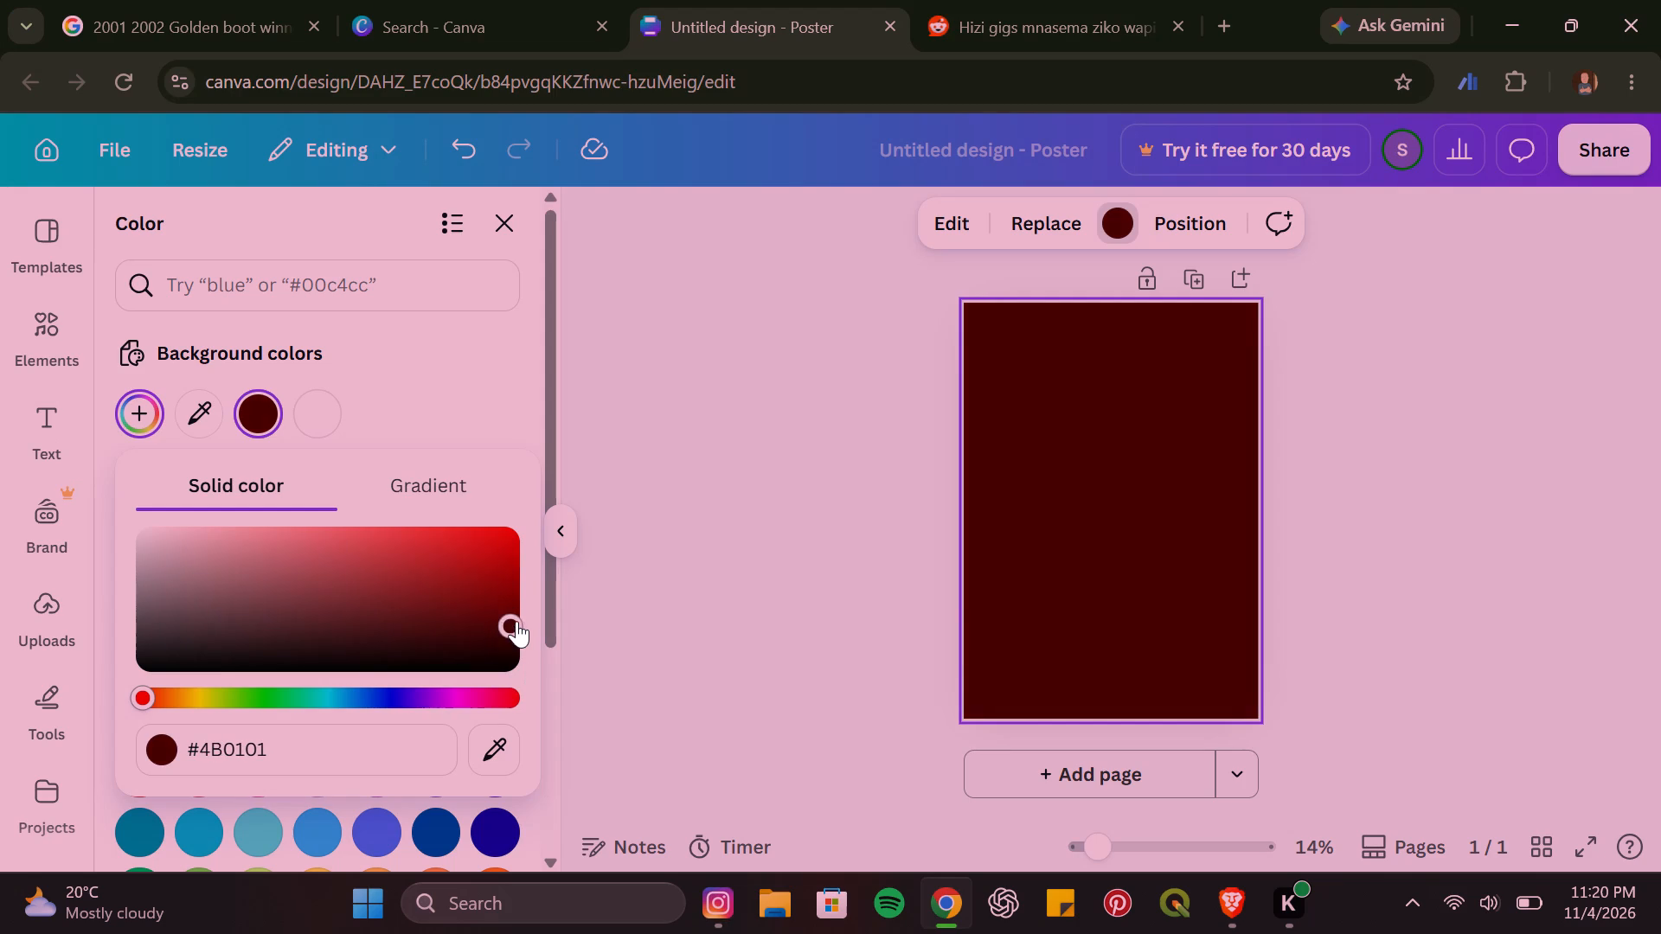
{"action": "key", "text": "Down"}
{"action": "key", "text": "Down"}
{"action": "key", "text": "Down"}
{"action": "key", "text": "Down"}
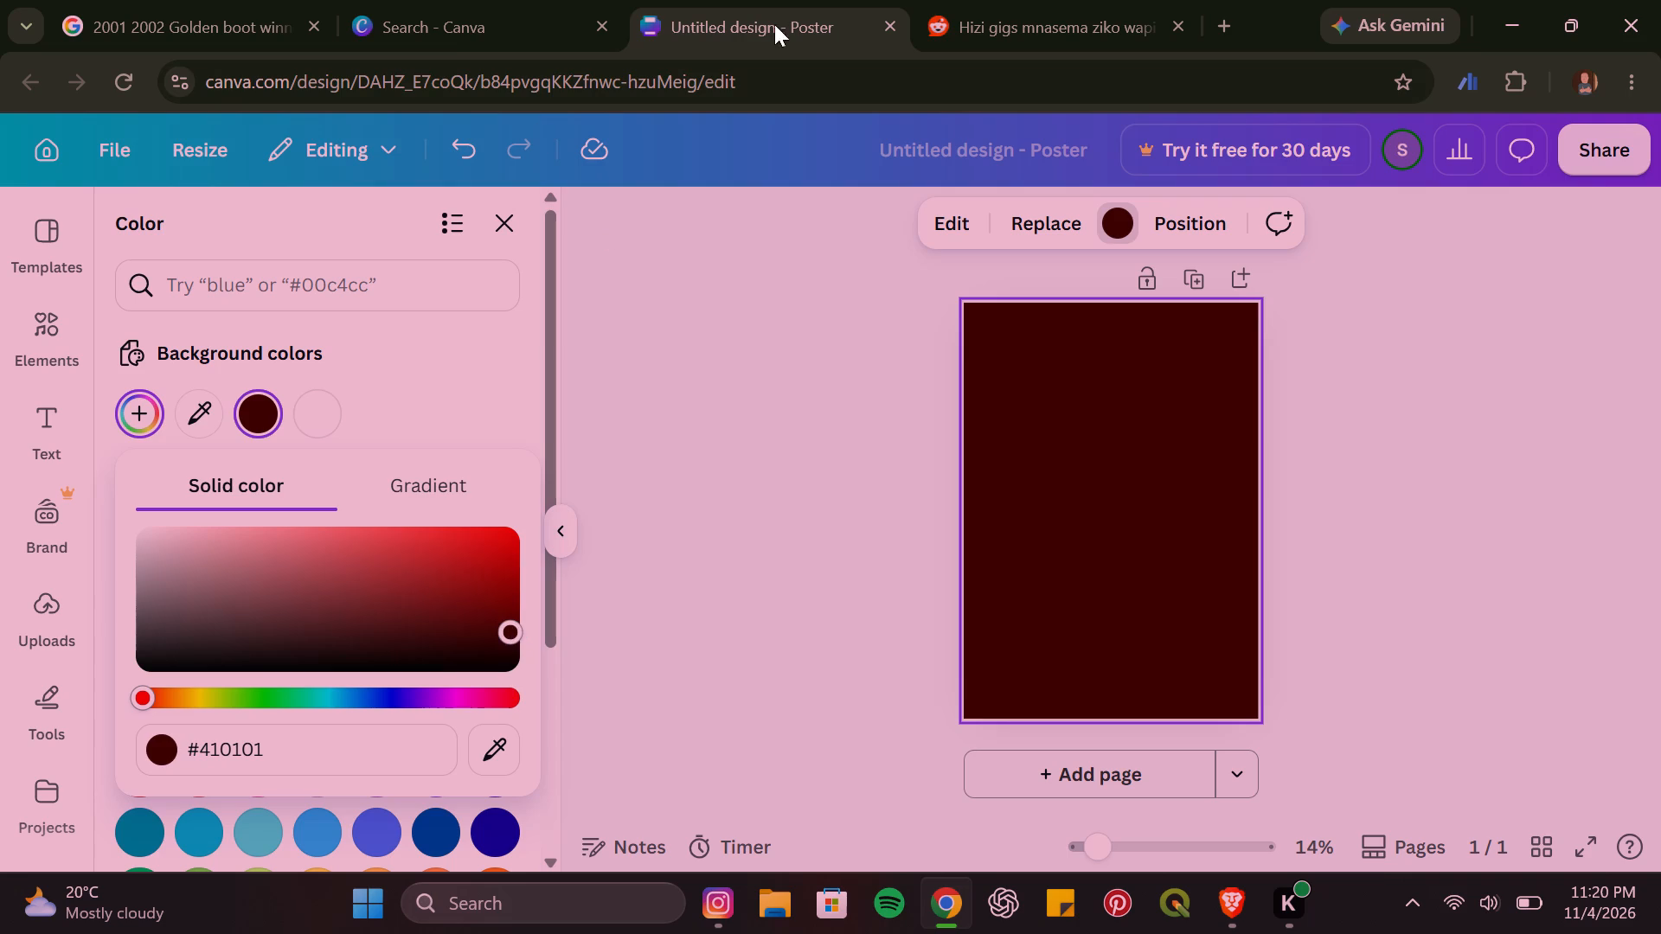
{"action": "left_click", "coordinate": [1581, 470]}
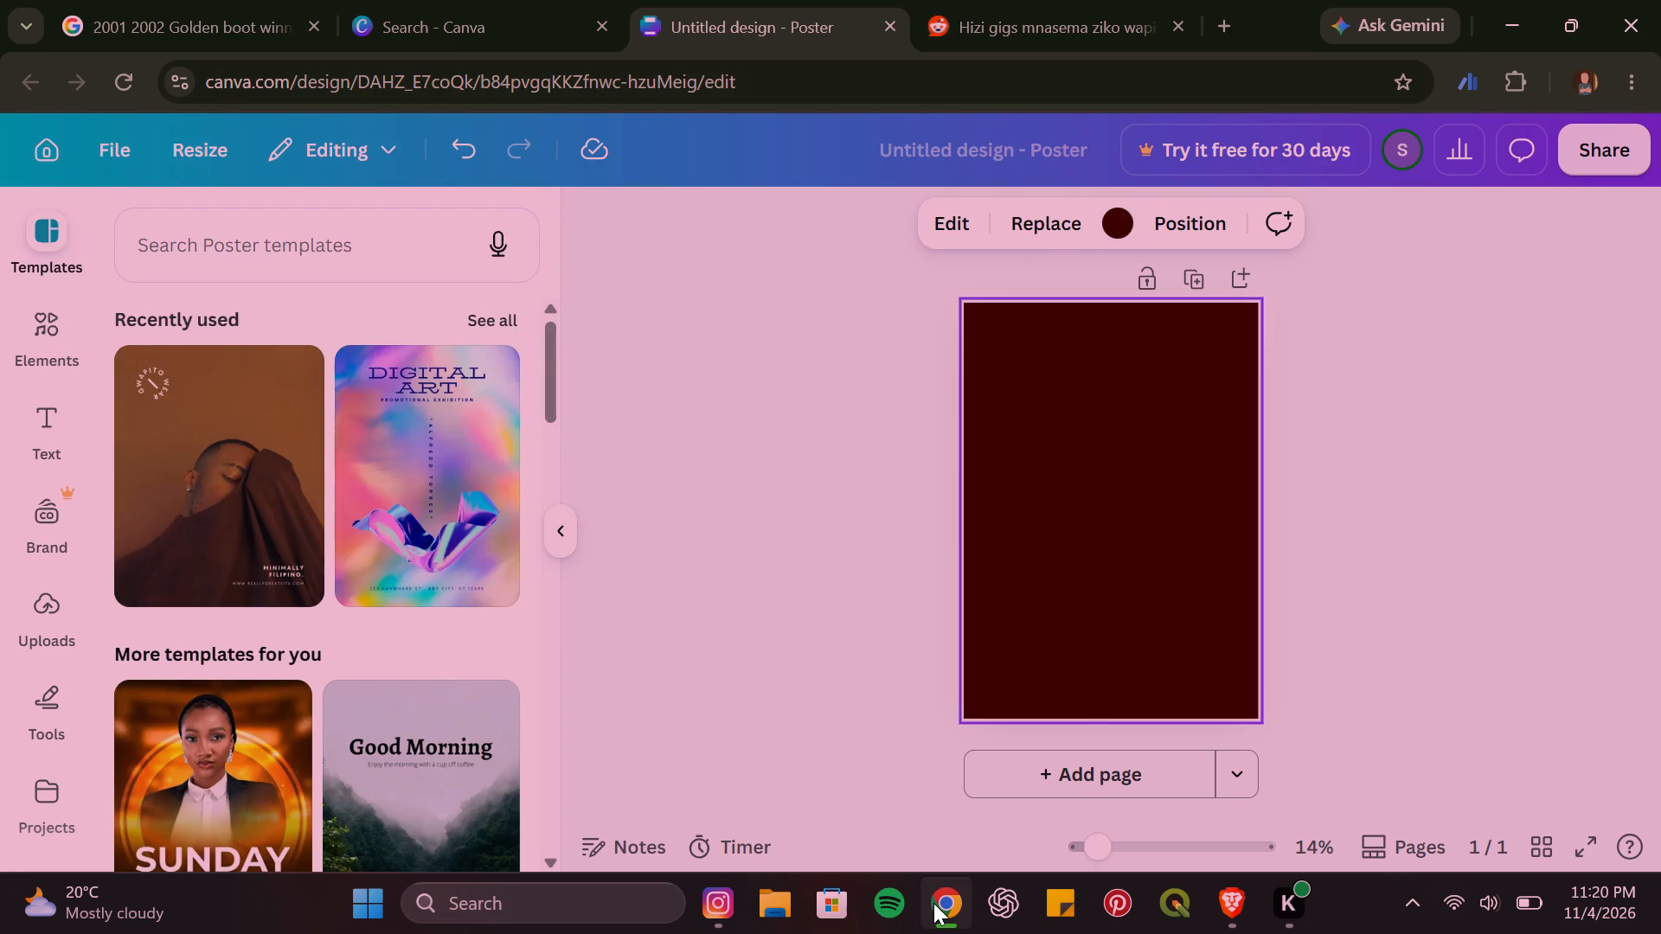
Switch to Brave, look through the YouTube watch history and open "Secrets of the Vatican: From John Paul II to the Death of Pope Francis".
{"action": "left_click", "coordinate": [1233, 924]}
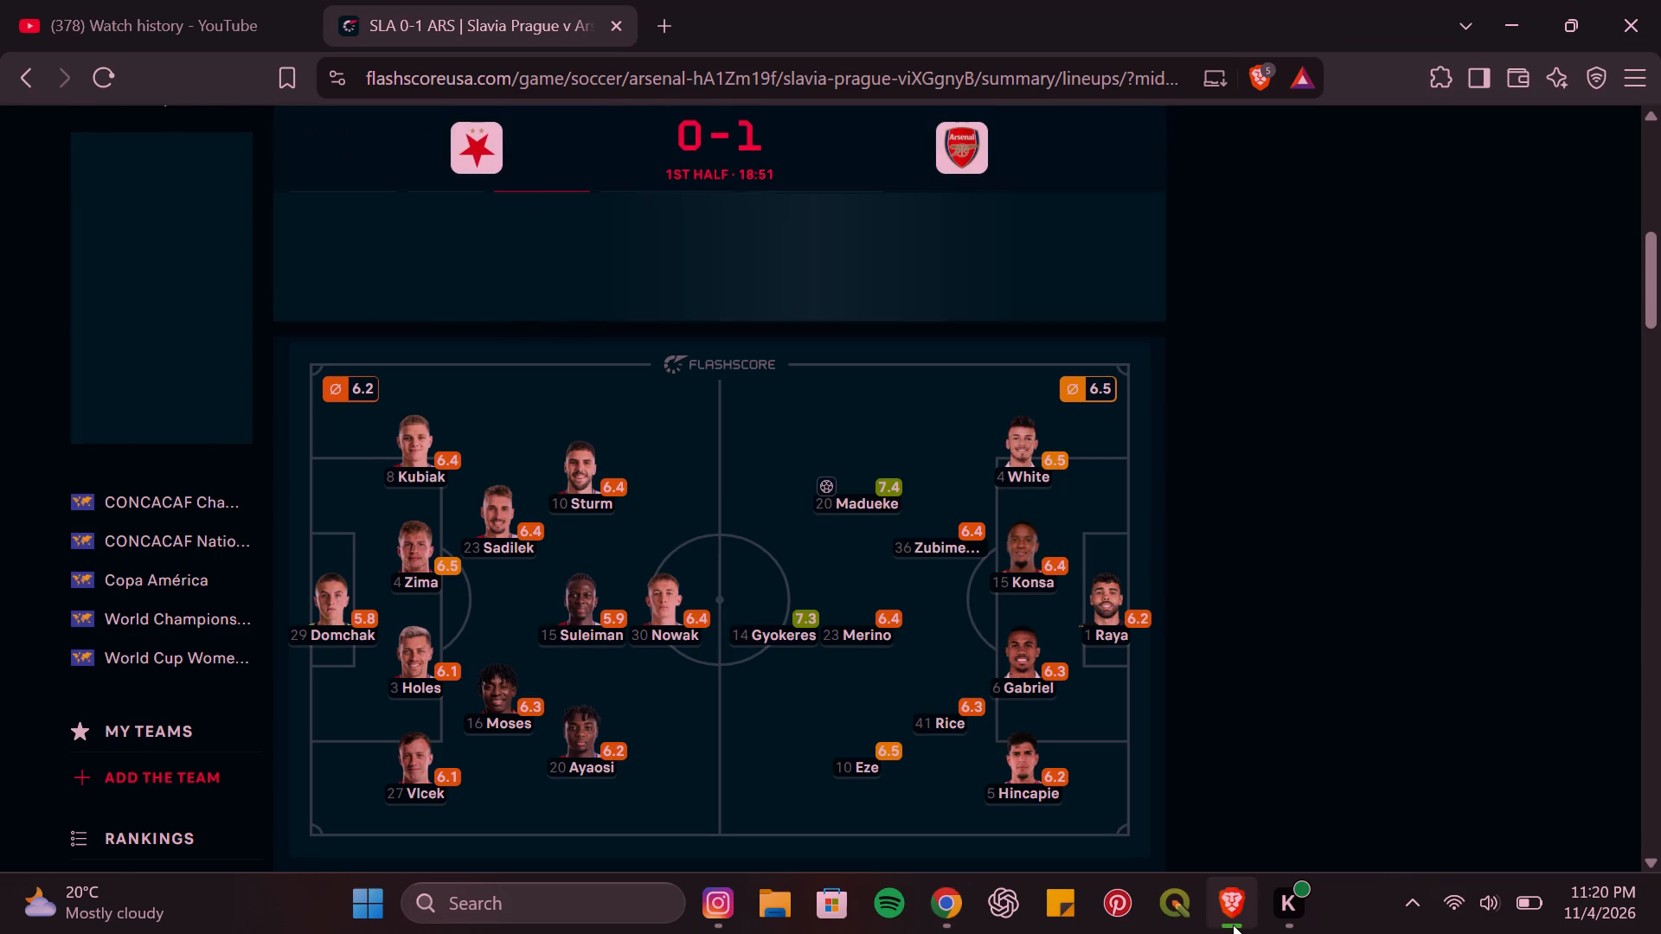
{"action": "left_click", "coordinate": [192, 0]}
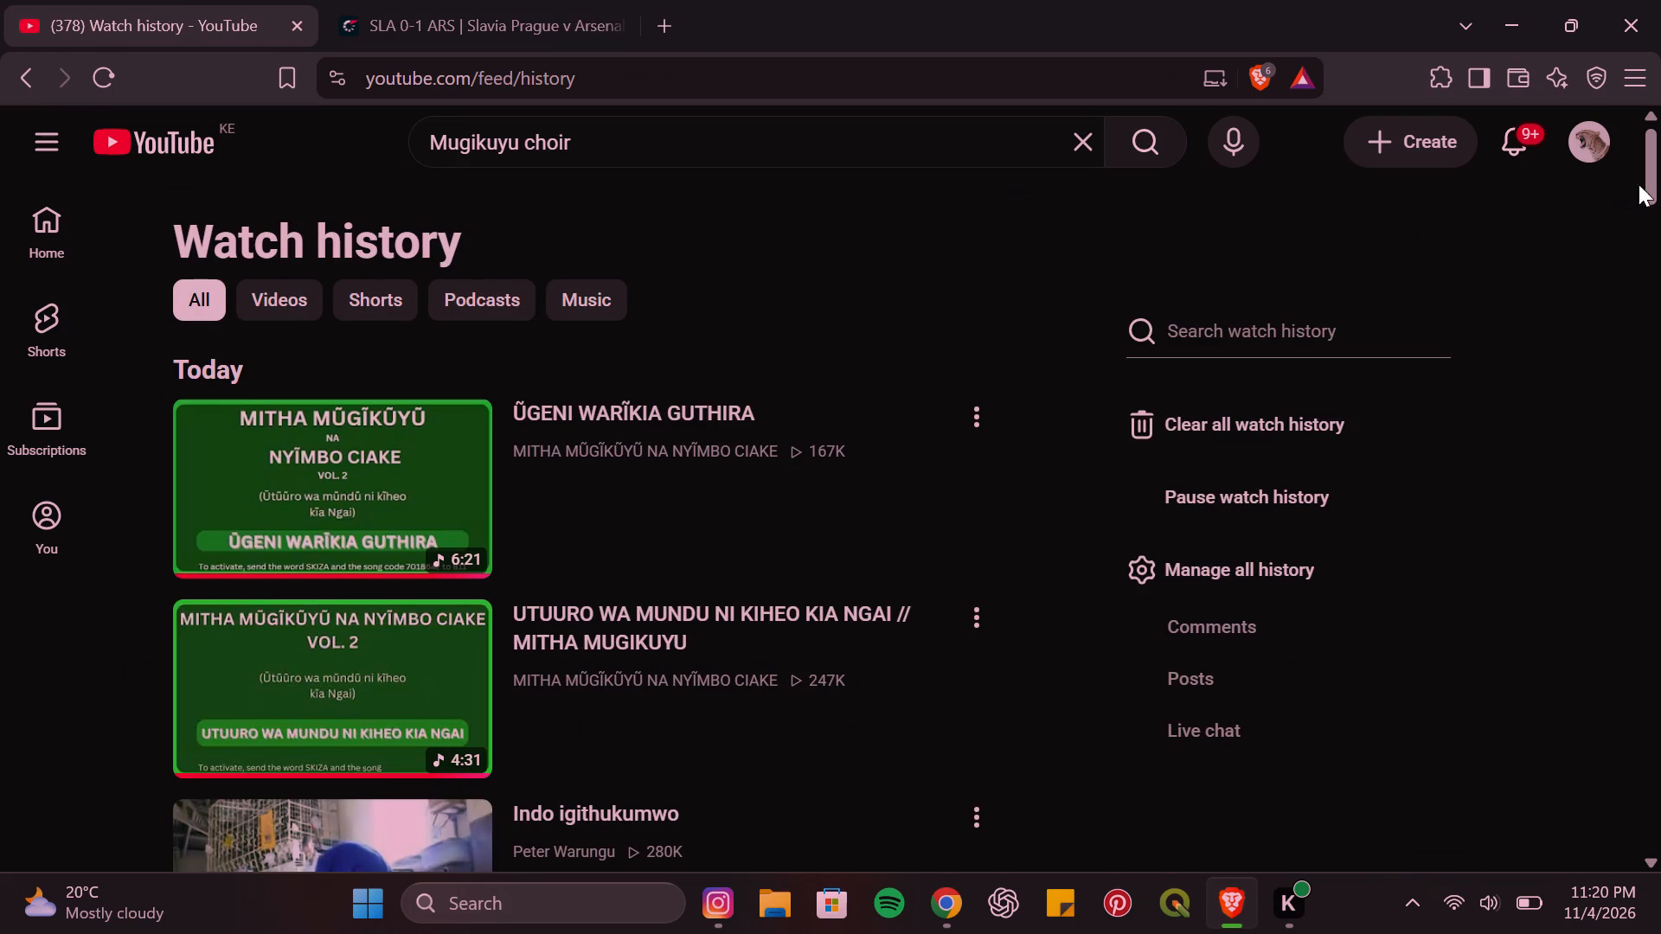
{"action": "left_click_drag", "start_coordinate": [1660, 177], "coordinate": [1660, 267]}
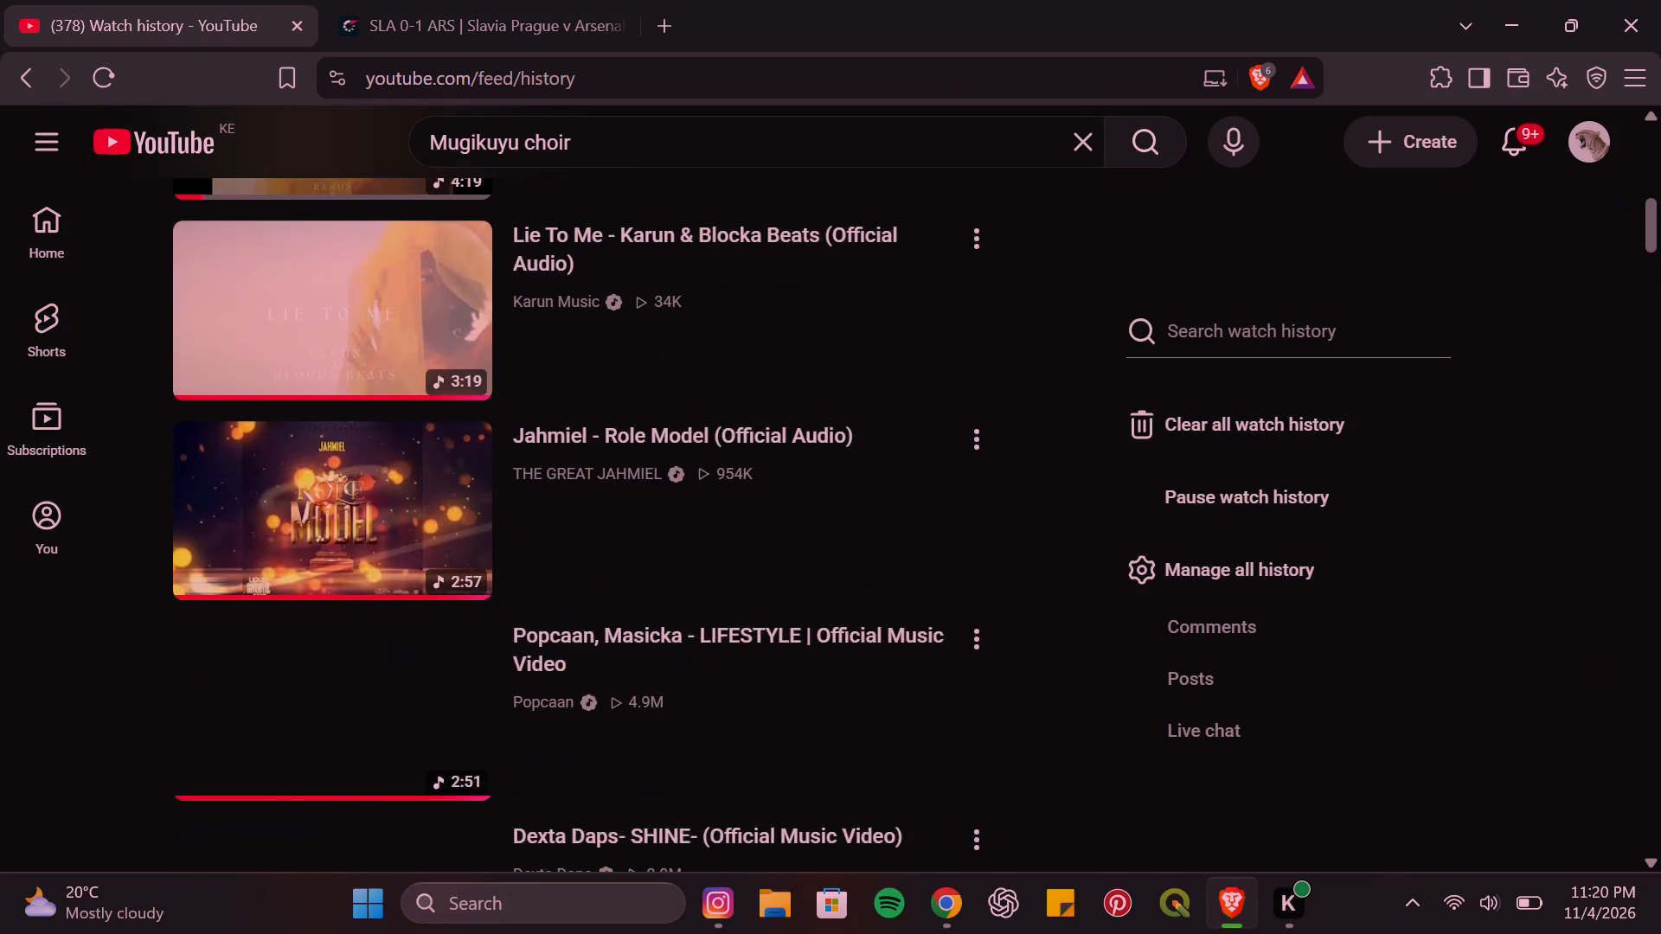
{"action": "left_click_drag", "start_coordinate": [1660, 267], "coordinate": [1660, 387]}
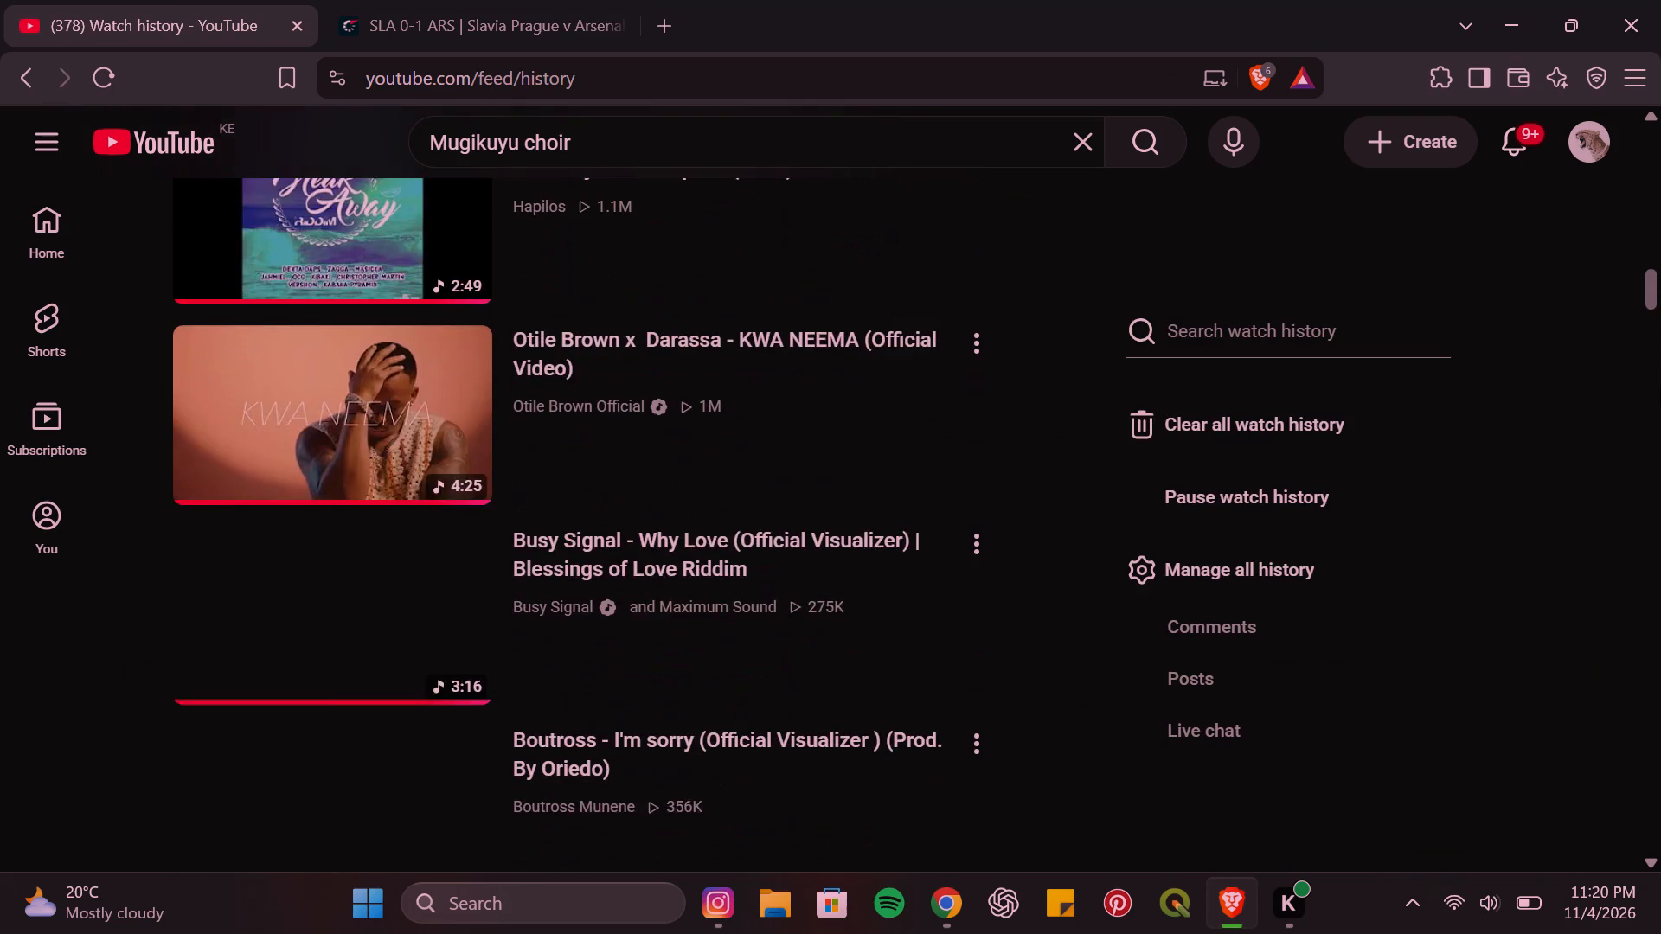
{"action": "left_click_drag", "start_coordinate": [1660, 387], "coordinate": [1660, 445]}
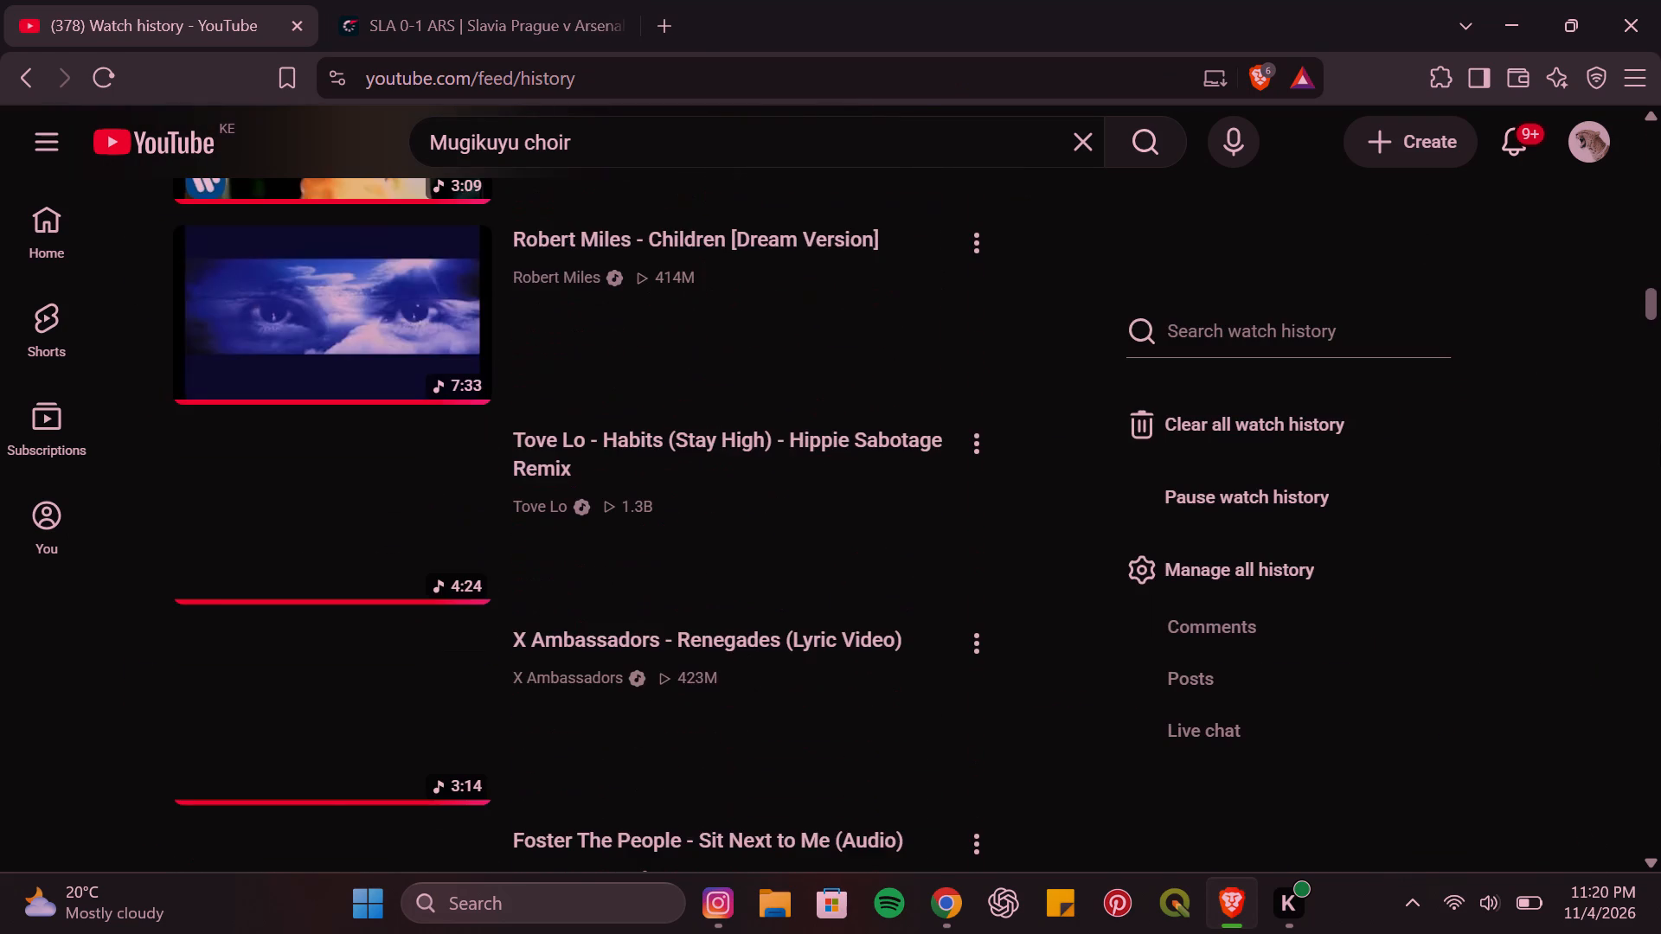
{"action": "left_click_drag", "start_coordinate": [1660, 445], "coordinate": [1660, 494]}
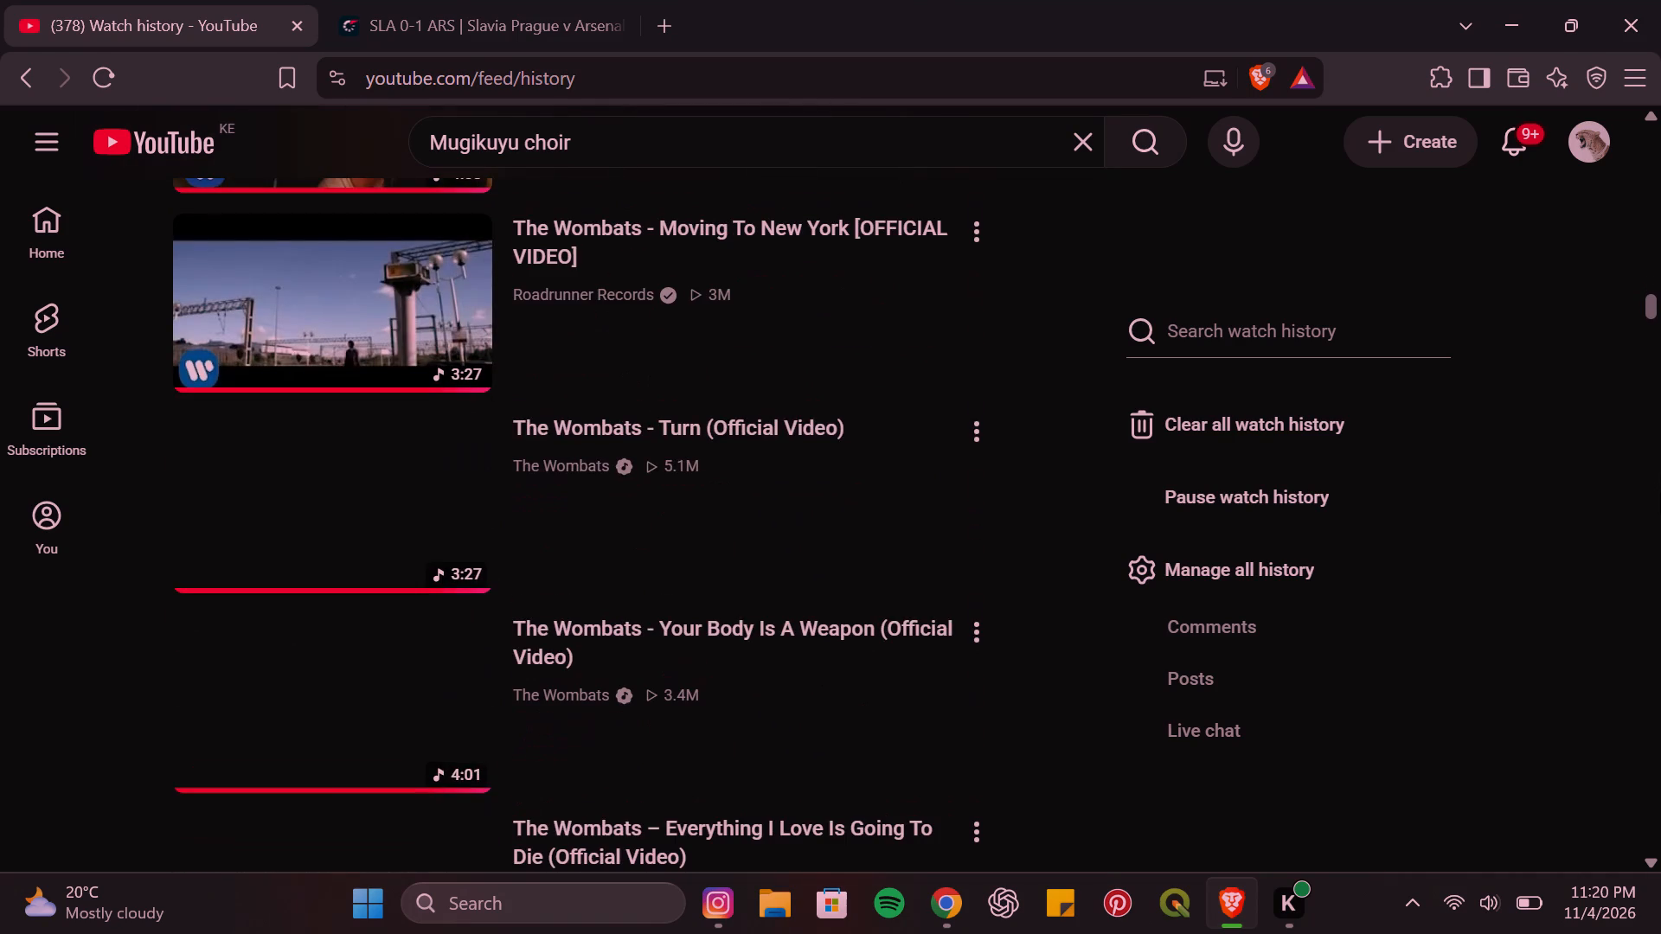
{"action": "left_click_drag", "start_coordinate": [1660, 494], "coordinate": [1660, 537]}
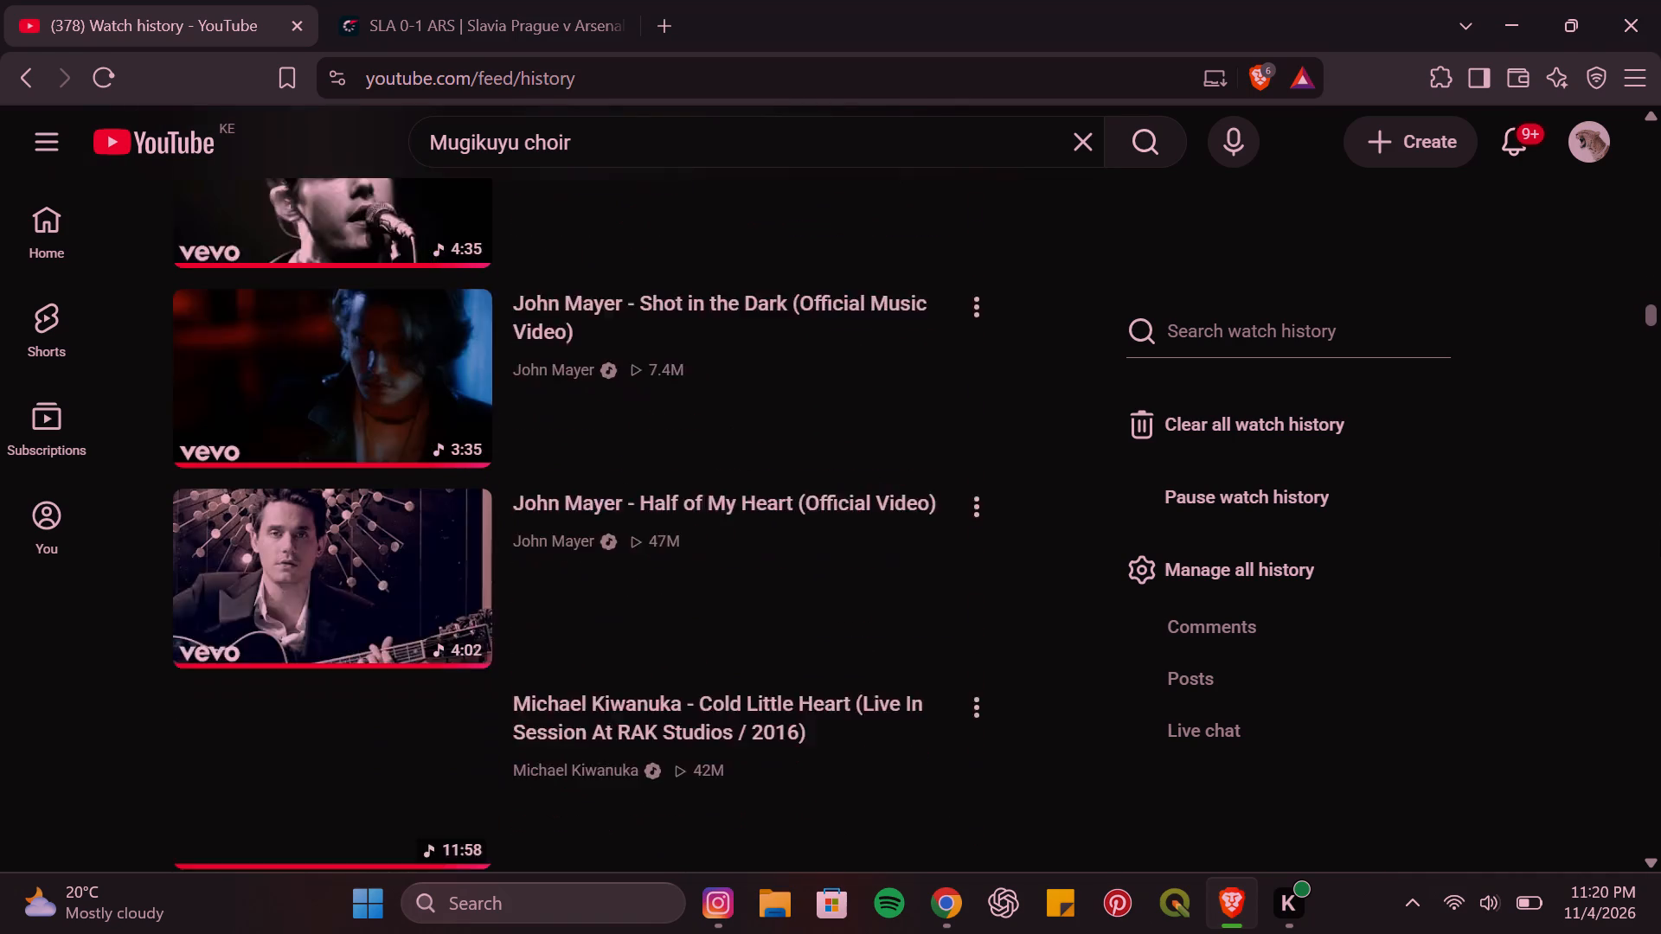
{"action": "left_click_drag", "start_coordinate": [1660, 537], "coordinate": [1660, 560]}
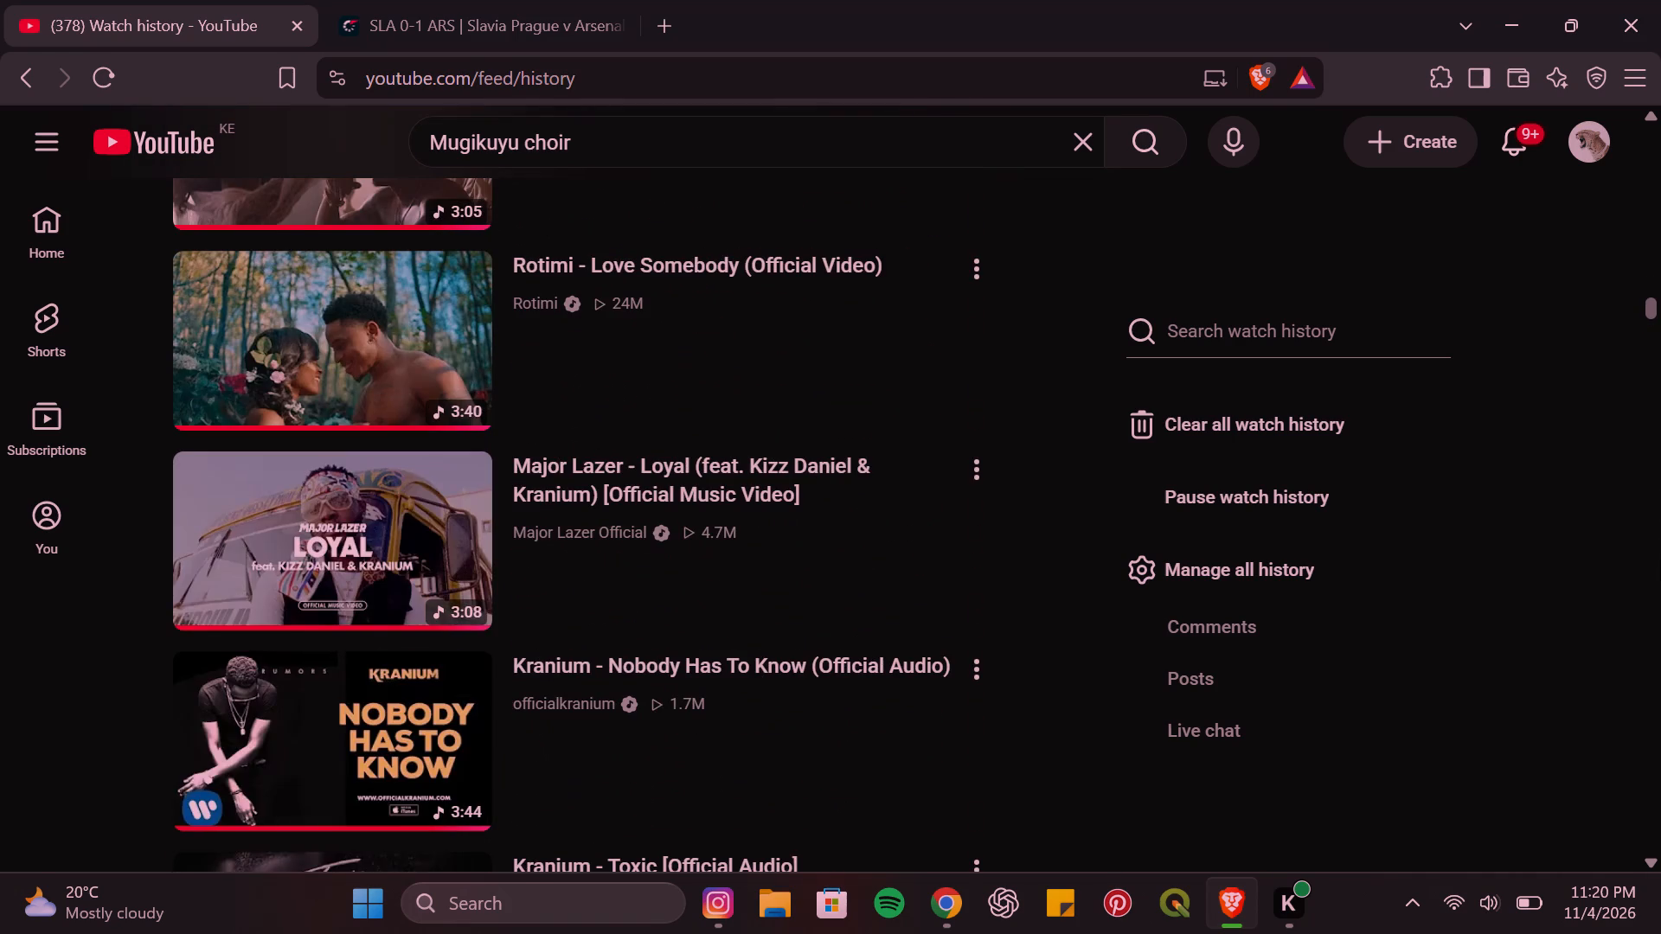
{"action": "left_click_drag", "start_coordinate": [1660, 560], "coordinate": [1660, 617]}
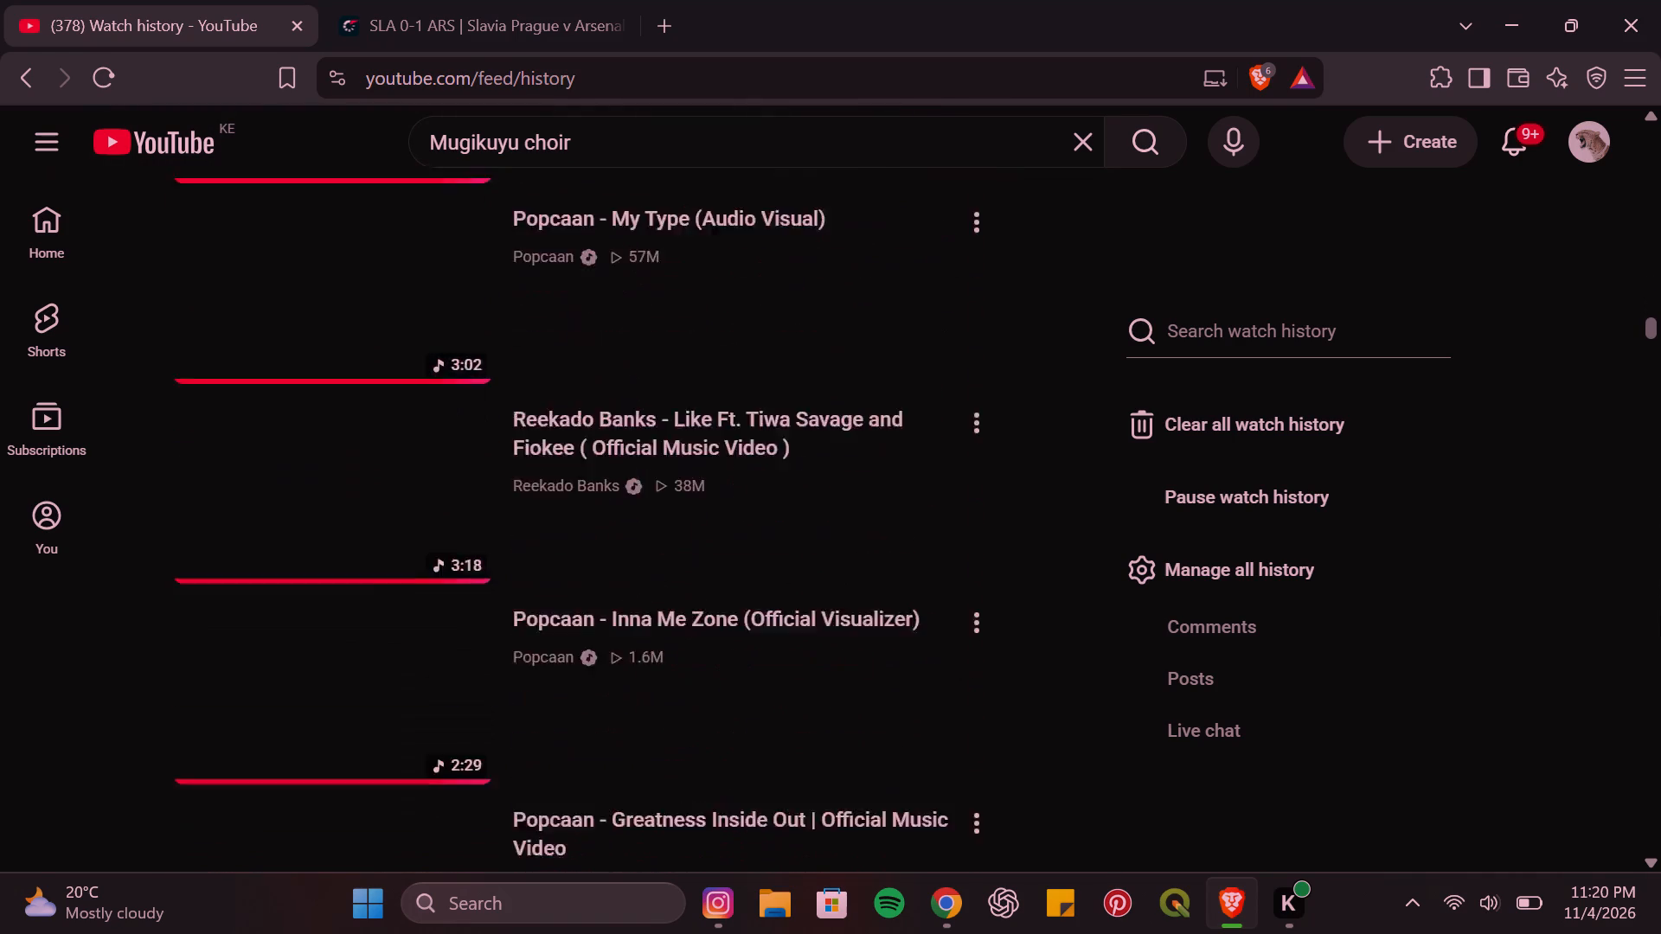
{"action": "left_click_drag", "start_coordinate": [1660, 617], "coordinate": [1660, 664]}
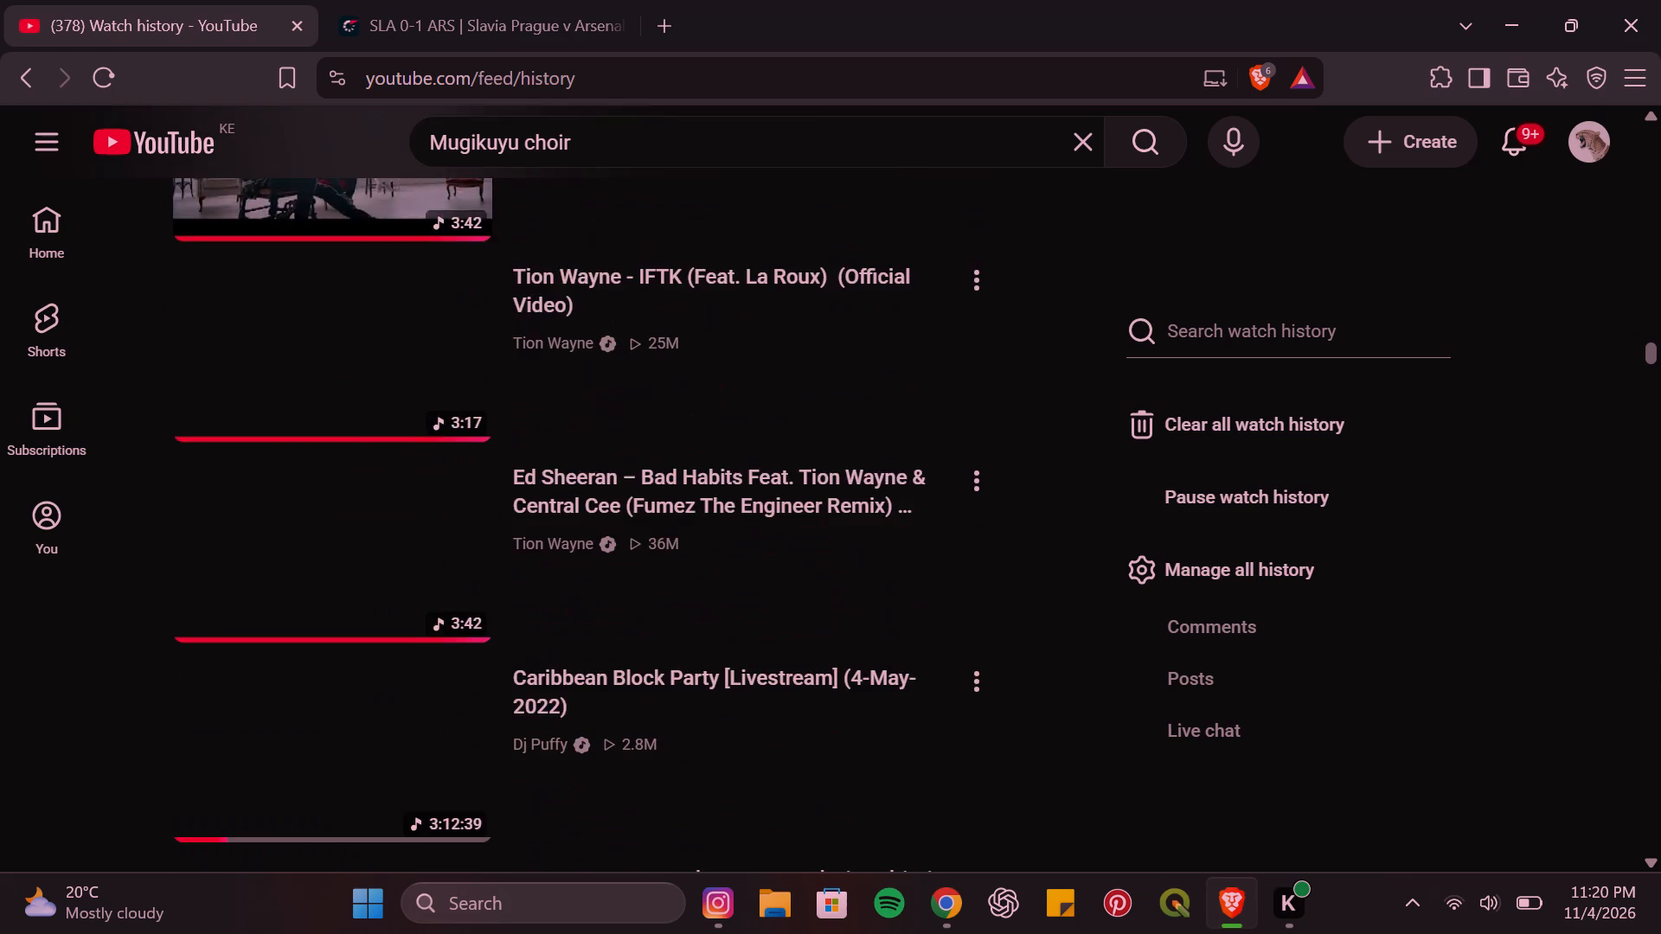
{"action": "left_click_drag", "start_coordinate": [1660, 664], "coordinate": [1660, 681]}
{"action": "left_click", "coordinate": [363, 521]}
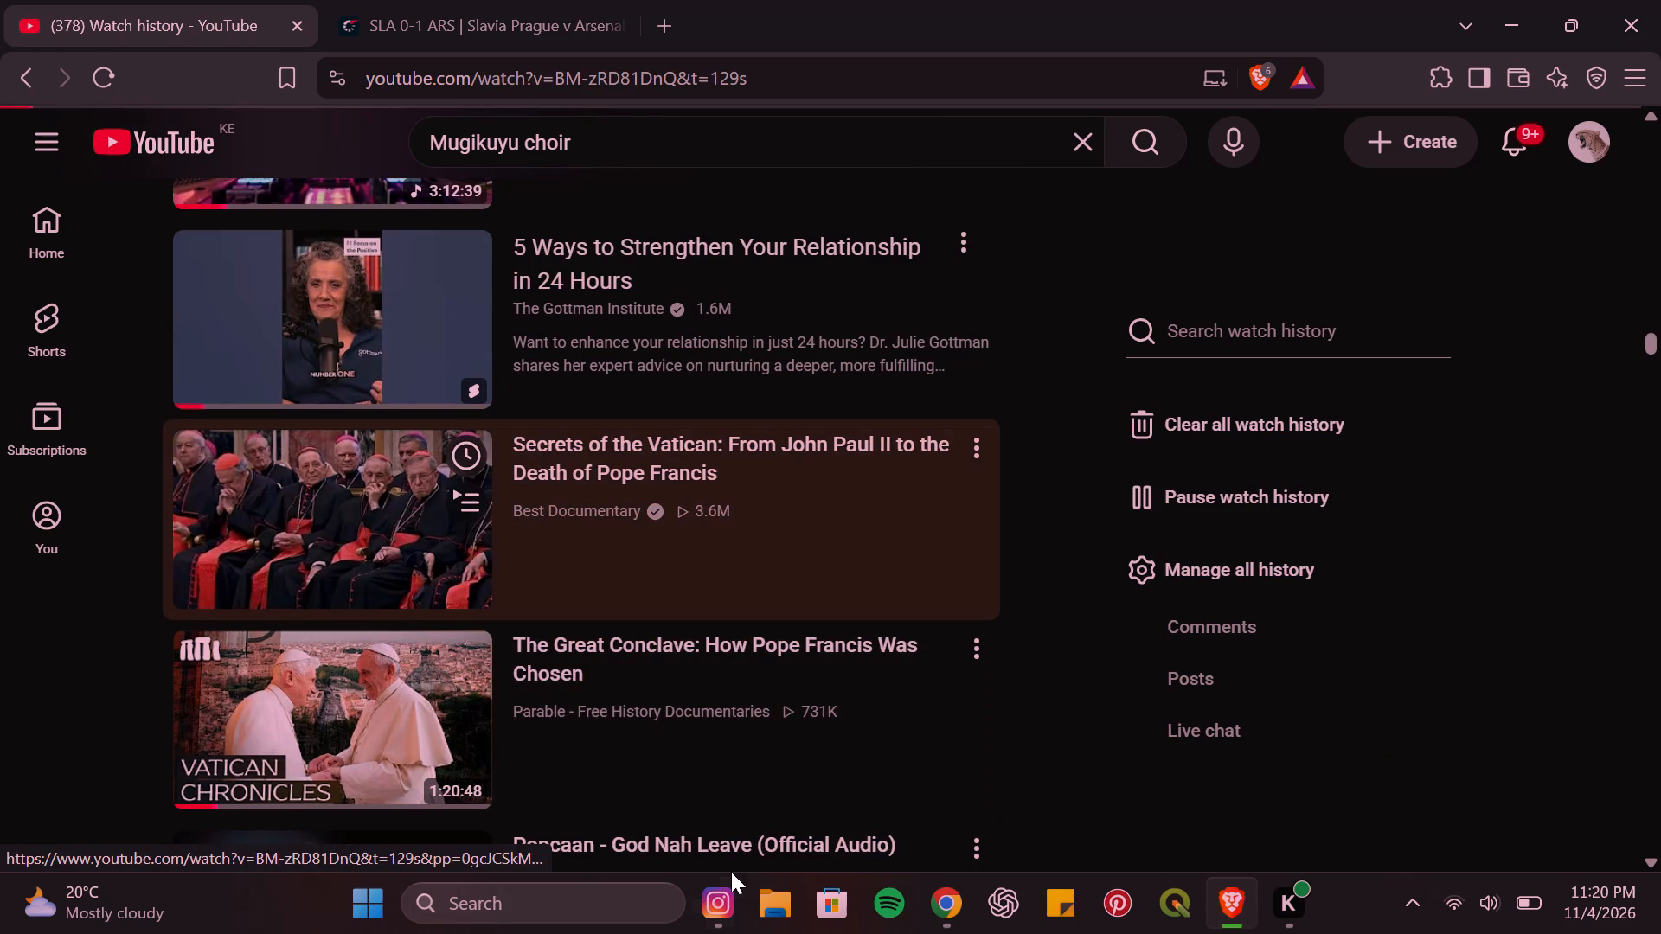
Compare the Deep Maroon palette in the saved Instagram post with the poster background, ending back on the Canva design in Chrome.
{"action": "left_click", "coordinate": [732, 896]}
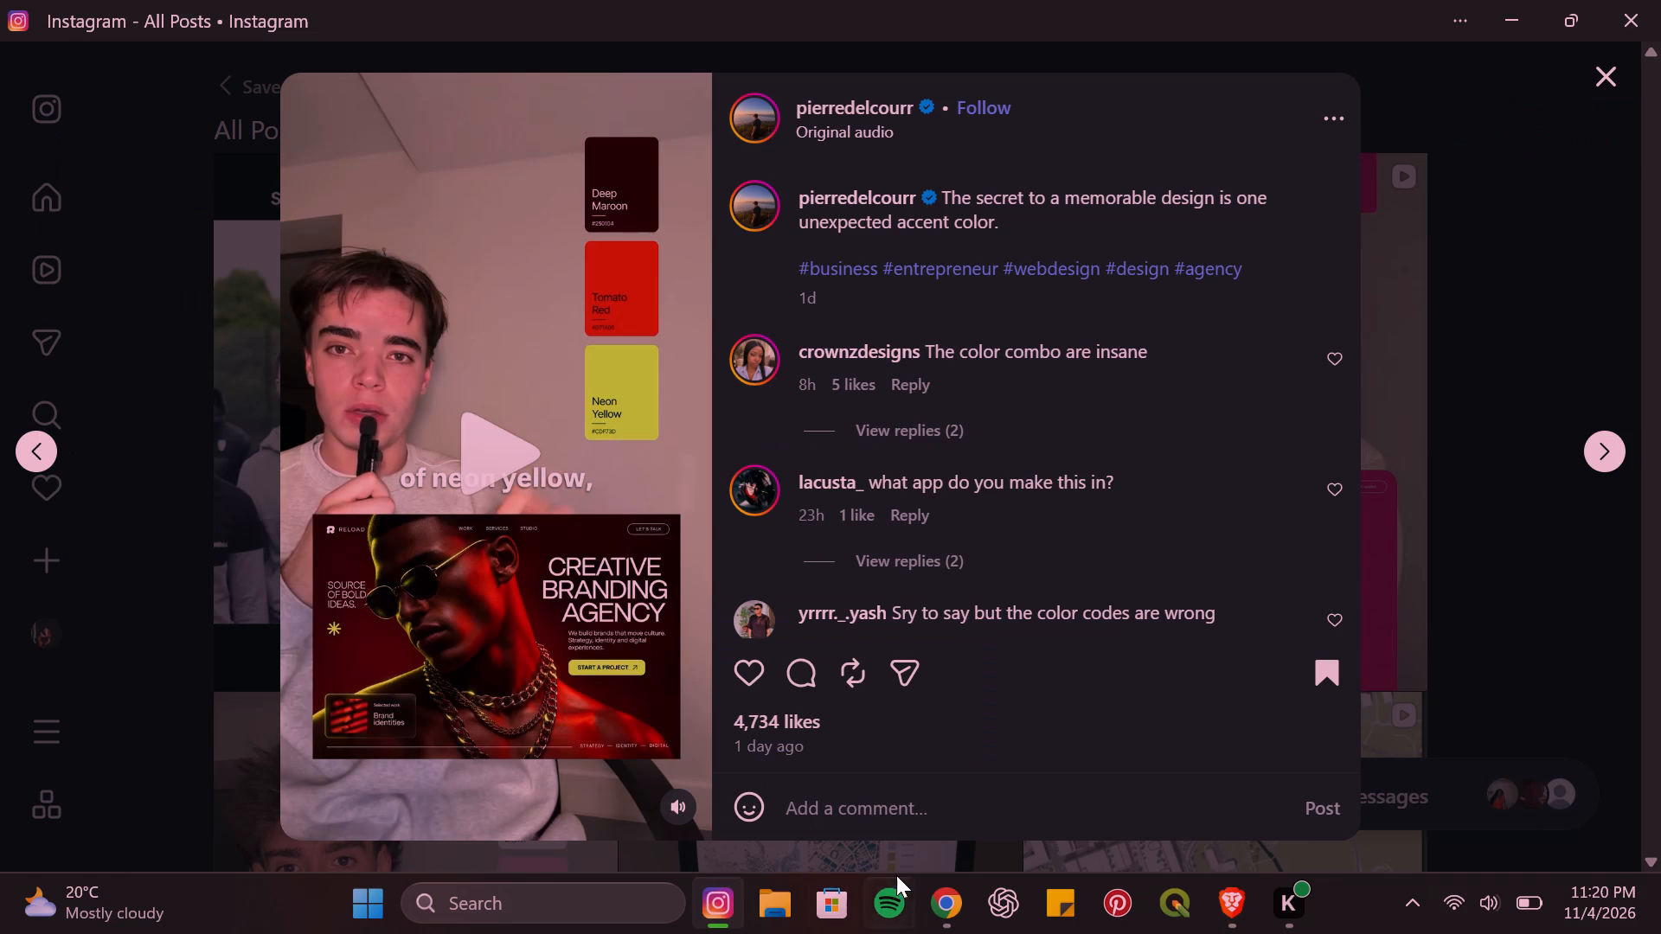
{"action": "left_click", "coordinate": [946, 904]}
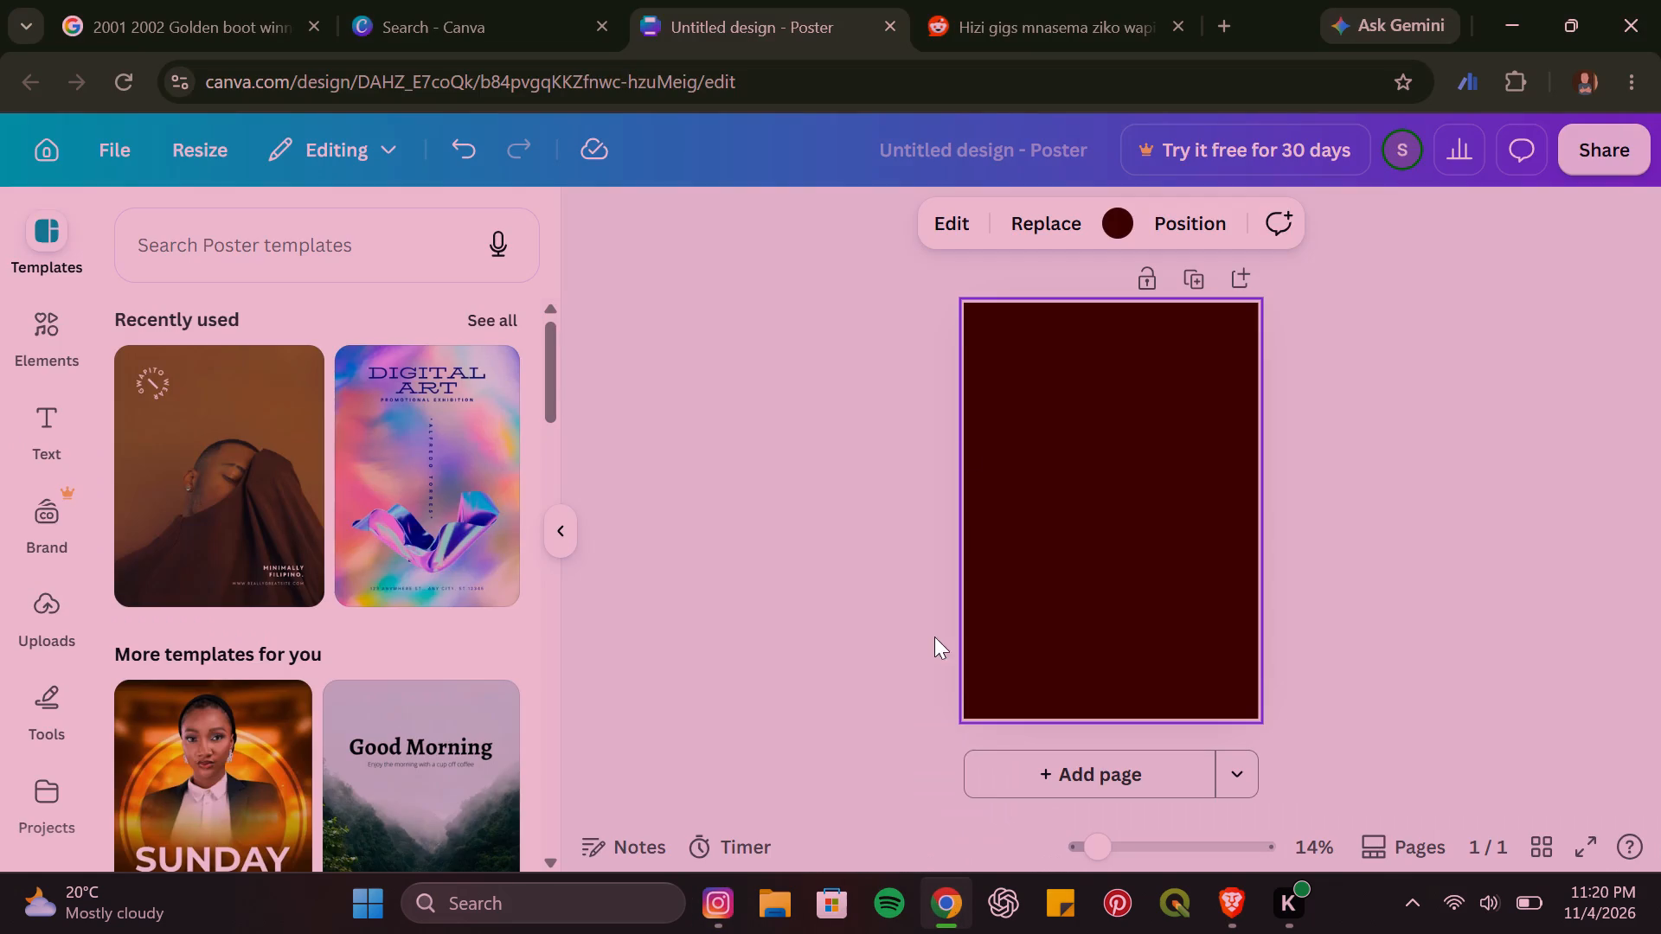
{"action": "left_click", "coordinate": [1042, 381]}
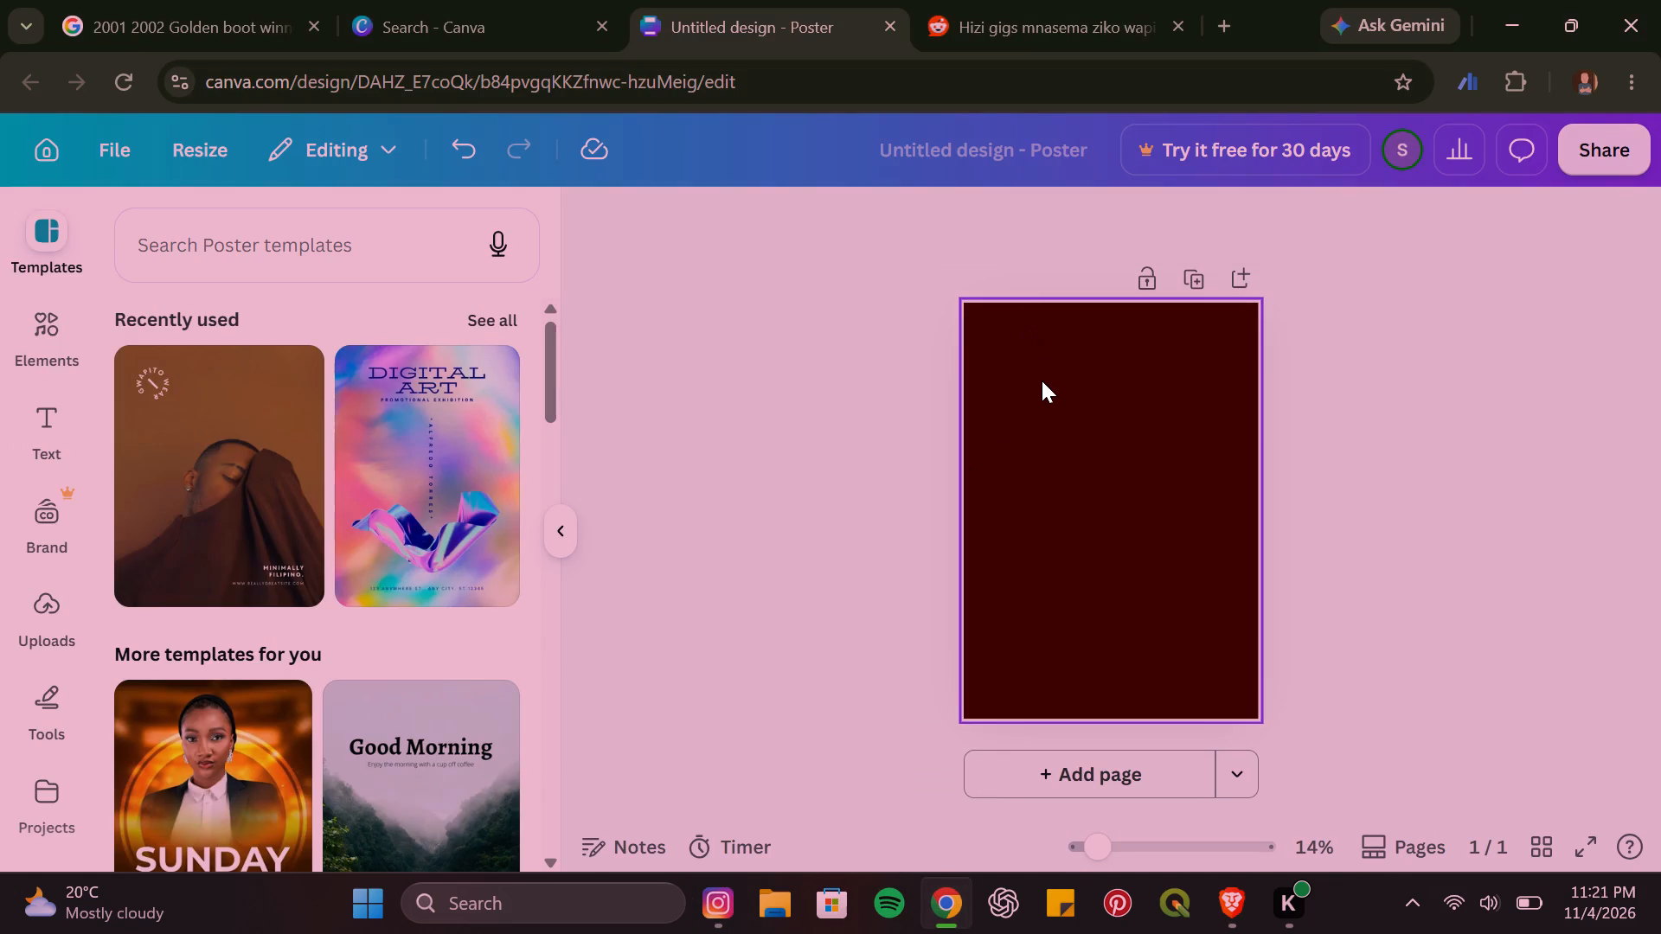
{"action": "left_click", "coordinate": [719, 924]}
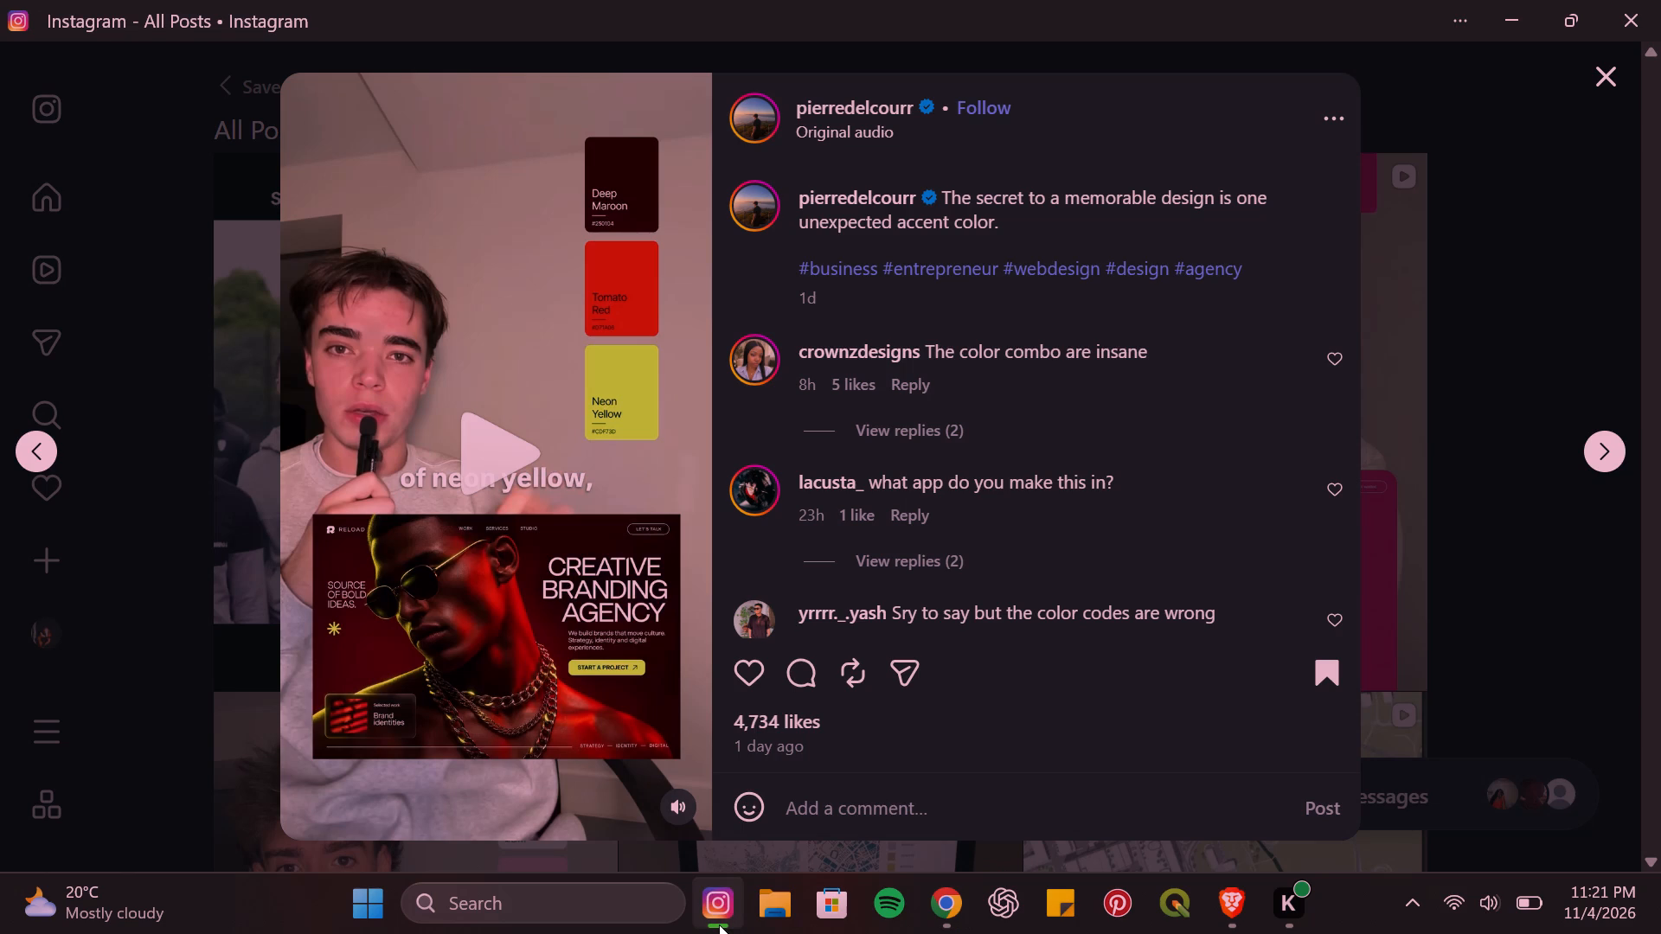
{"action": "left_click", "coordinate": [719, 924]}
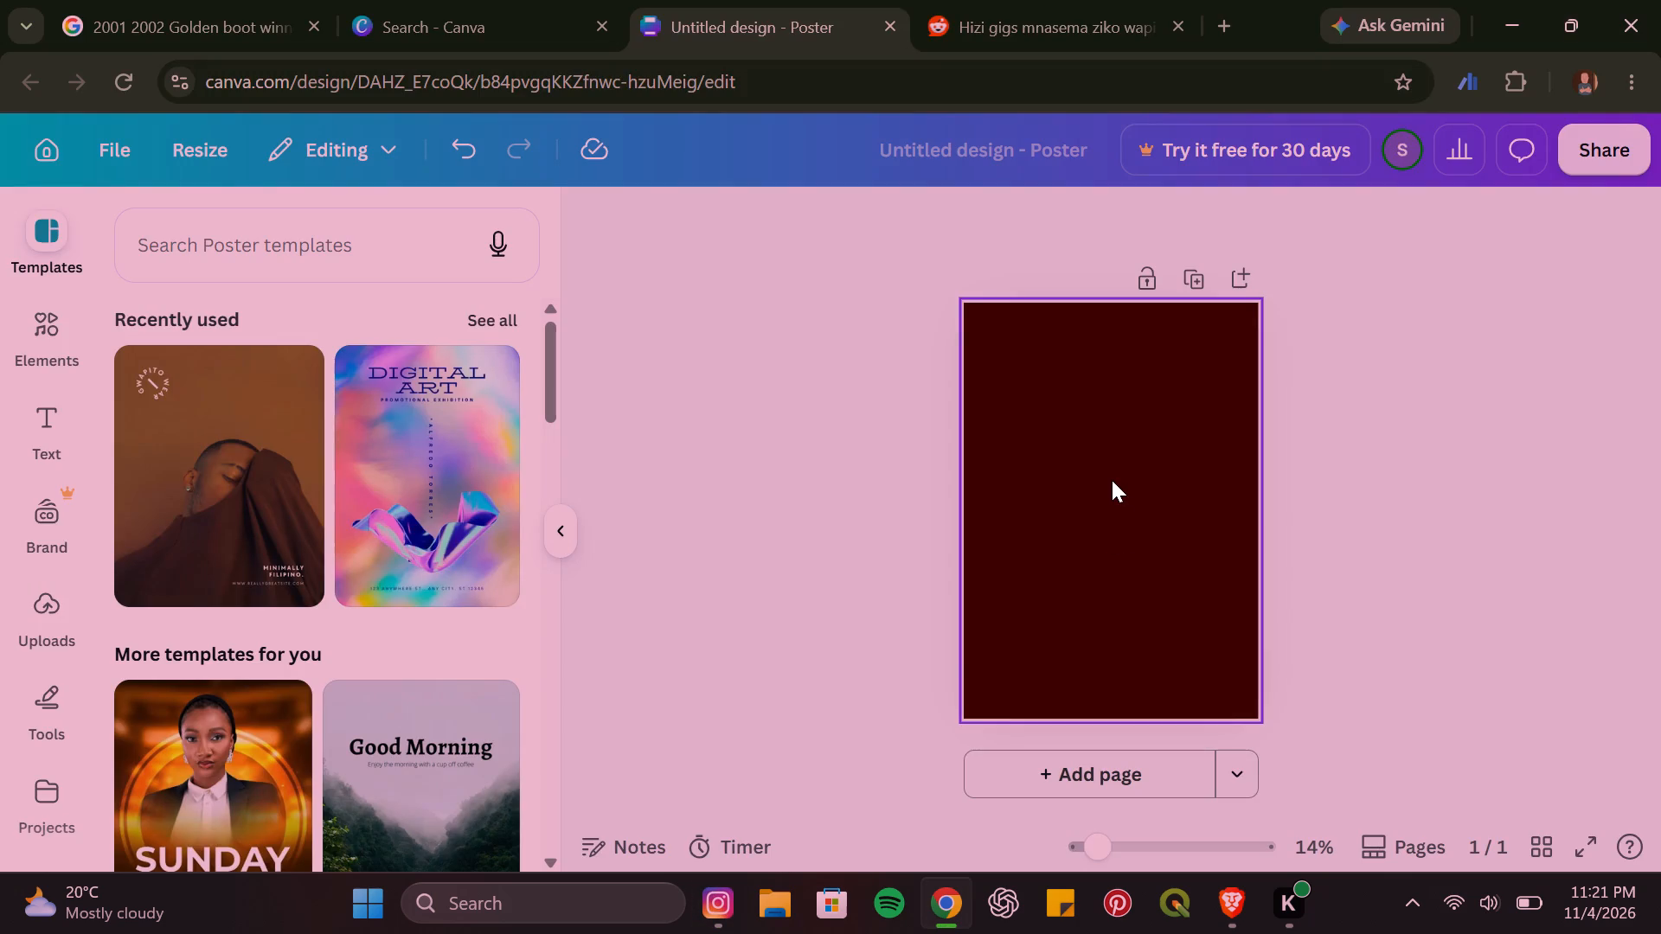
Add a default paragraph text box to the poster page and enlarge it from its upper-left corner.
{"action": "left_click", "coordinate": [1112, 480]}
{"action": "left_click", "coordinate": [43, 423]}
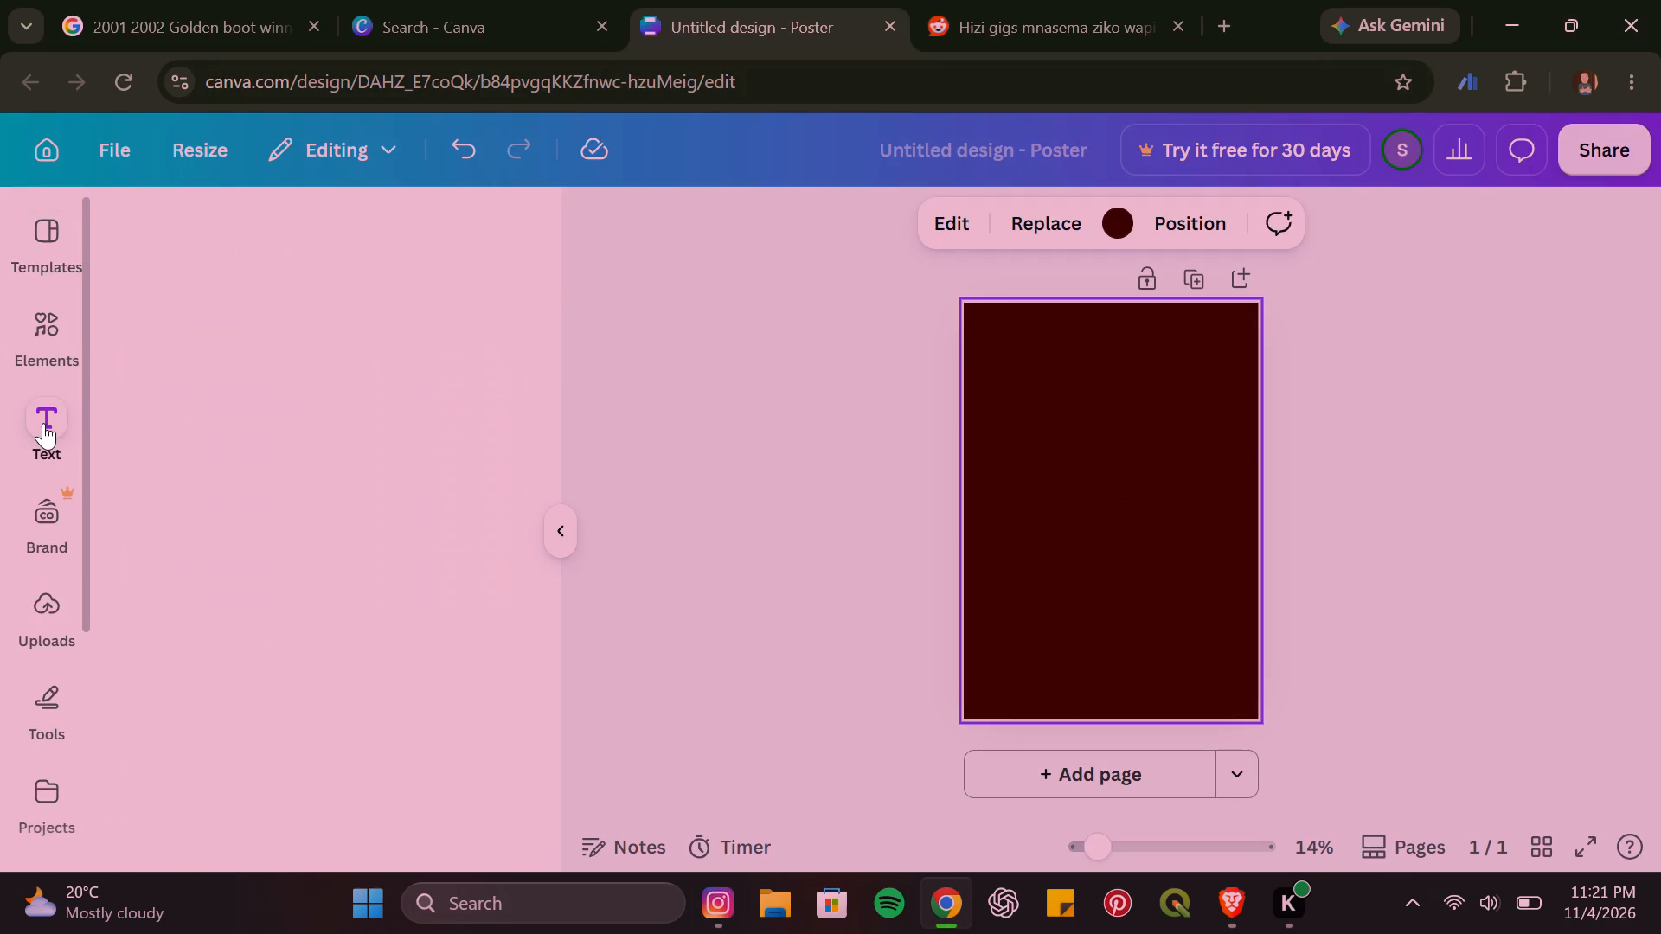
{"action": "left_click", "coordinate": [331, 326]}
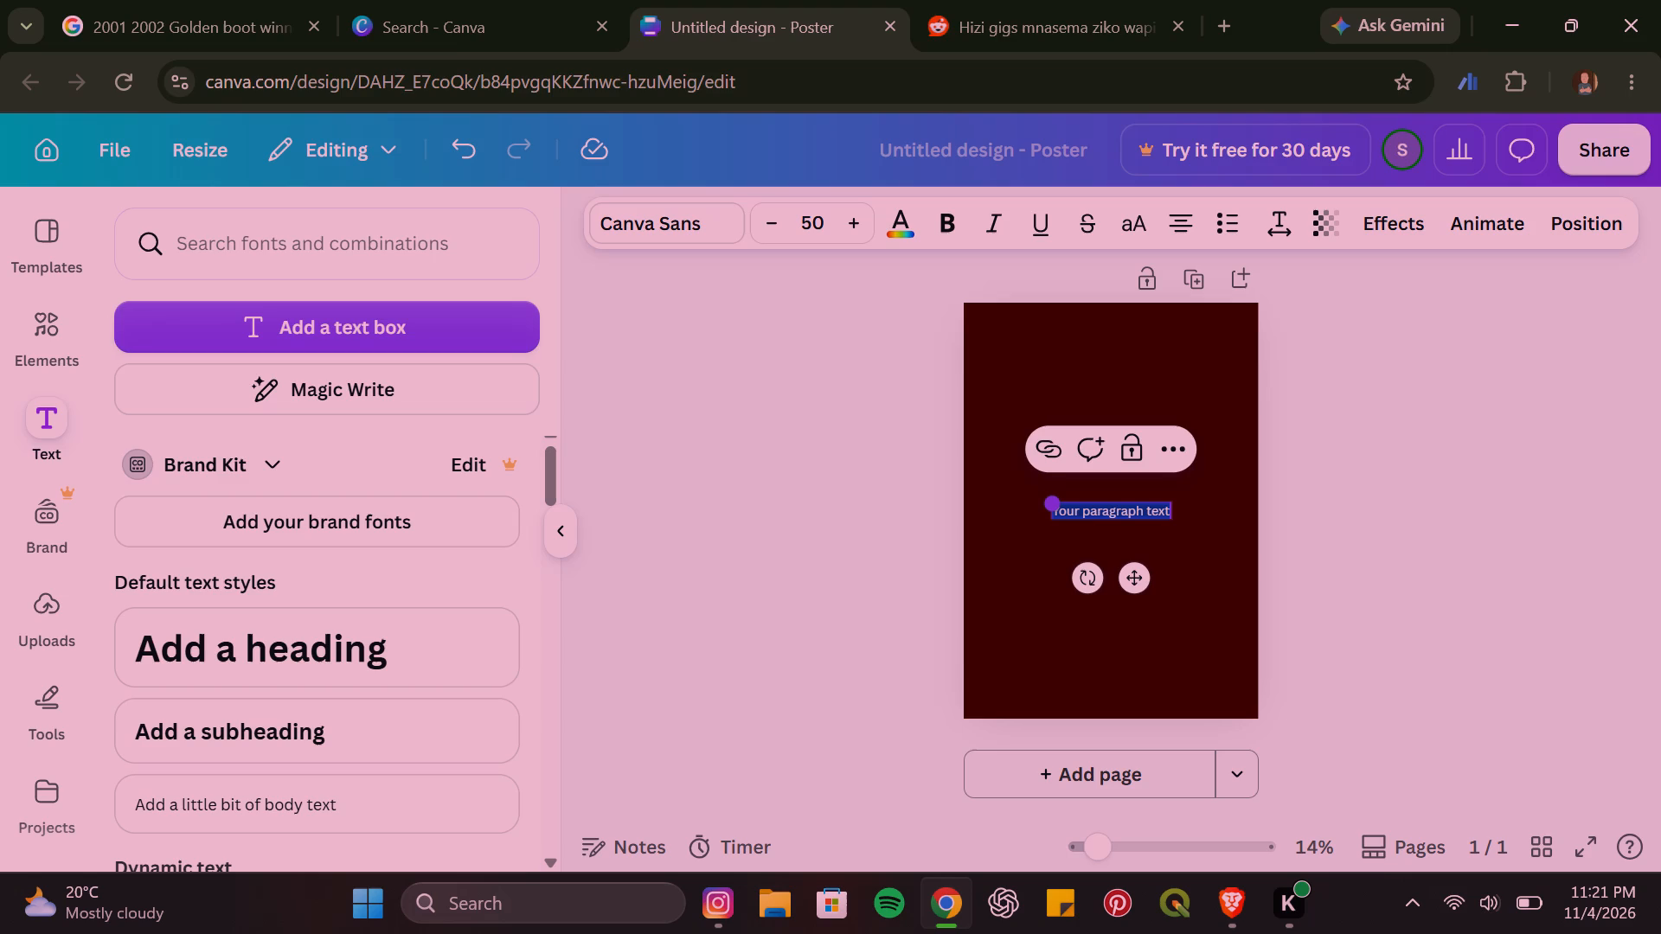
{"action": "left_click_drag", "start_coordinate": [1055, 500], "coordinate": [1024, 461]}
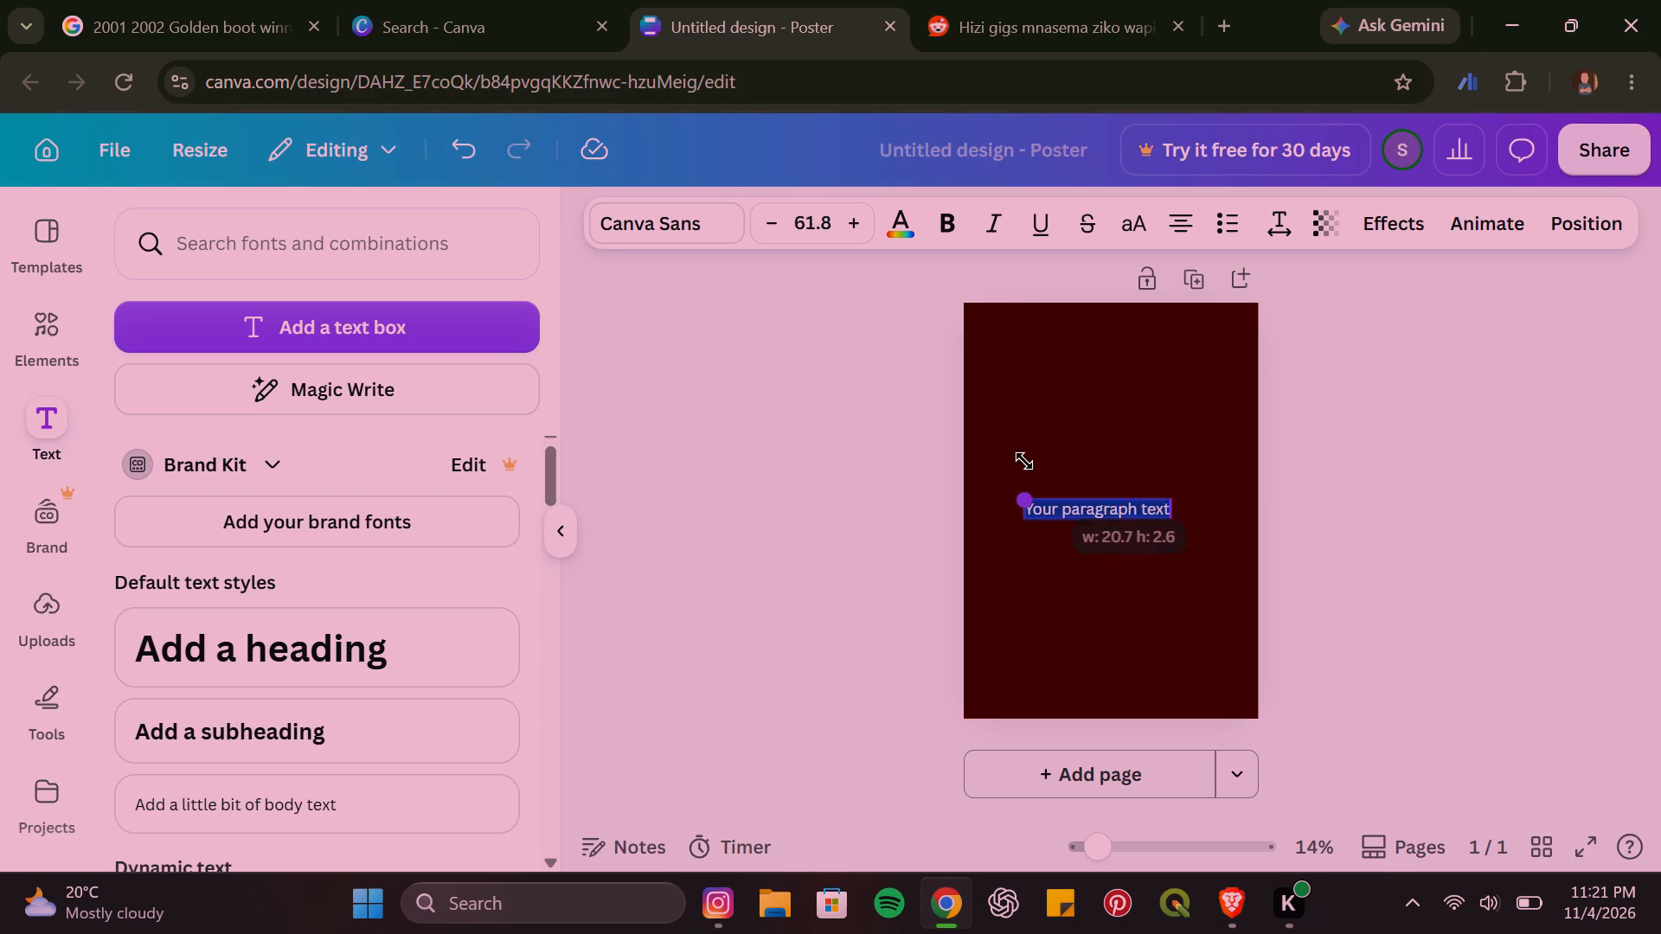
{"action": "left_click_drag", "start_coordinate": [1024, 461], "coordinate": [1004, 432]}
Switch to Brave to check the Vatican documentary playing on YouTube.
{"action": "left_click", "coordinate": [1222, 907]}
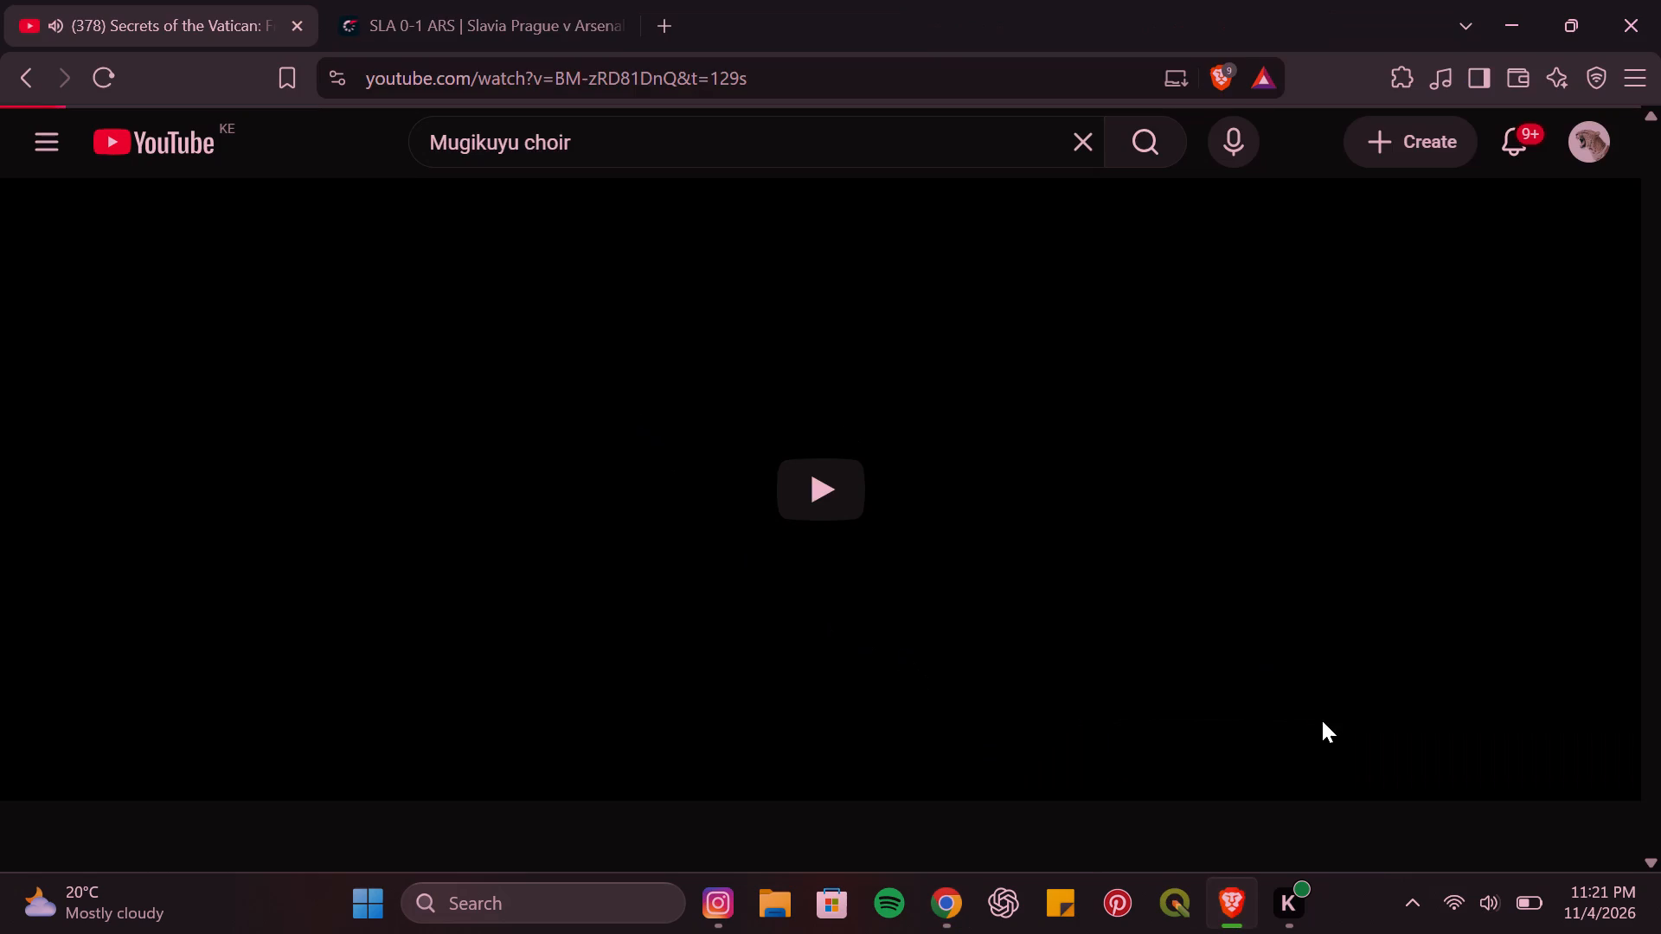
Lower the system volume and the YouTube player's volume for the Secrets of the Vatican documentary.
{"action": "left_click", "coordinate": [1491, 920]}
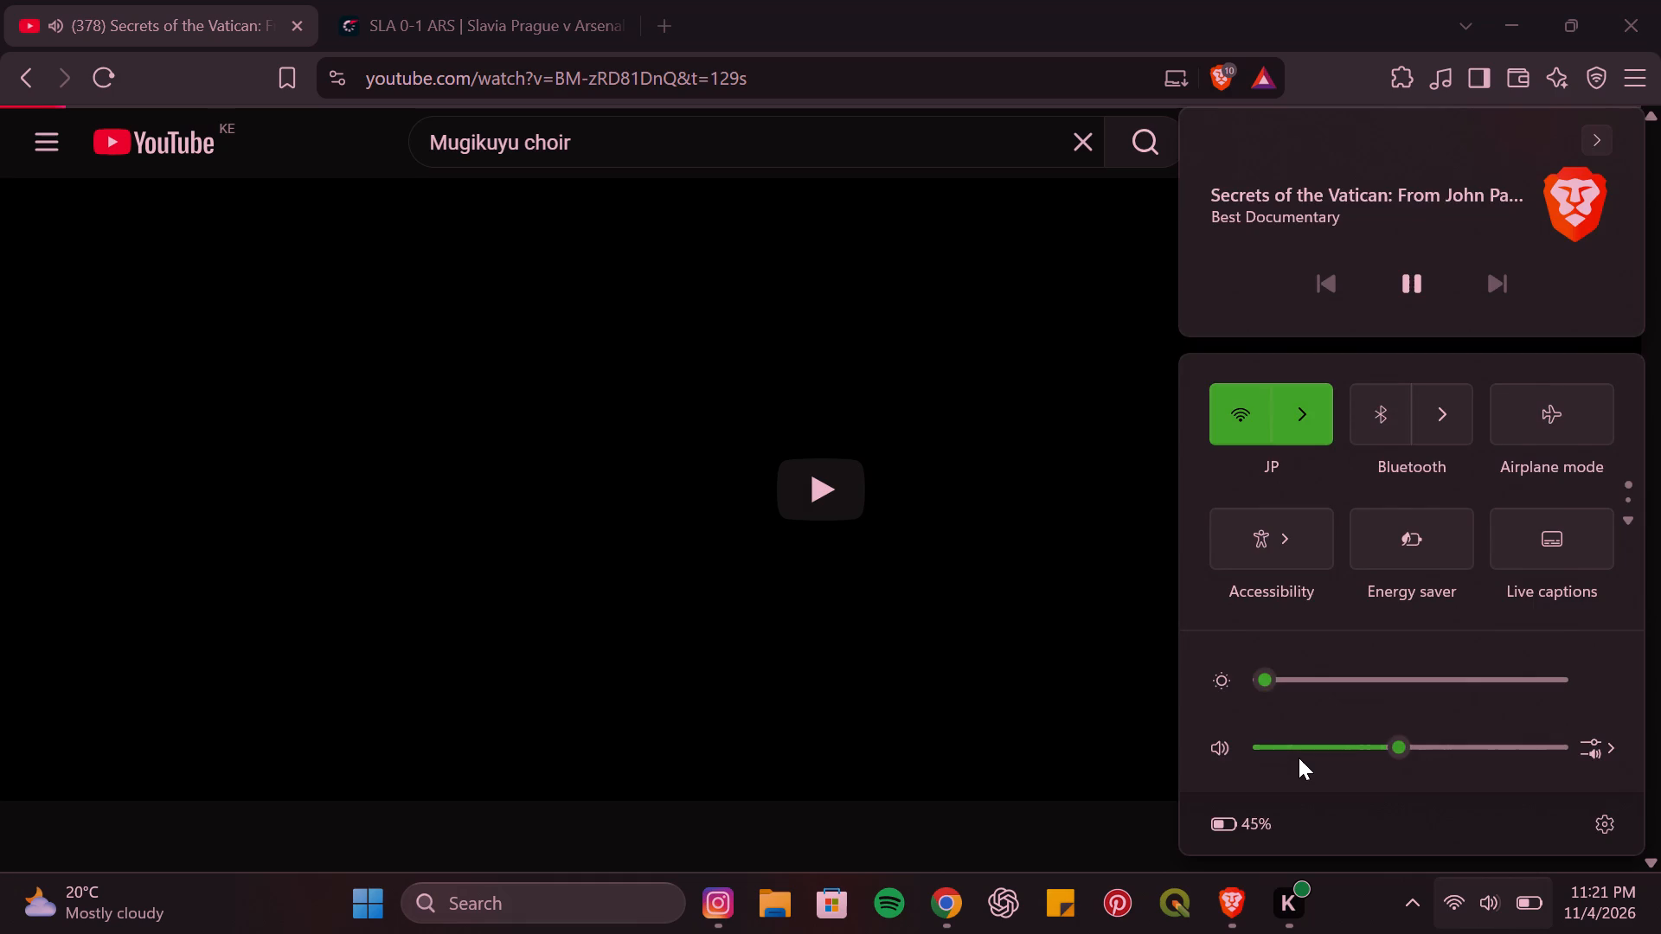
{"action": "left_click", "coordinate": [1299, 758]}
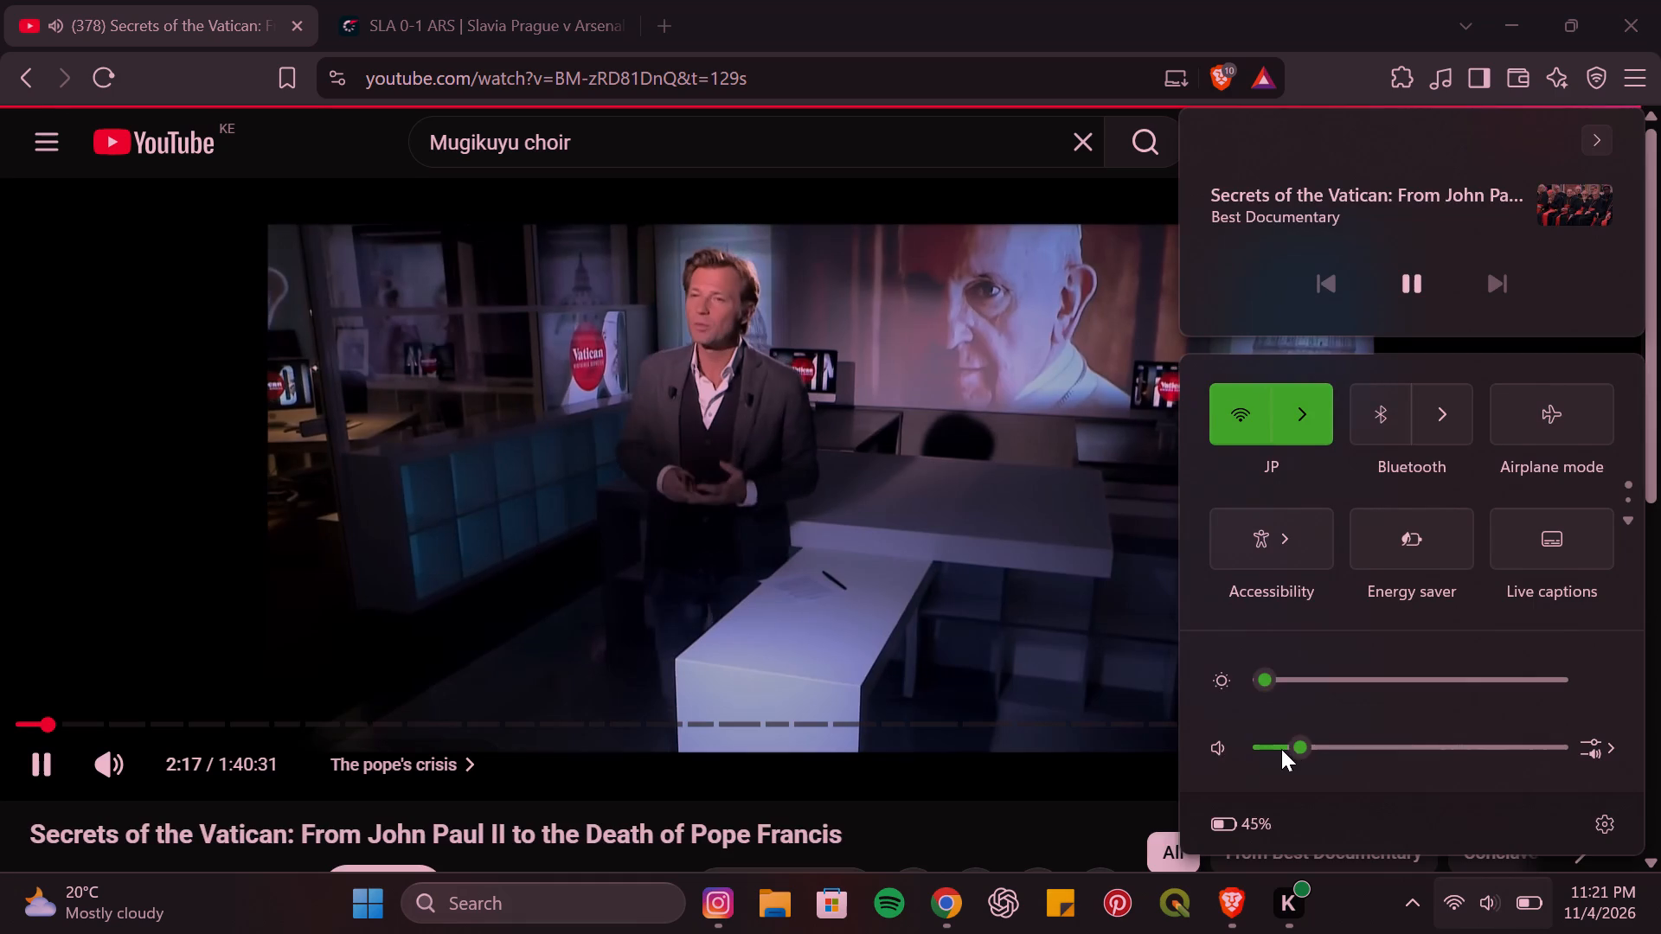
{"action": "left_click", "coordinate": [969, 816]}
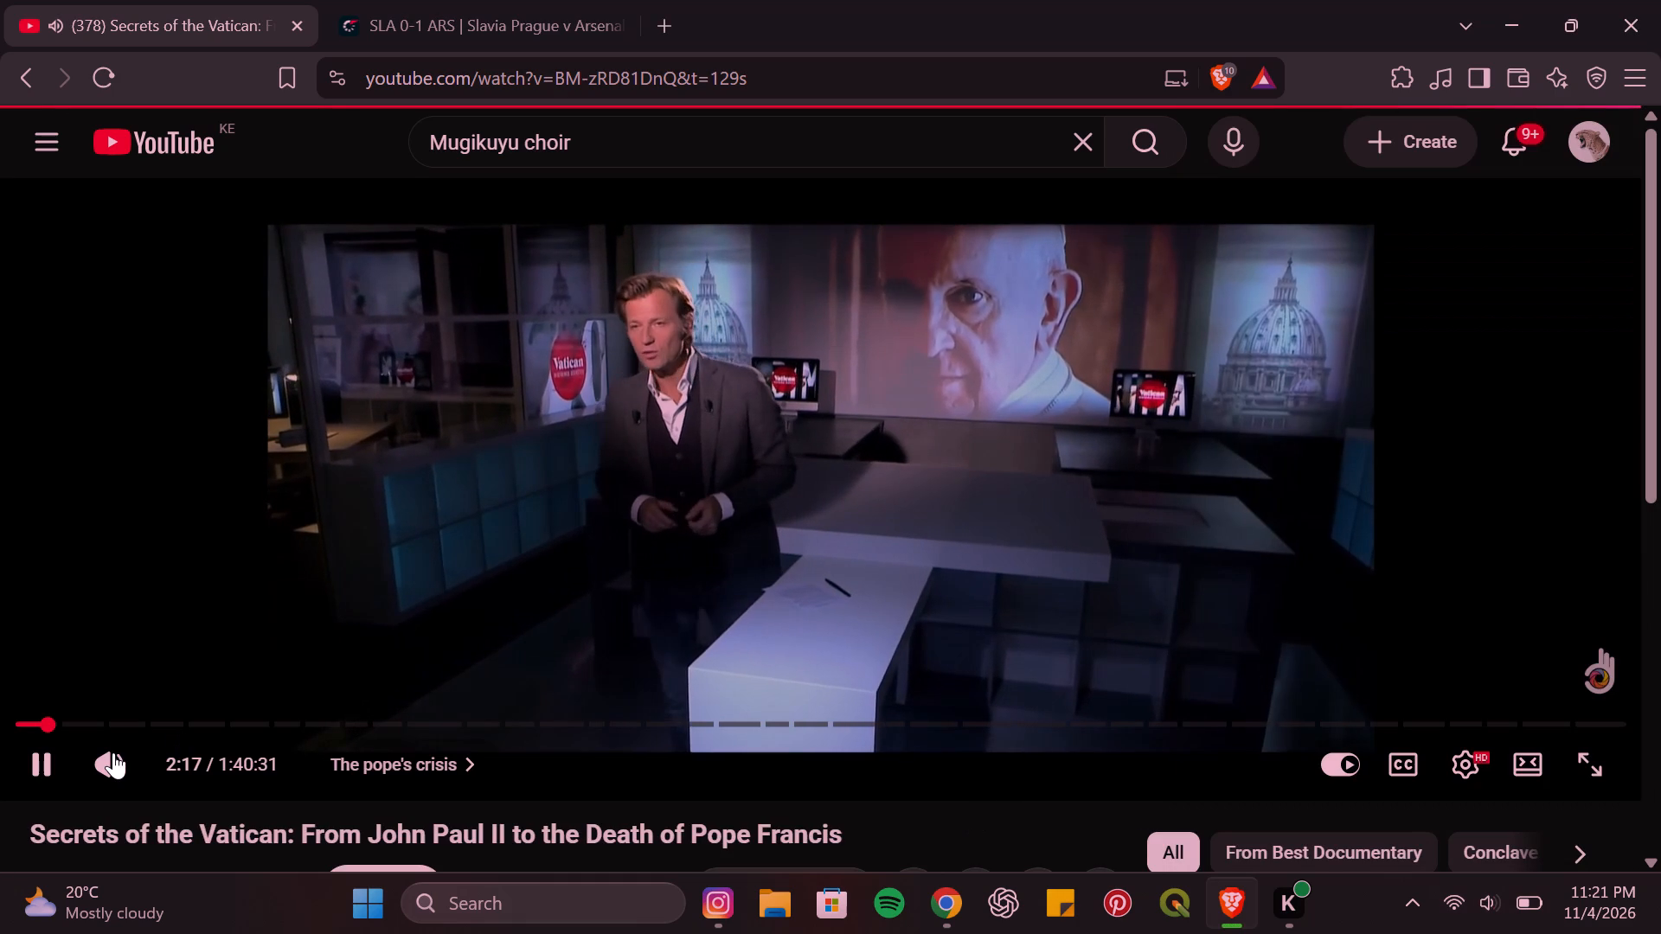
{"action": "left_click", "coordinate": [155, 761]}
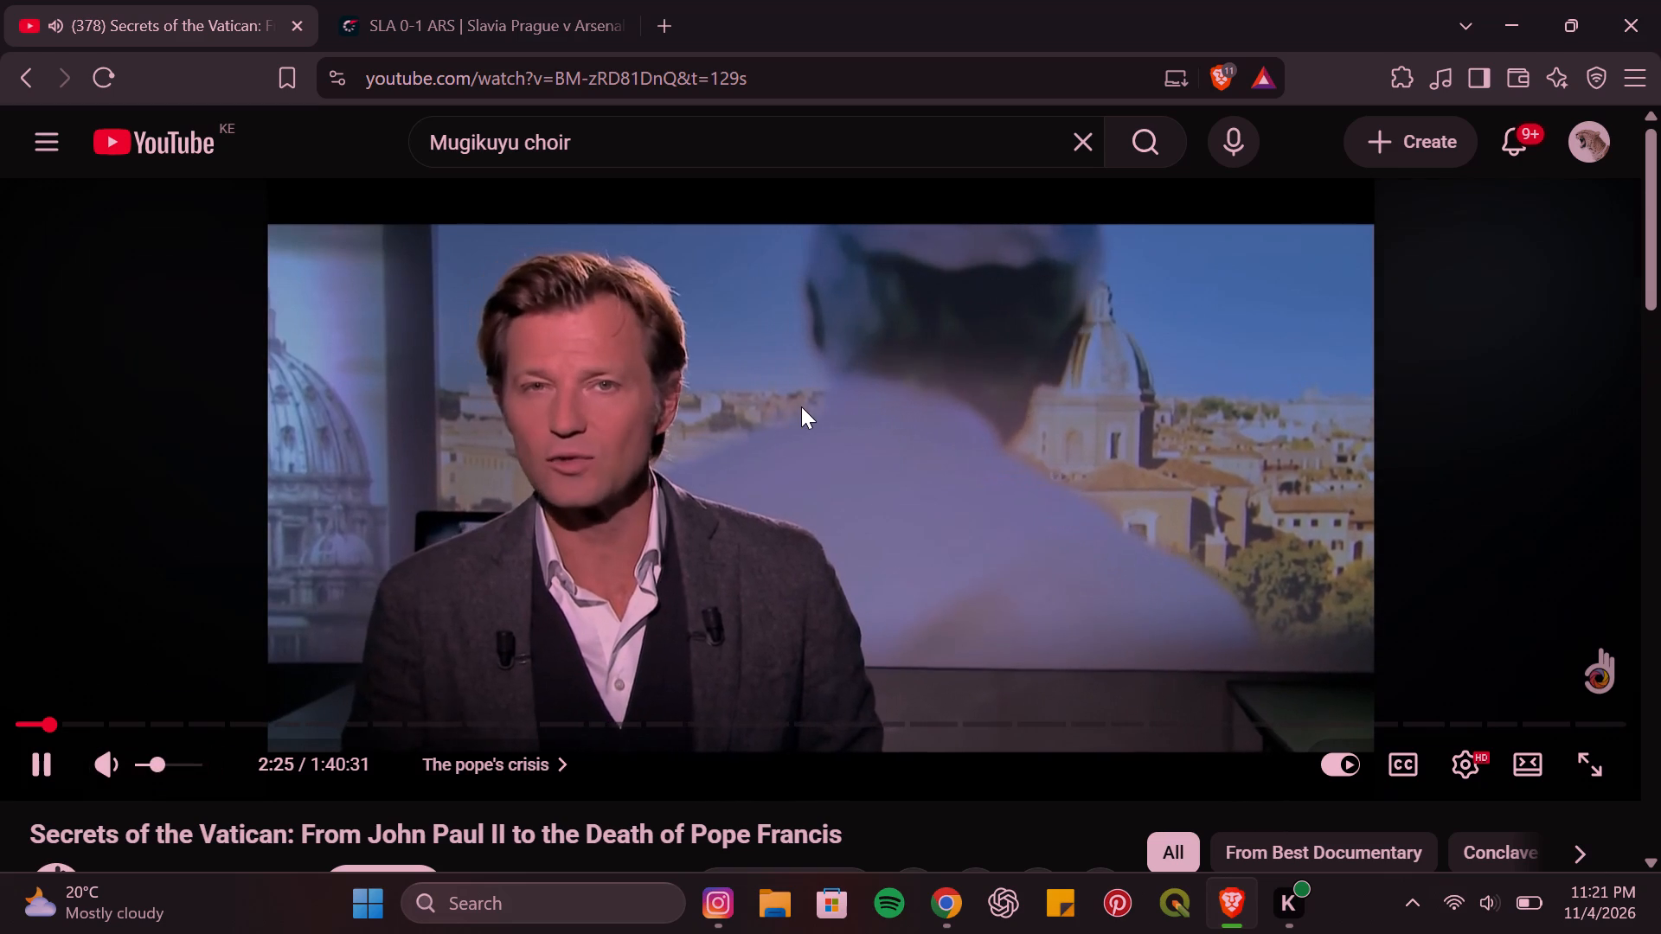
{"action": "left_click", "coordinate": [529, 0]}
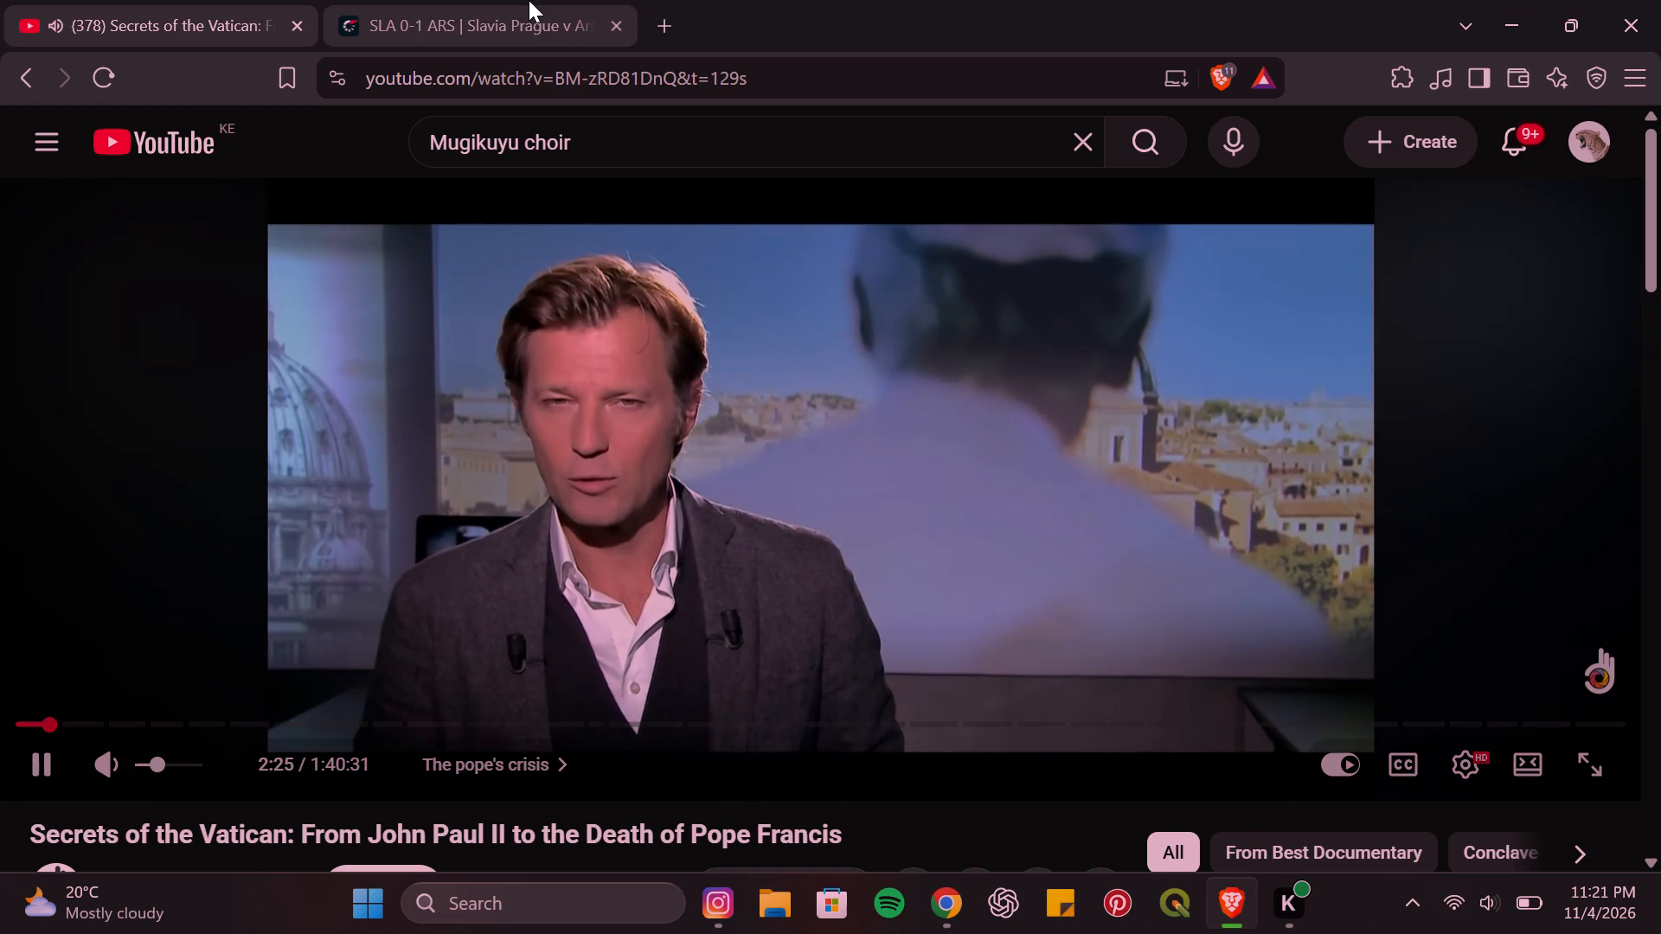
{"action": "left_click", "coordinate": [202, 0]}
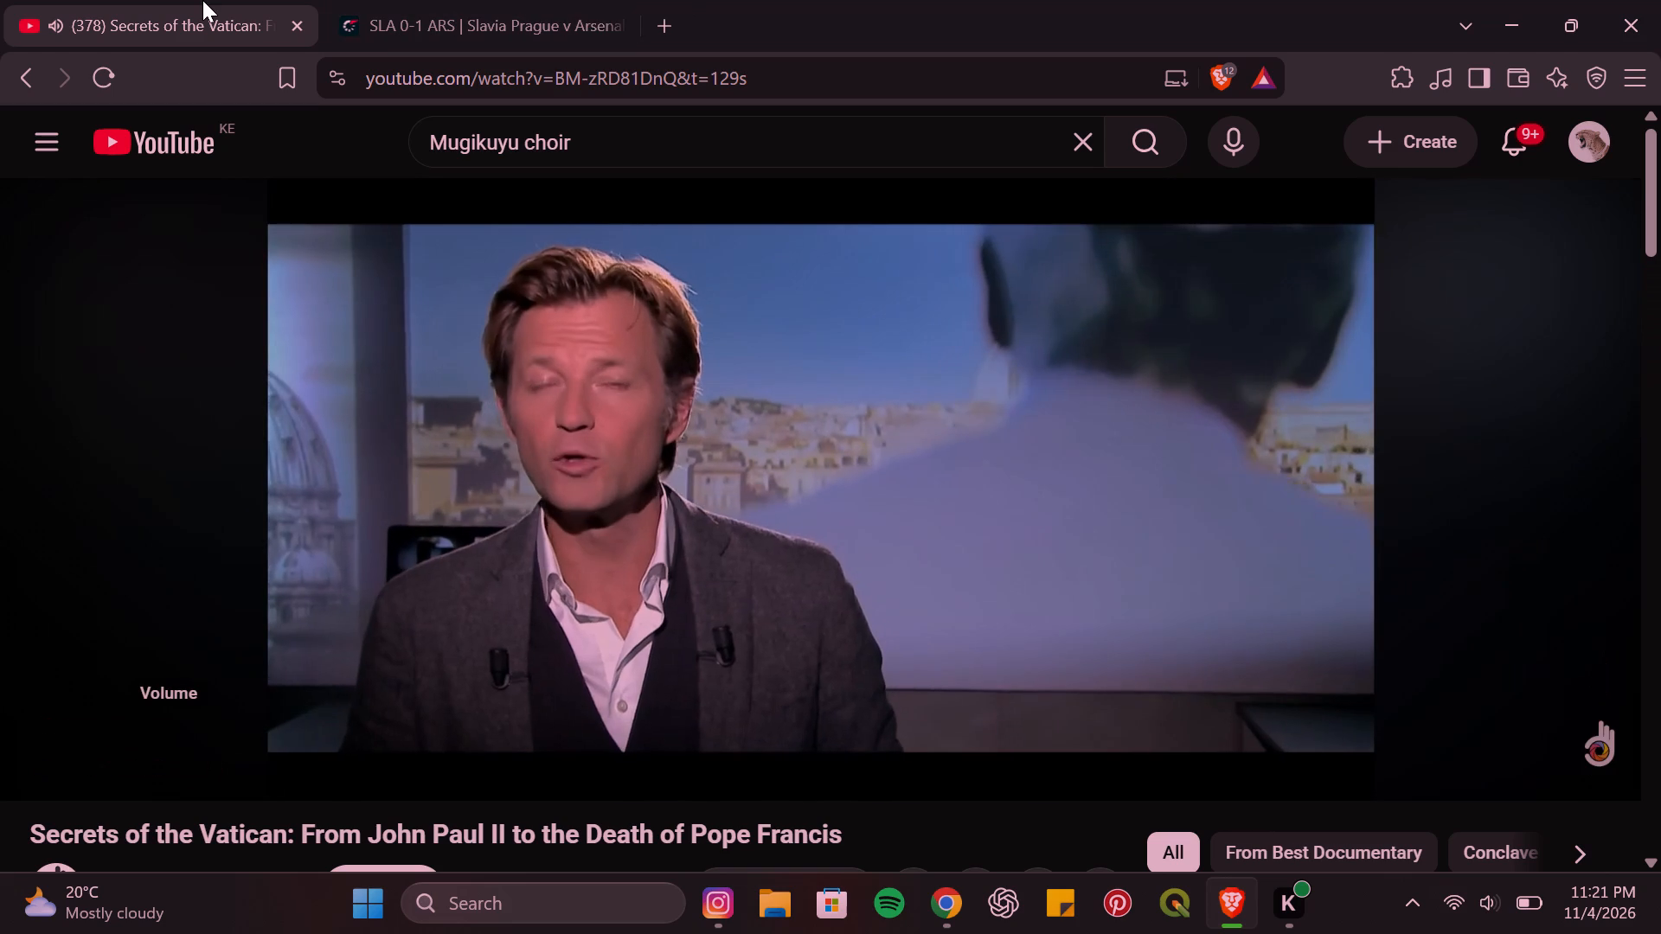
Show the Secrets of the Vatican documentary in full screen.
{"action": "key", "text": "F11"}
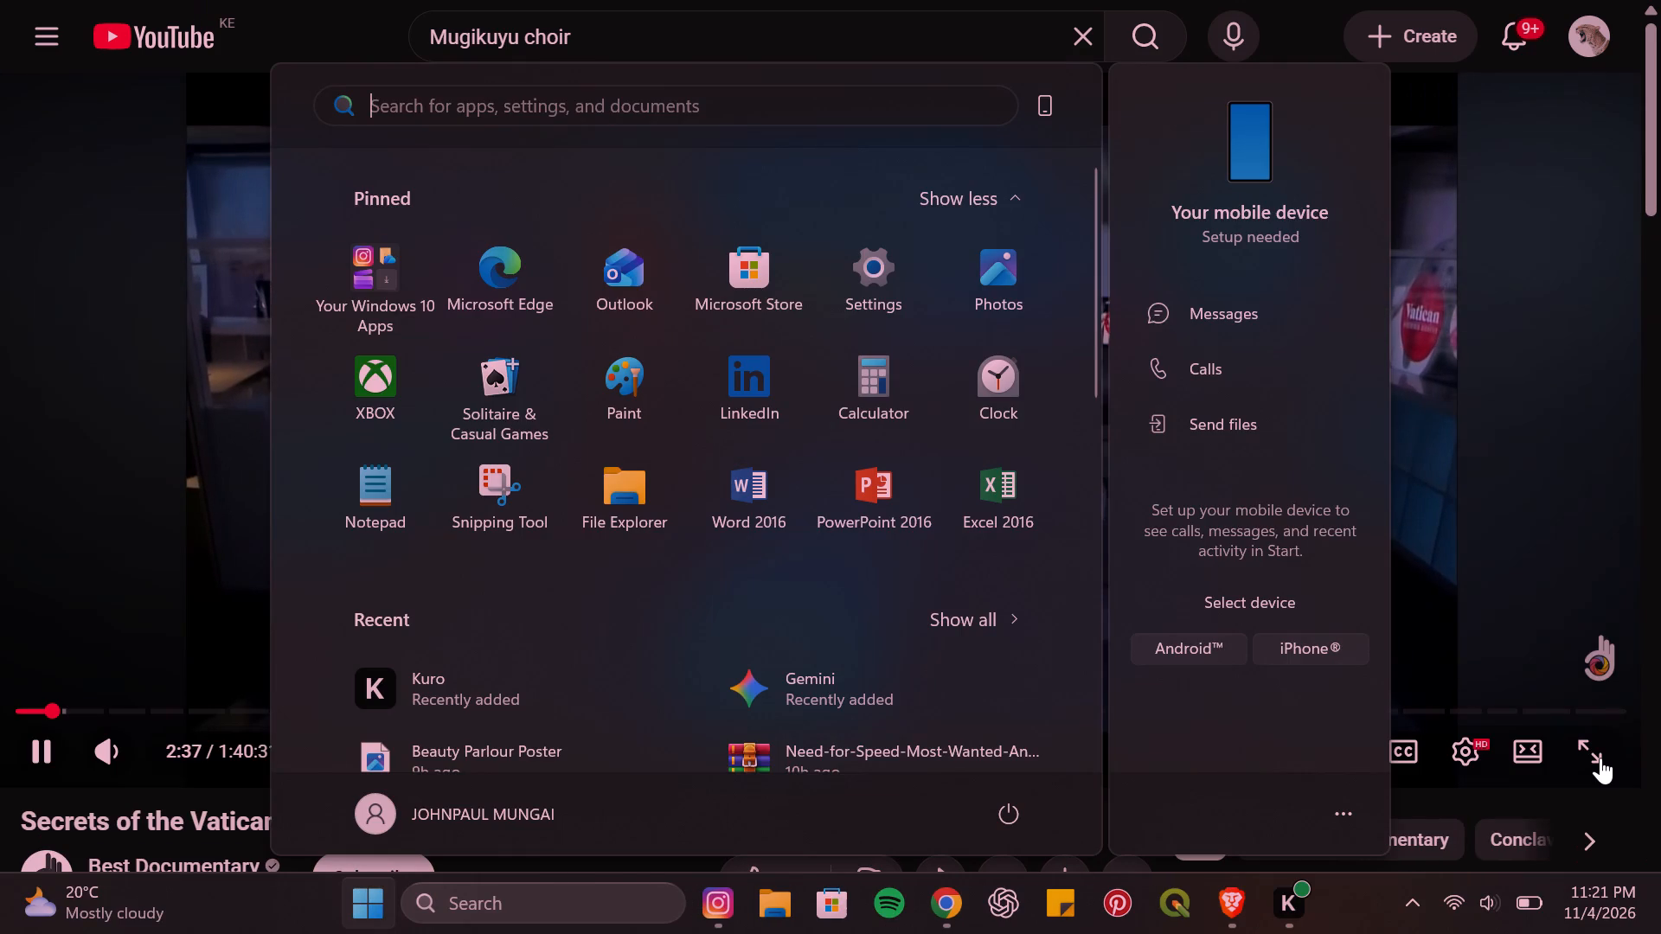
{"action": "left_click", "coordinate": [1600, 758]}
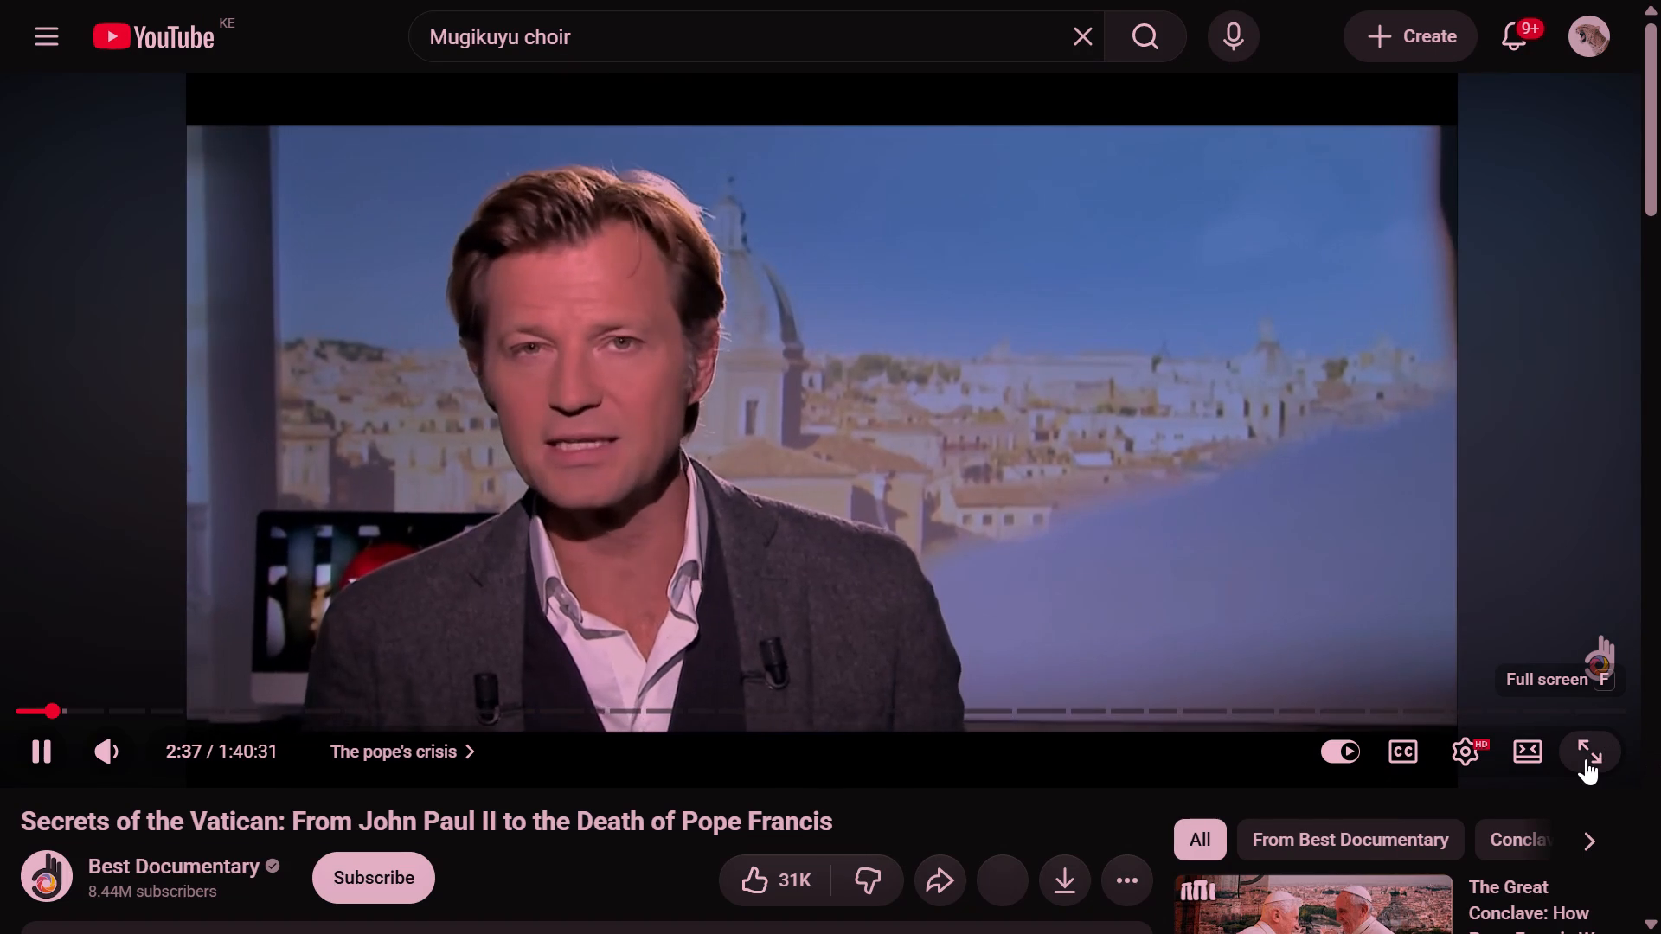
{"action": "left_click", "coordinate": [1586, 758]}
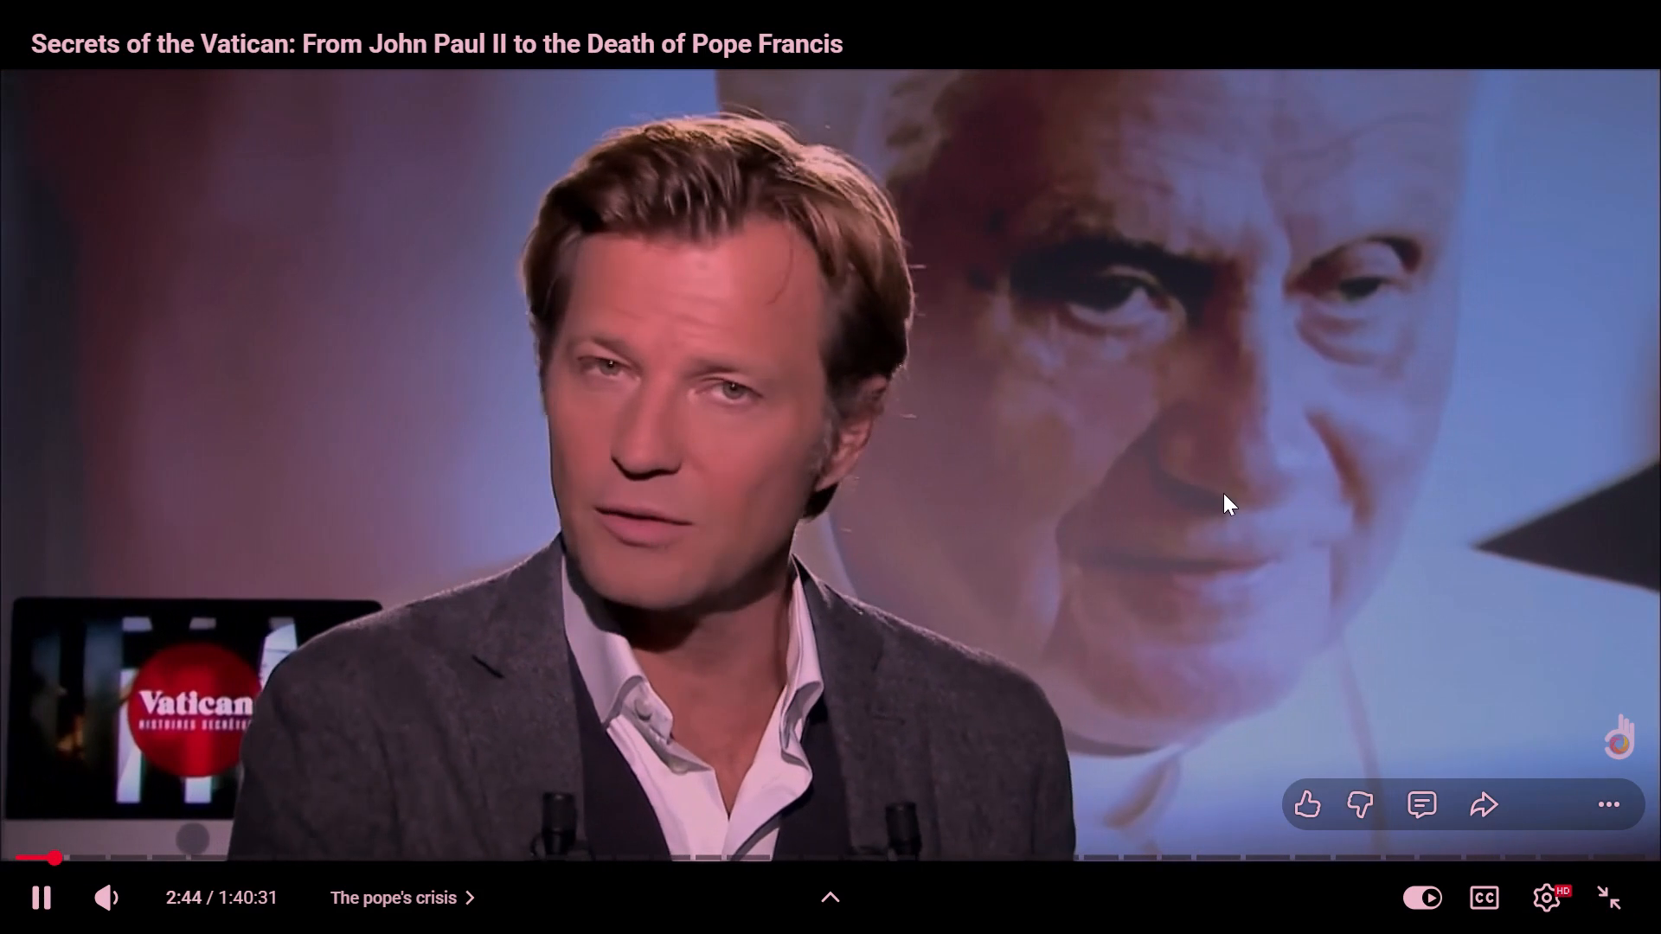
Switch to Chrome and clear the placeholder "Your paragraph text" from the text box on the poster.
{"action": "left_click", "coordinate": [939, 932]}
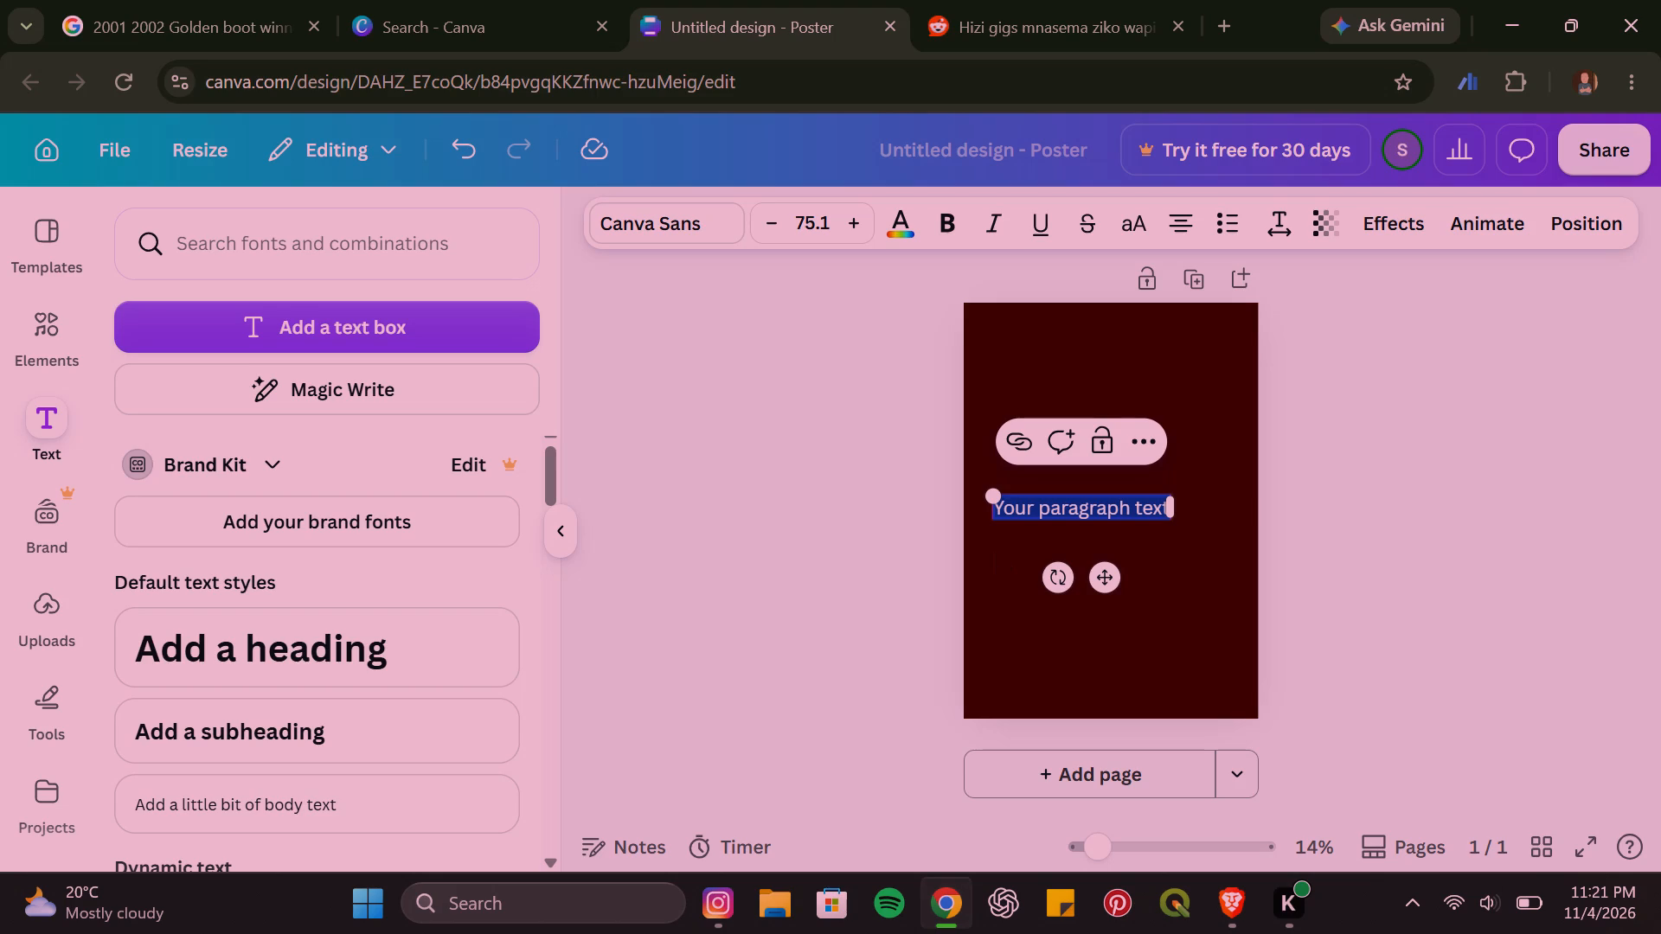
{"action": "left_click", "coordinate": [1162, 509]}
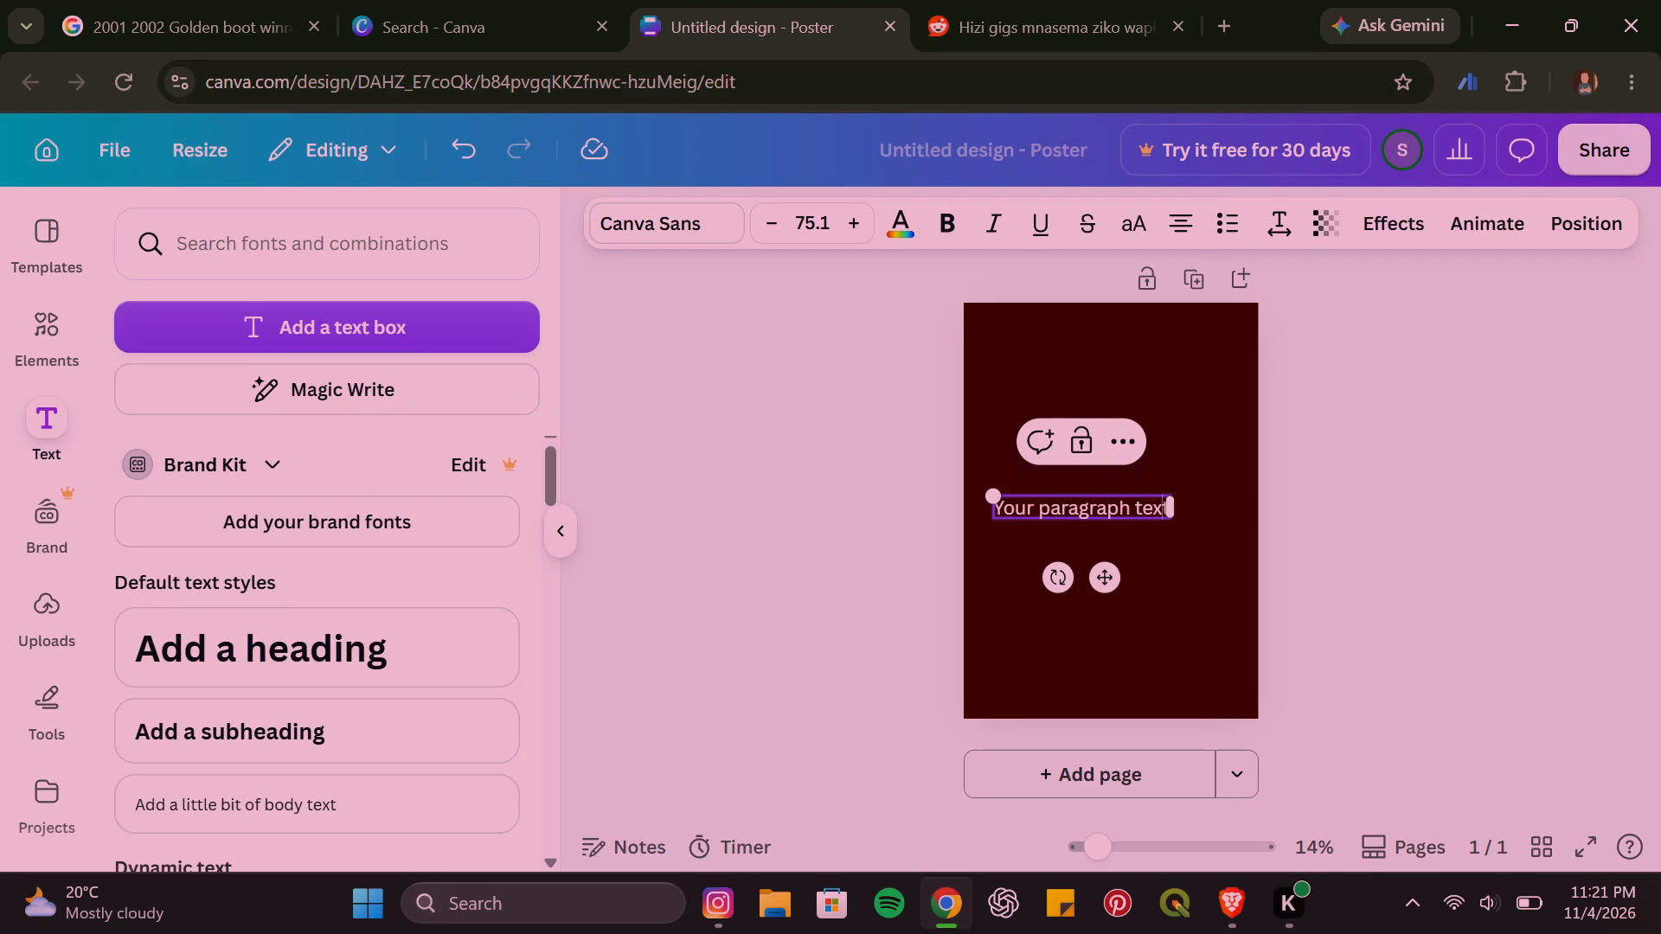
{"action": "key", "text": "BackSpace"}
{"action": "key", "text": "BackSpace"}
{"action": "key", "text": "BackSpace"}
{"action": "key", "text": "BackSpace"}
{"action": "key", "text": "BackSpace"}
{"action": "key", "text": "BackSpace"}
{"action": "key", "text": "BackSpace"}
{"action": "key", "text": "BackSpace"}
{"action": "key", "text": "BackSpace"}
{"action": "key", "text": "BackSpace"}
{"action": "key", "text": "BackSpace"}
{"action": "key", "text": "BackSpace"}
{"action": "key", "text": "BackSpace"}
{"action": "key", "text": "BackSpace"}
{"action": "key", "text": "BackSpace"}
{"action": "key", "text": "BackSpace"}
{"action": "key", "text": "BackSpace"}
{"action": "key", "text": "BackSpace"}
{"action": "key", "text": "BackSpace"}
{"action": "key", "text": "BackSpace"}
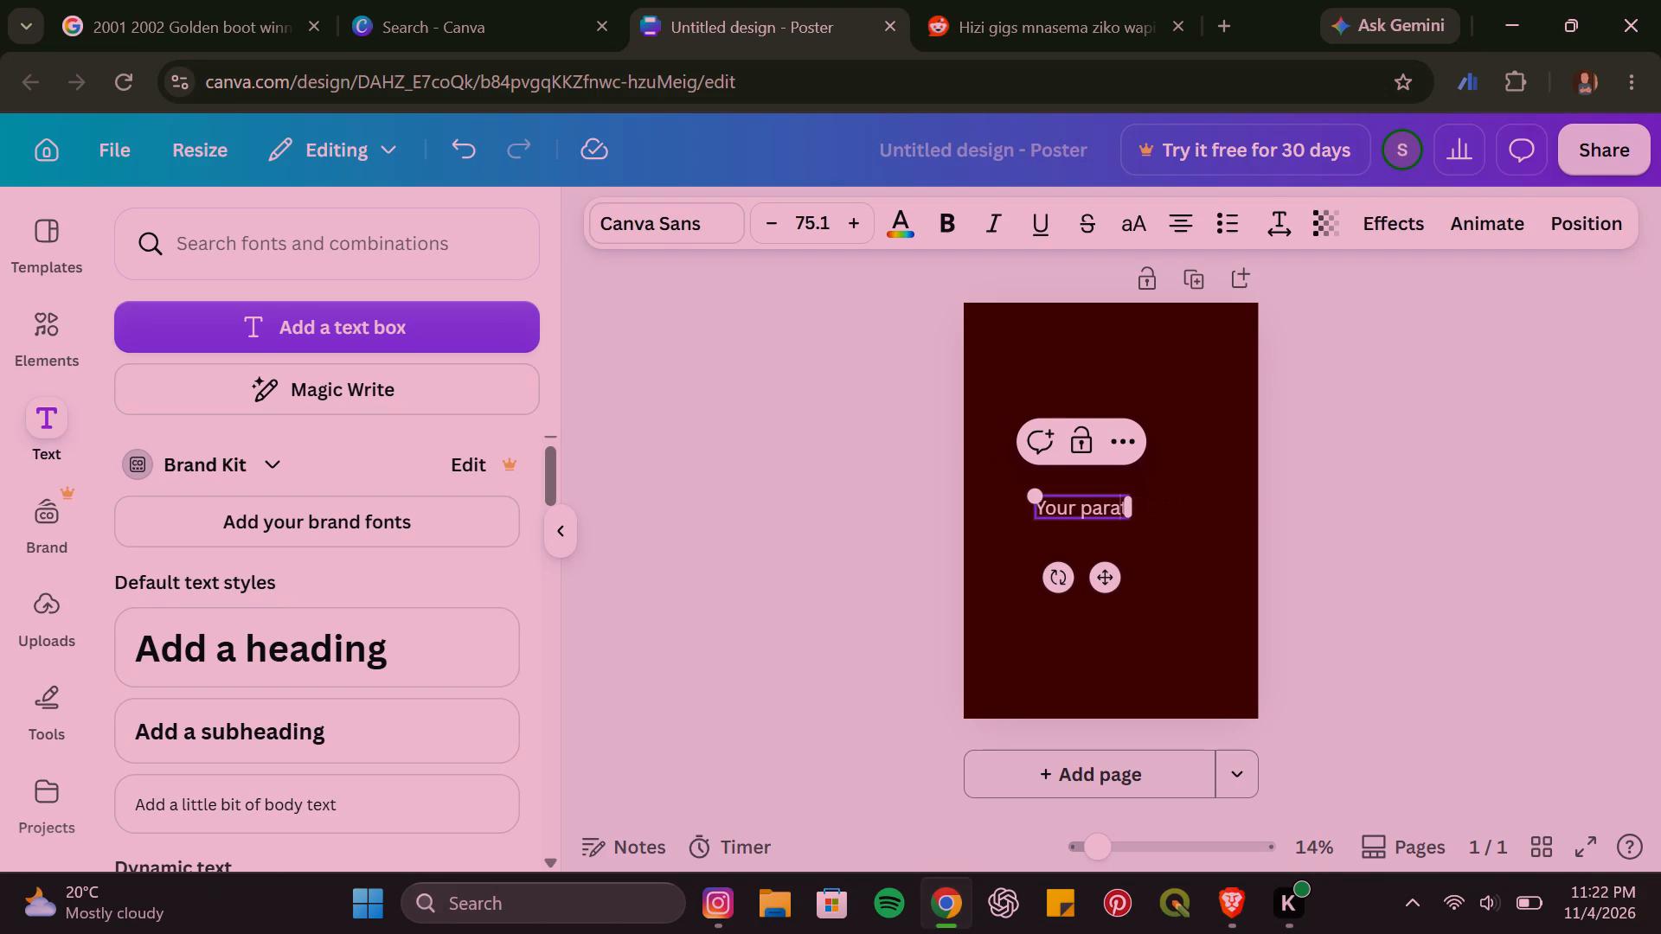
{"action": "key", "text": "BackSpace"}
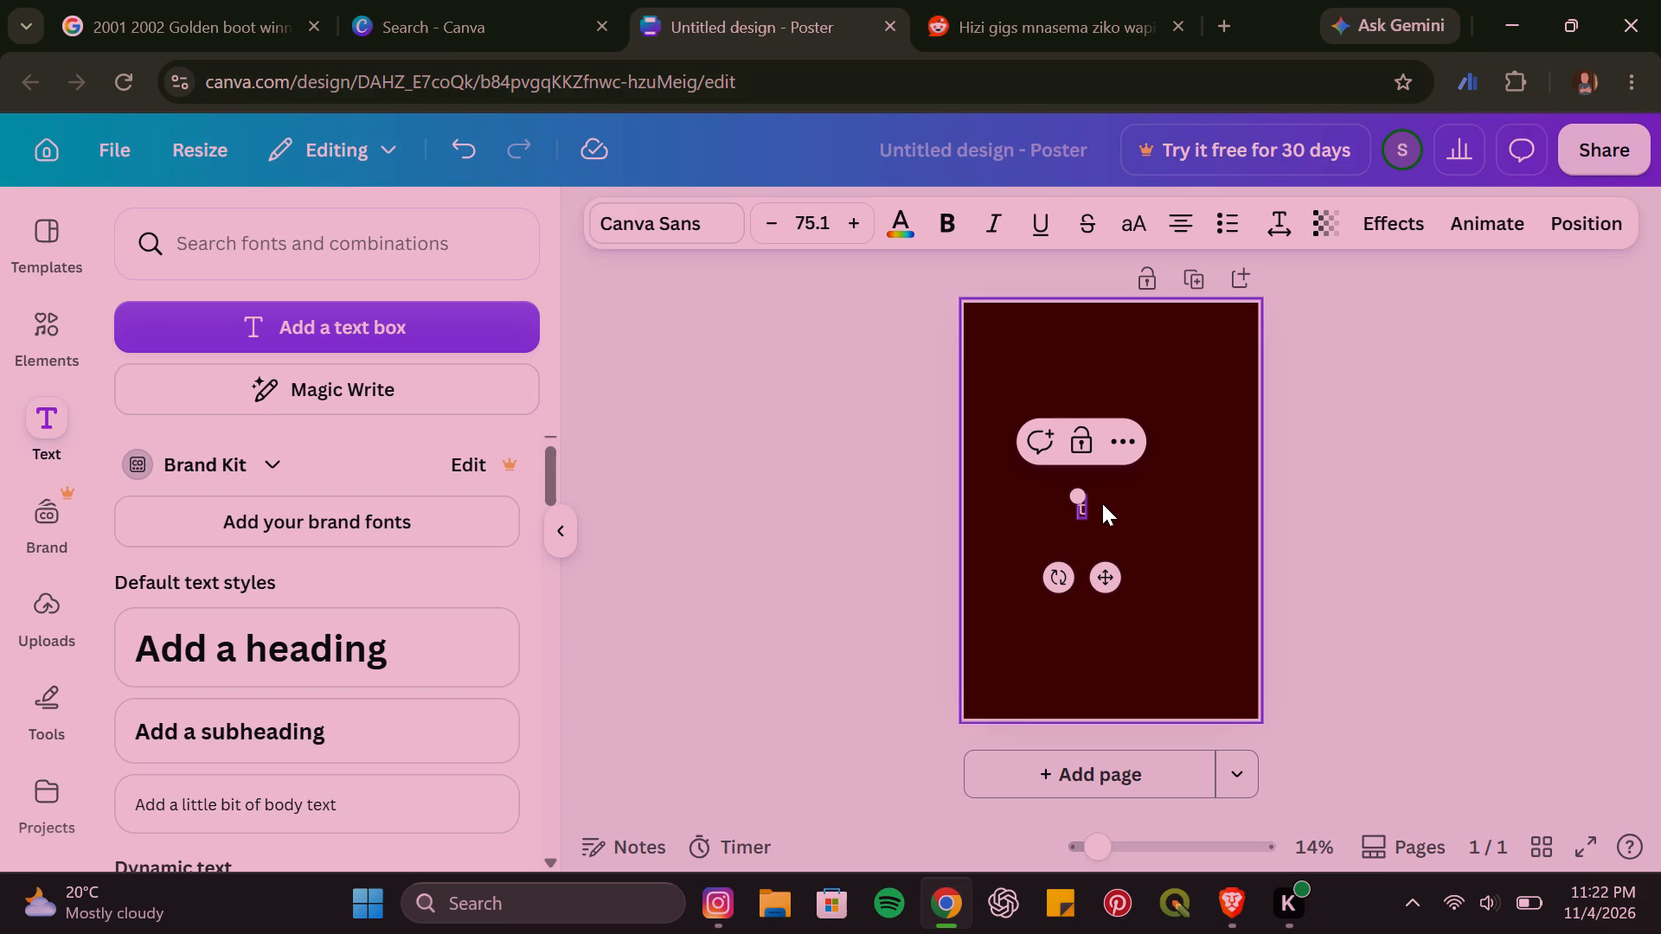
{"action": "left_click", "coordinate": [1084, 510]}
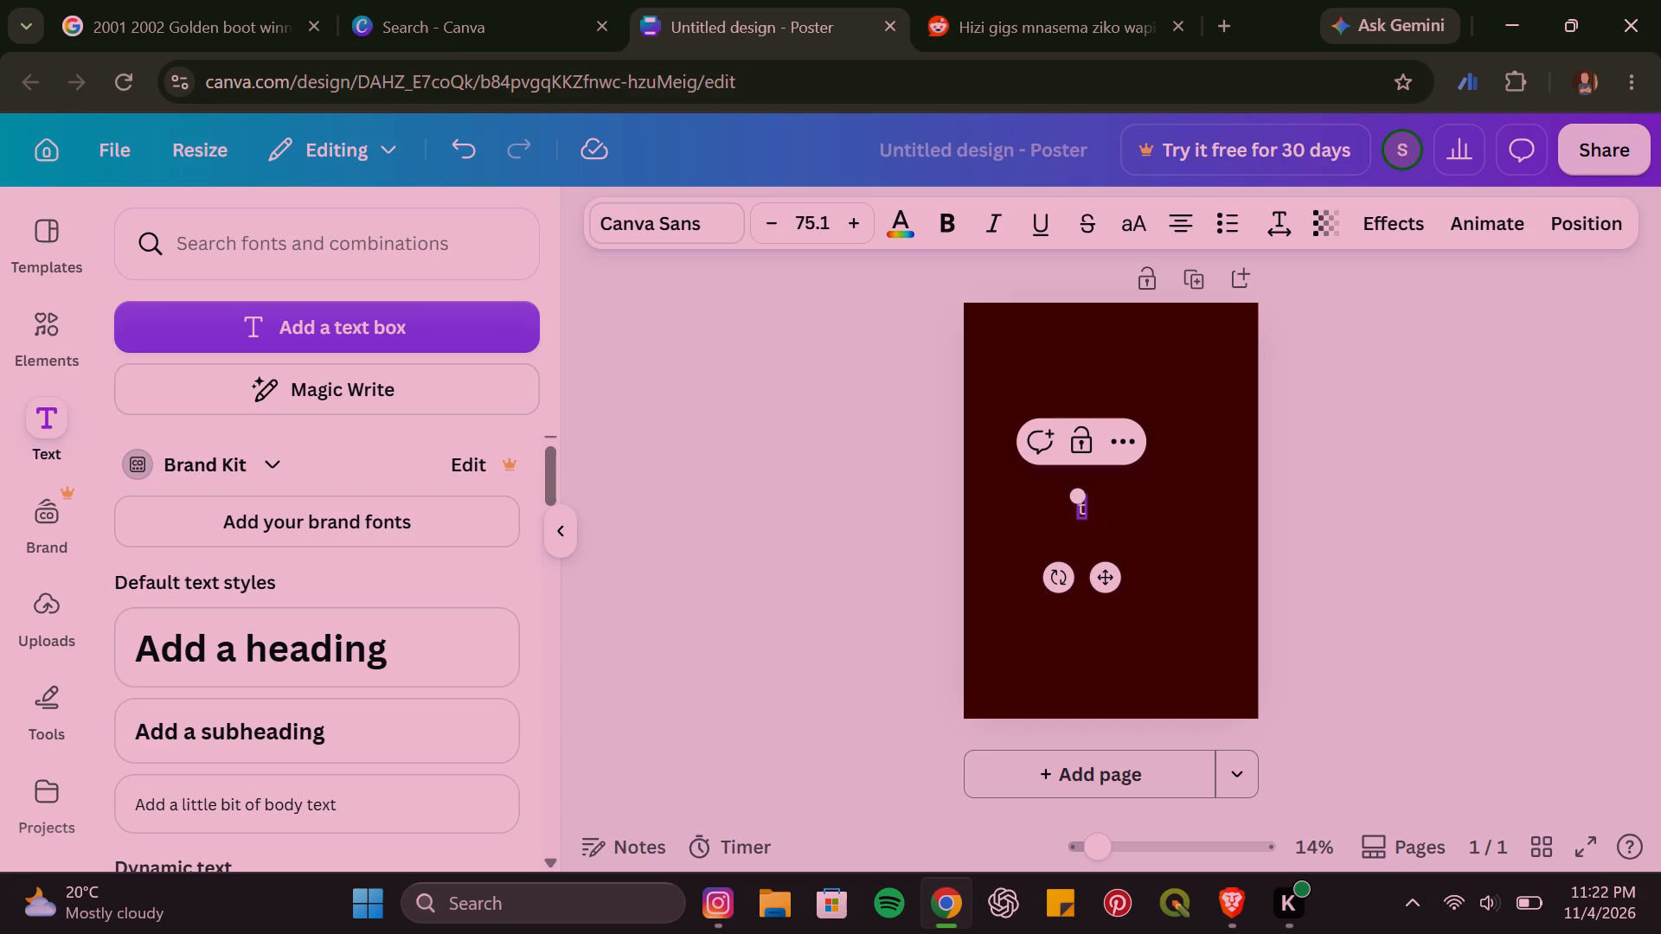
{"action": "key", "text": "BackSpace"}
Enter WAMUNYORO RESIDENCEY in the emptied text box as the poster's title.
{"action": "type", "text": "WA"}
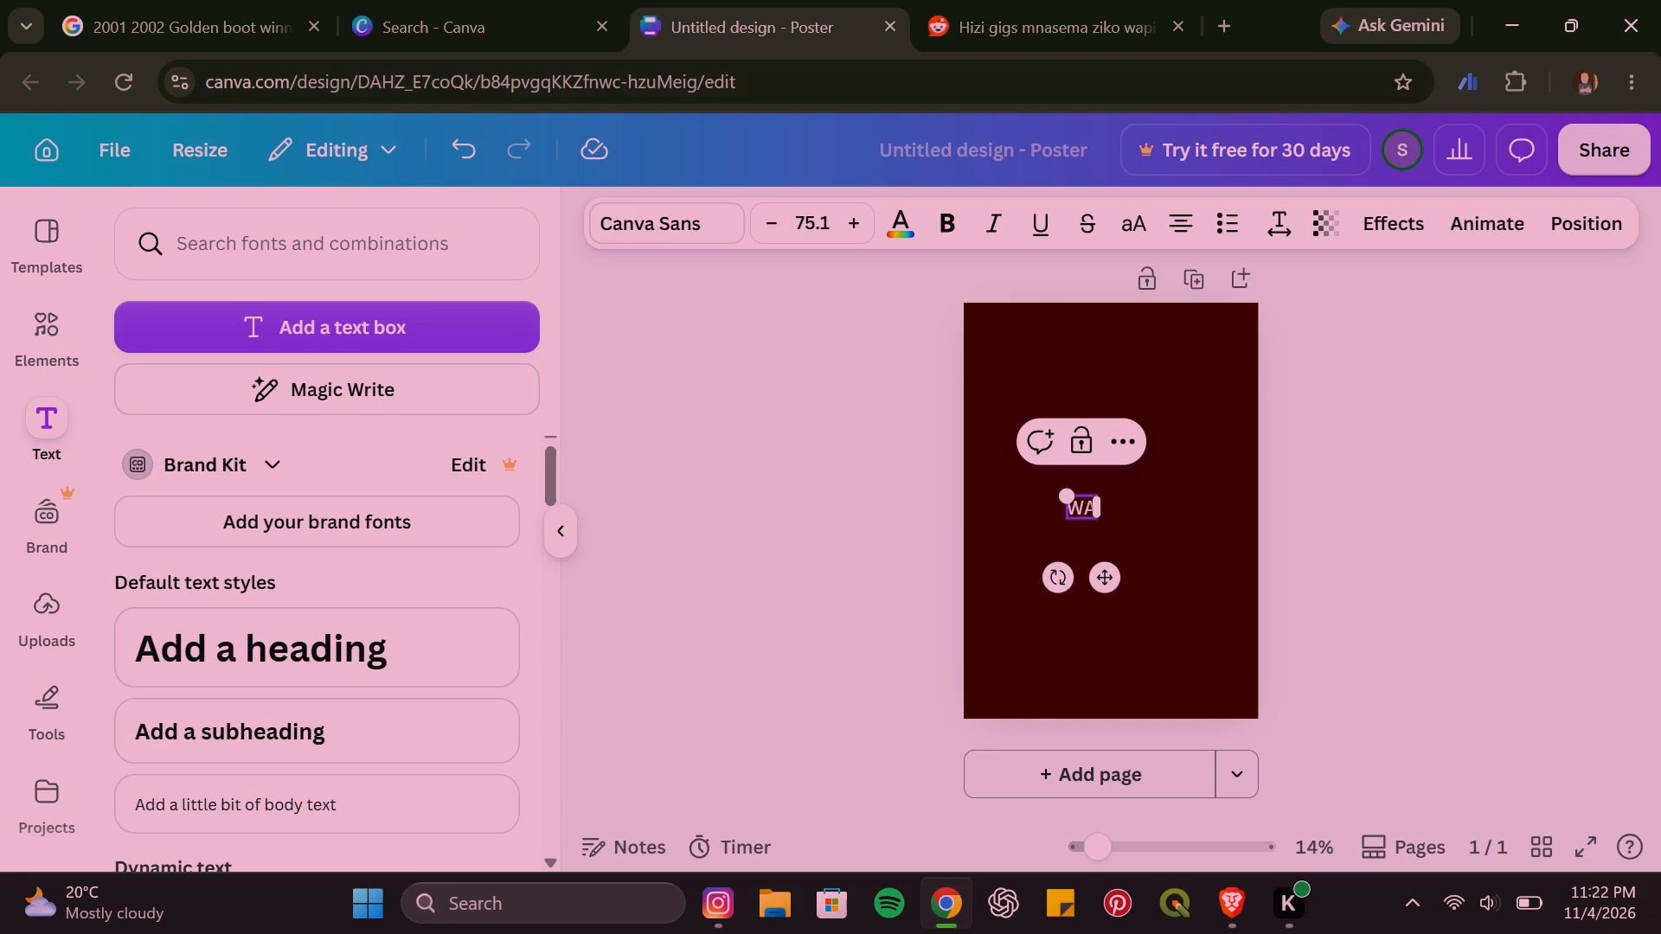
{"action": "type", "text": "MUN"}
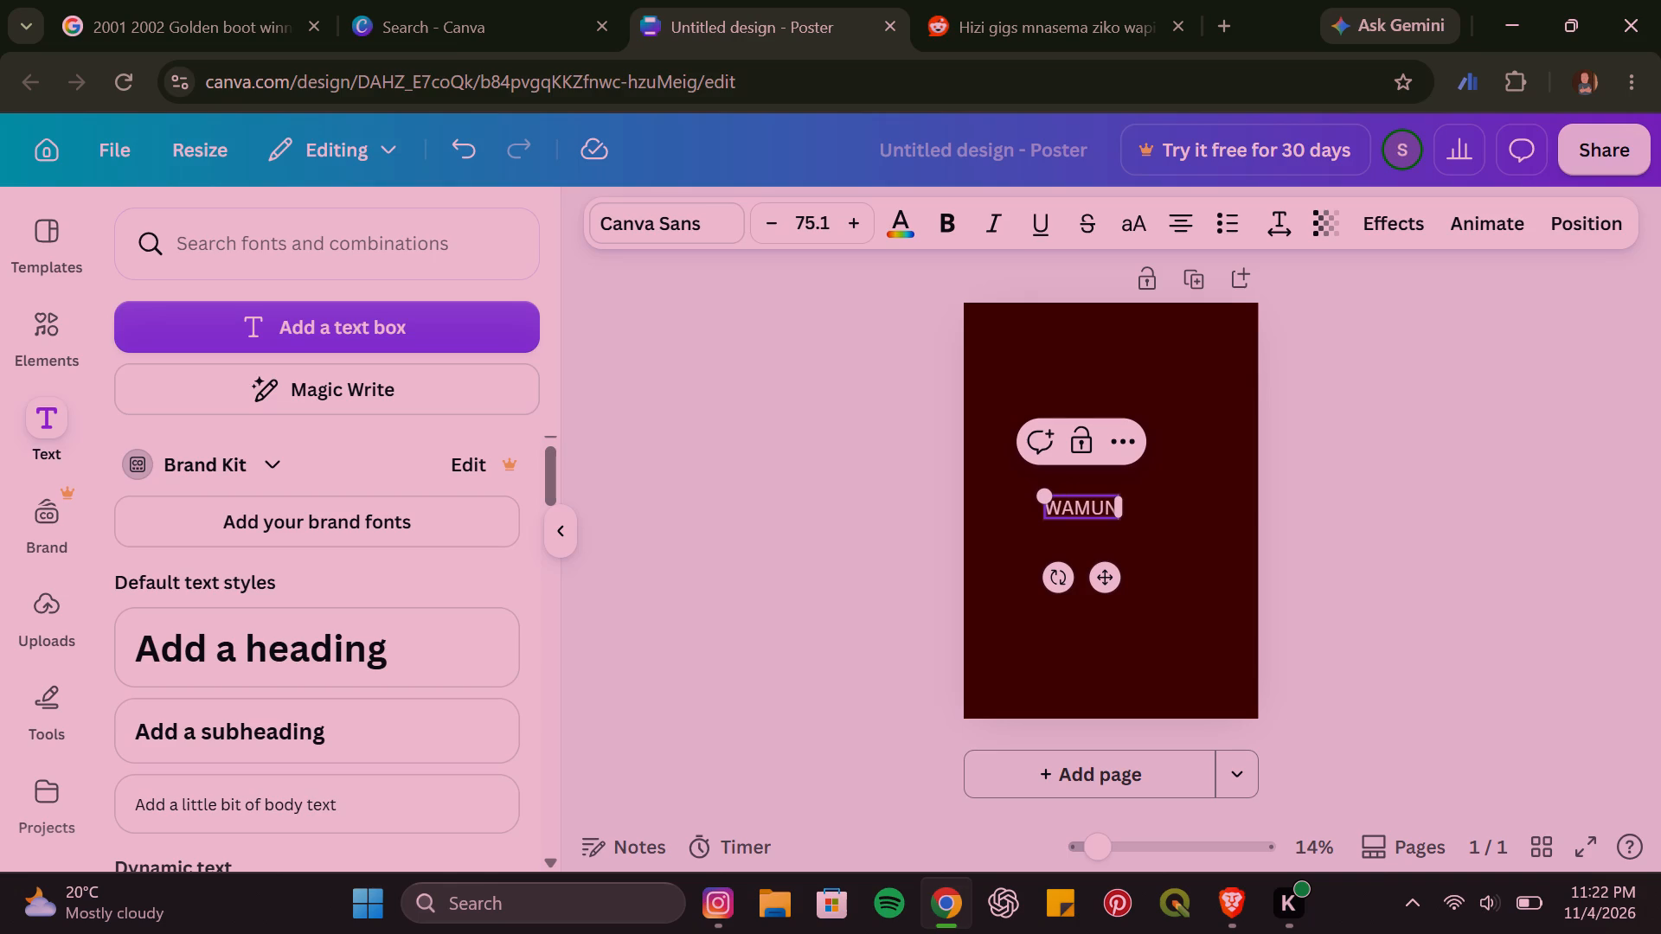
{"action": "type", "text": "RO"}
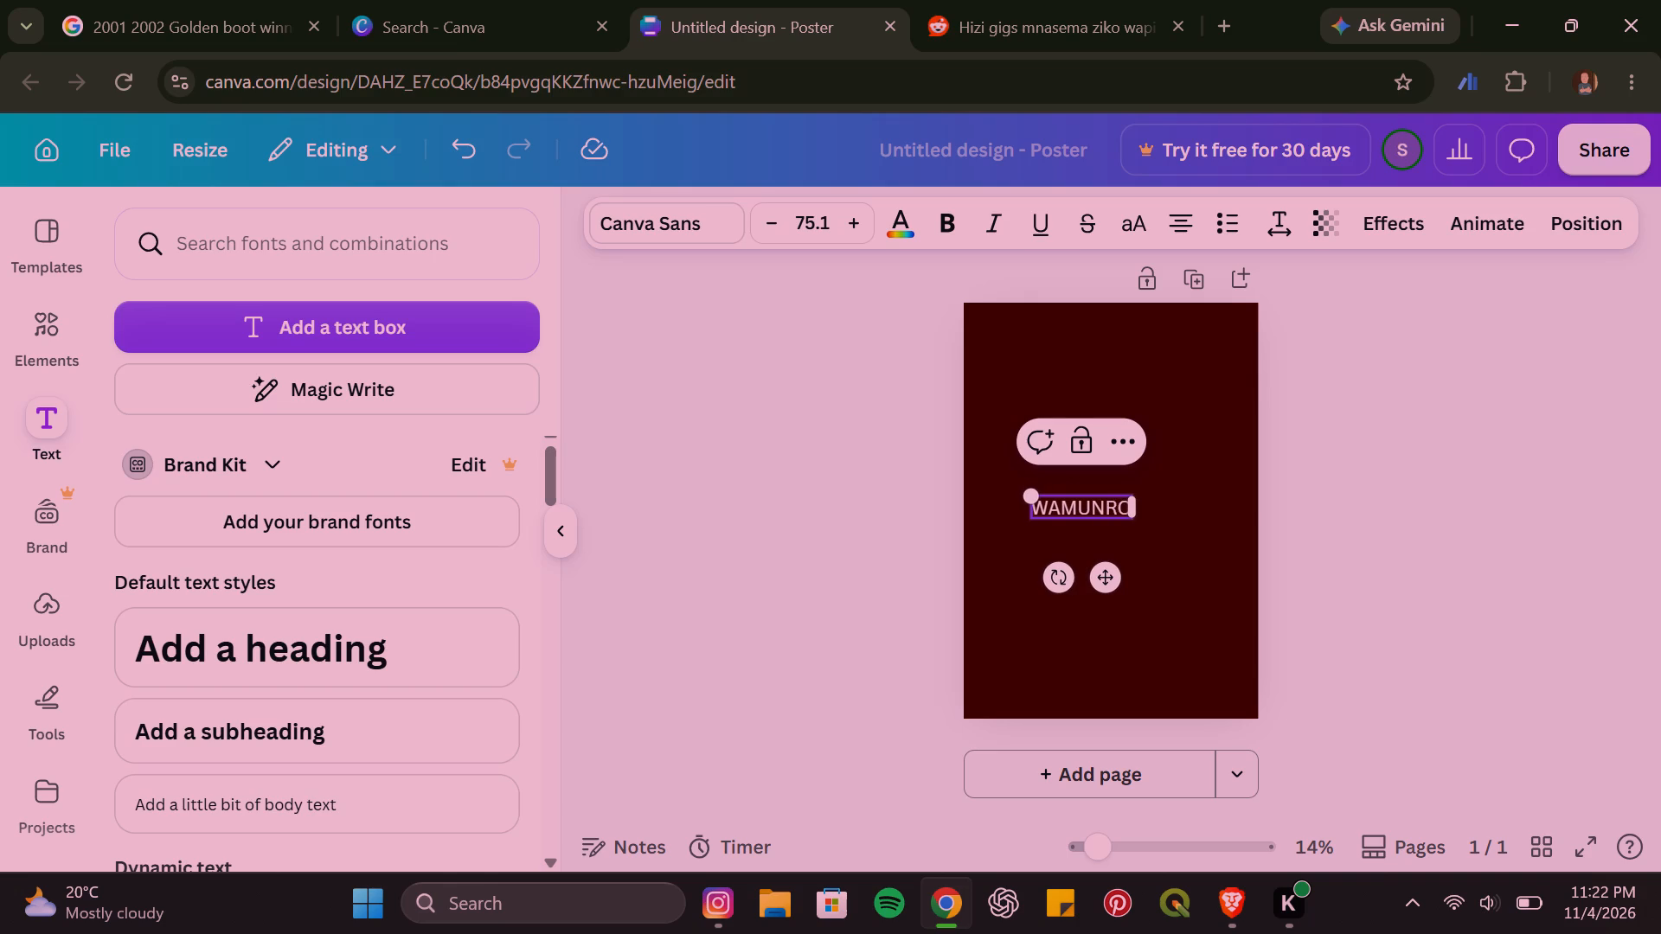
{"action": "key", "text": "BackSpace"}
{"action": "key", "text": "BackSpace"}
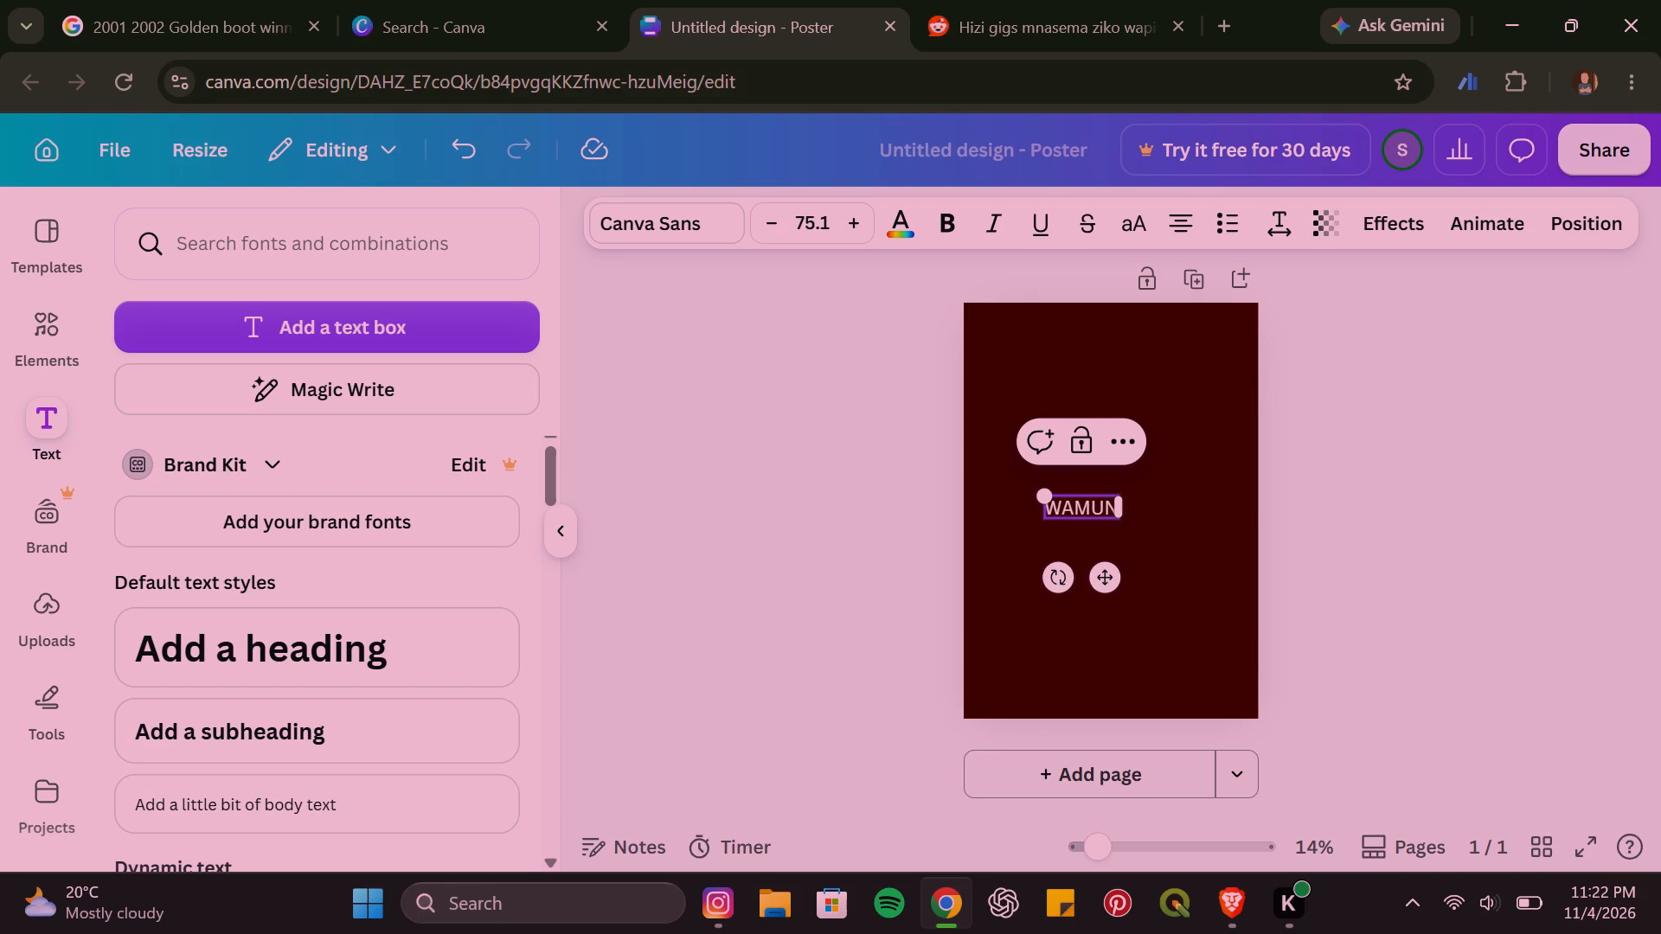
{"action": "type", "text": "YO"}
{"action": "type", "text": "RO"}
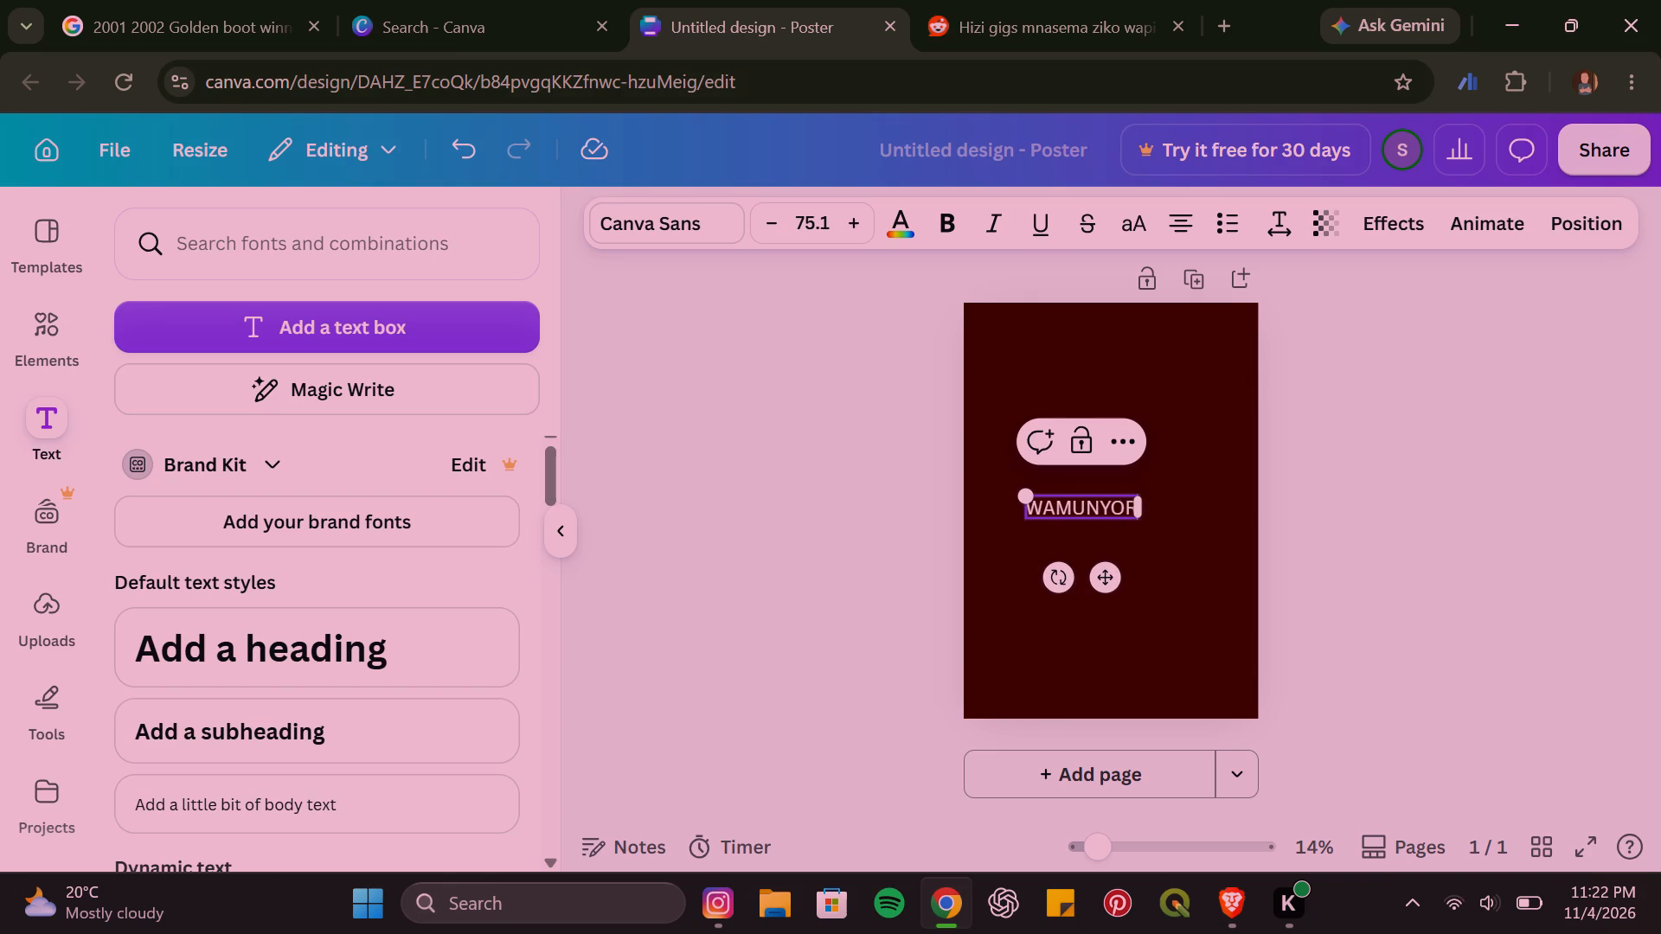
{"action": "key", "text": "space"}
{"action": "type", "text": "RESIDE"}
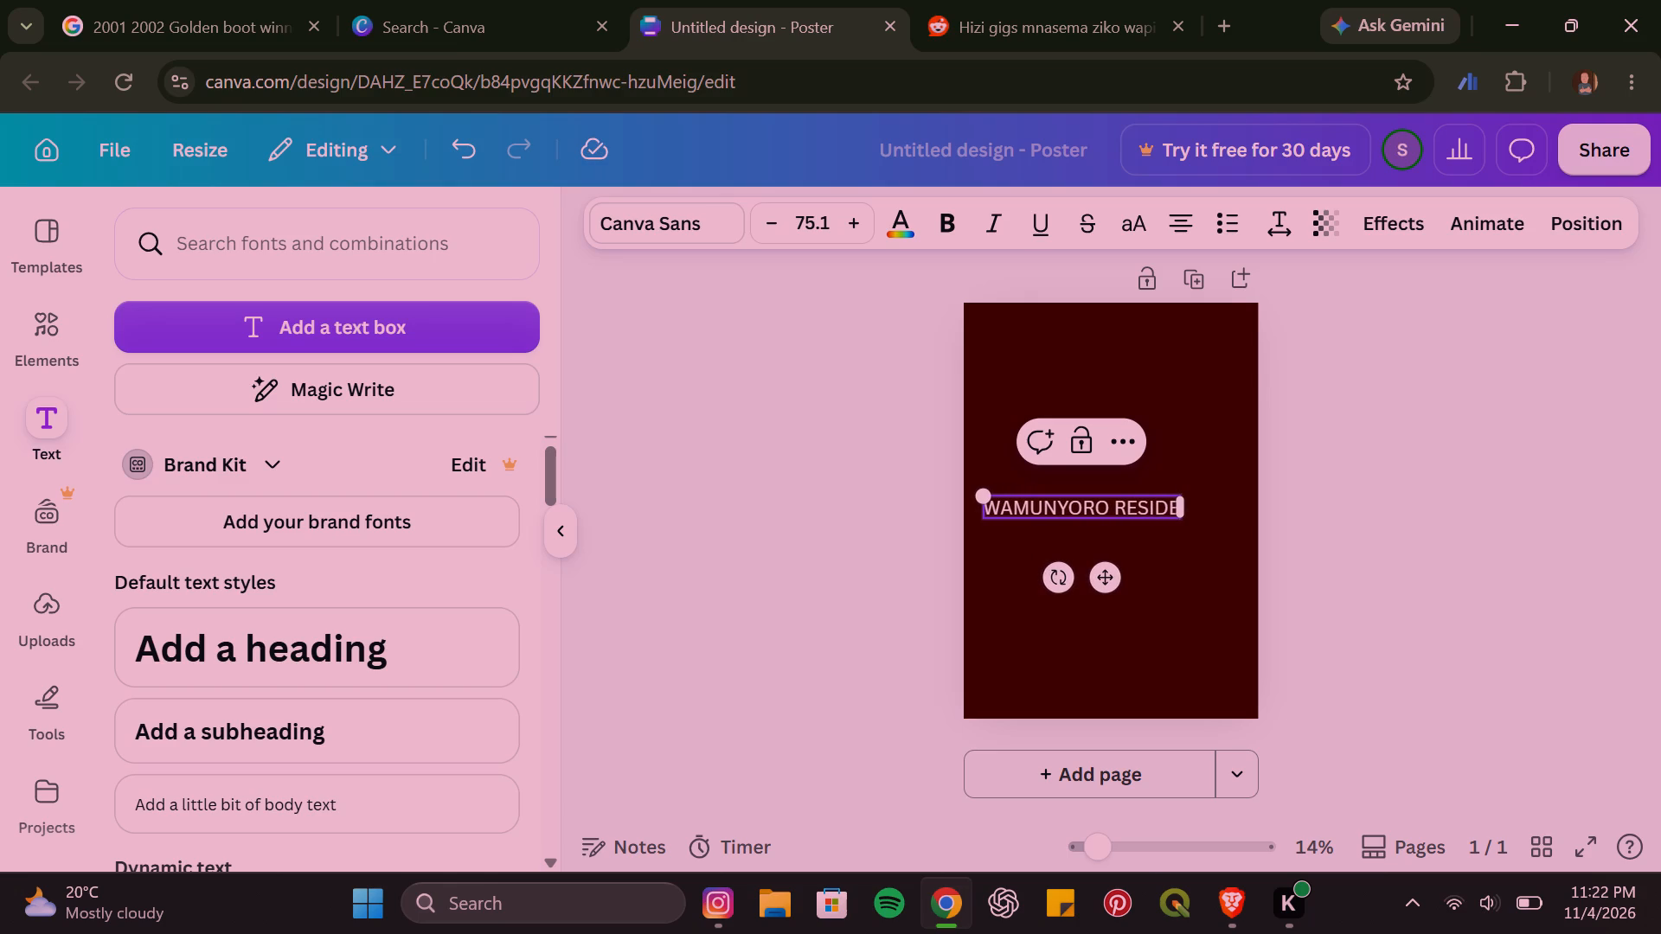
{"action": "type", "text": "NCEY"}
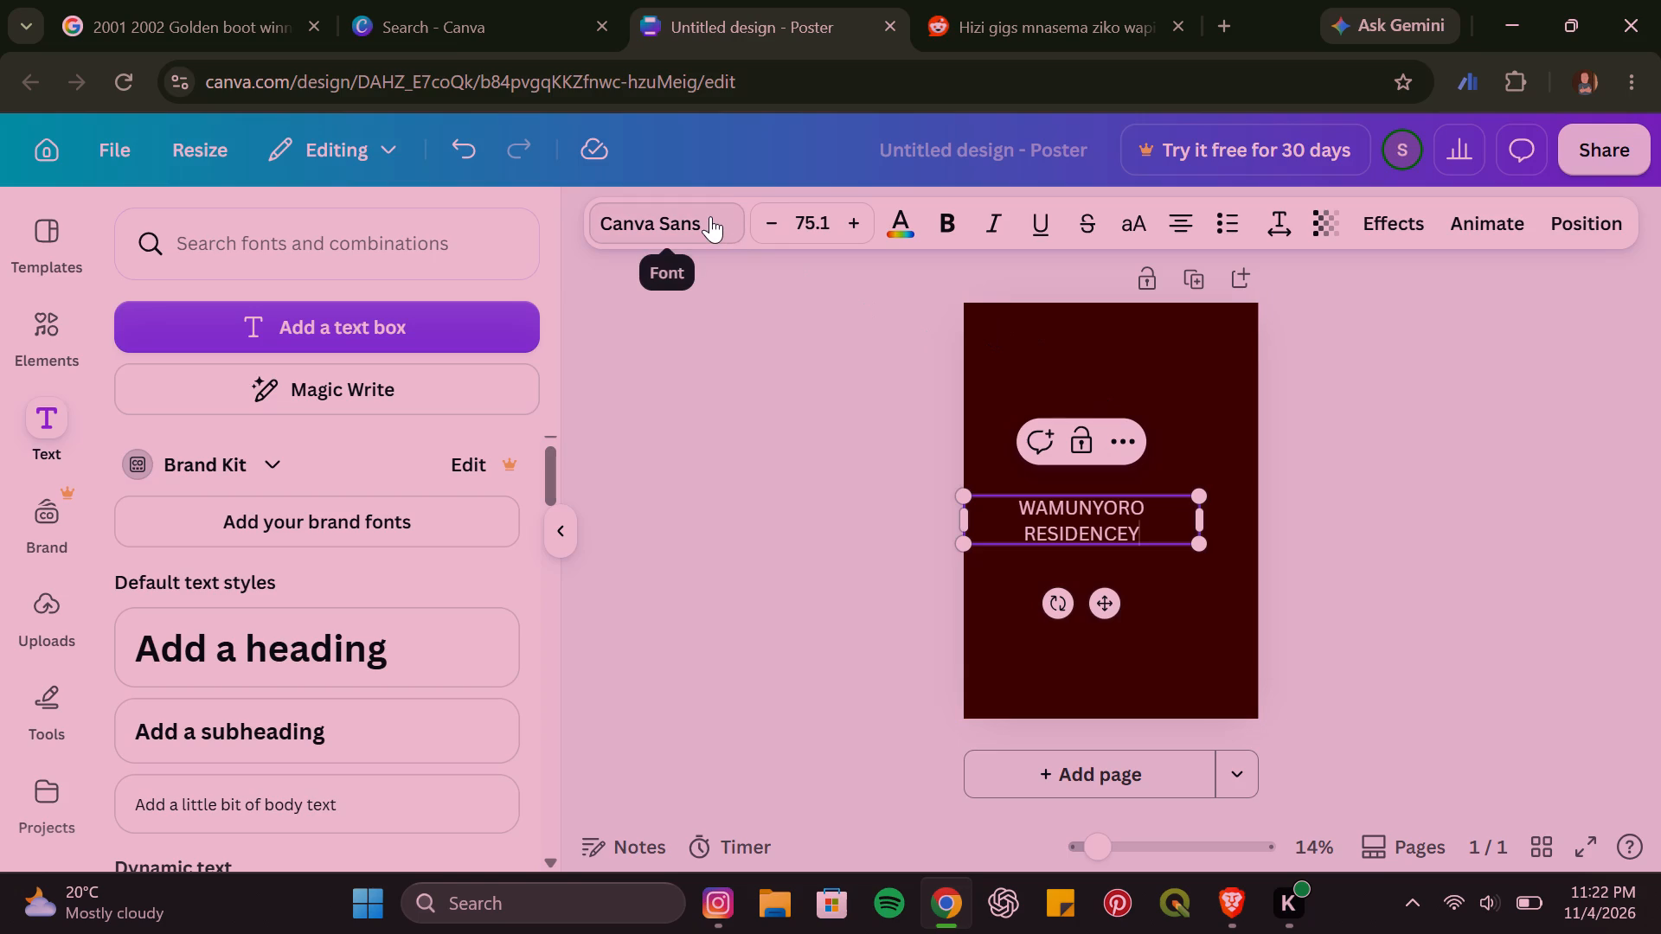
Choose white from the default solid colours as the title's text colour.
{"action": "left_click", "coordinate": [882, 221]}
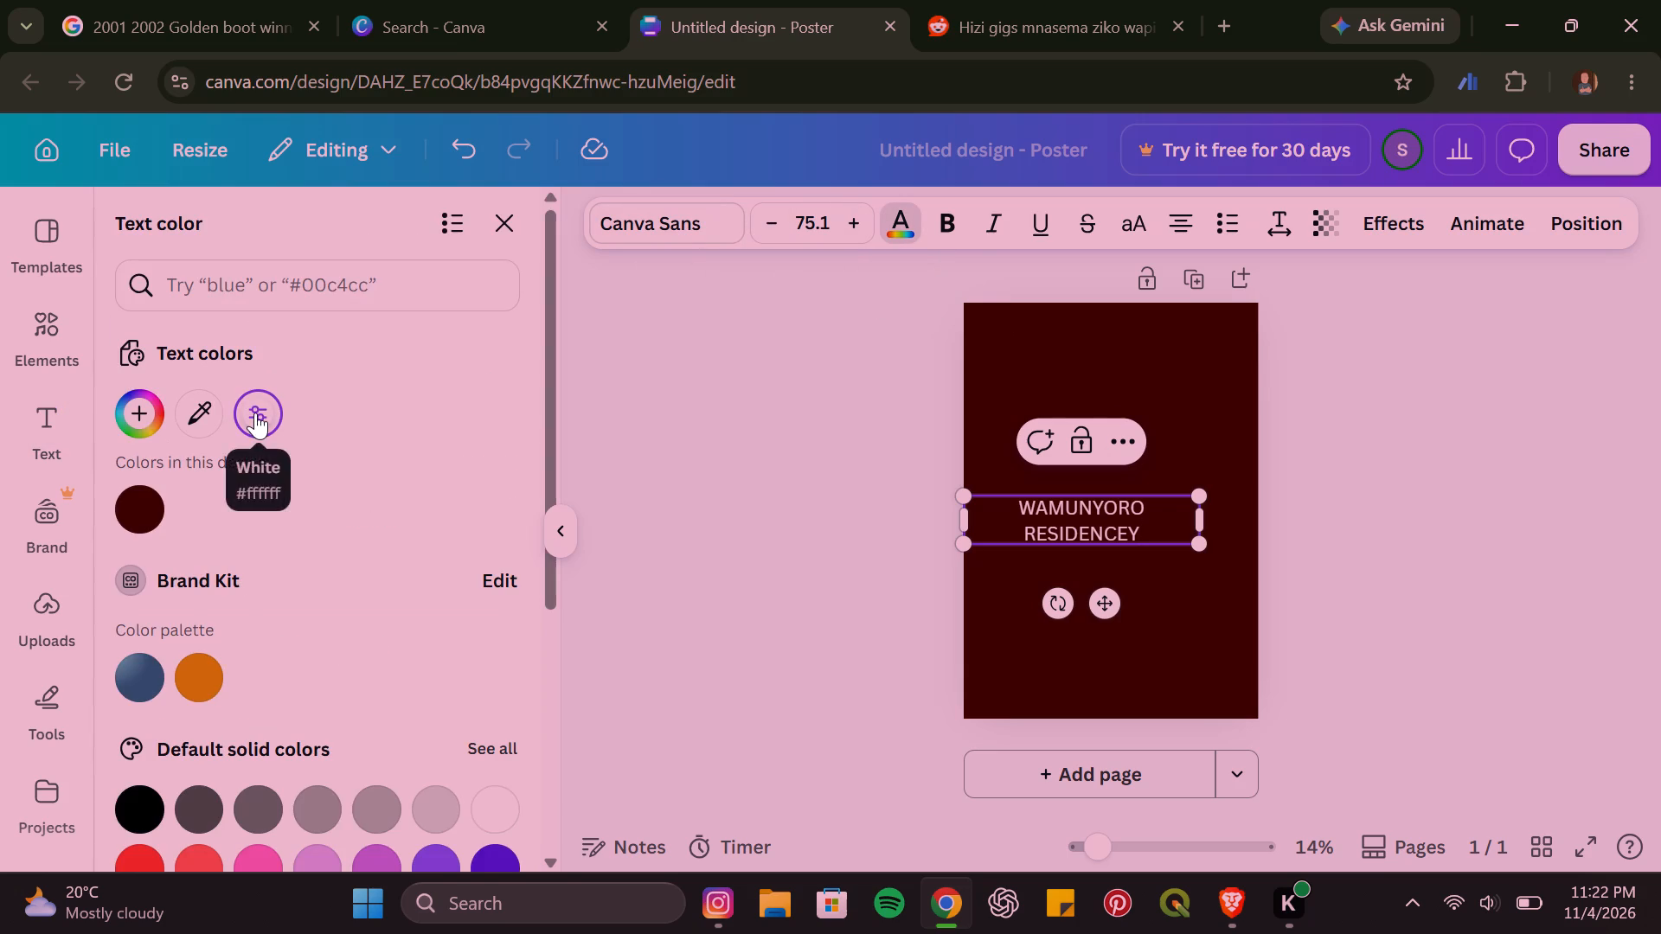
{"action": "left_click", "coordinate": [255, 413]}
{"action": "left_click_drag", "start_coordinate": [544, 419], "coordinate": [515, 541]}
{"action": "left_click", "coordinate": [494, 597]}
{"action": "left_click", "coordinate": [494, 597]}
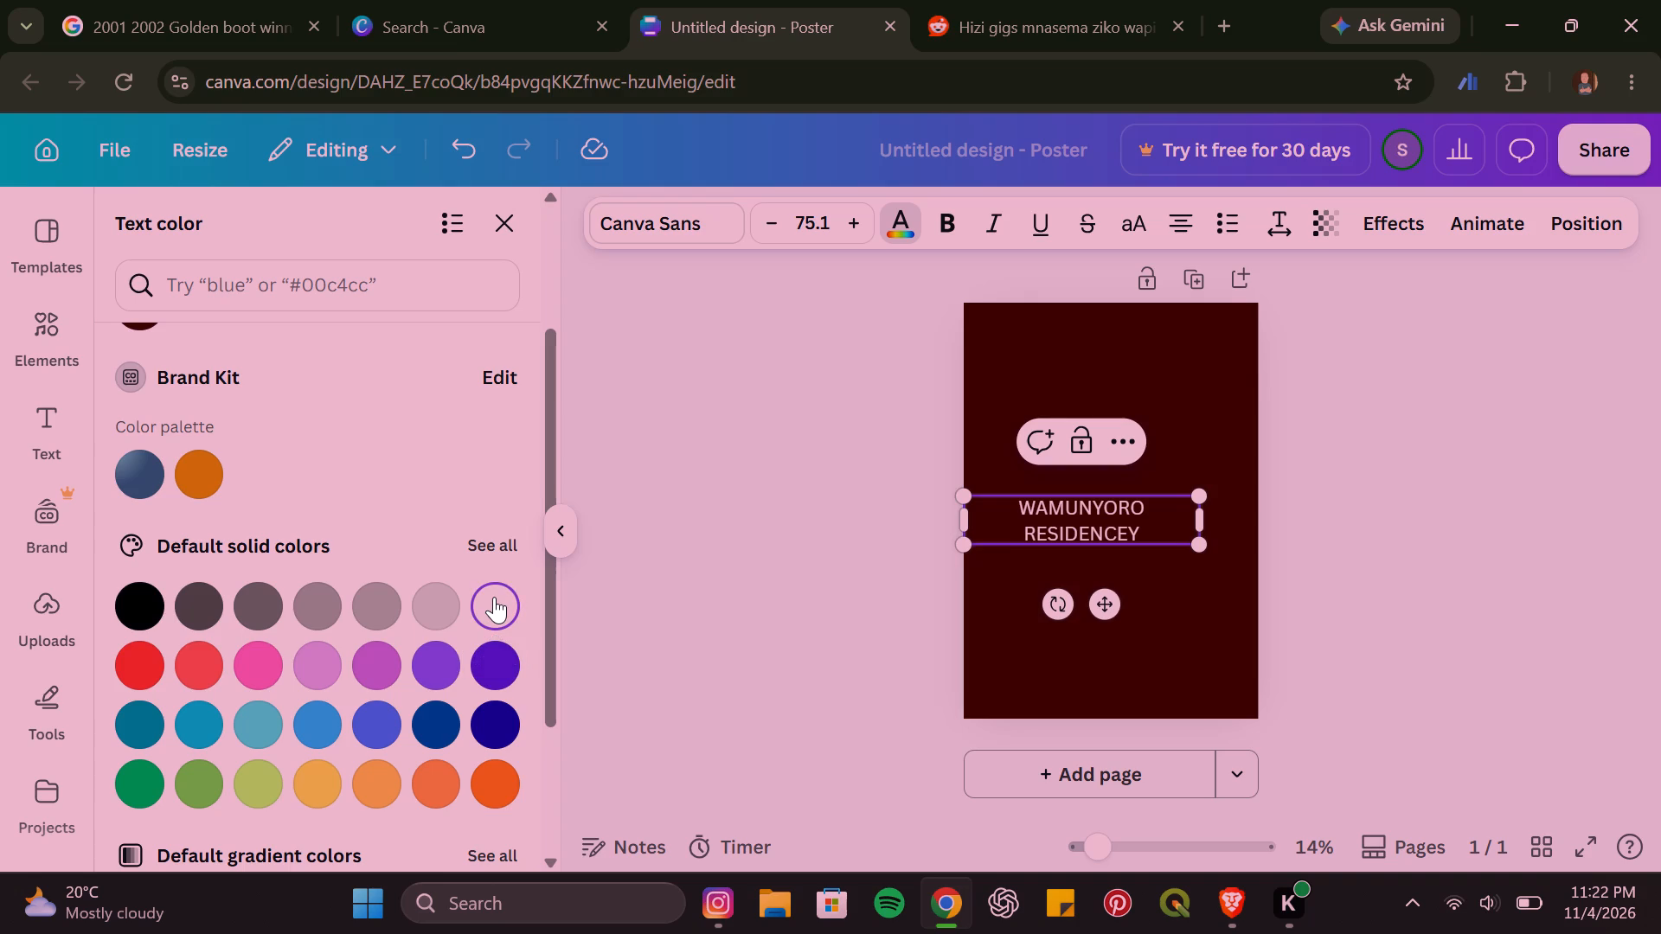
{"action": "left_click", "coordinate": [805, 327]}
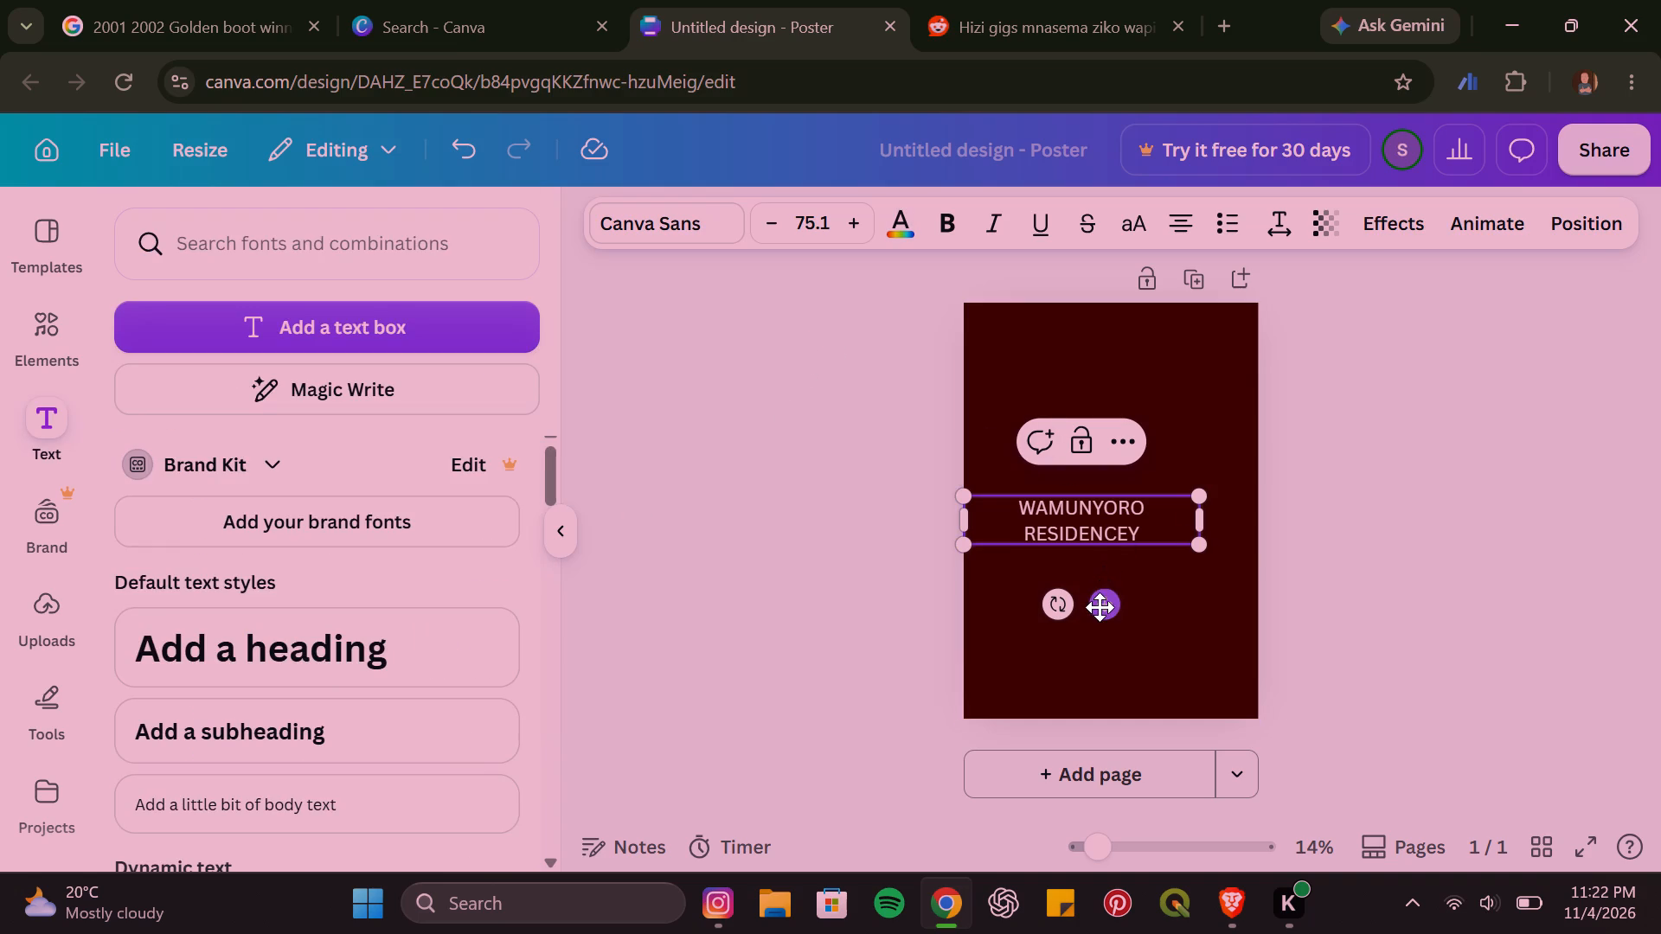
Try the Bricolage Grotesque, Chewy and Lazydog fonts on the title and settle on Chewy.
{"action": "left_click", "coordinate": [709, 219]}
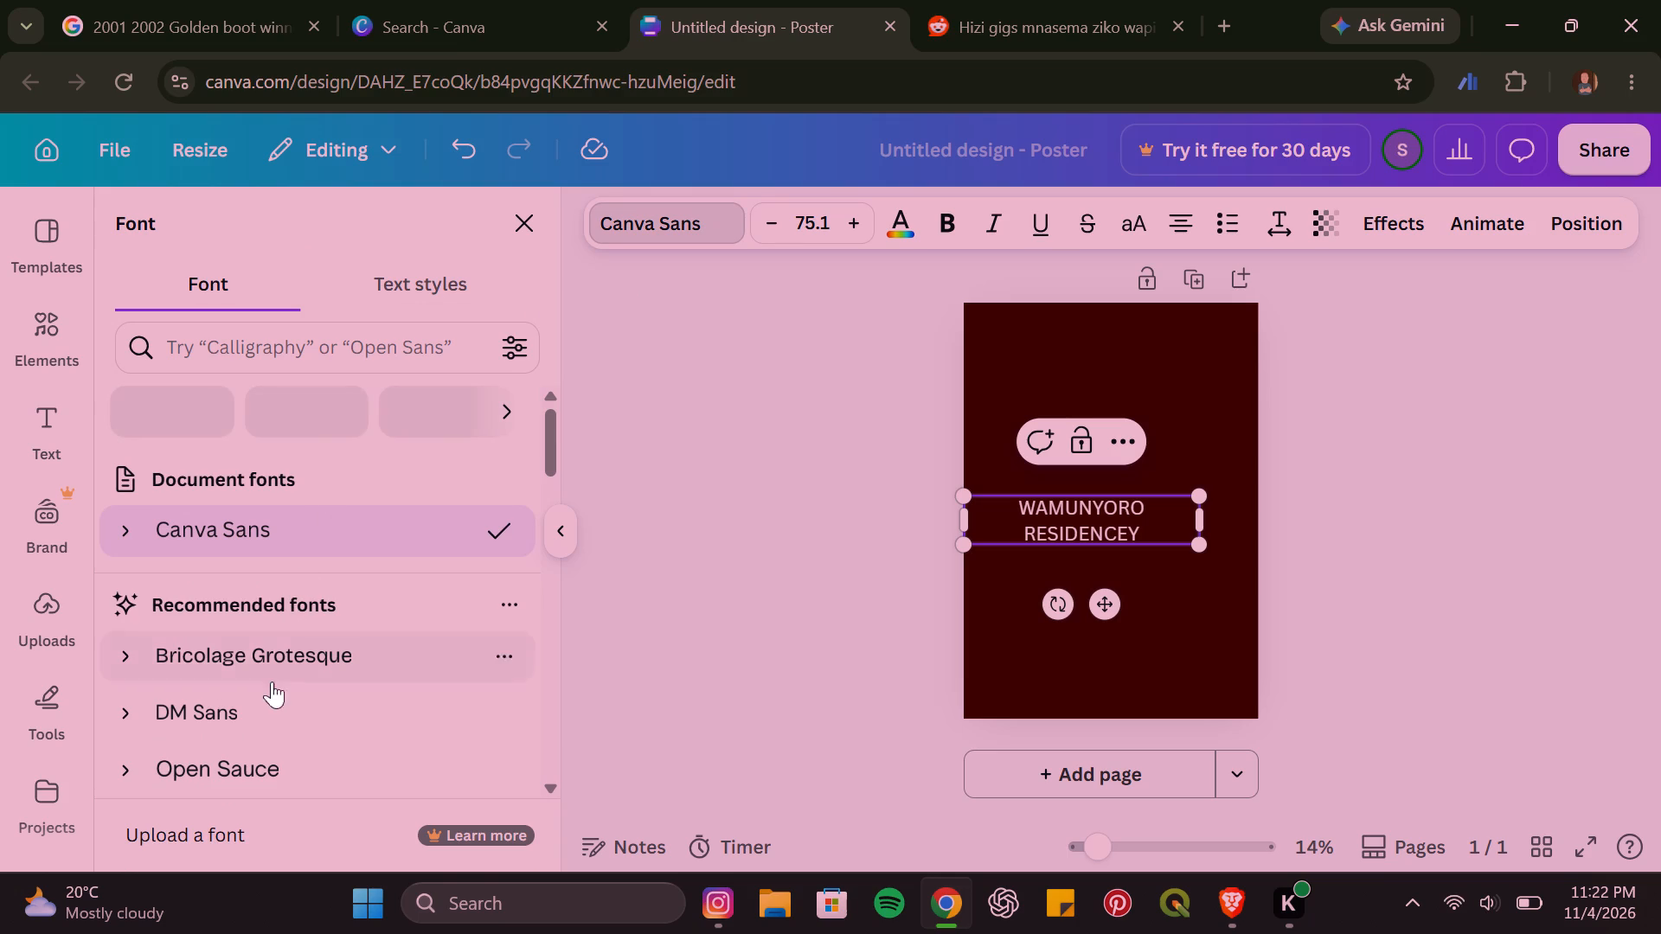
{"action": "left_click", "coordinate": [257, 651]}
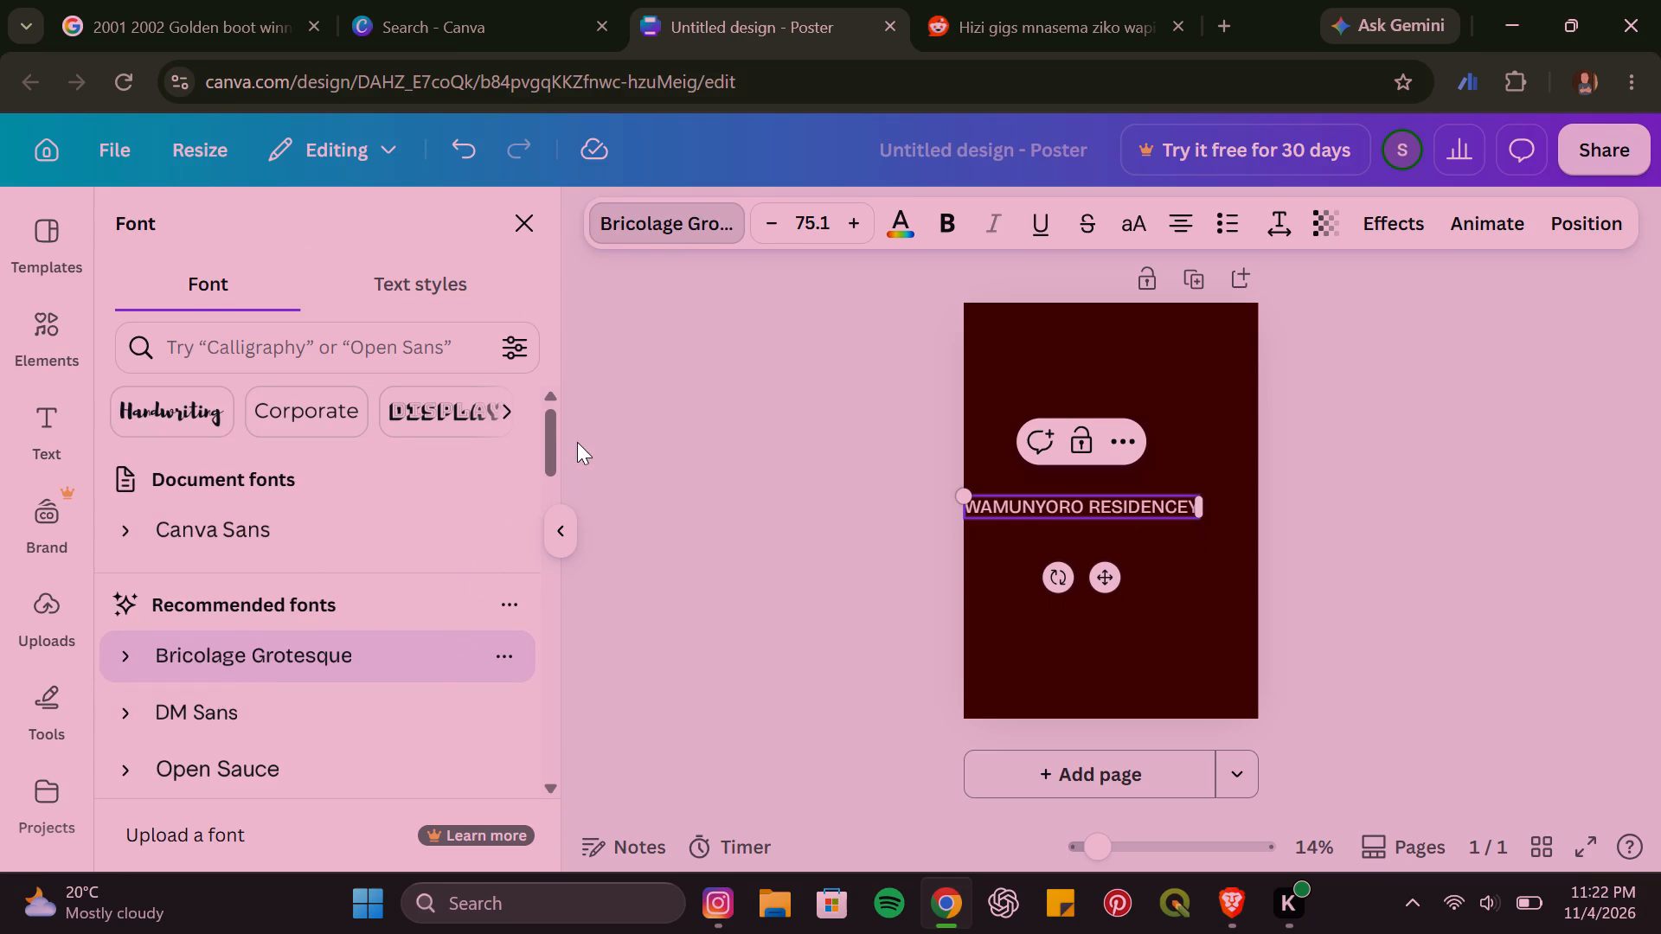
{"action": "left_click_drag", "start_coordinate": [550, 453], "coordinate": [543, 513]}
{"action": "left_click", "coordinate": [240, 657]}
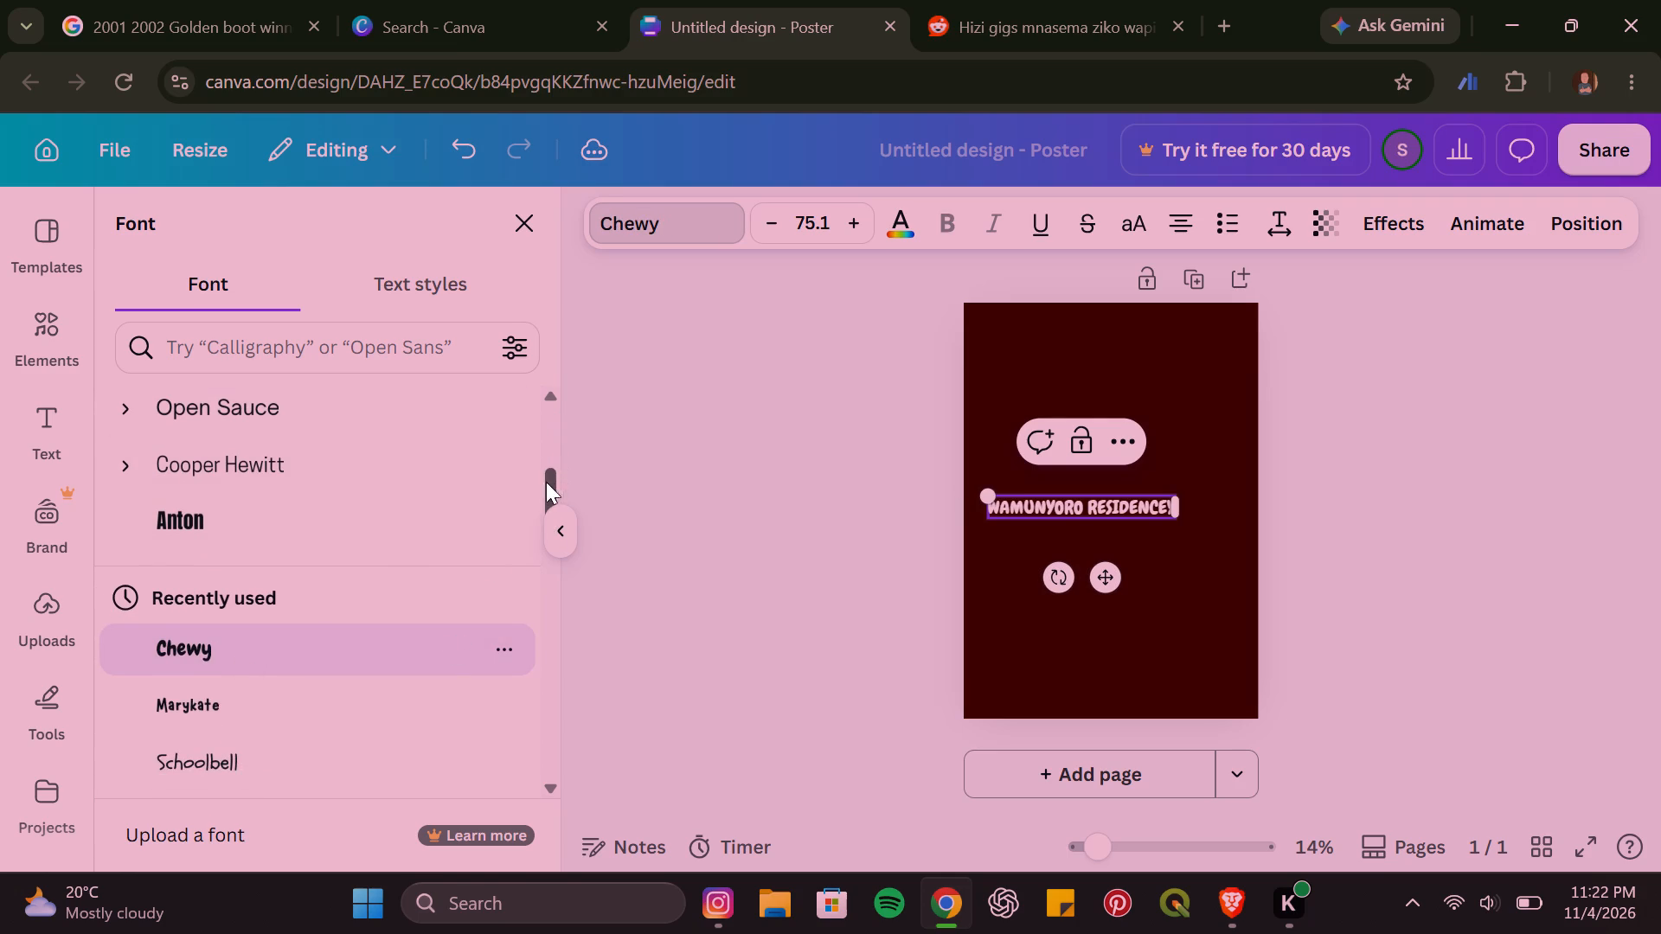
{"action": "left_click_drag", "start_coordinate": [542, 488], "coordinate": [542, 522]}
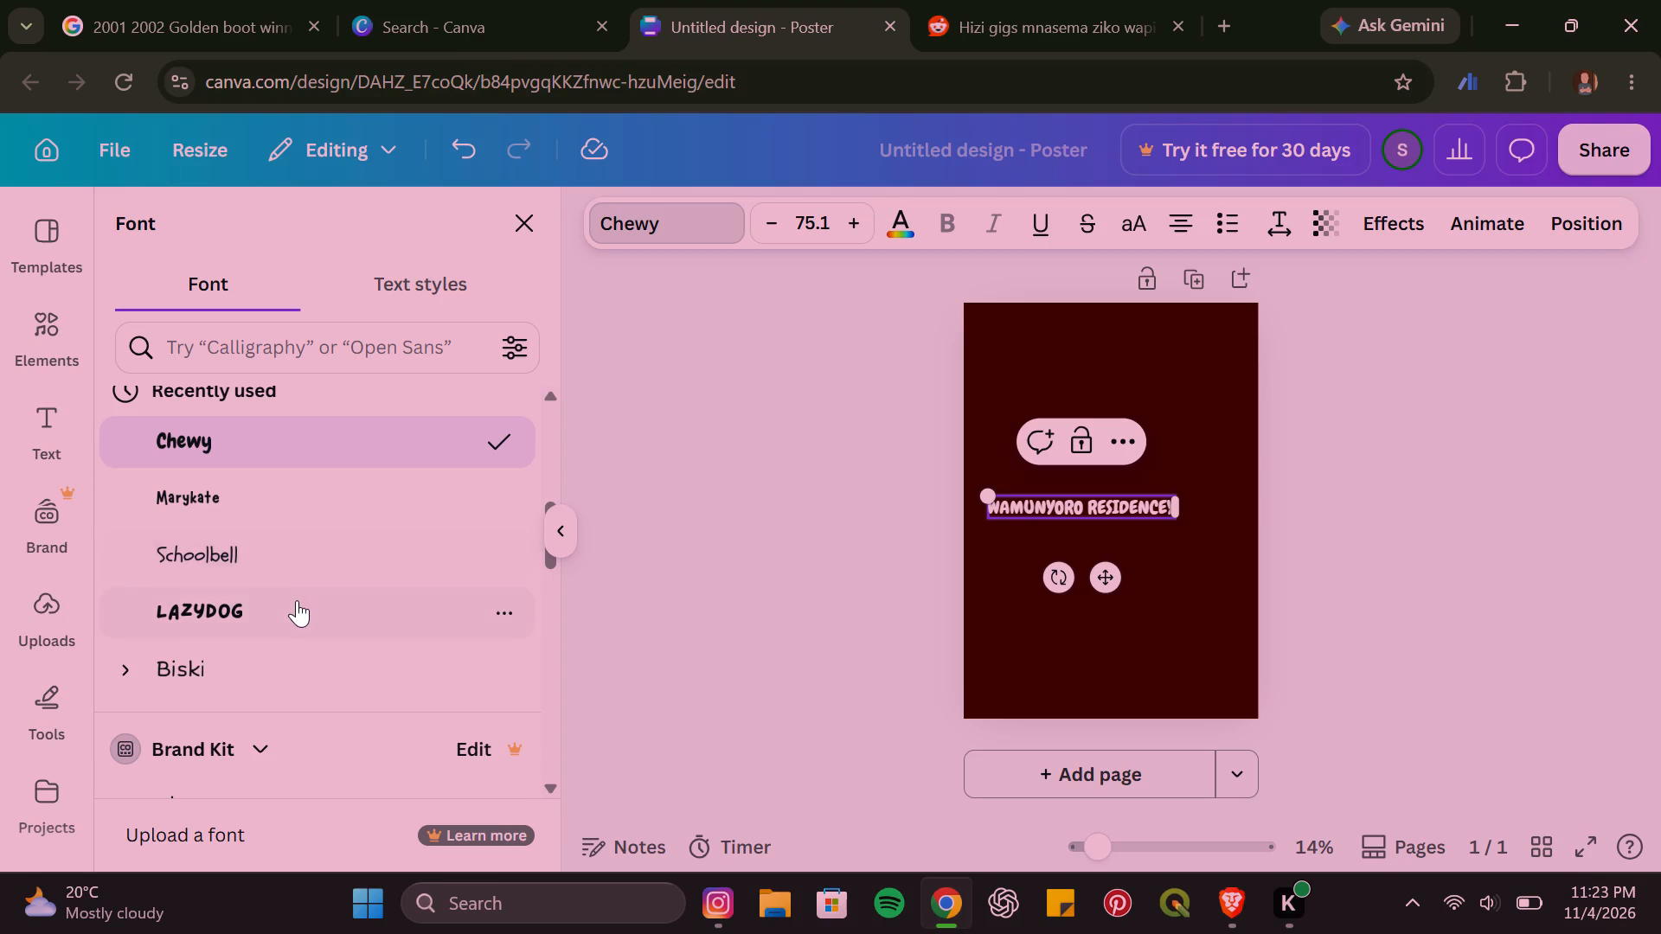
{"action": "left_click", "coordinate": [297, 600]}
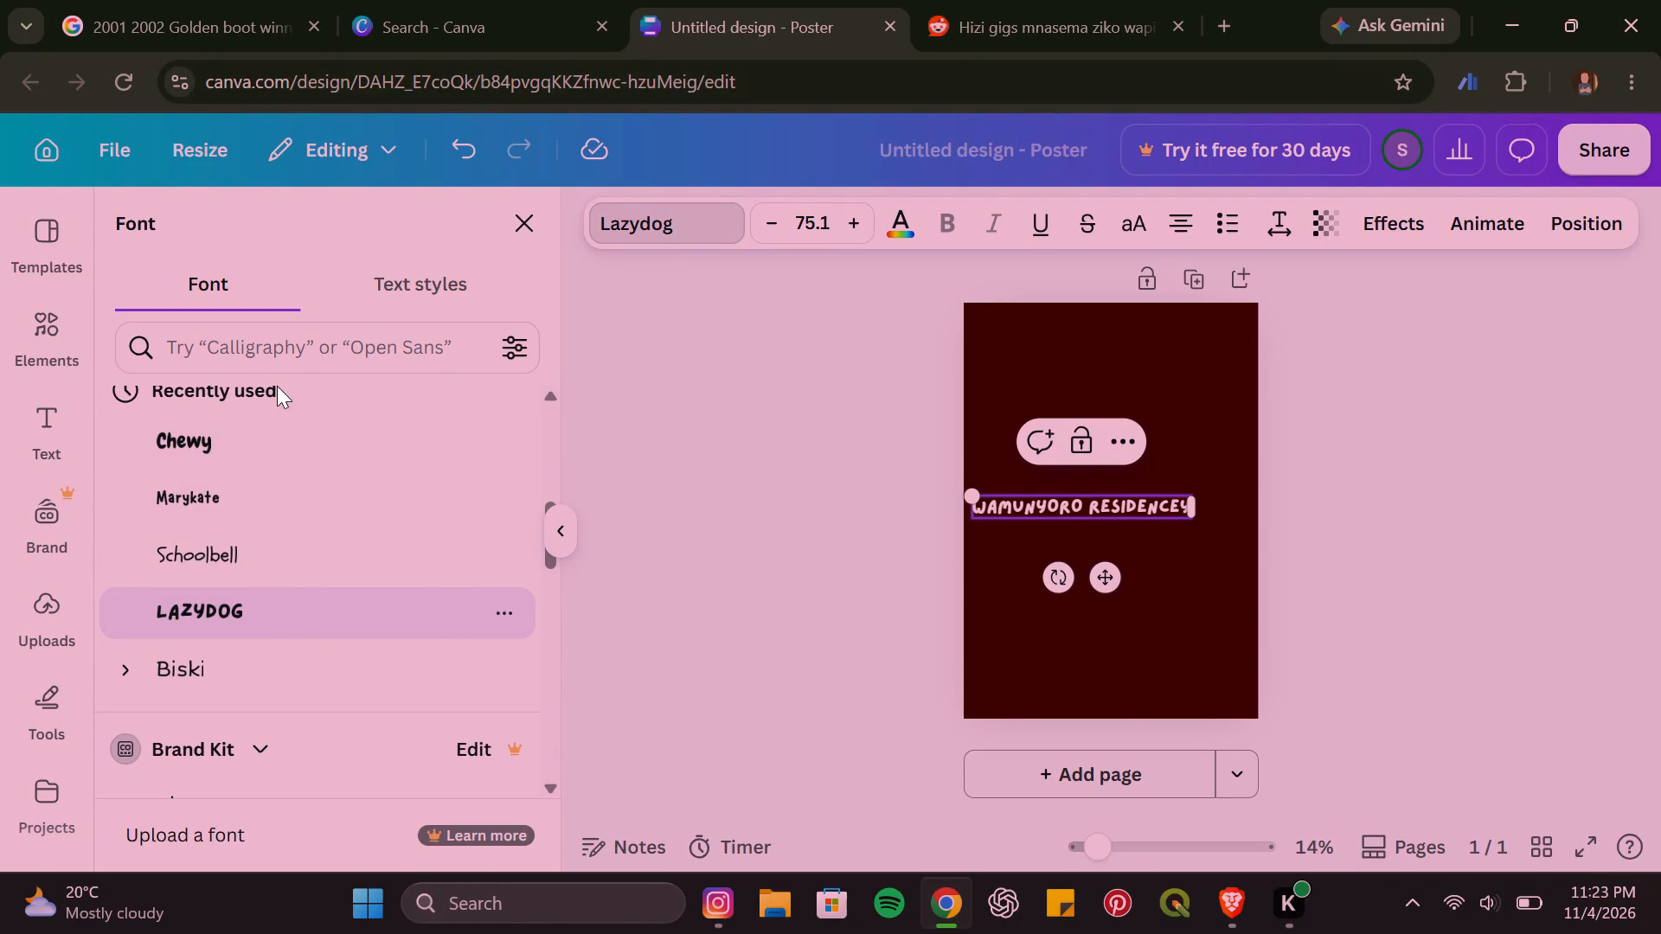
{"action": "left_click", "coordinate": [273, 427]}
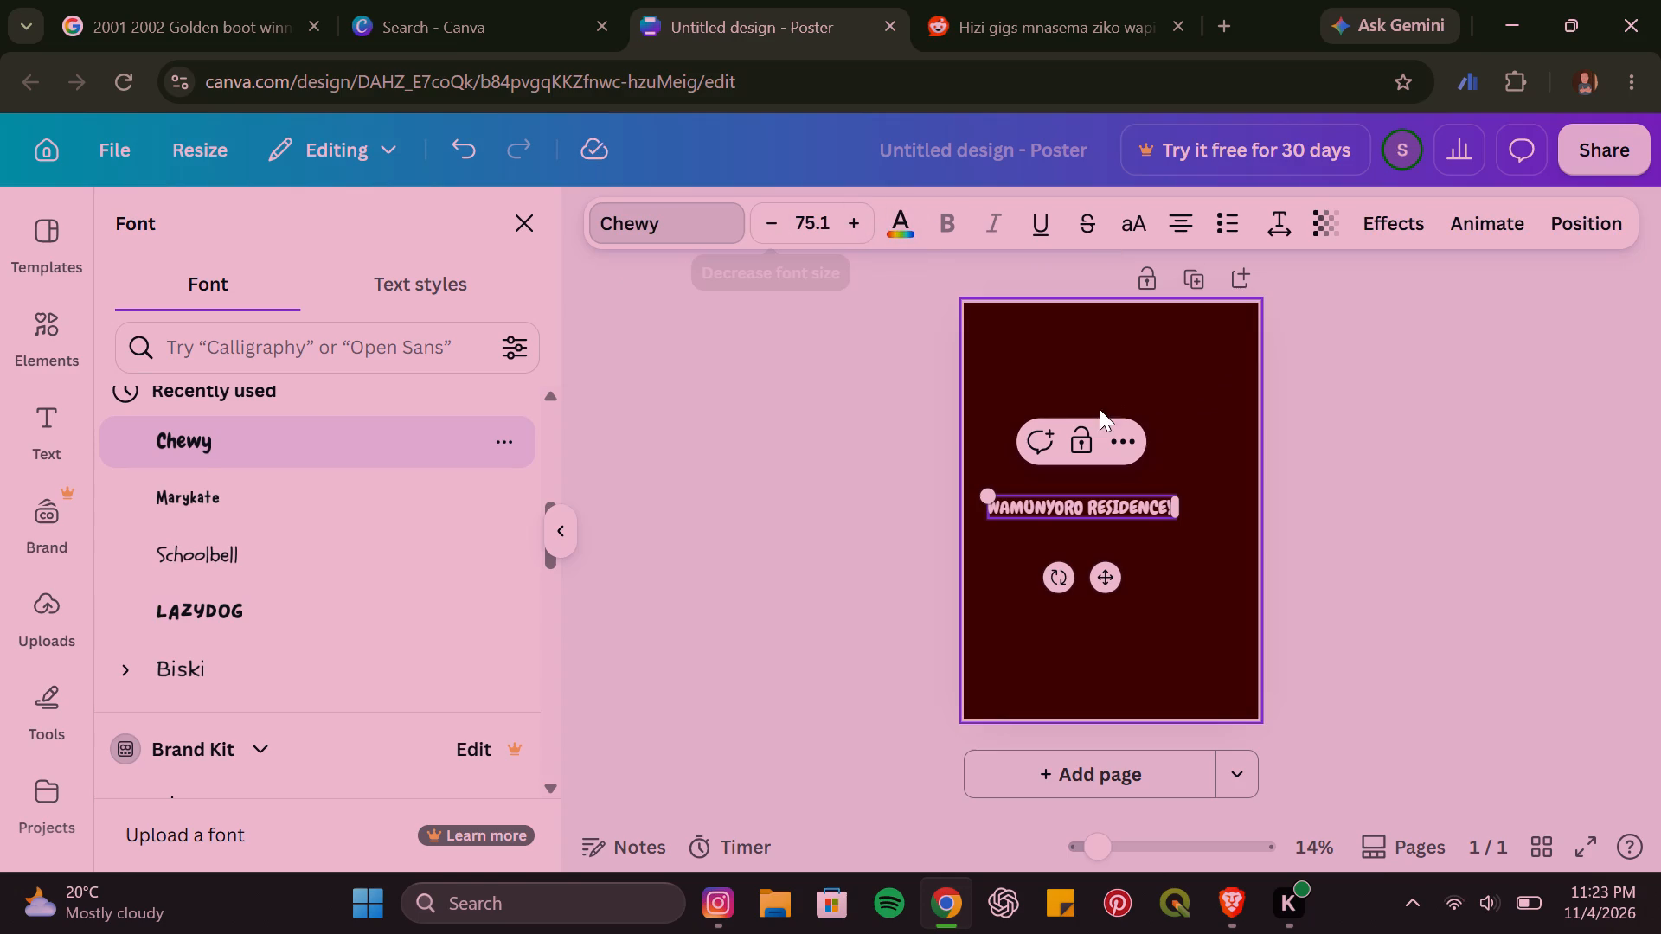
Set the Chewy title's text colour to white from the default solid colours.
{"action": "left_click", "coordinate": [892, 219]}
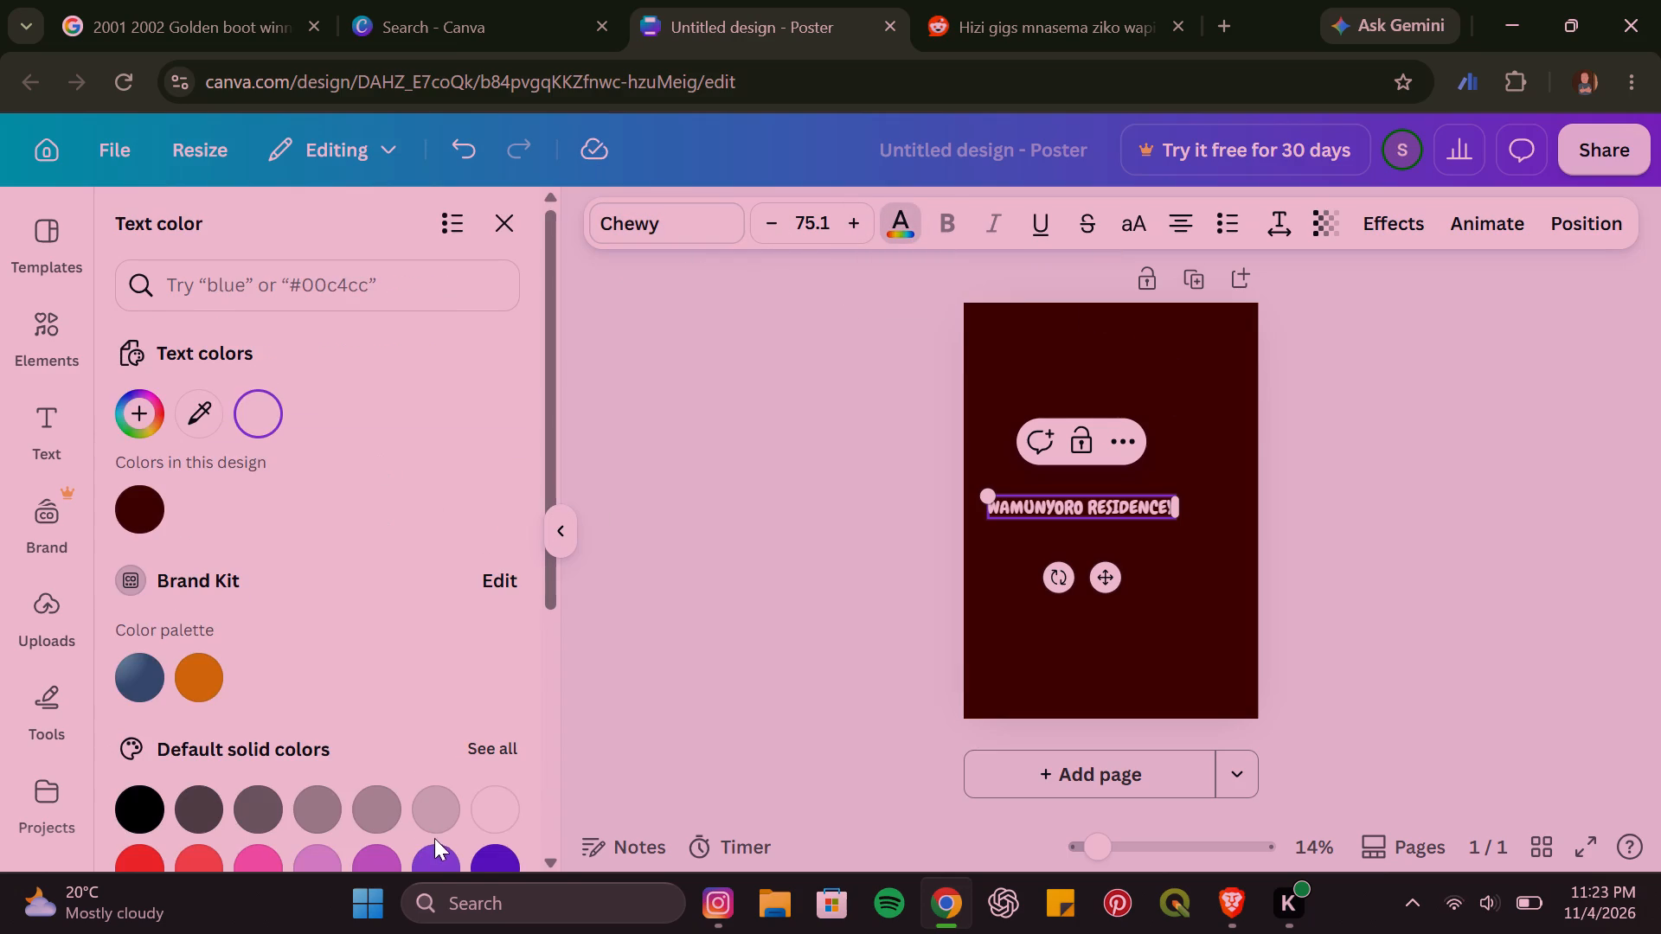
{"action": "left_click", "coordinate": [486, 811]}
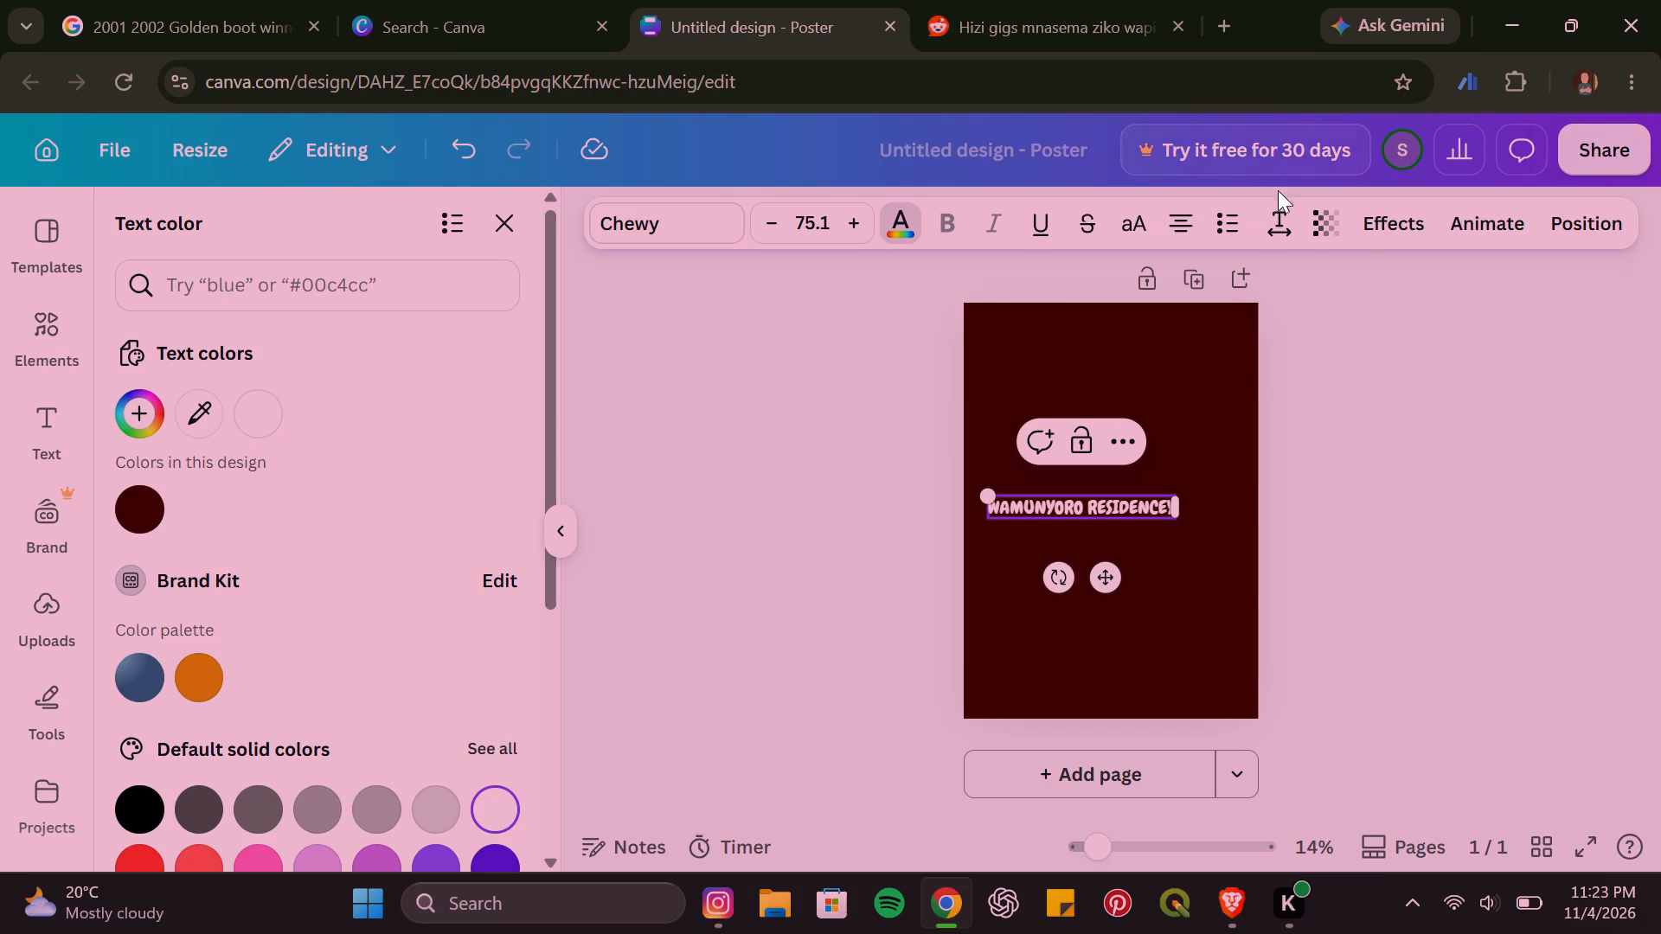
Apply the Curve shape effect to the WAMUNYORO RESIDENCEY title.
{"action": "left_click", "coordinate": [1392, 220]}
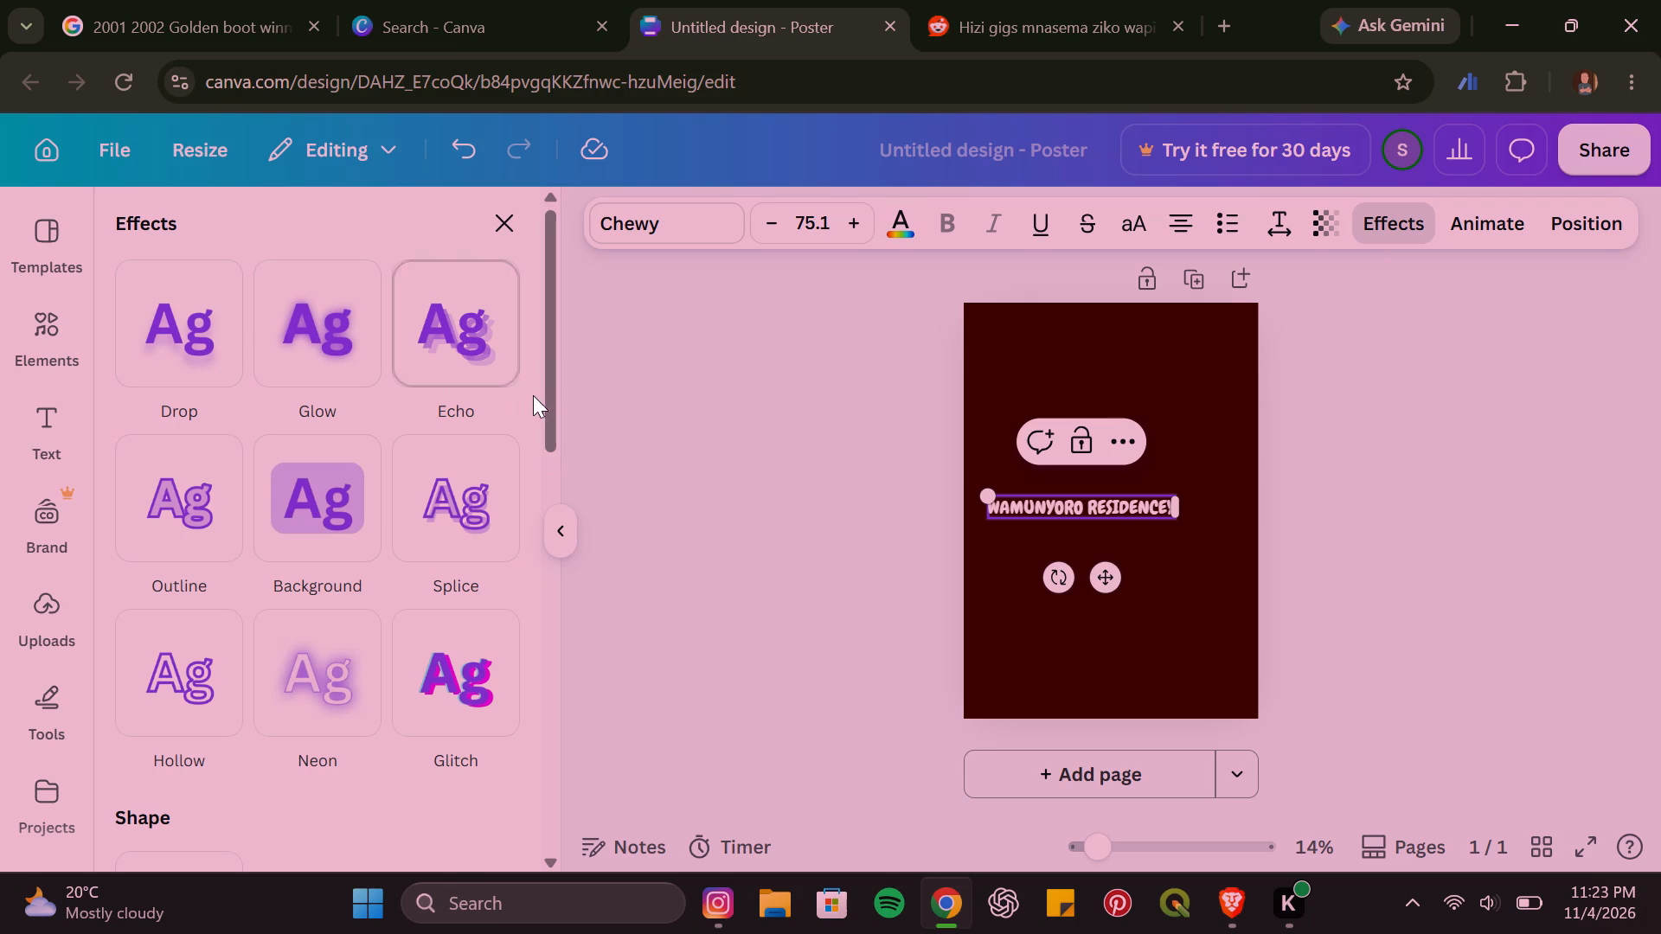
{"action": "left_click_drag", "start_coordinate": [549, 411], "coordinate": [536, 596]}
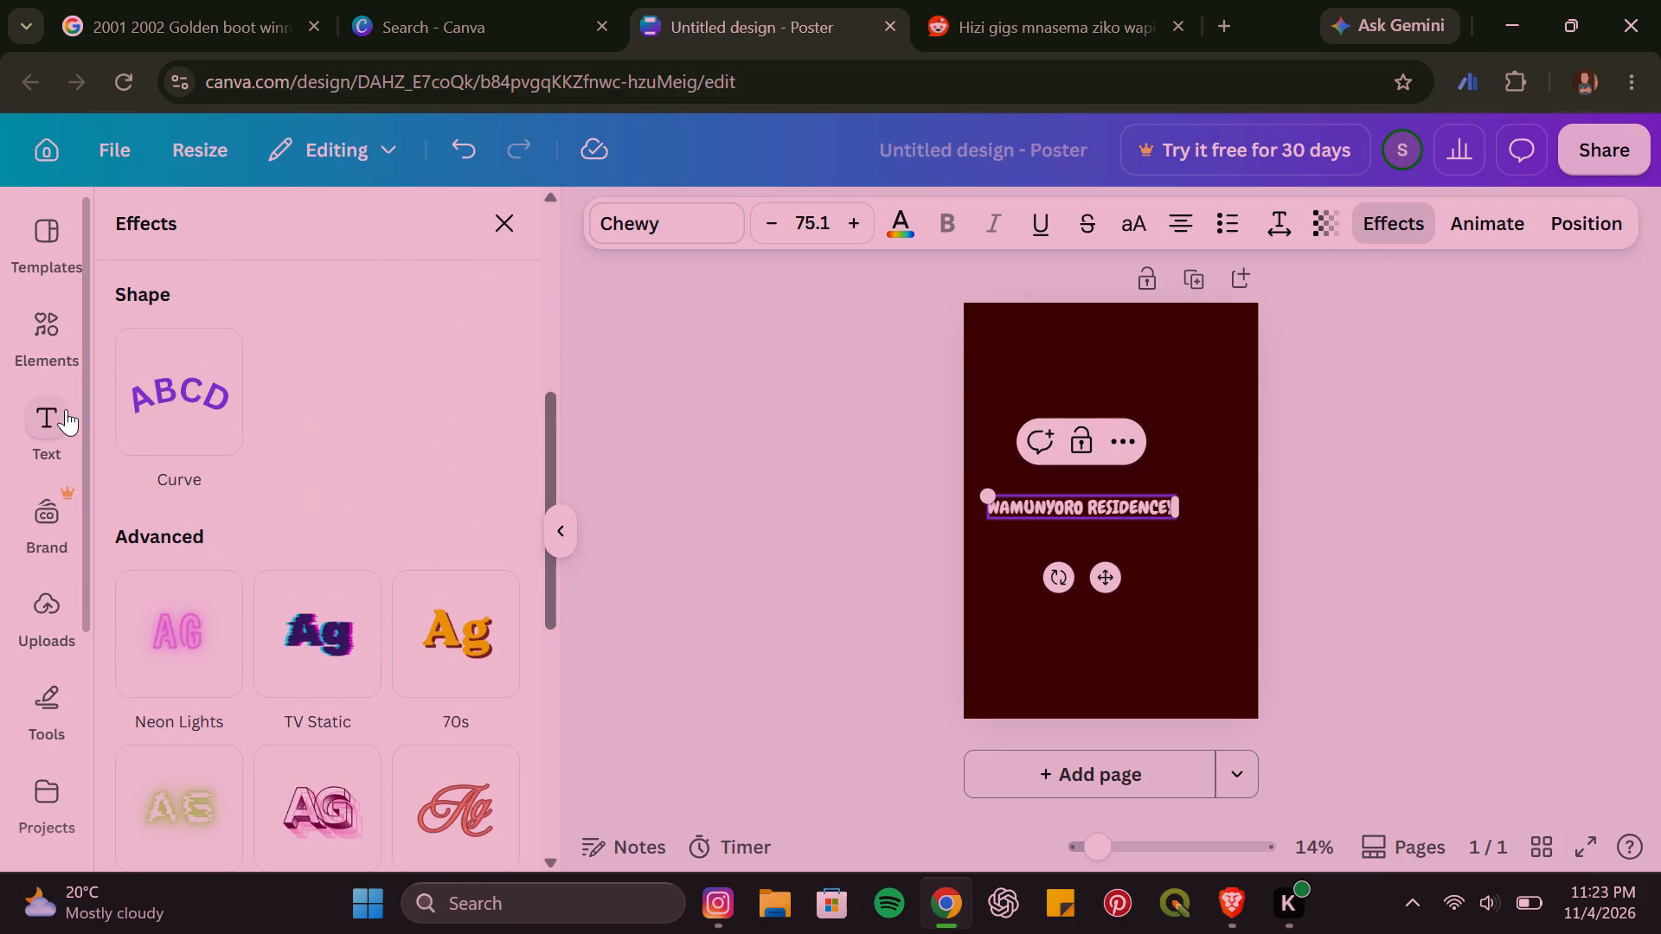
{"action": "left_click", "coordinate": [141, 381]}
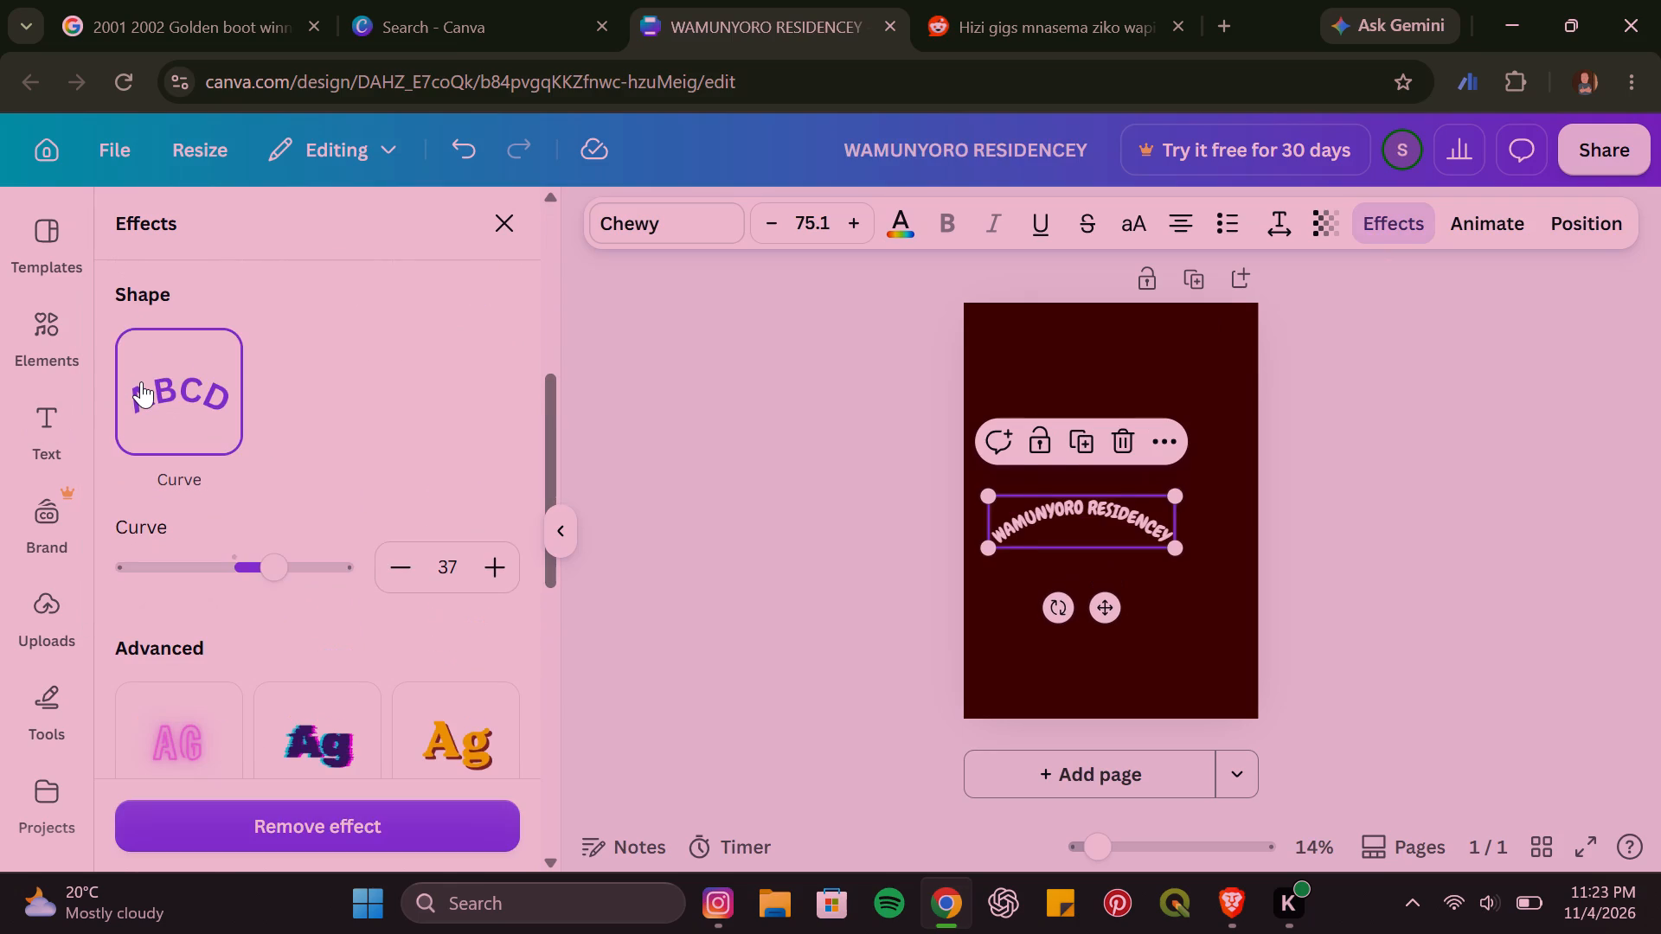
Move the curved title to the top of the poster and enlarge it to font size 112, nearly spanning the page width.
{"action": "left_click_drag", "start_coordinate": [1107, 609], "coordinate": [1125, 453]}
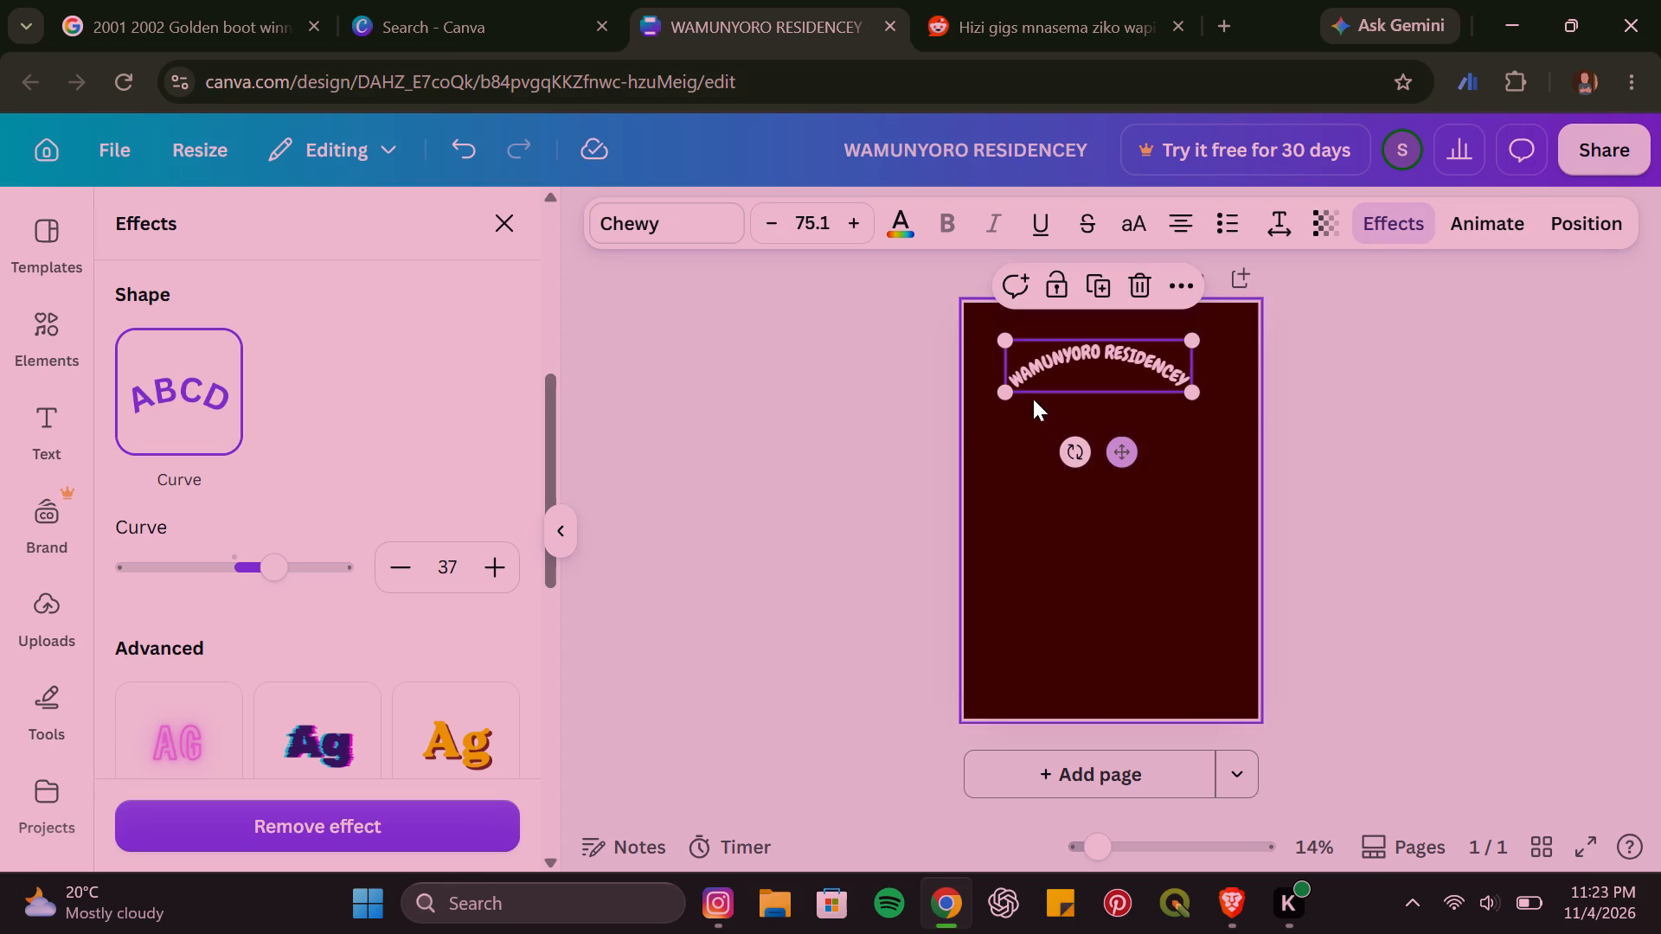
{"action": "left_click_drag", "start_coordinate": [1010, 394], "coordinate": [984, 400]}
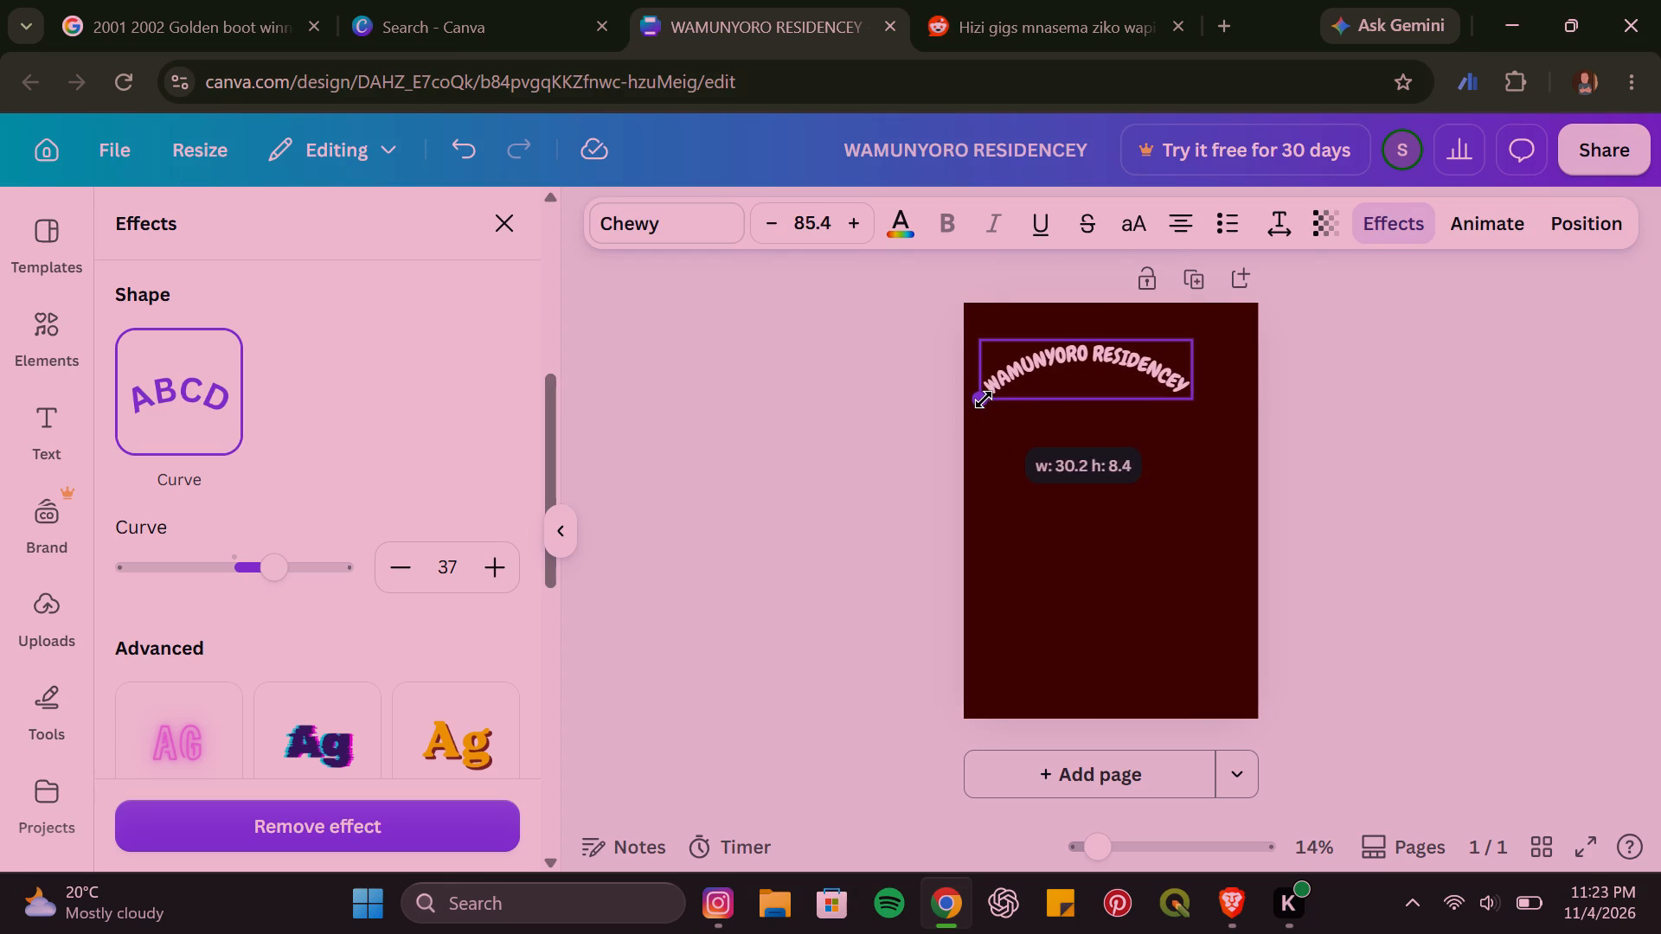
{"action": "left_click_drag", "start_coordinate": [1196, 394], "coordinate": [1264, 420]}
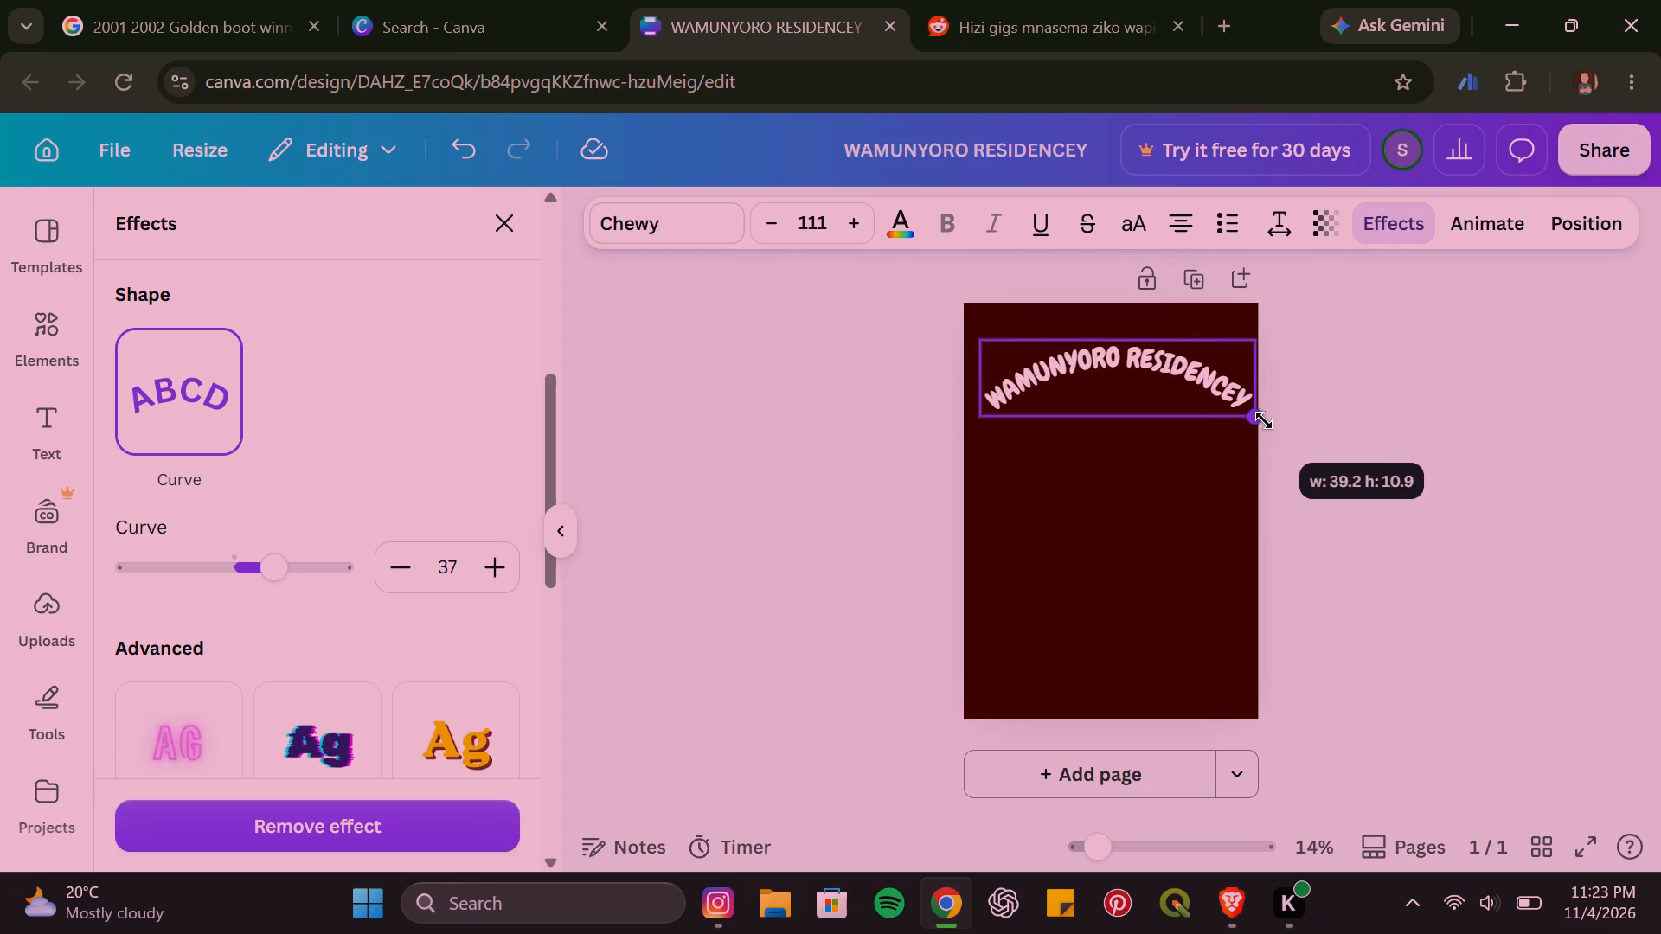
{"action": "left_click_drag", "start_coordinate": [1264, 420], "coordinate": [1264, 425]}
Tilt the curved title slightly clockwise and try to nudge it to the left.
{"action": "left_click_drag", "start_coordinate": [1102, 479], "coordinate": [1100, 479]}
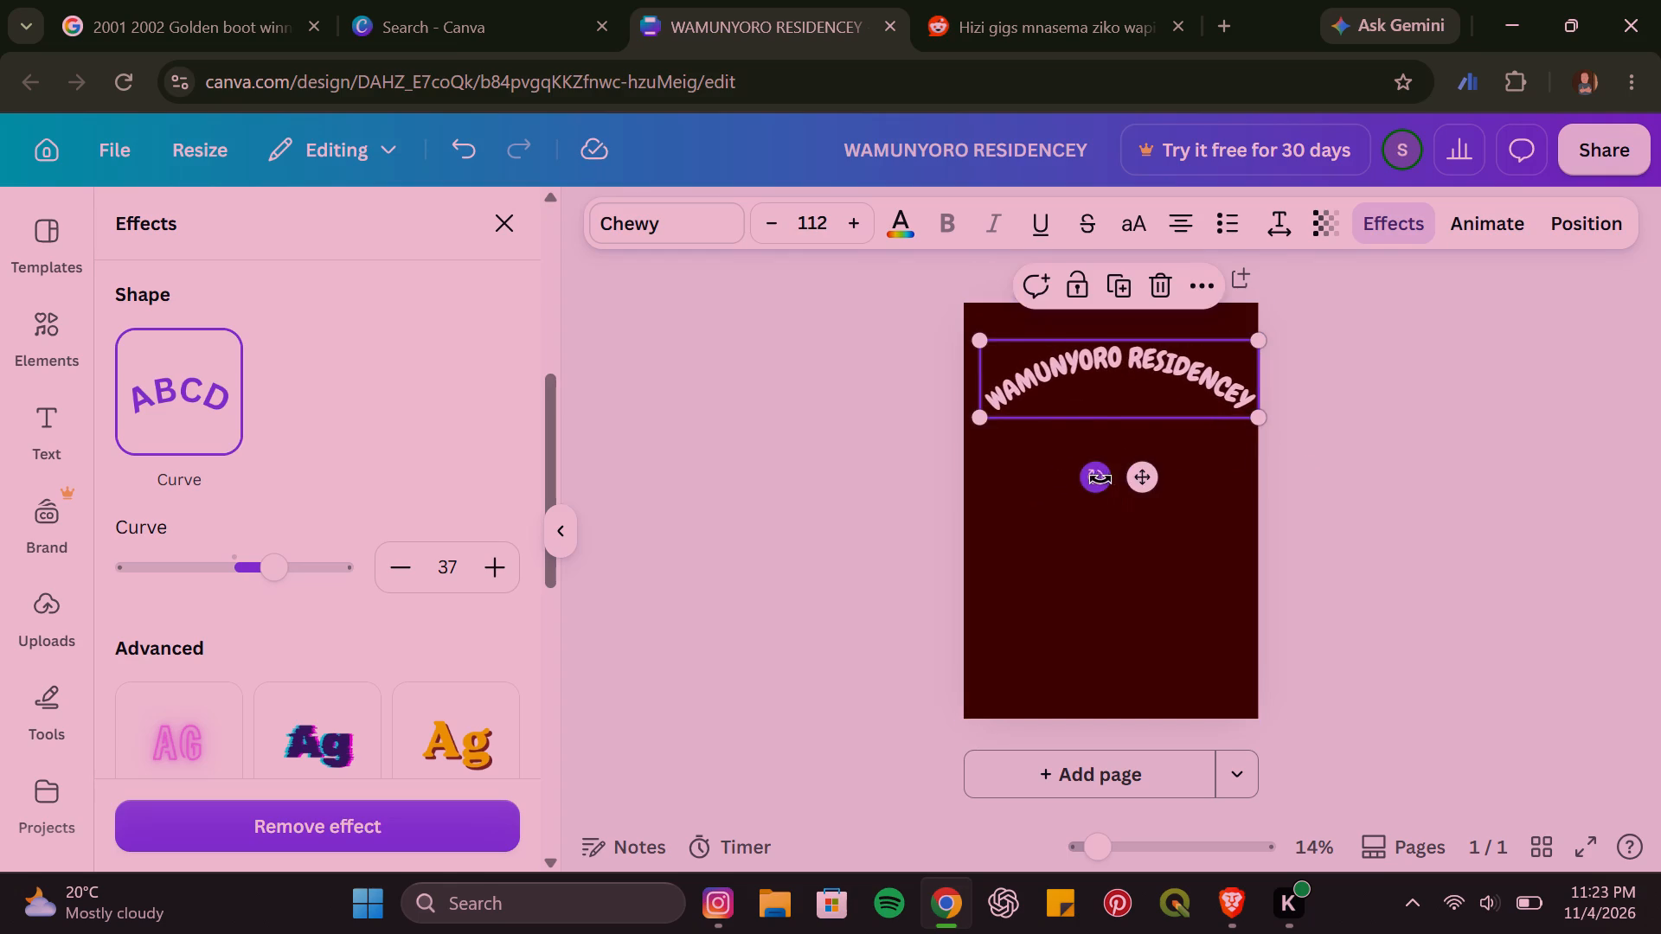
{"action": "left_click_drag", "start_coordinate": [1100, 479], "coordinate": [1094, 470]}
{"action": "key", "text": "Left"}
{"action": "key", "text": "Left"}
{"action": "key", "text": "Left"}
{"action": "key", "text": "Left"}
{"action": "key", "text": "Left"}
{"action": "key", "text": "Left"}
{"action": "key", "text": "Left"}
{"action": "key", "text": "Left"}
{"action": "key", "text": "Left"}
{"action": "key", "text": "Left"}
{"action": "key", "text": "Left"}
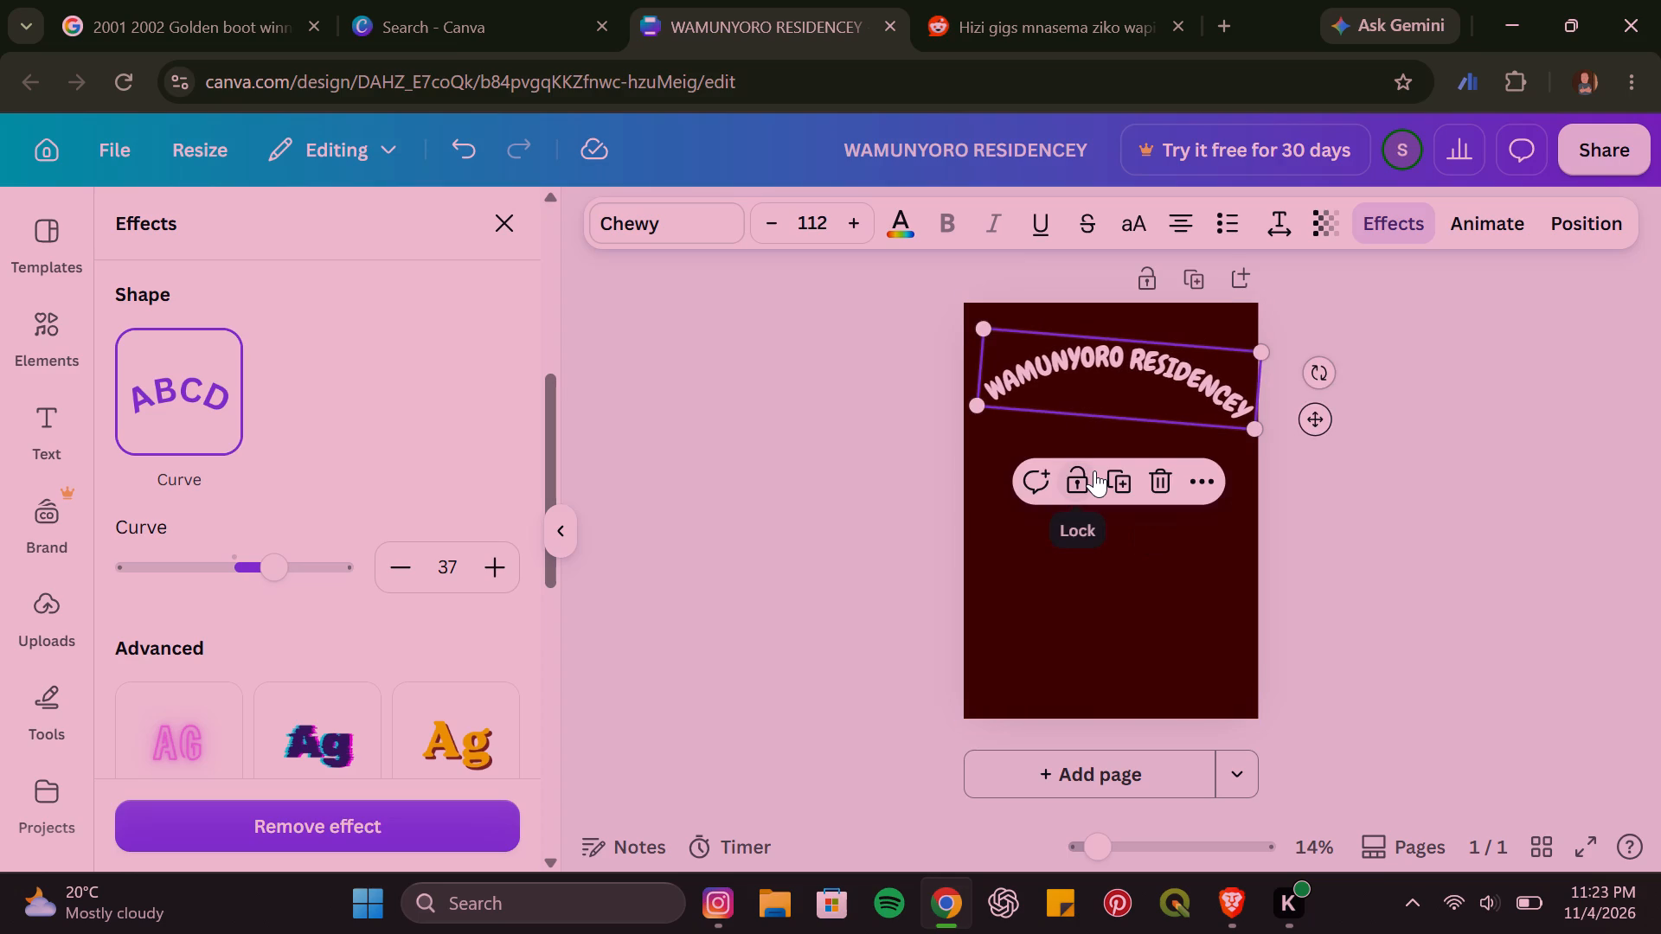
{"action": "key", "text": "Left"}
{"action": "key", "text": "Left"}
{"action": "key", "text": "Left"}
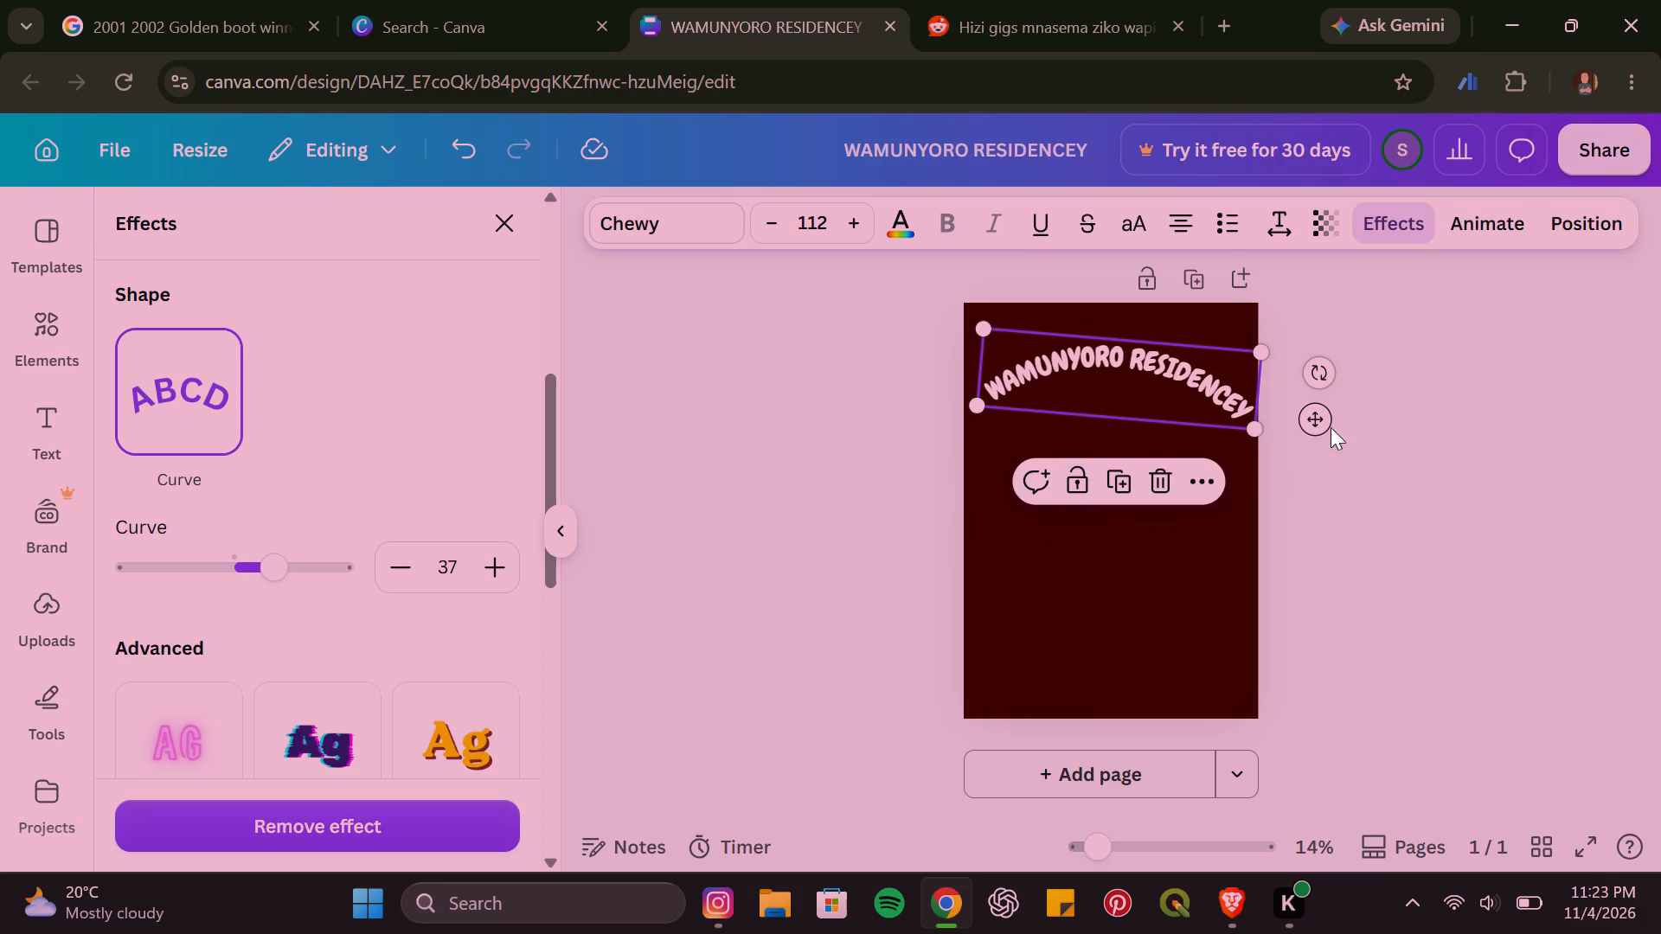
Shift the curved title left so it fits inside the page and reduce its clockwise tilt to almost level.
{"action": "left_click_drag", "start_coordinate": [1319, 424], "coordinate": [1309, 424]}
{"action": "left_click_drag", "start_coordinate": [1312, 378], "coordinate": [1312, 375]}
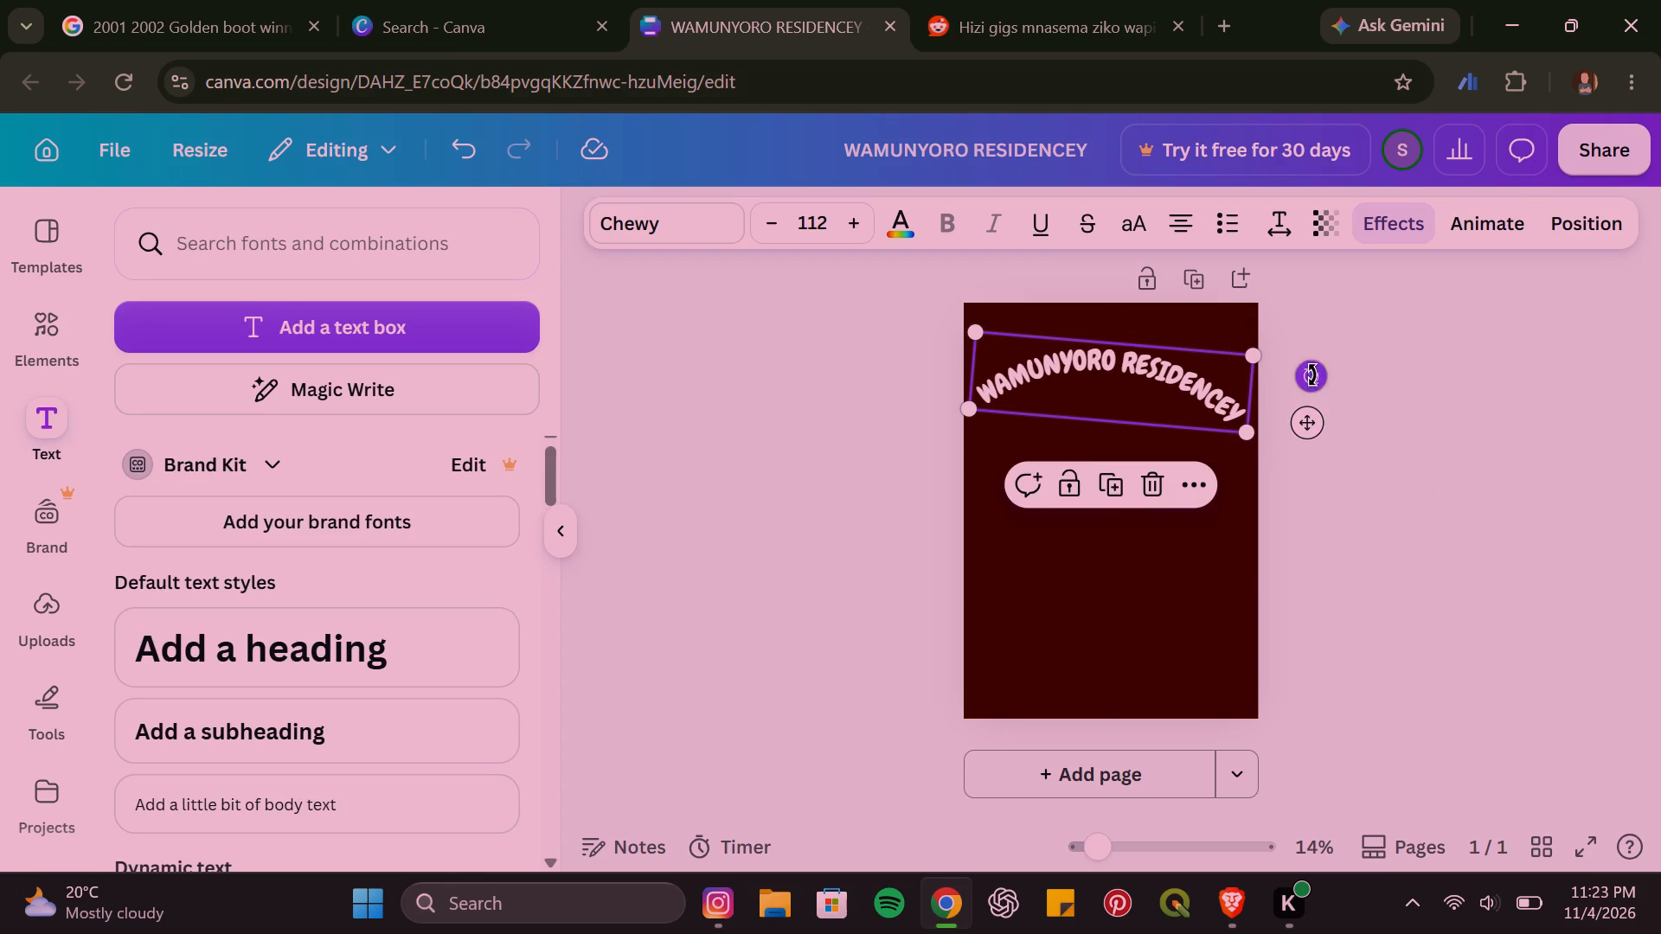
{"action": "left_click_drag", "start_coordinate": [1312, 375], "coordinate": [1312, 367]}
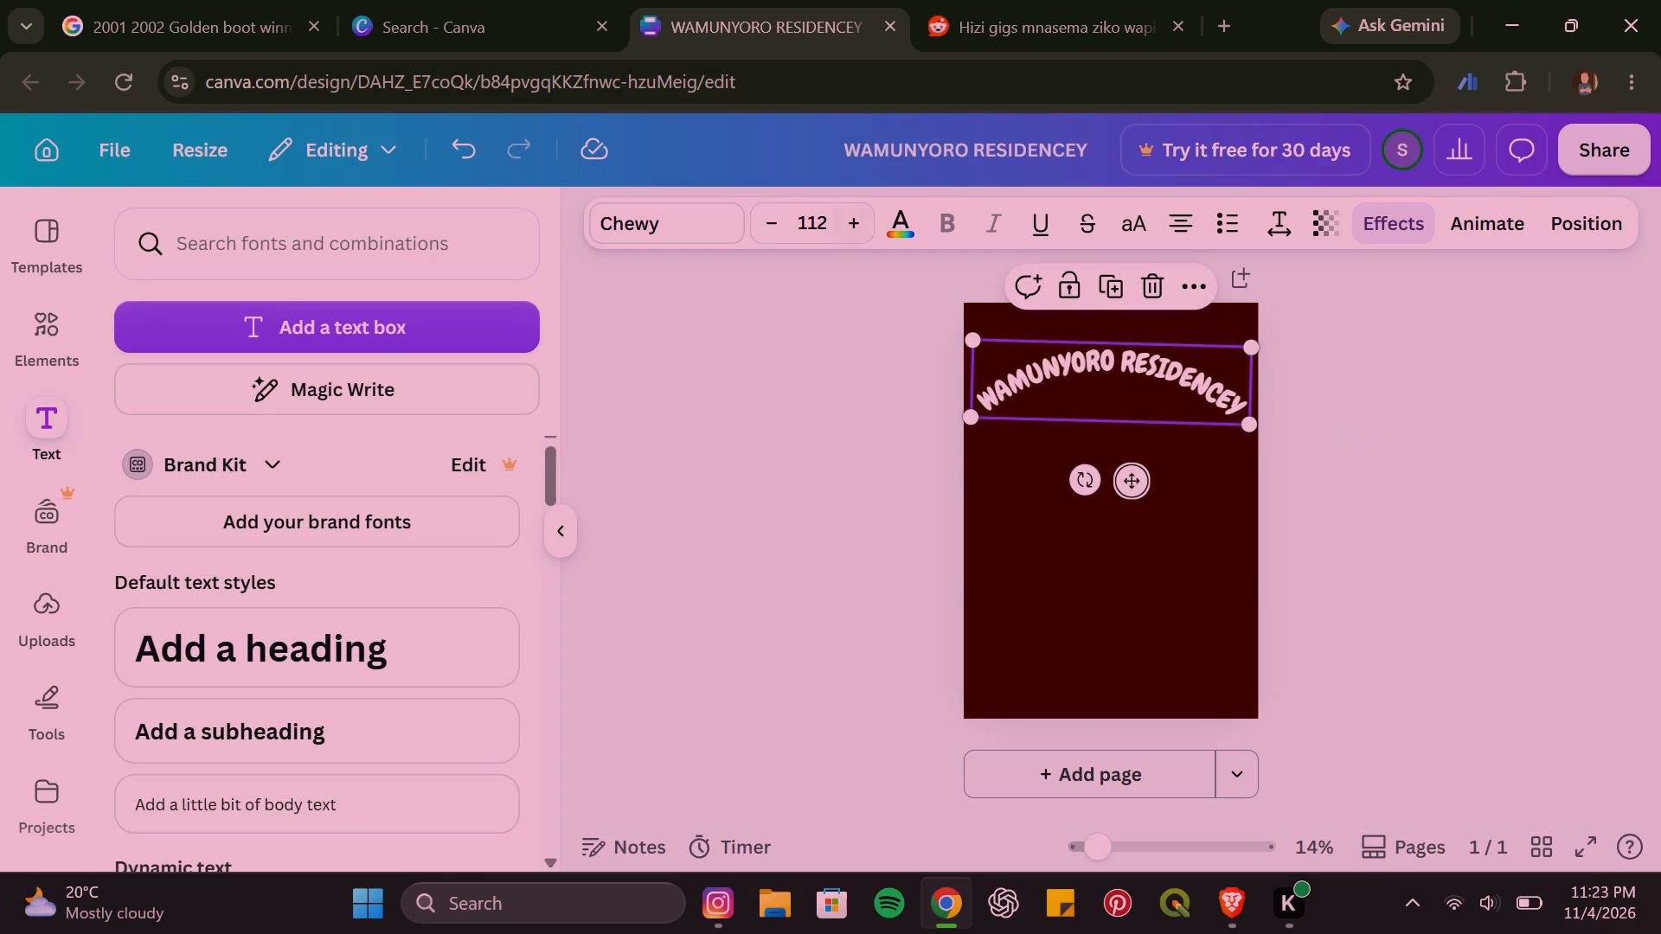
Make the curved title's font size slightly smaller and nudge the title up toward the page's top edge.
{"action": "left_click", "coordinate": [762, 221]}
{"action": "triple_click", "coordinate": [762, 221]}
{"action": "triple_click", "coordinate": [762, 221]}
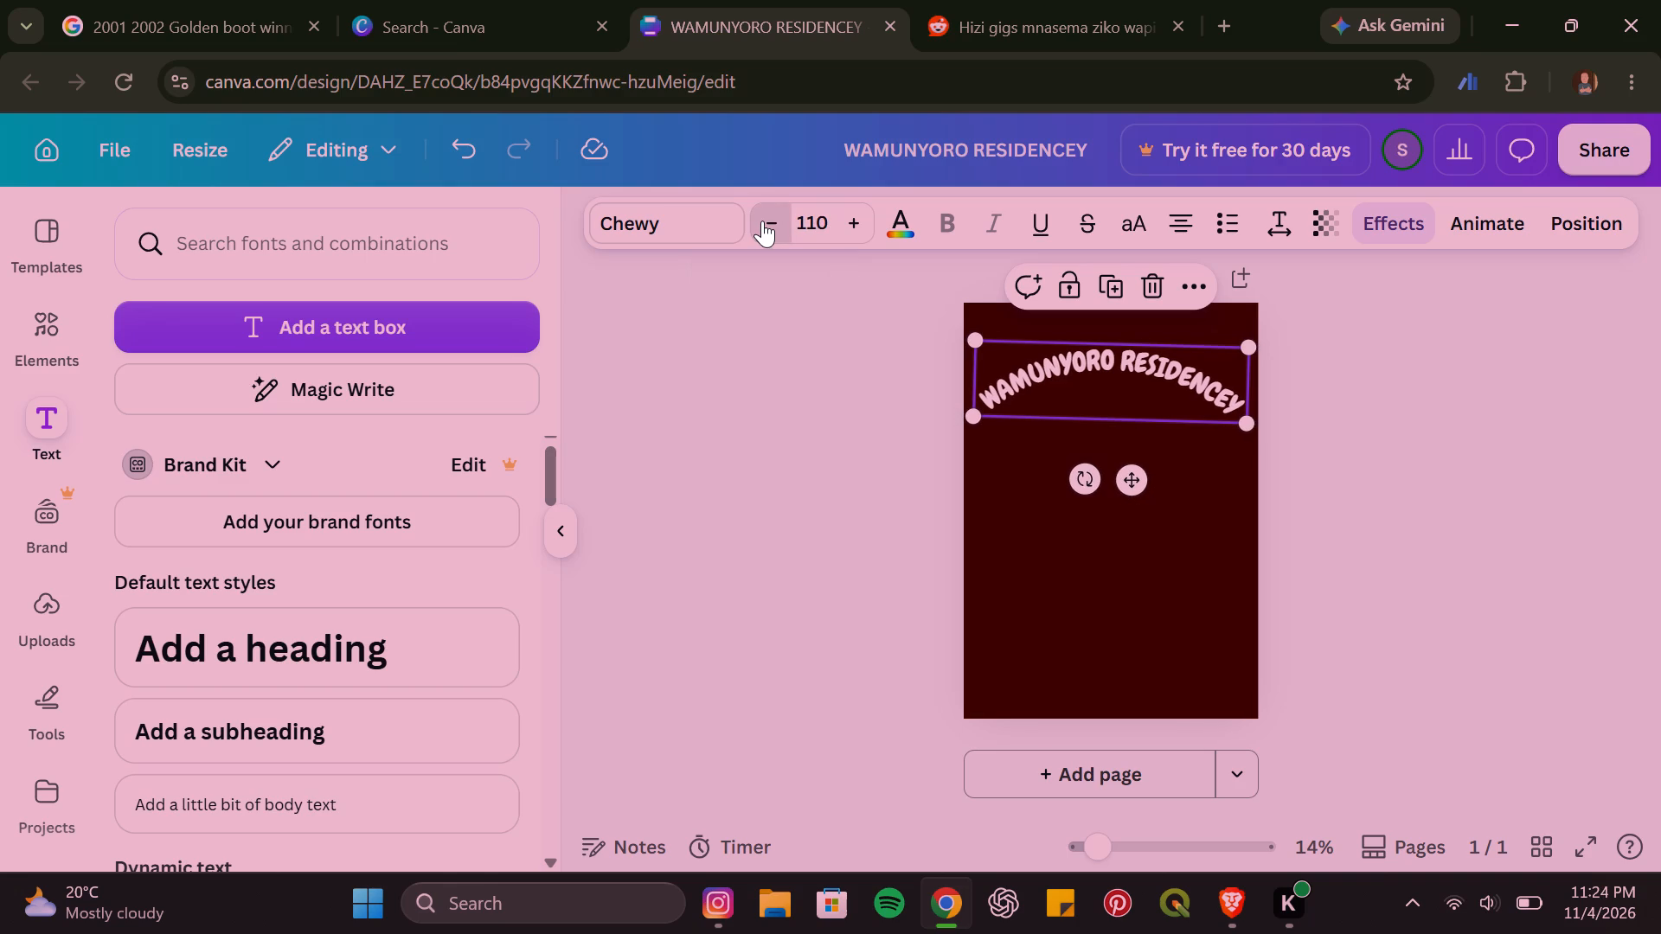
{"action": "left_click", "coordinate": [762, 221]}
{"action": "key", "text": "Up"}
{"action": "key", "text": "Up"}
{"action": "key", "text": "Up"}
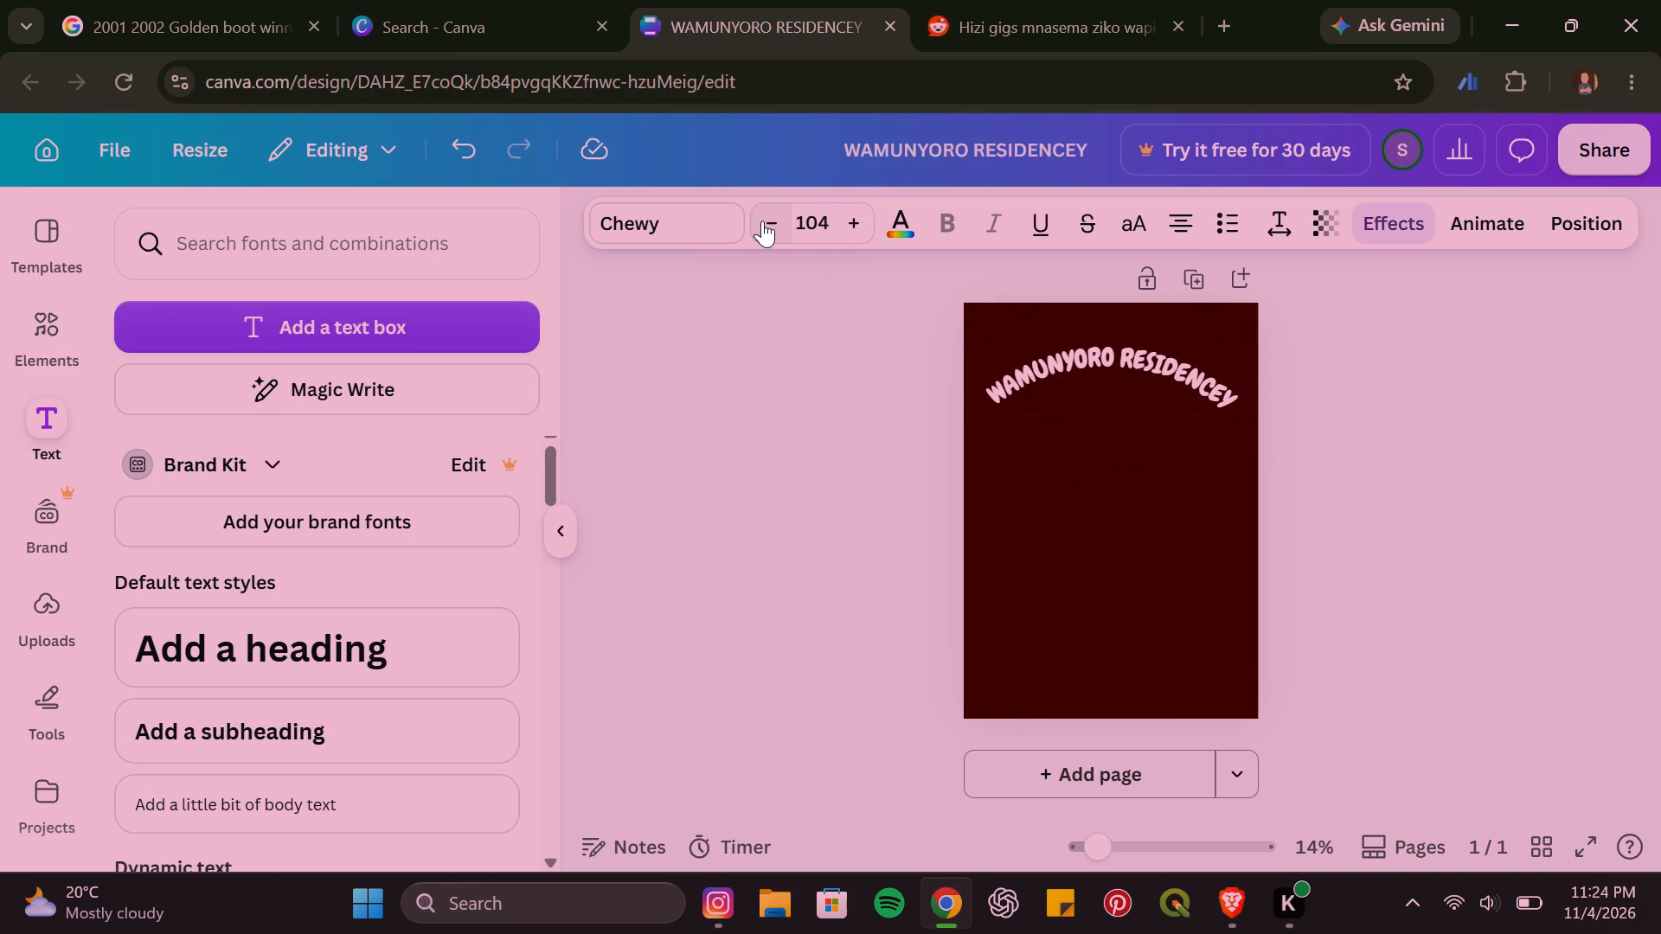
Nudge the curved title further up toward the poster's top edge and slightly to the left to centre it.
{"action": "key", "text": "Up"}
{"action": "key", "text": "Up"}
{"action": "key", "text": "Up"}
{"action": "key", "text": "Up"}
{"action": "key", "text": "Up"}
{"action": "key", "text": "Up"}
{"action": "key", "text": "Up"}
{"action": "key", "text": "Up"}
{"action": "key", "text": "Up"}
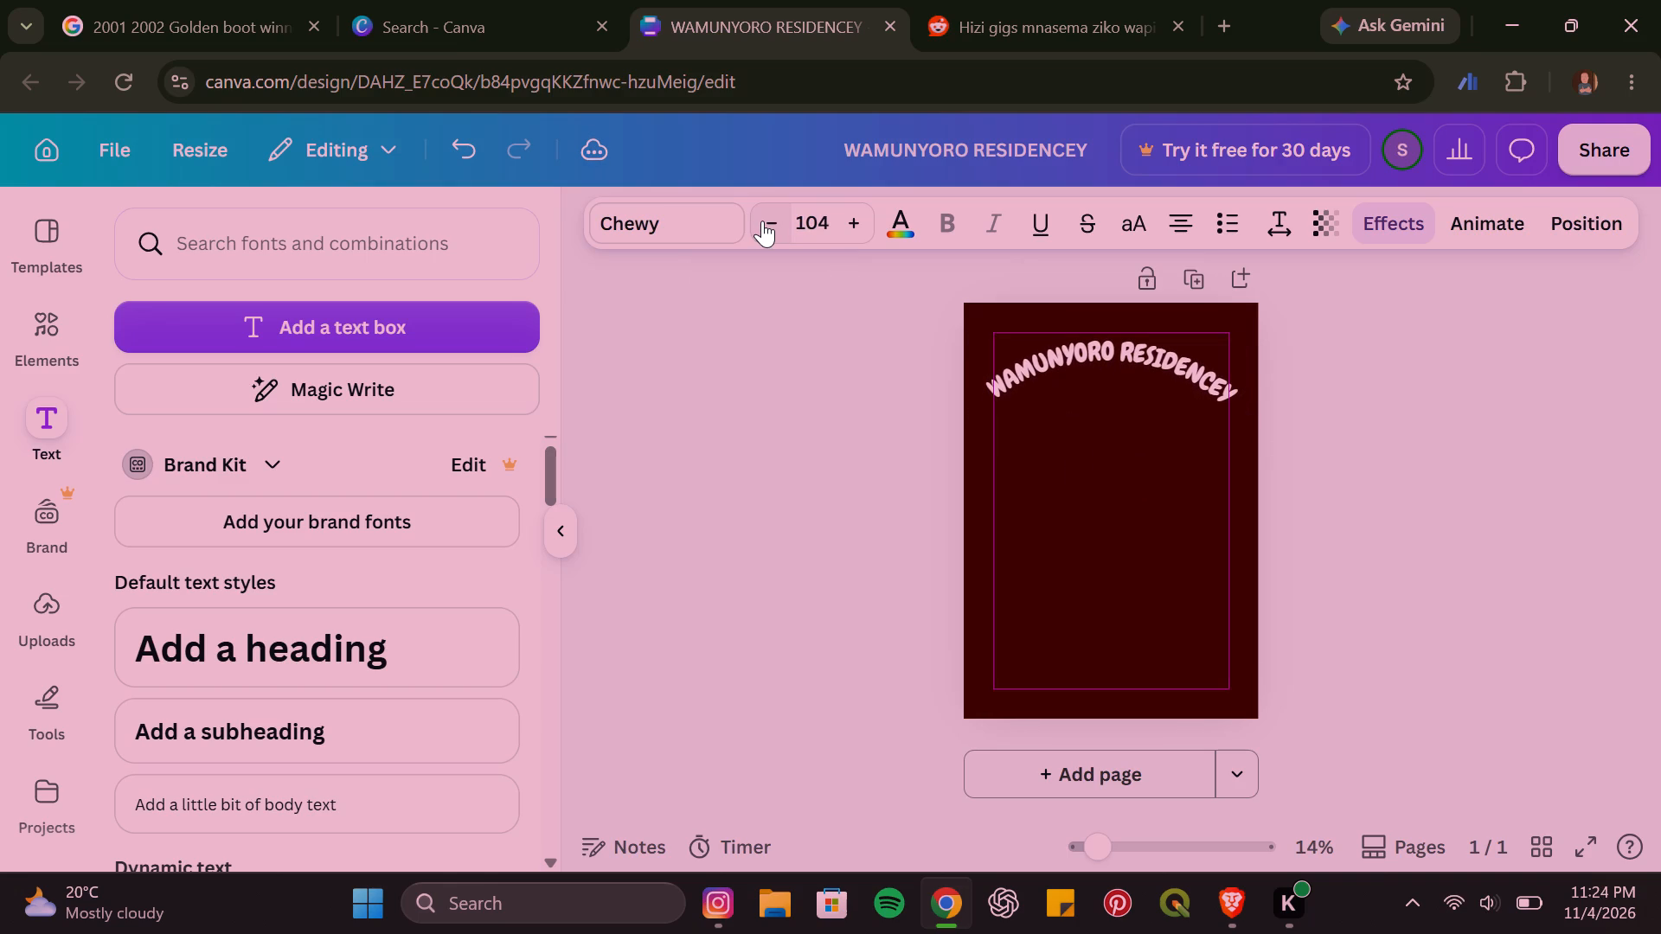
{"action": "key", "text": "Up"}
{"action": "key", "text": "Up"}
{"action": "key", "text": "Up"}
{"action": "key", "text": "Up"}
{"action": "key", "text": "Up"}
{"action": "key", "text": "Up"}
{"action": "key", "text": "Up"}
{"action": "key", "text": "Up"}
{"action": "key", "text": "Up"}
{"action": "key", "text": "Up"}
{"action": "key", "text": "Up"}
{"action": "key", "text": "Up"}
{"action": "key", "text": "Up"}
{"action": "key", "text": "Up"}
{"action": "key", "text": "Up"}
{"action": "key", "text": "Up"}
{"action": "key", "text": "Left"}
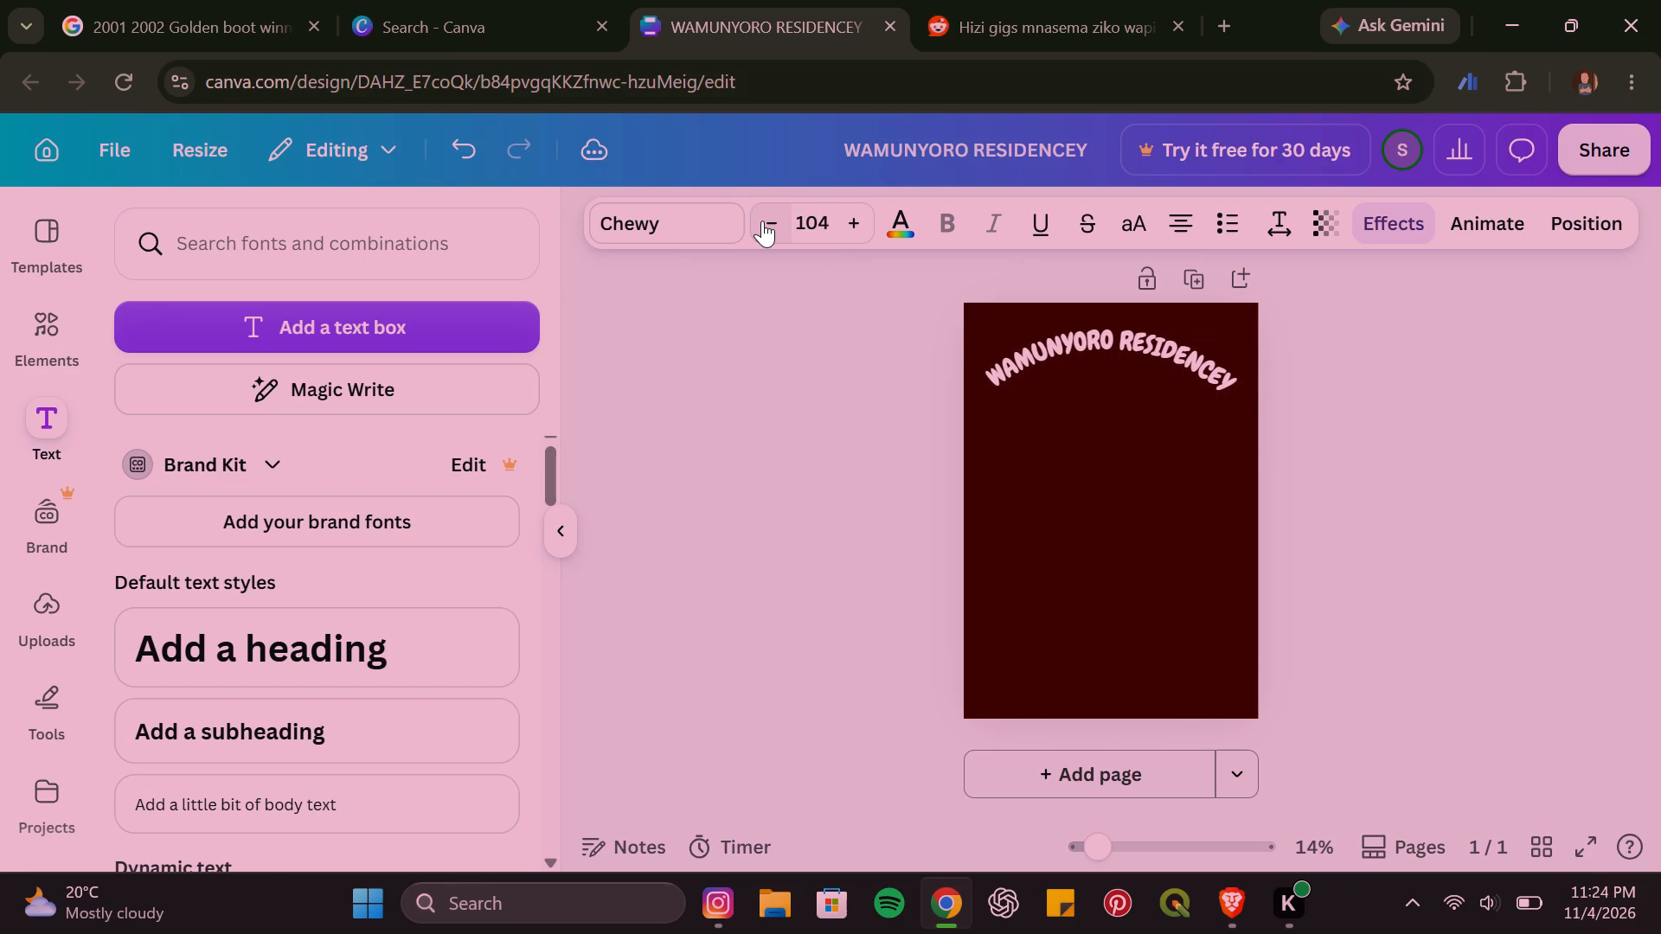
{"action": "key", "text": "Left"}
{"action": "key", "text": "Left"}
{"action": "key", "text": "Left"}
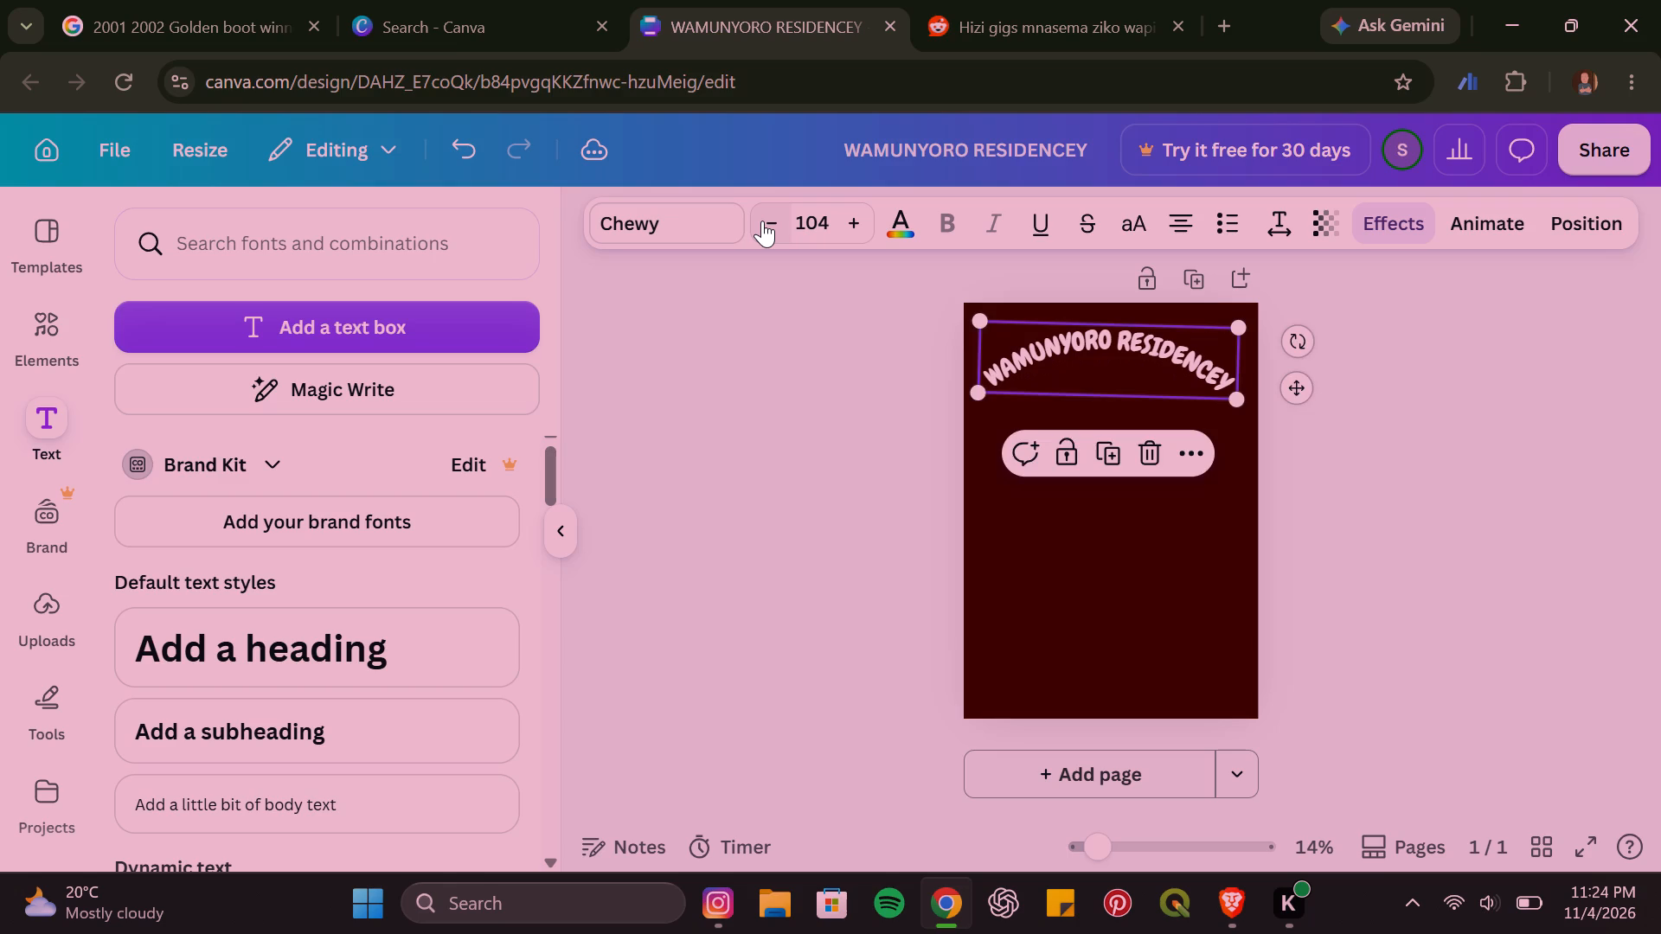
{"action": "left_click", "coordinate": [1504, 514]}
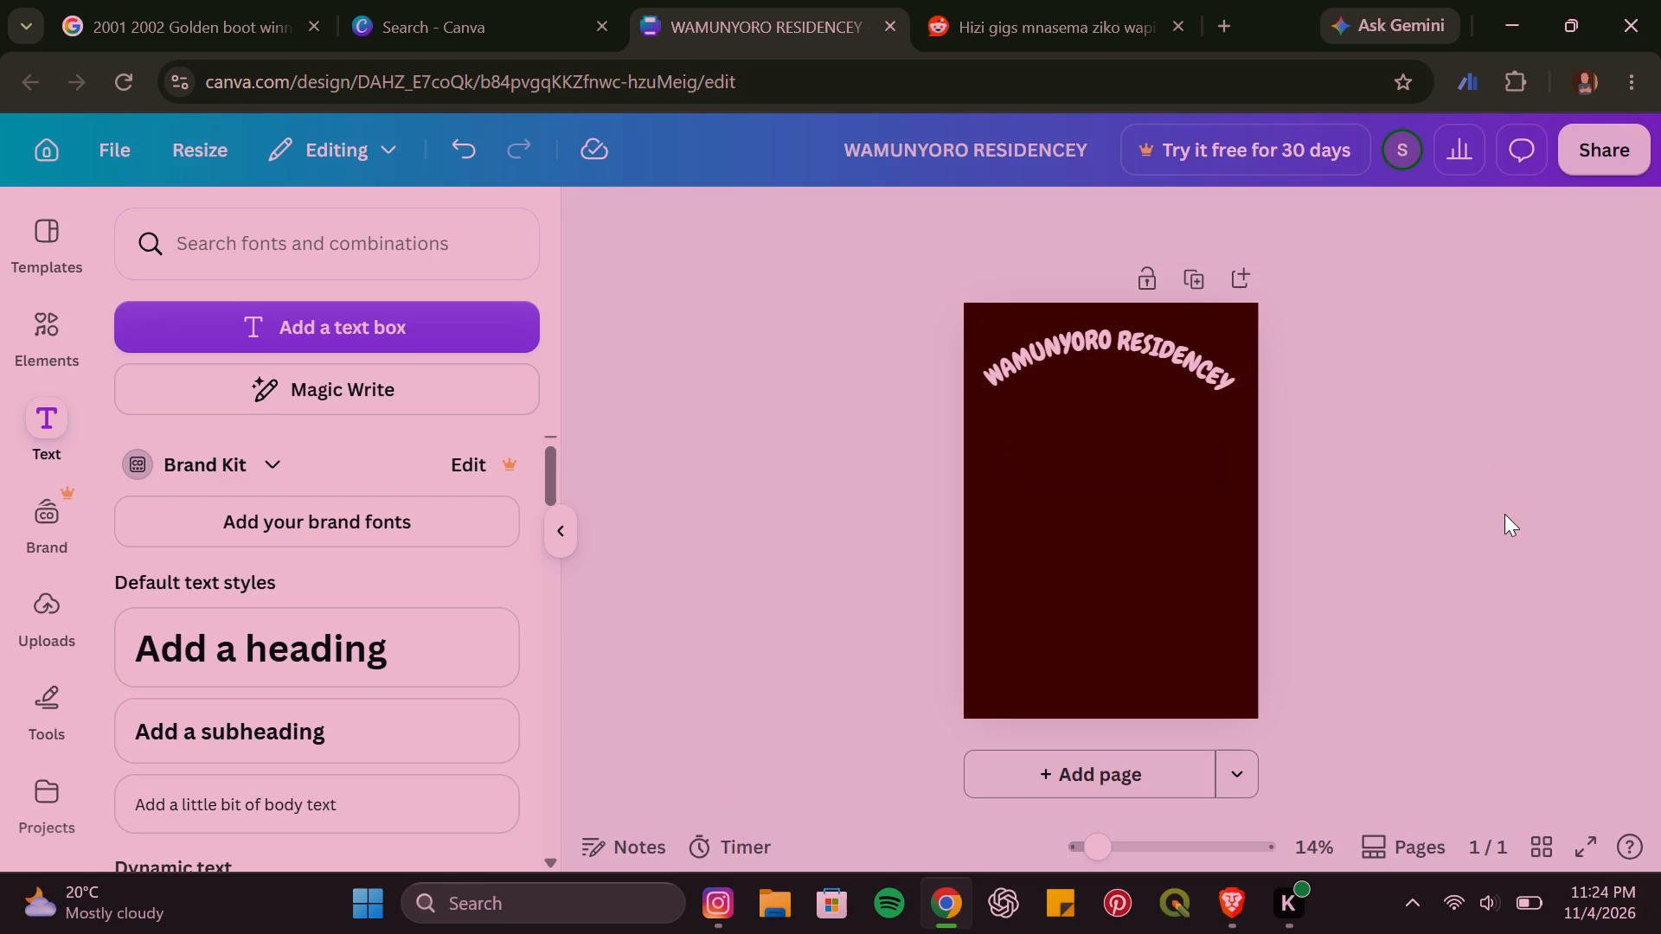
Increase the curved title's font size to 107.
{"action": "left_click", "coordinate": [1164, 355]}
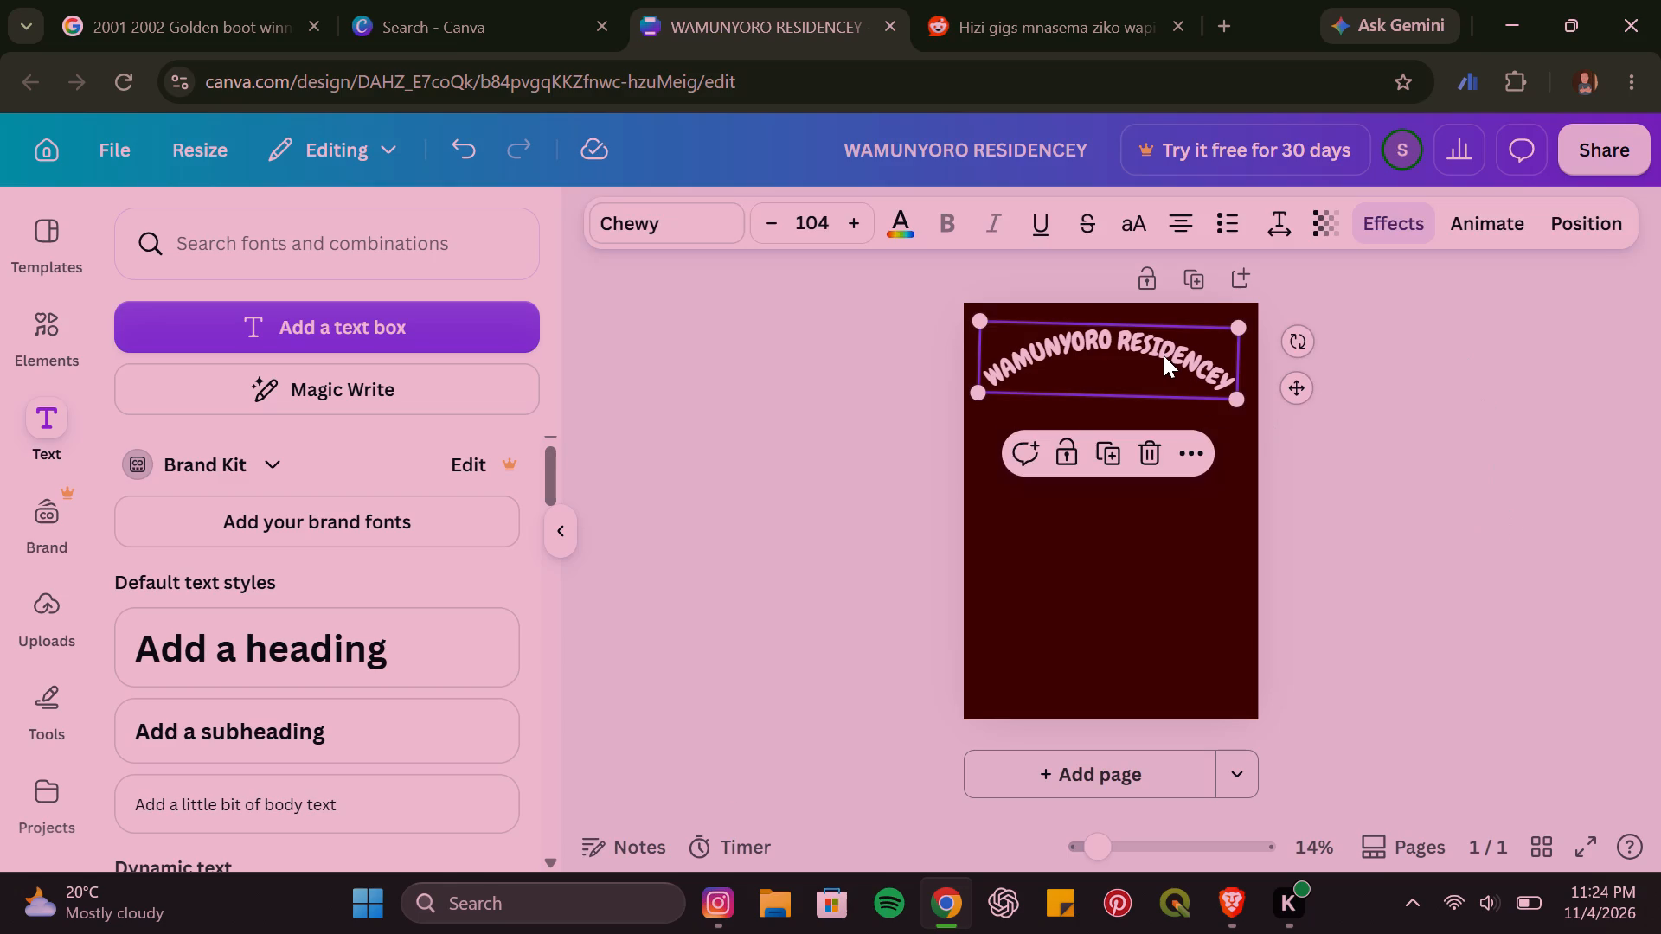
{"action": "triple_click", "coordinate": [857, 221]}
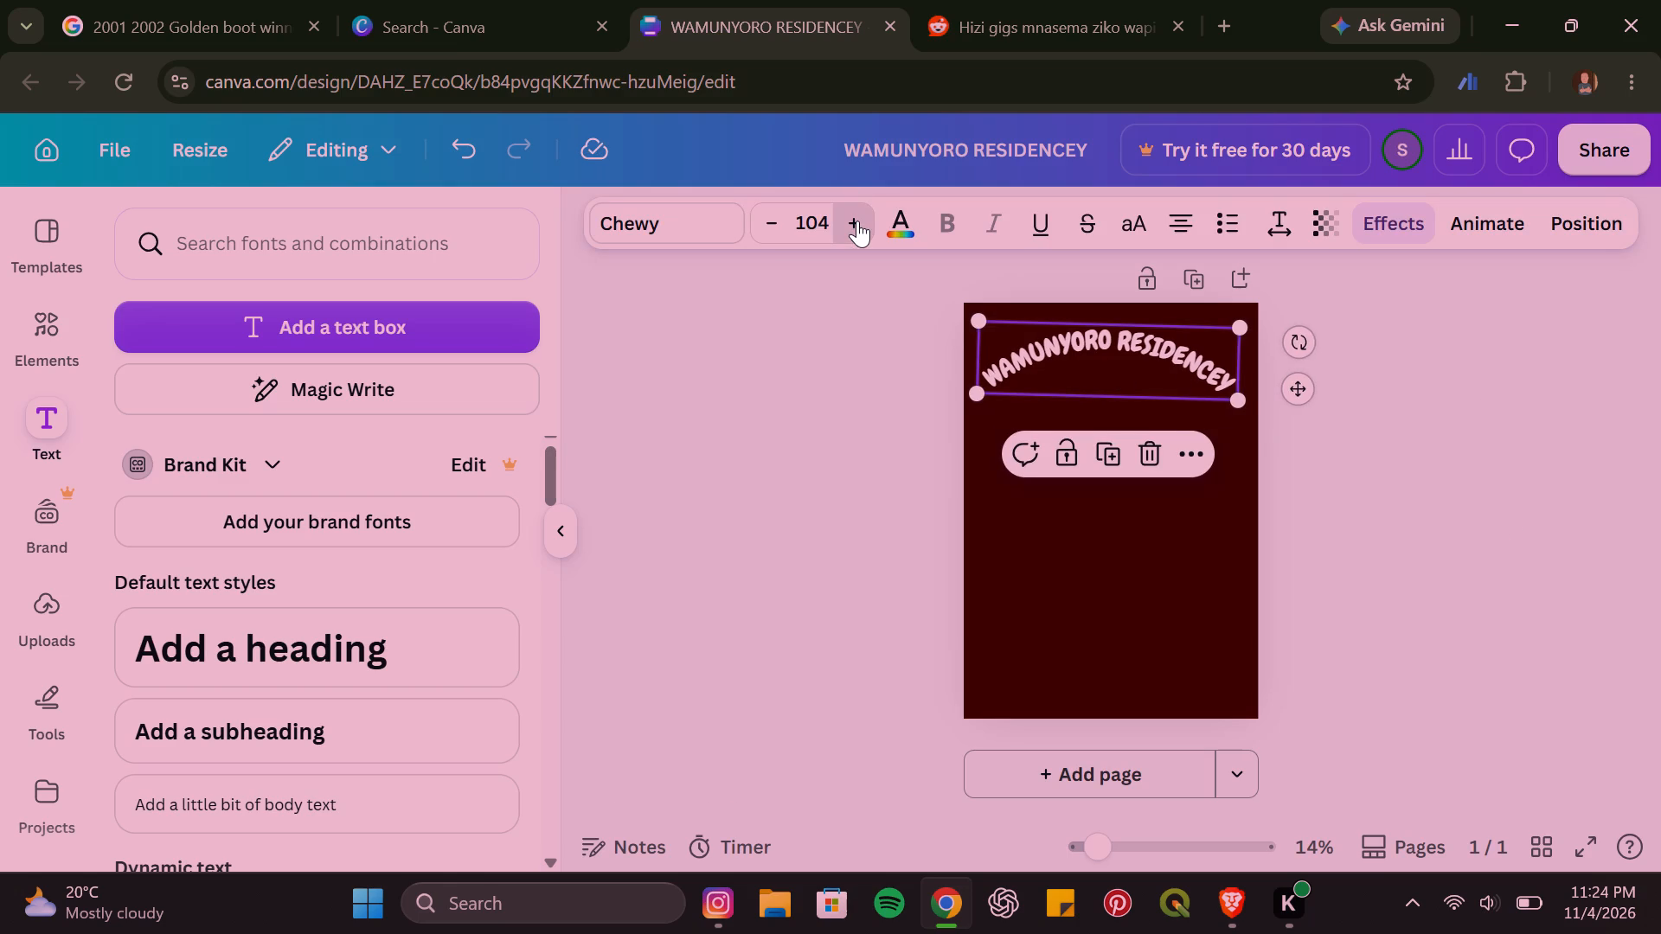
{"action": "left_click", "coordinate": [1413, 363]}
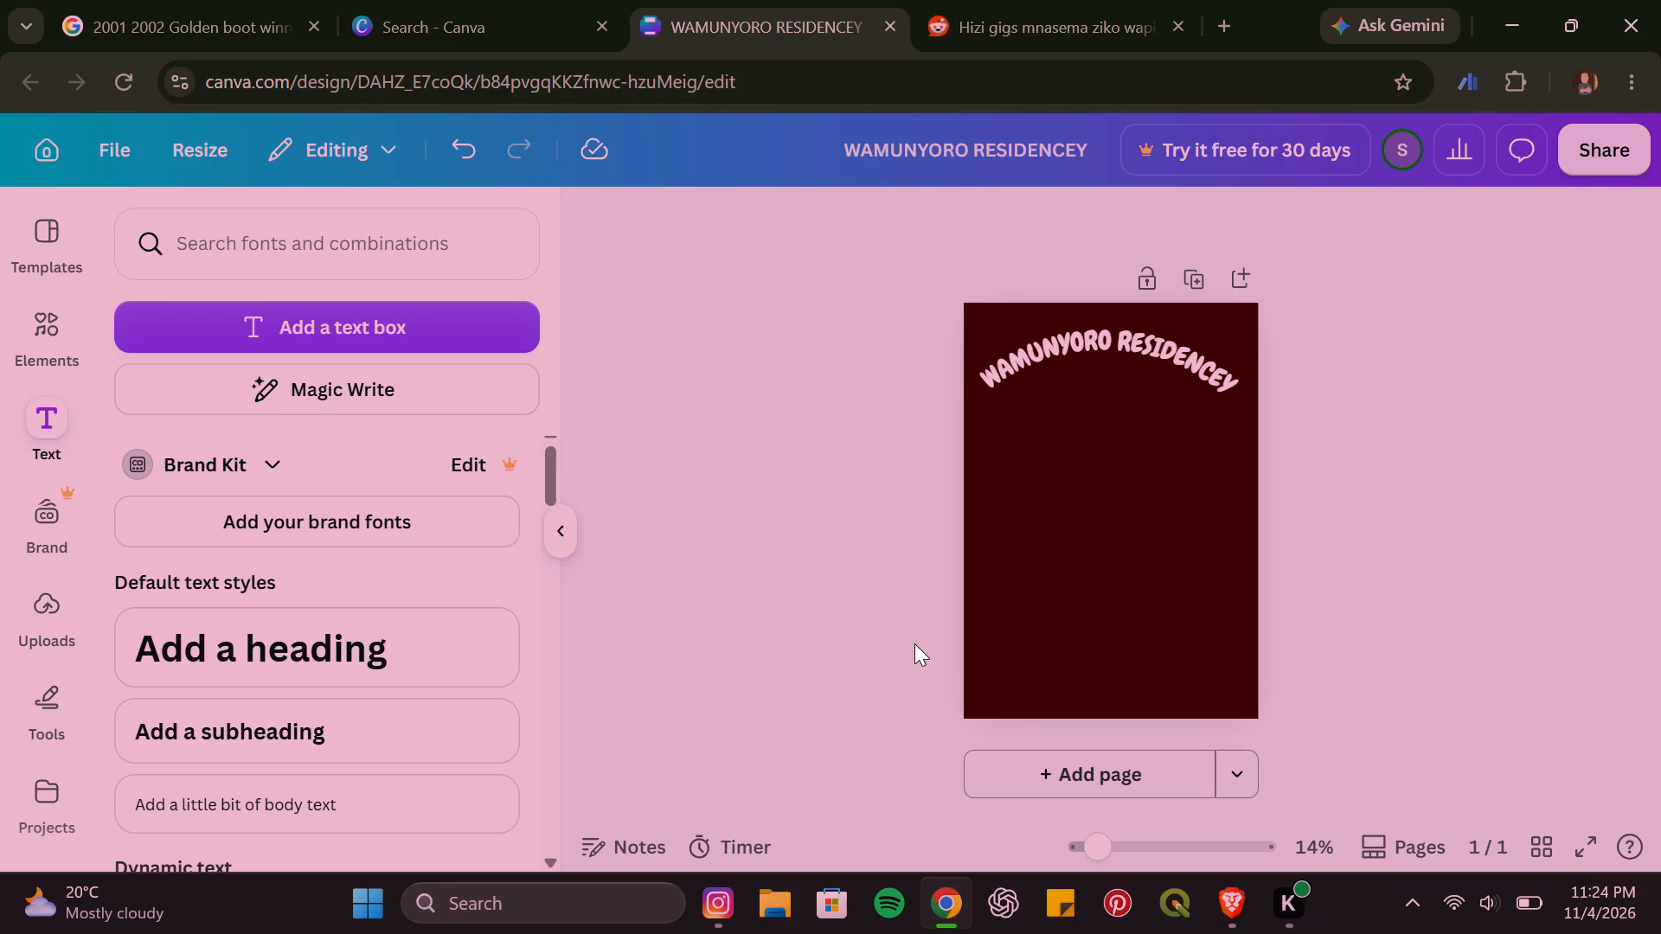
Check the colour palette in the Instagram post, return to the Canva poster and recolour the curved title bright yellow, #FFF500.
{"action": "left_click", "coordinate": [720, 911]}
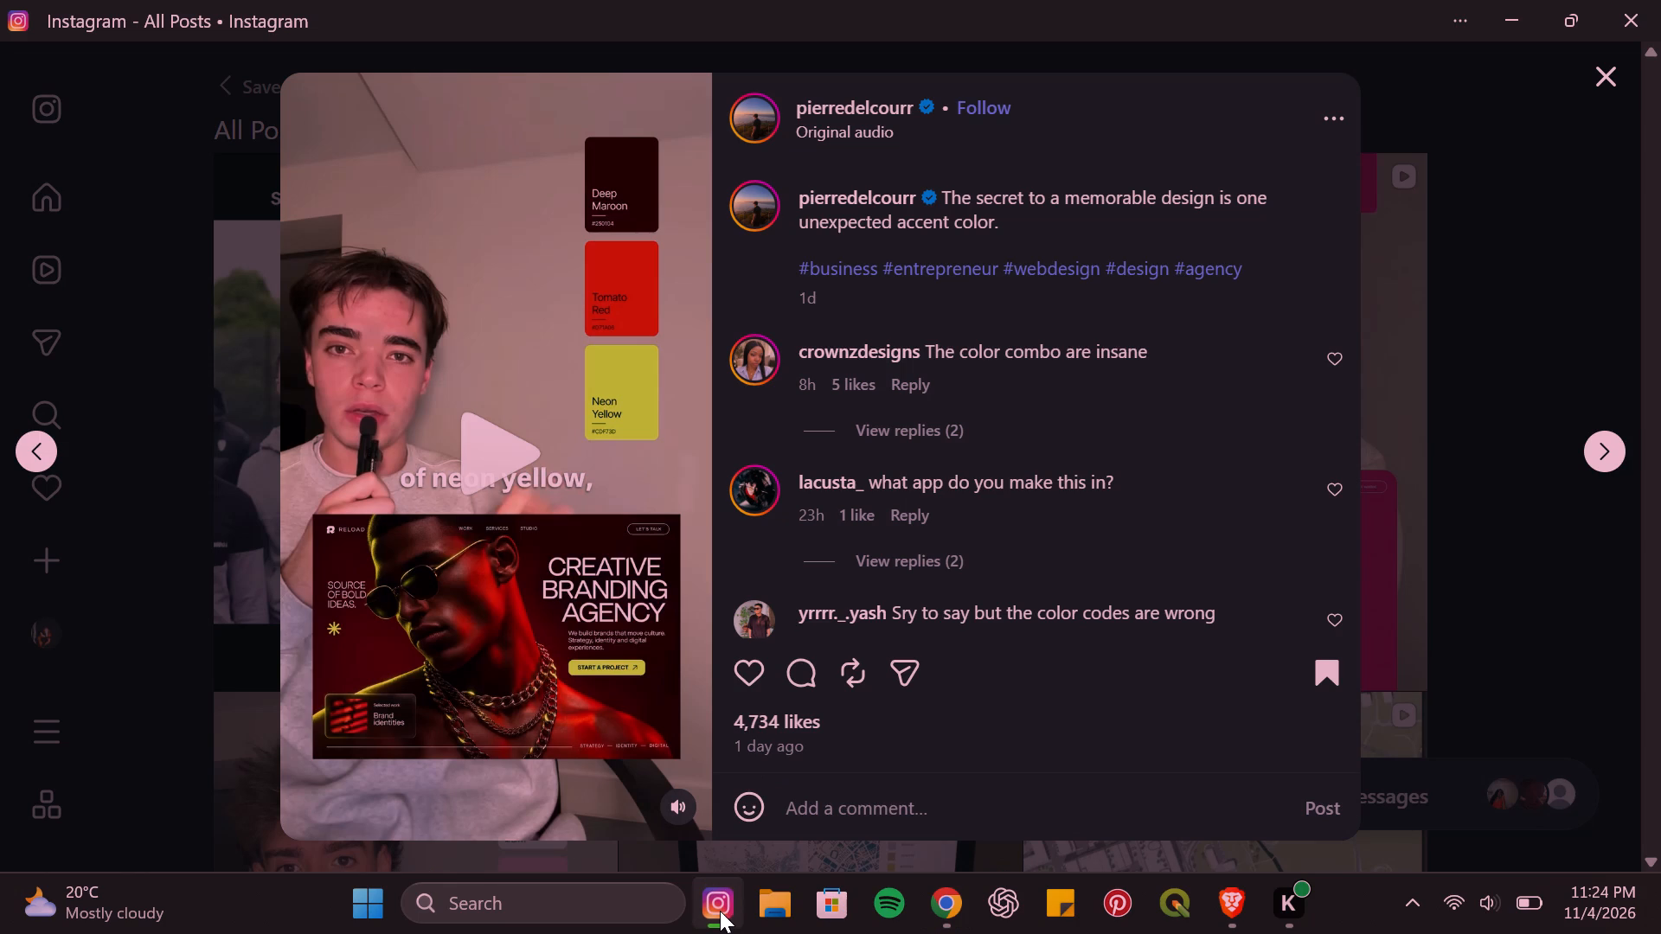
{"action": "left_click", "coordinate": [720, 911]}
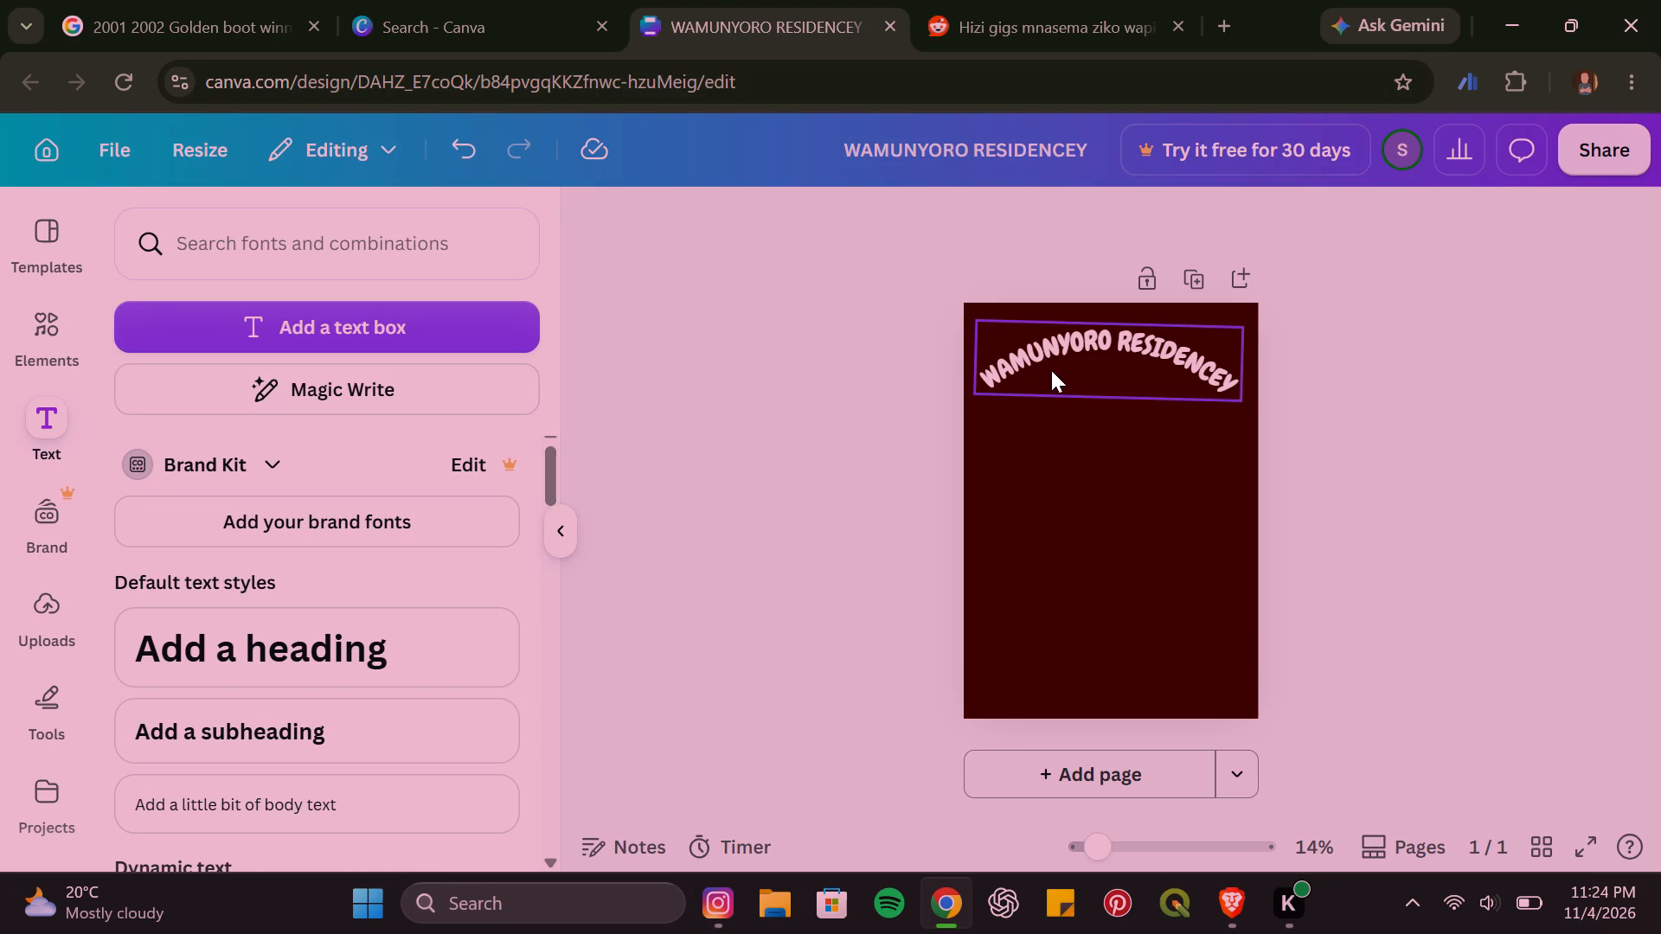
{"action": "left_click", "coordinate": [1051, 370]}
{"action": "left_click", "coordinate": [892, 230]}
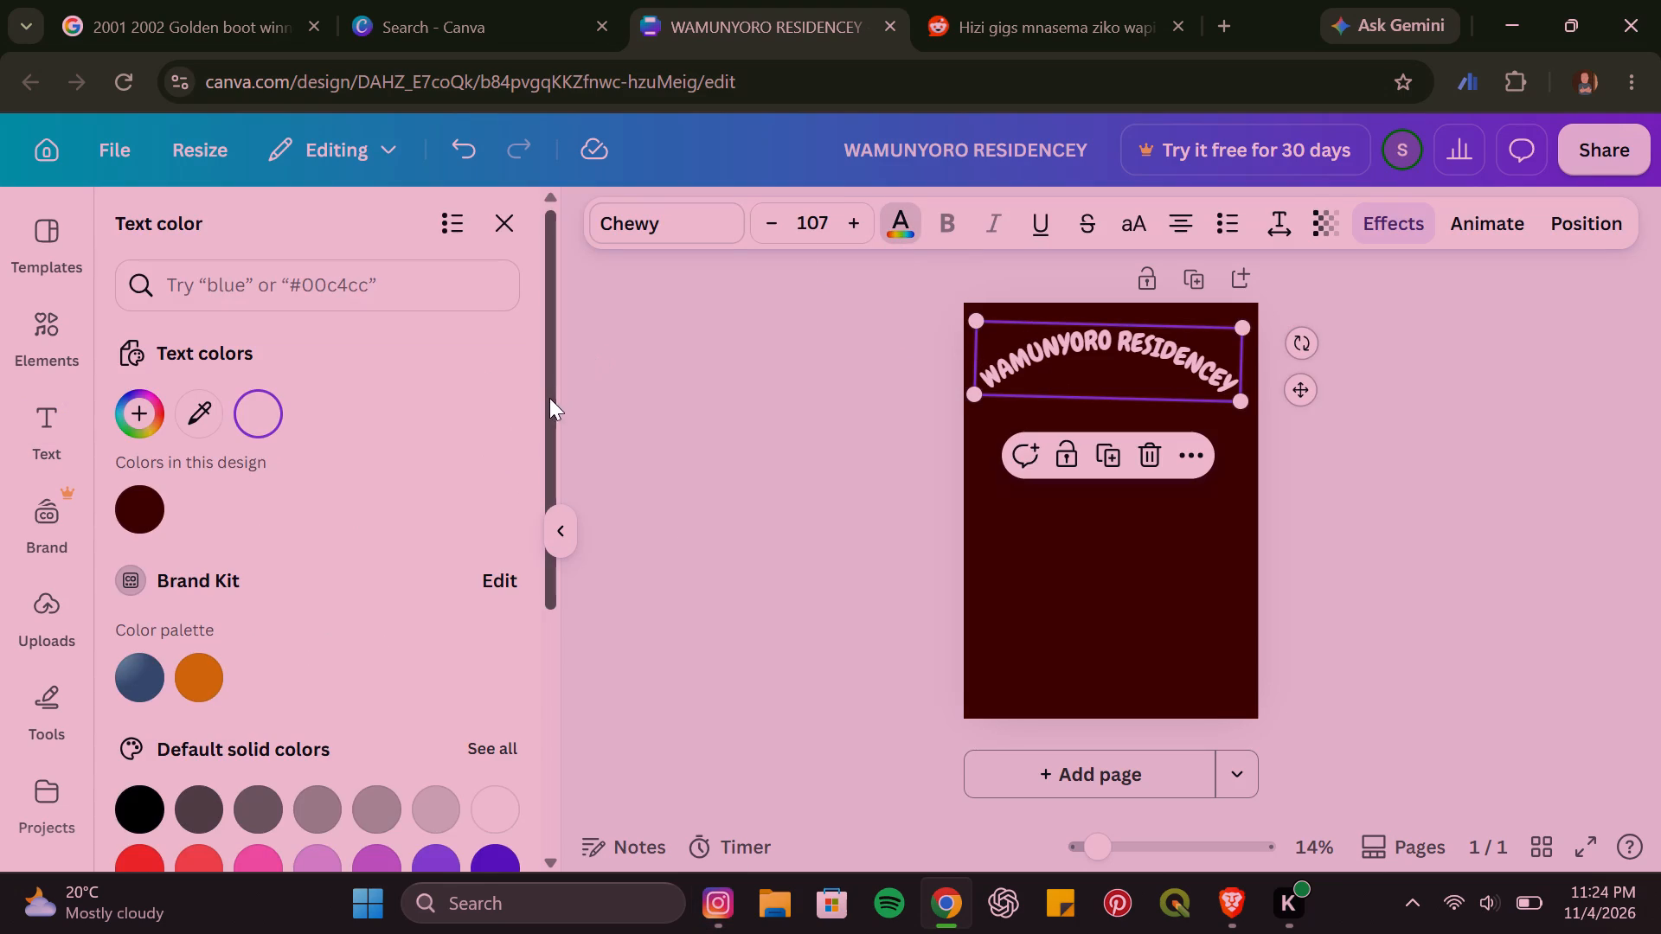
{"action": "left_click", "coordinate": [139, 403]}
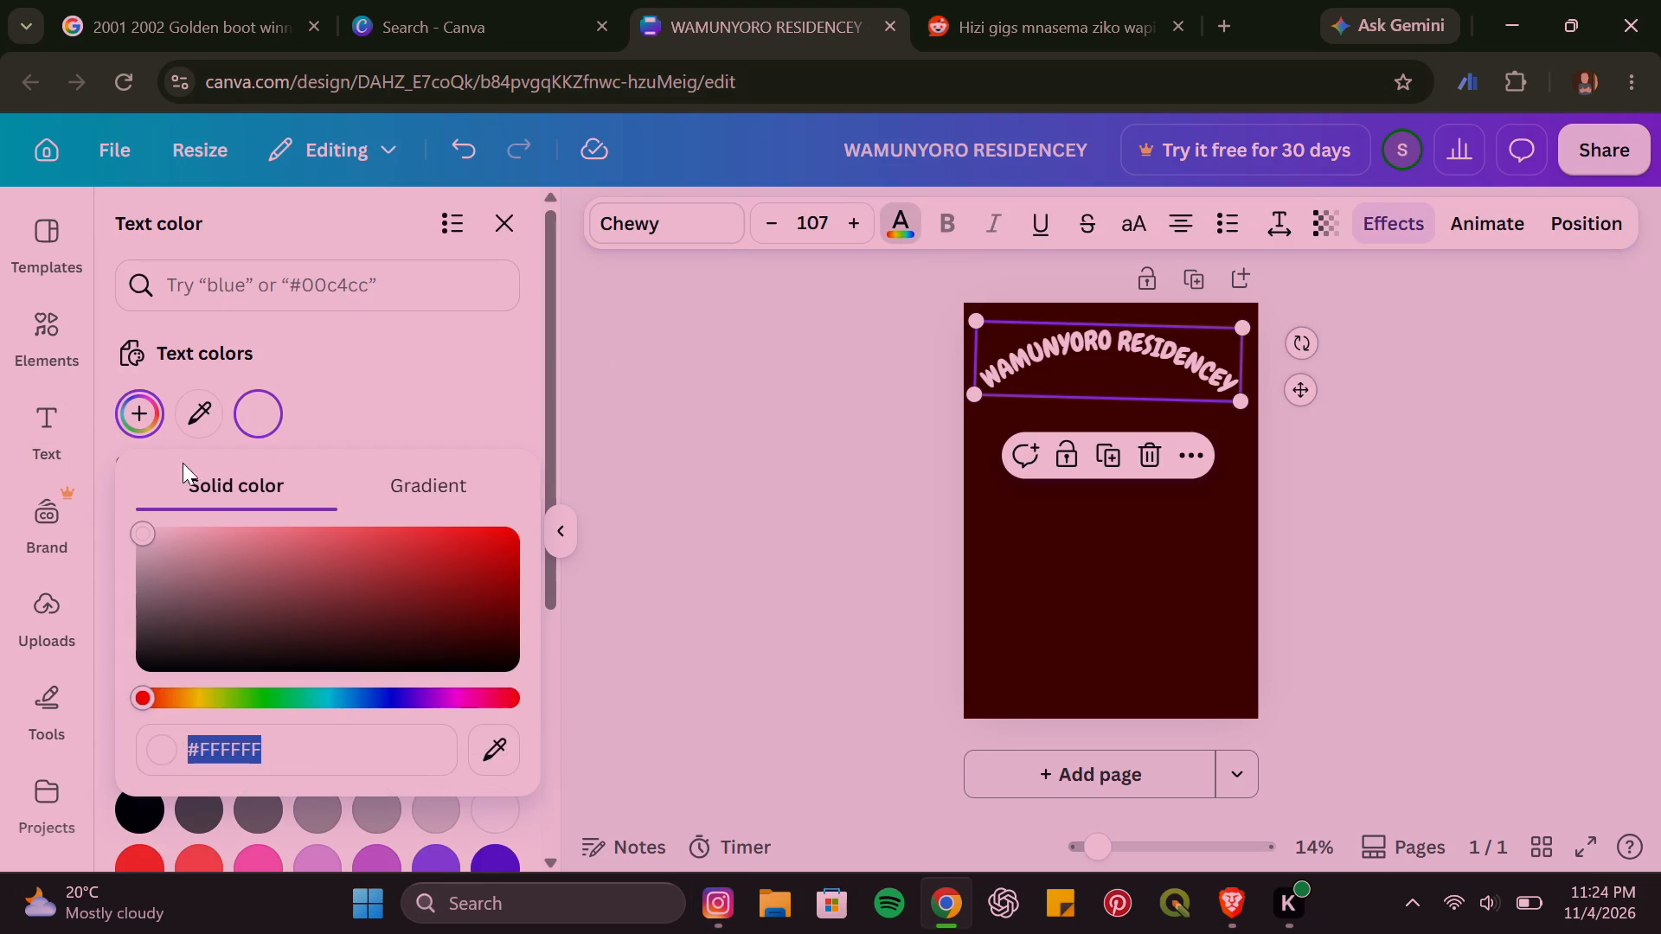
{"action": "left_click", "coordinate": [201, 696]}
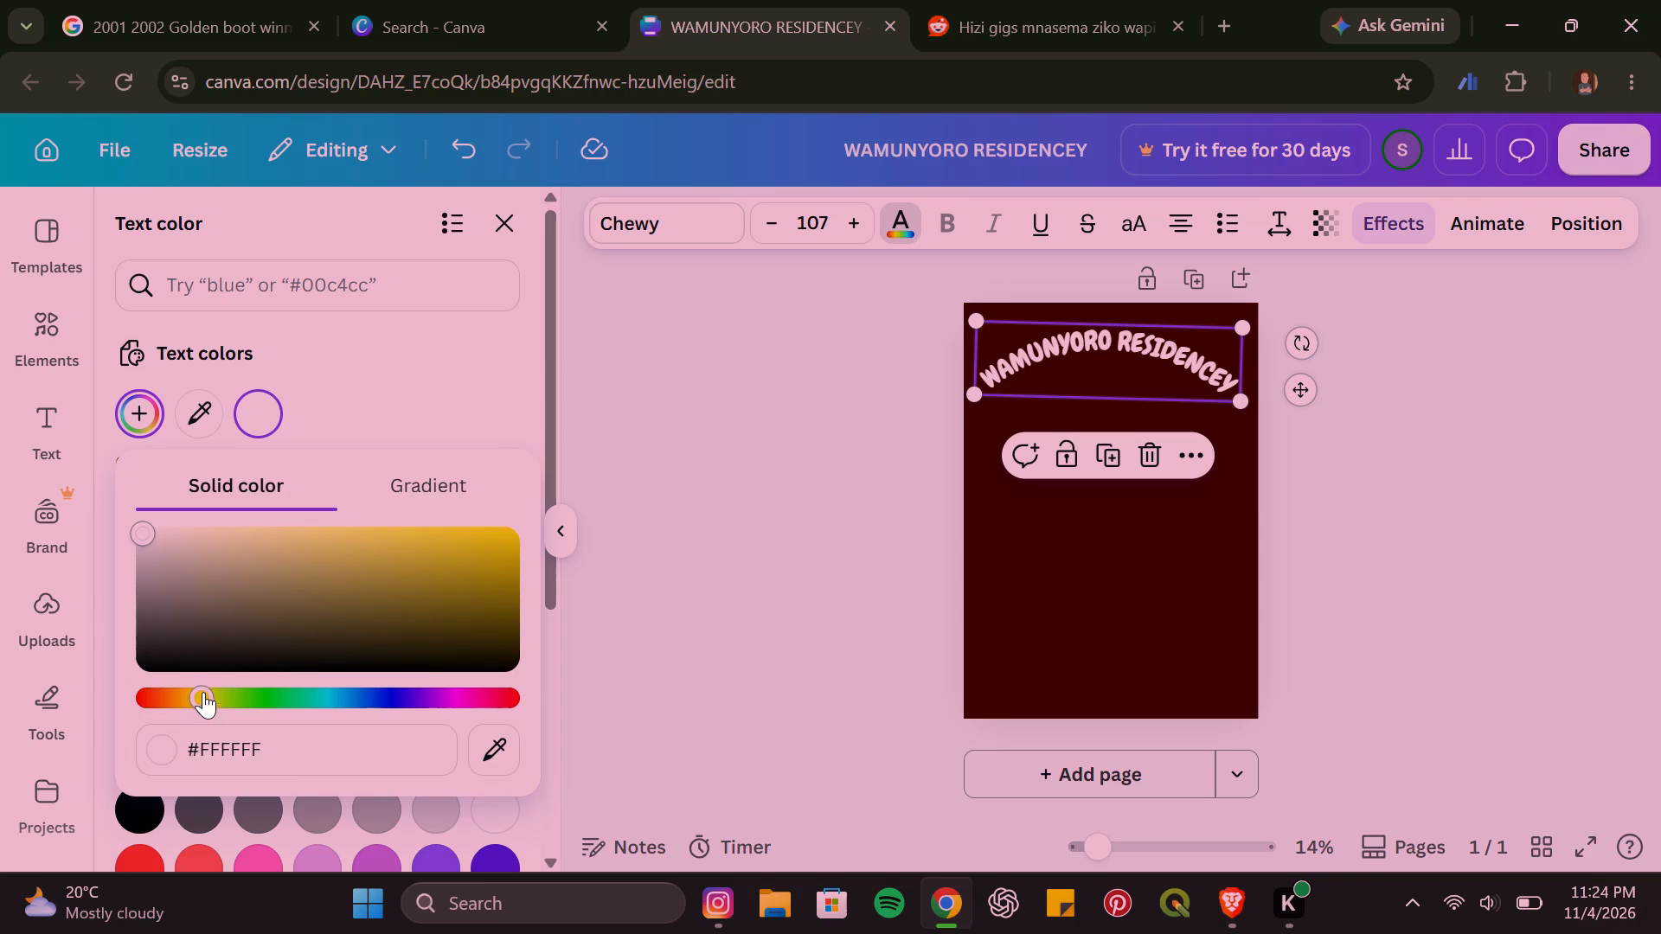
{"action": "left_click_drag", "start_coordinate": [142, 536], "coordinate": [462, 553]}
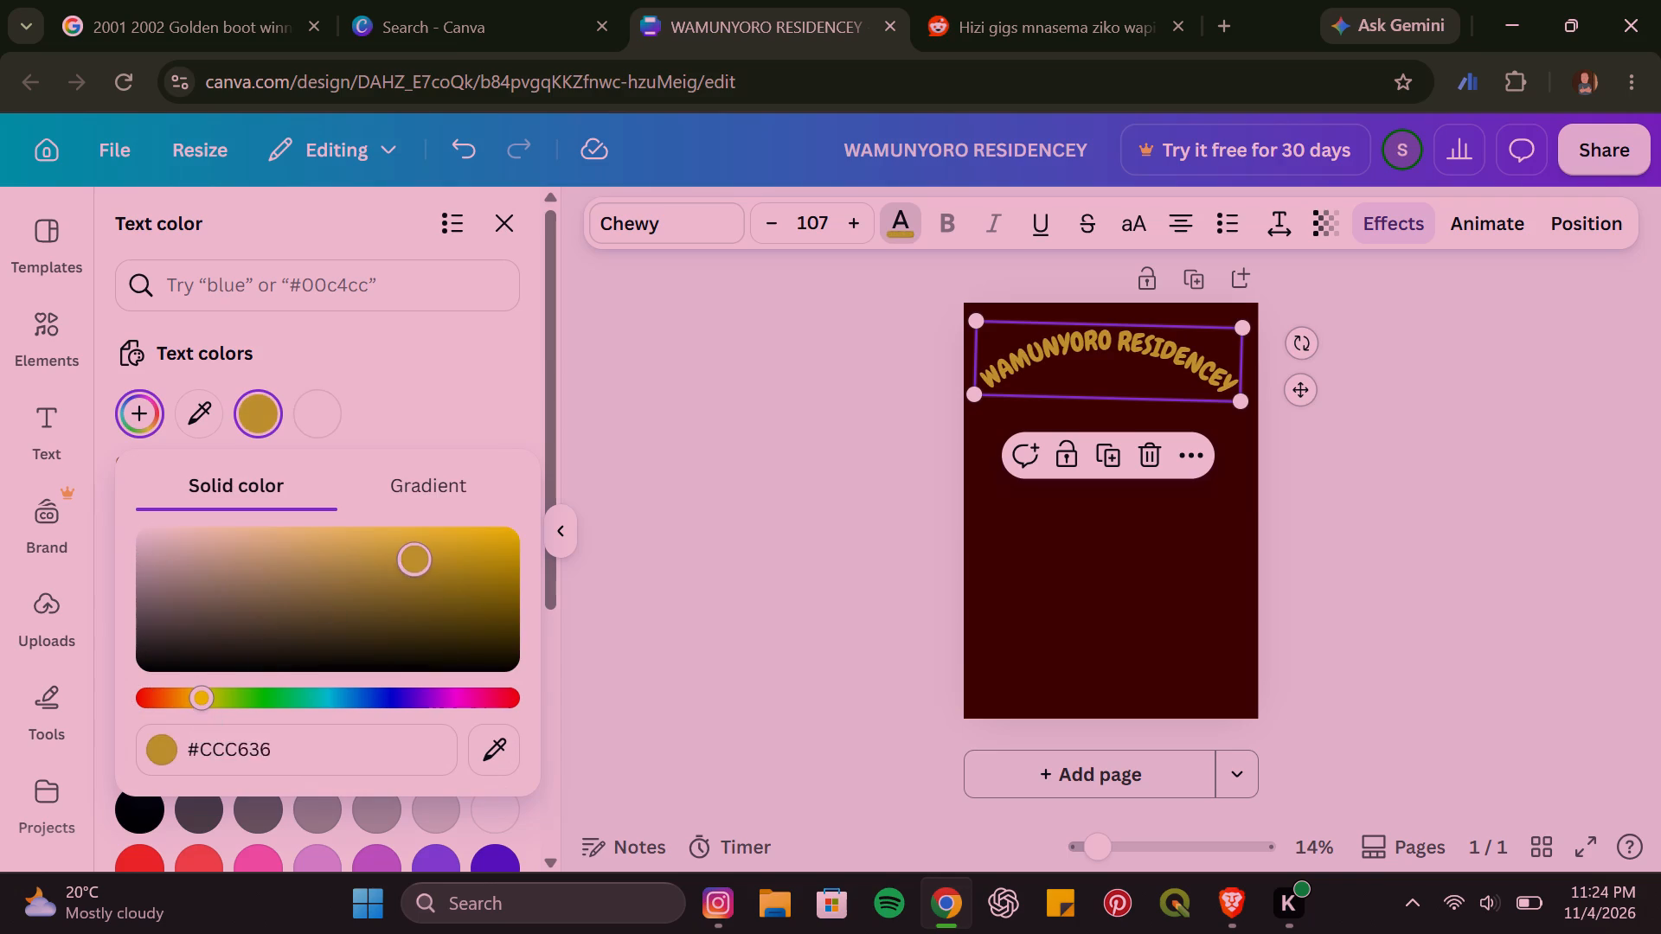
{"action": "left_click_drag", "start_coordinate": [462, 553], "coordinate": [556, 506]}
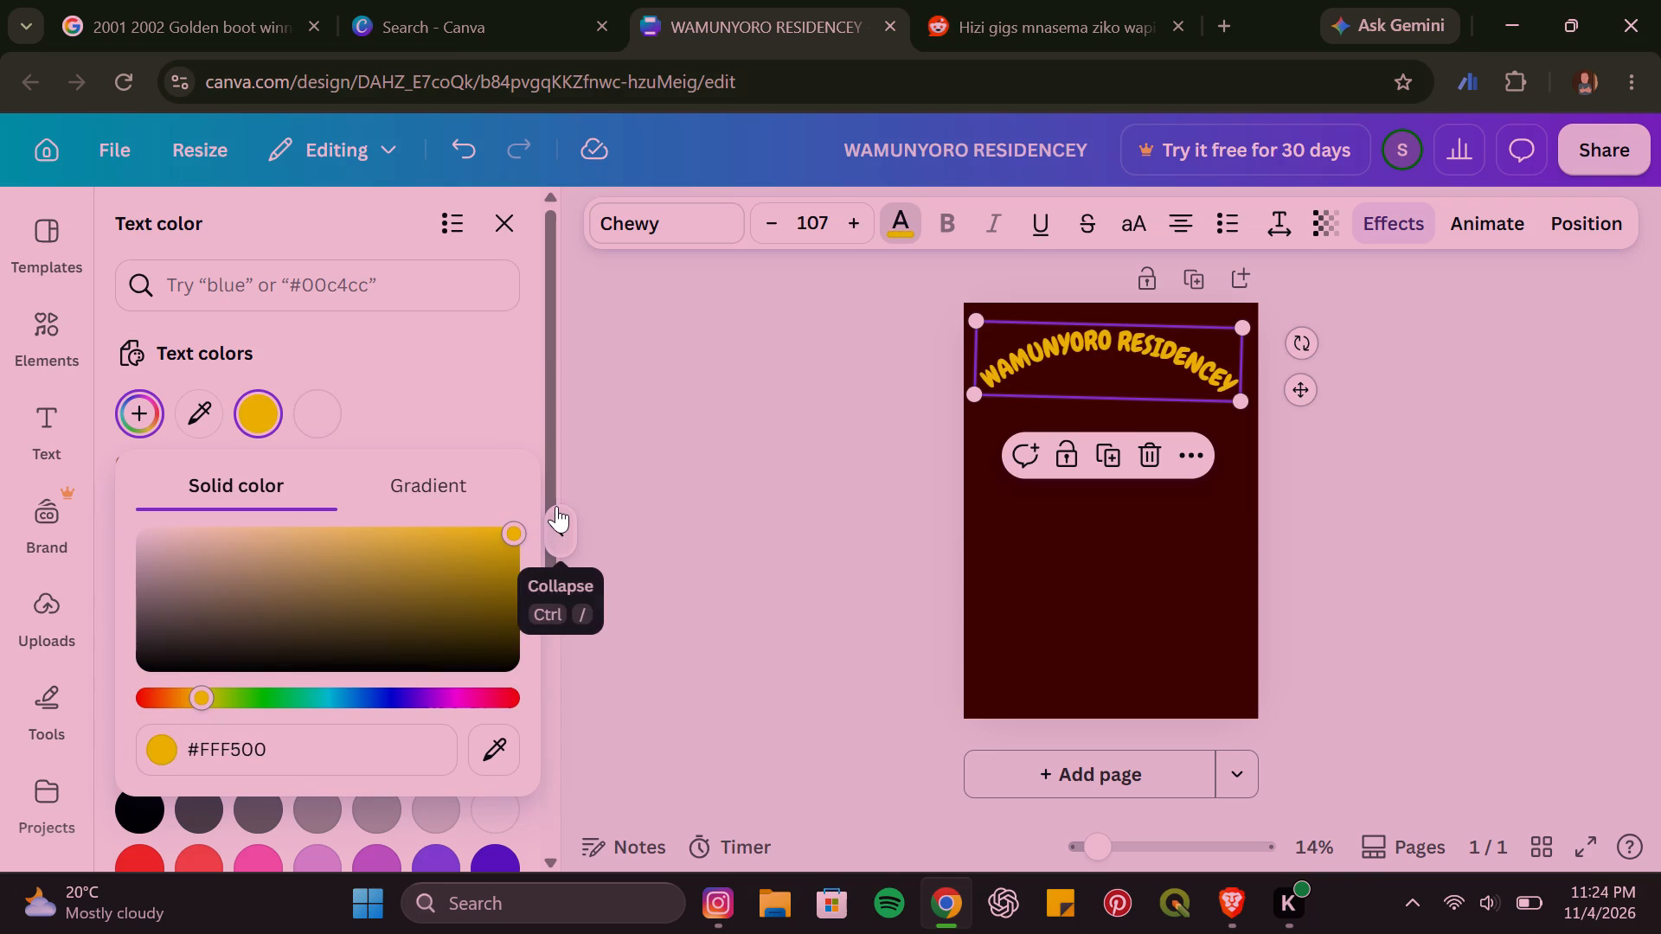
{"action": "left_click", "coordinate": [1408, 452]}
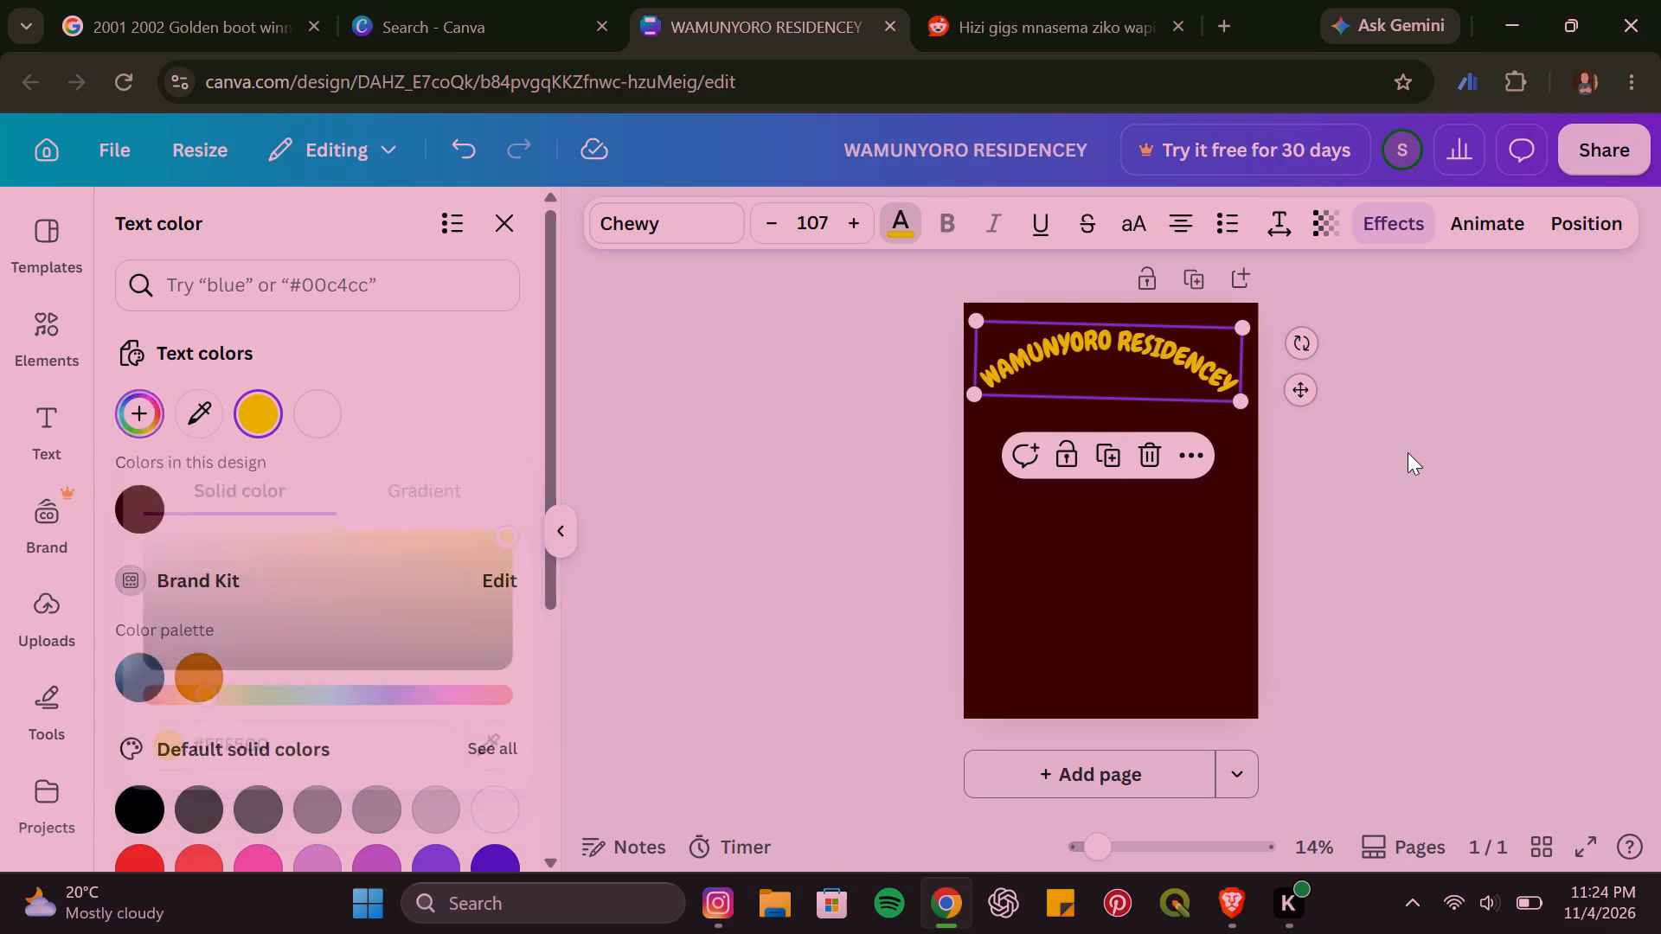
{"action": "left_click", "coordinate": [1408, 452]}
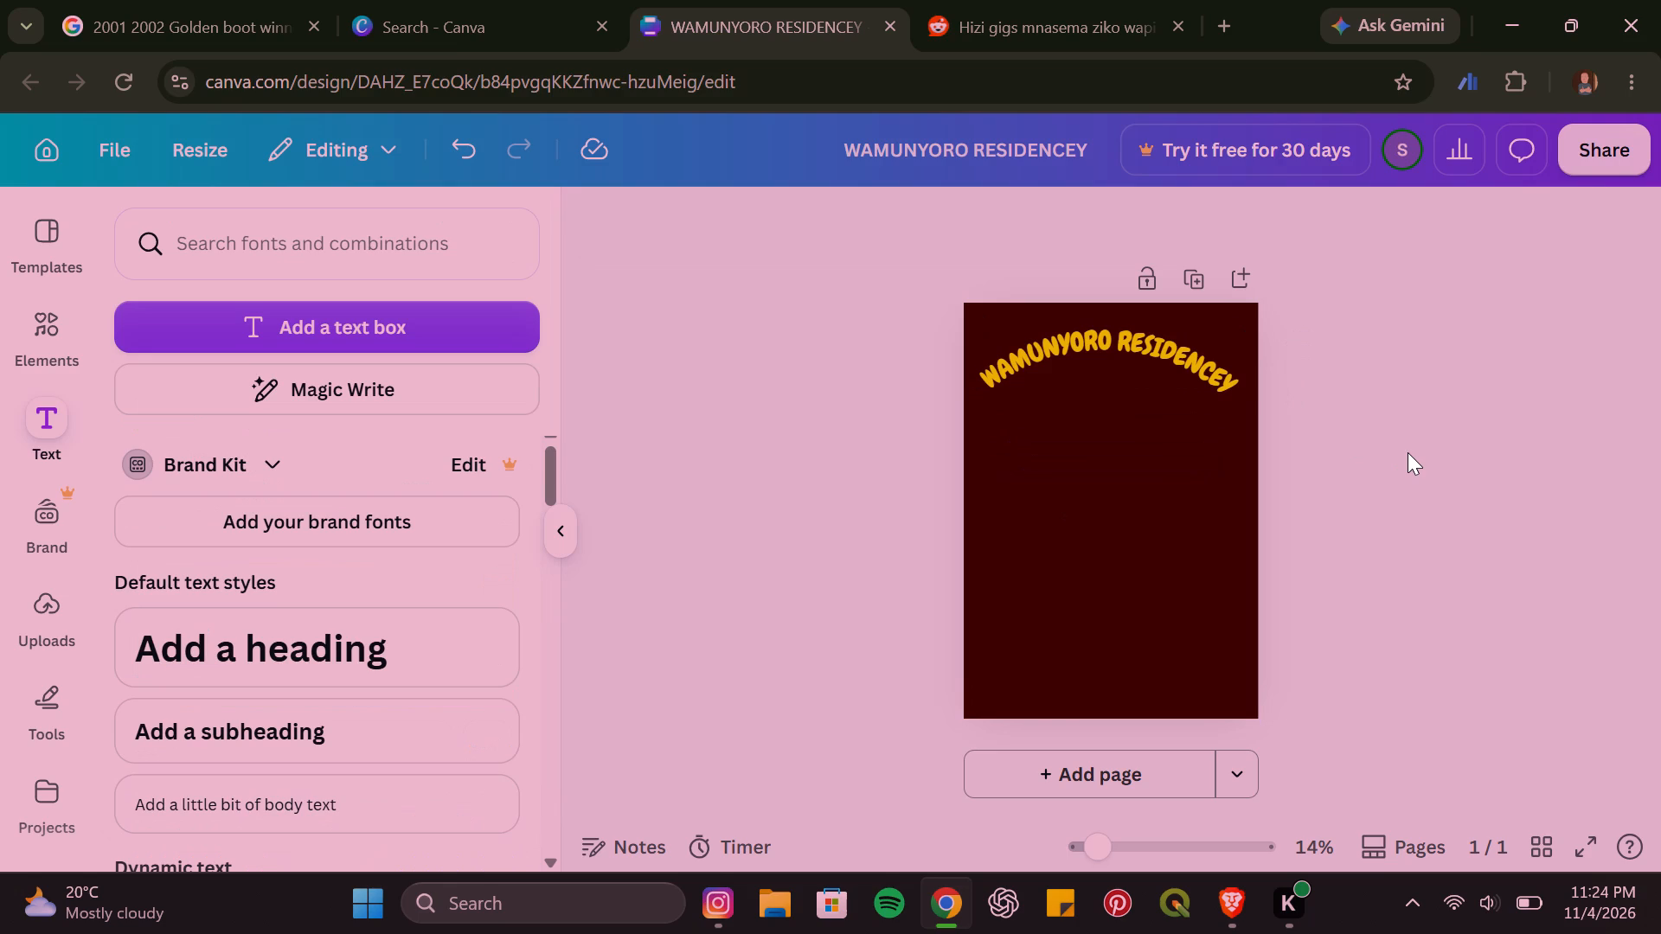
Enter RIDGES as the search term for the elements library.
{"action": "left_click", "coordinate": [37, 332]}
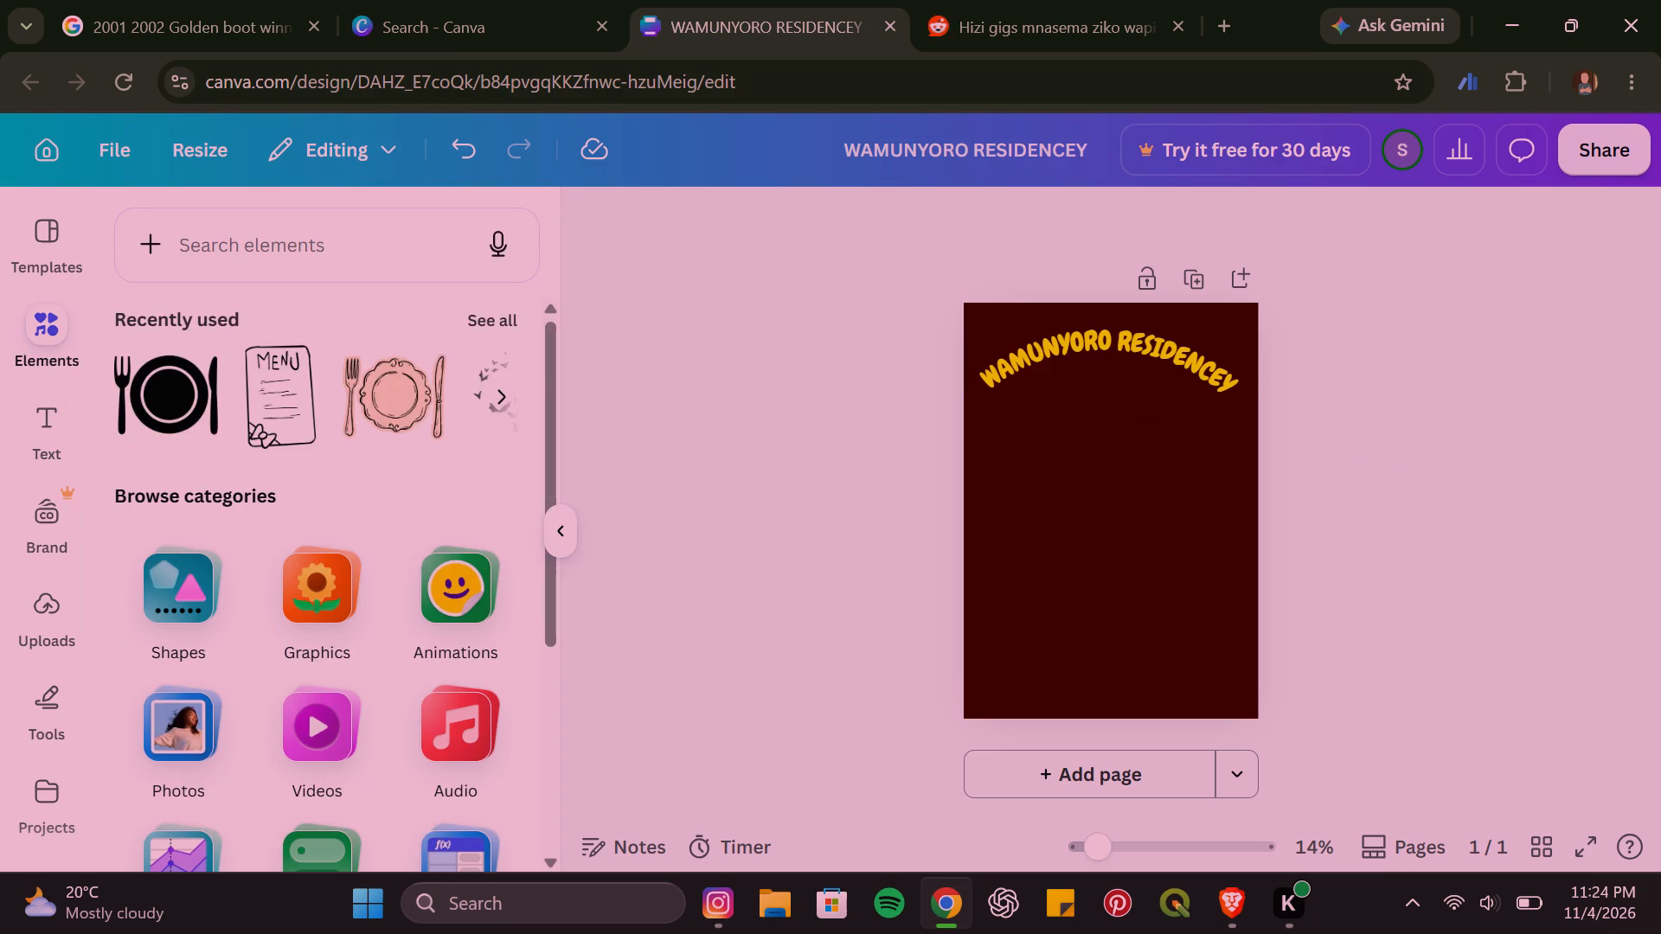
{"action": "left_click", "coordinate": [344, 237]}
{"action": "type", "text": "RI"}
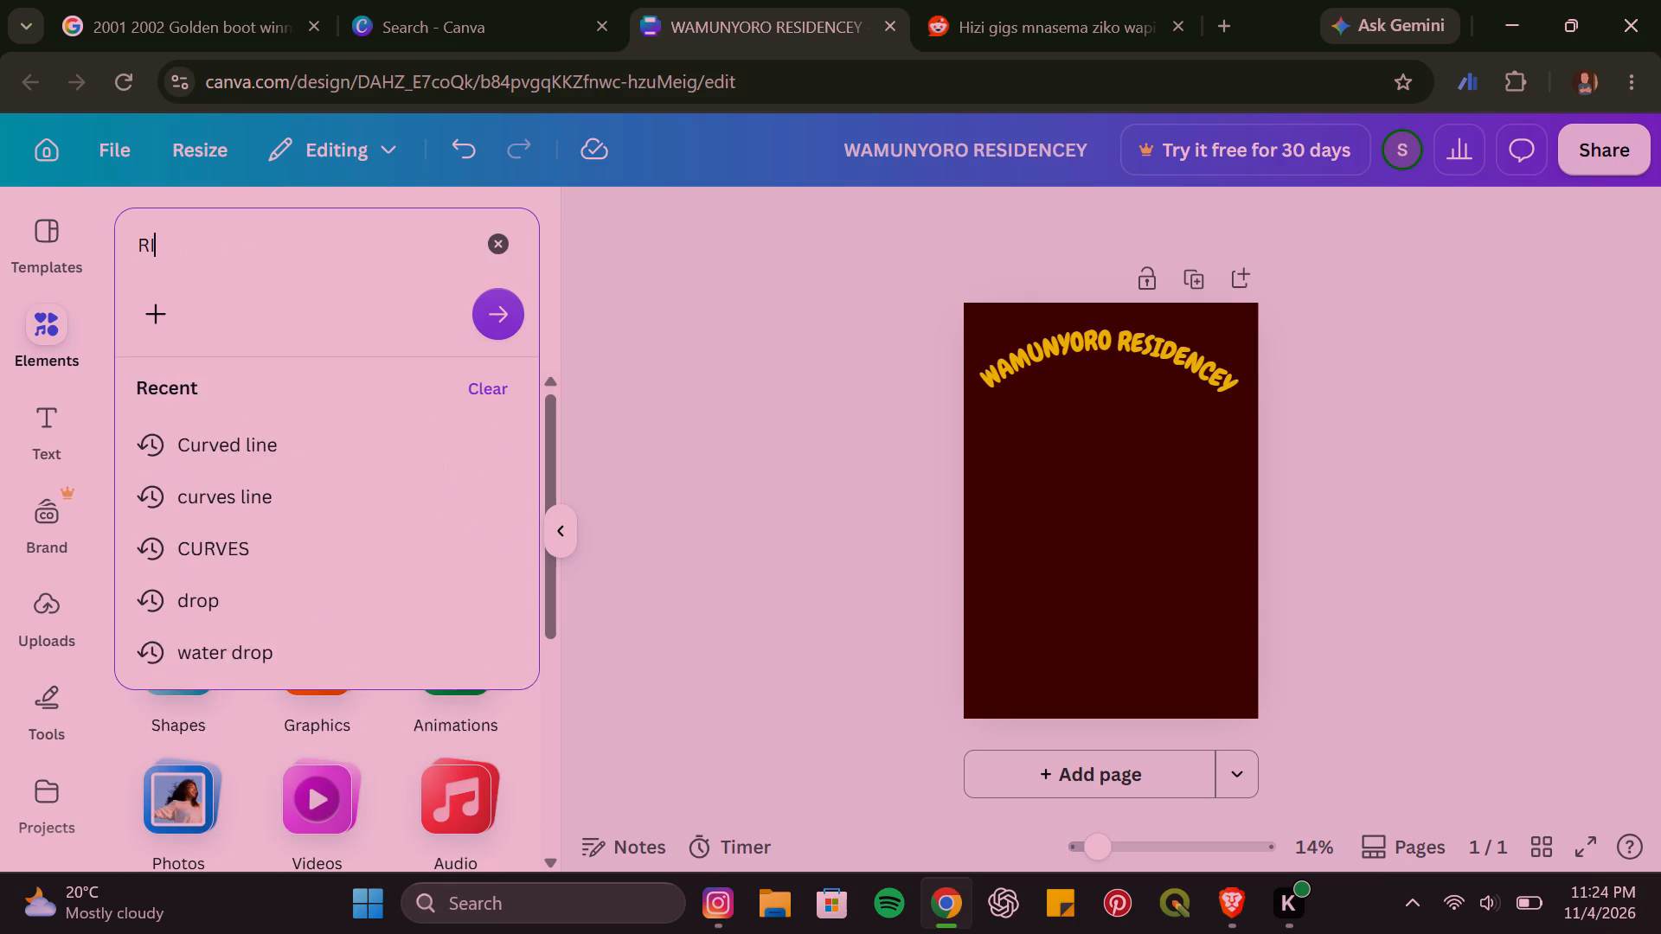
{"action": "type", "text": "DGES"}
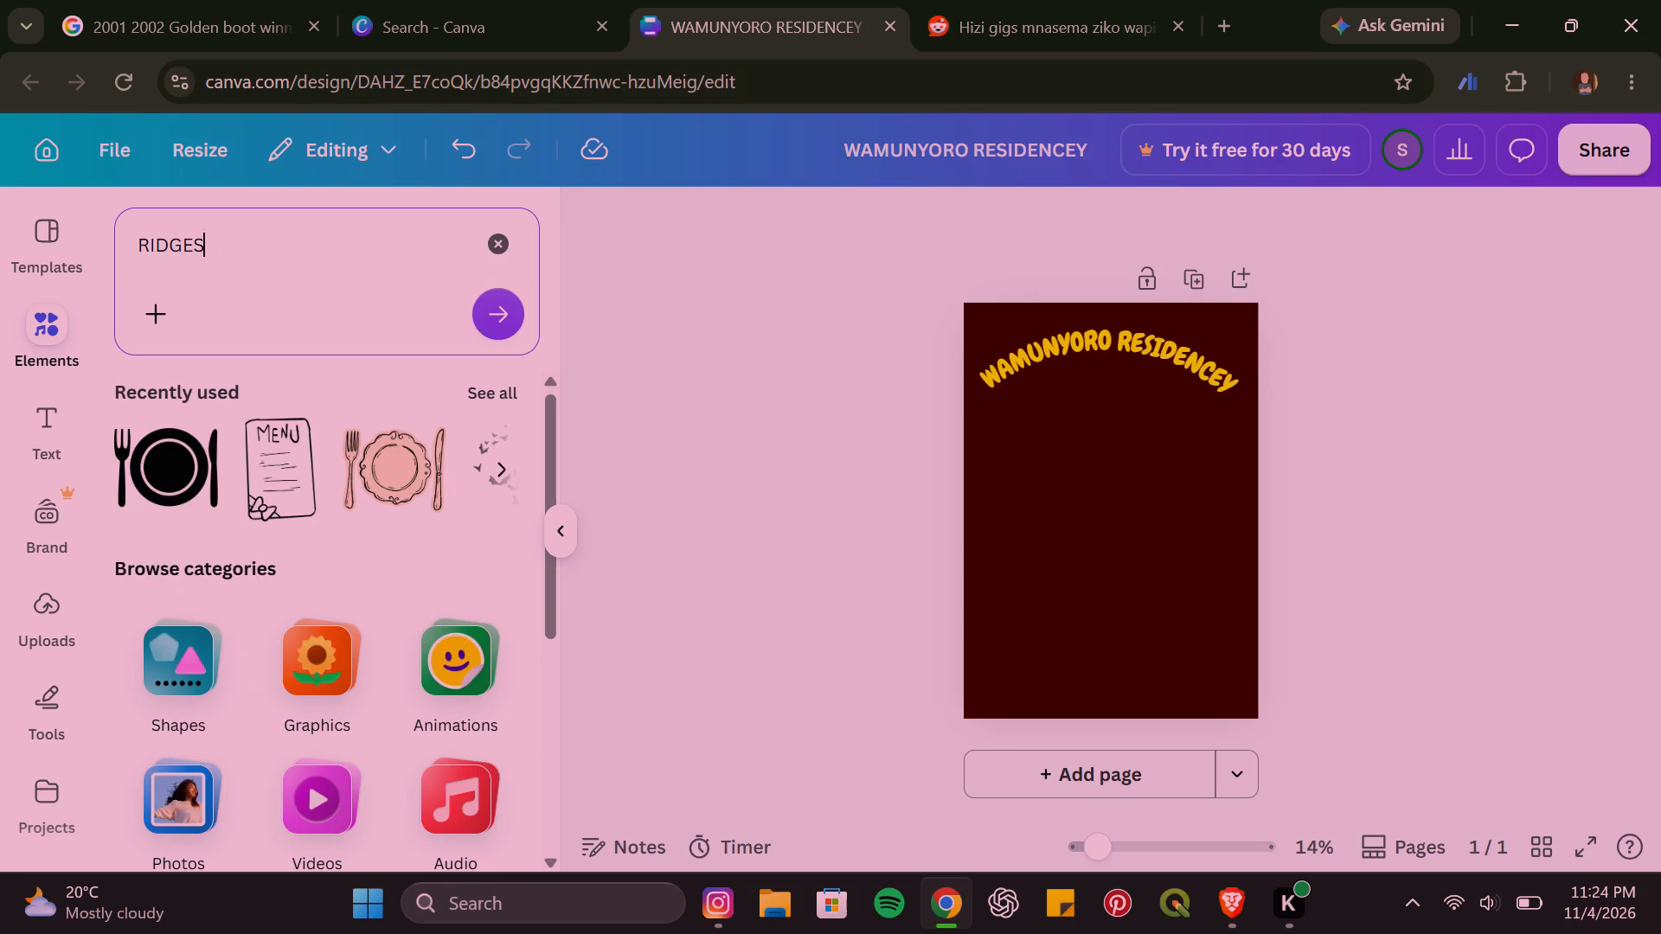
Switch the browser to full screen with the developer tools closed.
{"action": "key", "text": "F12"}
{"action": "key", "text": "F11"}
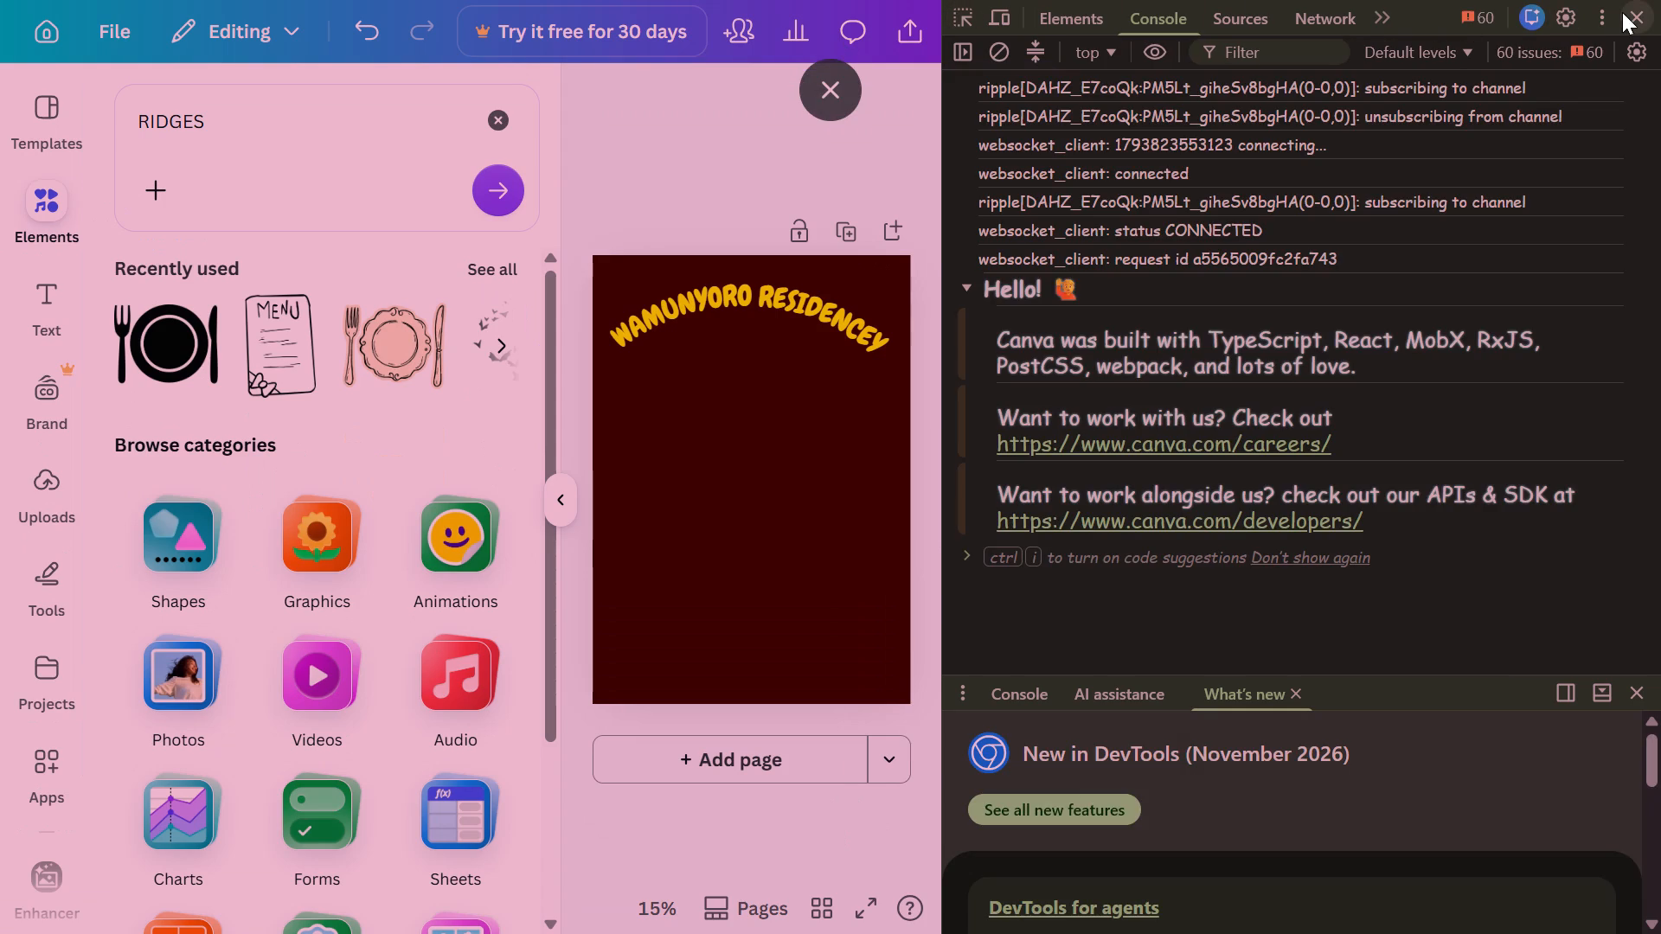
{"action": "left_click", "coordinate": [1622, 12]}
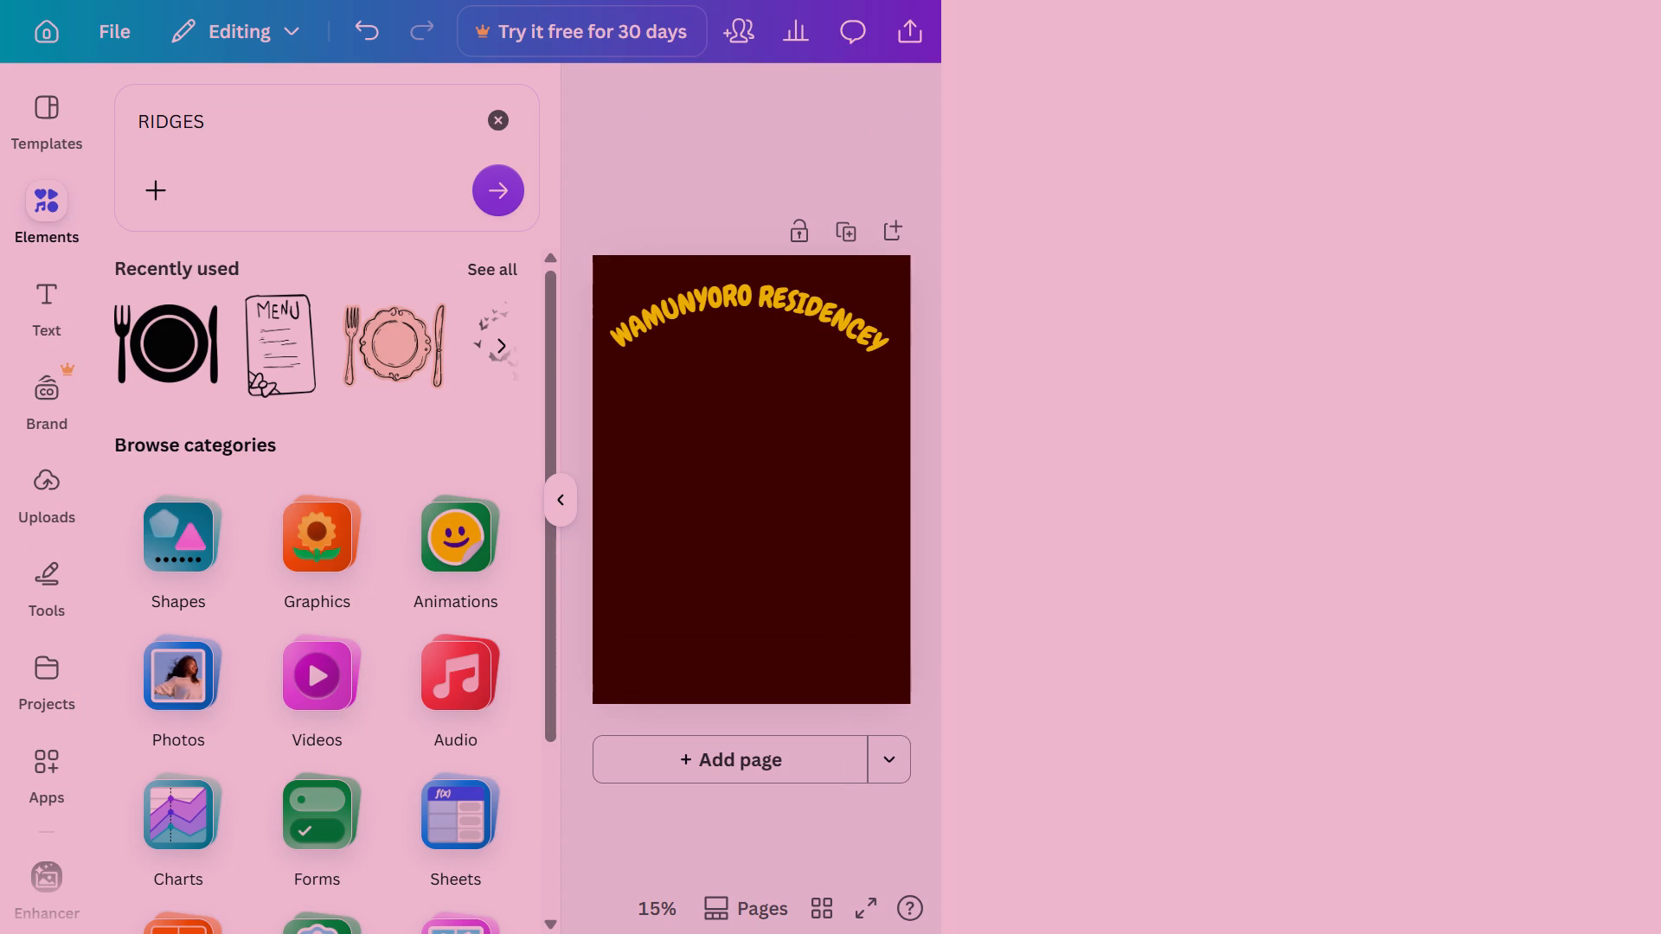
Run the elements search for RIDGES and limit the results to graphics.
{"action": "left_click", "coordinate": [296, 142]}
{"action": "left_click", "coordinate": [274, 127]}
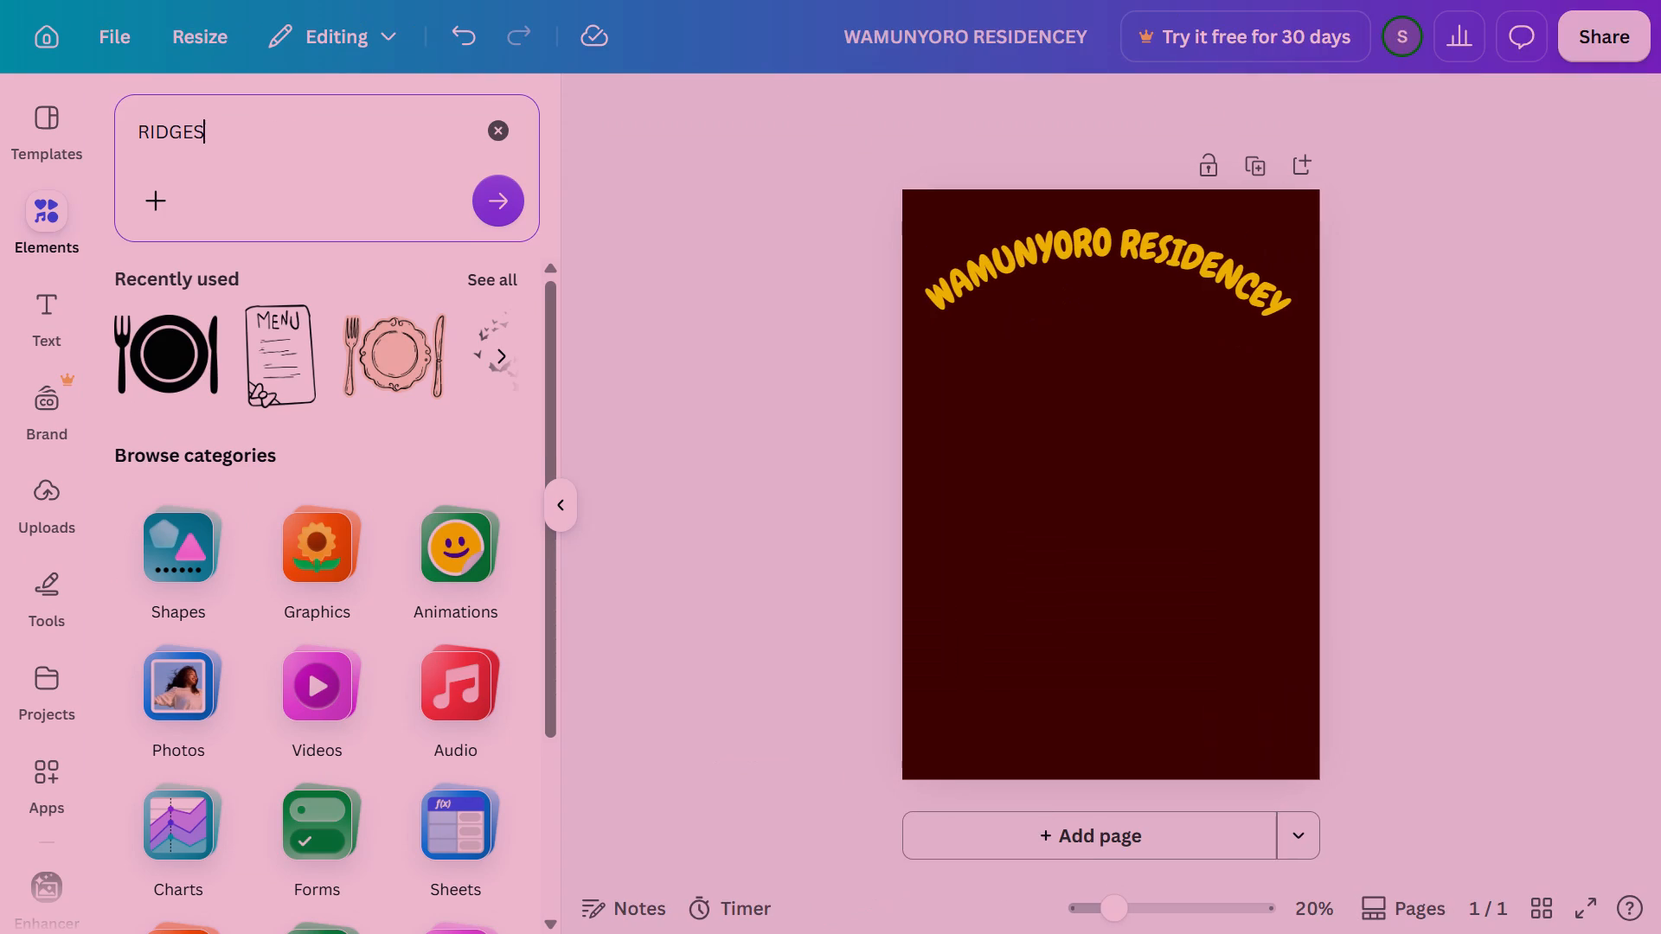
{"action": "key", "text": "backslash"}
{"action": "key", "text": "Return"}
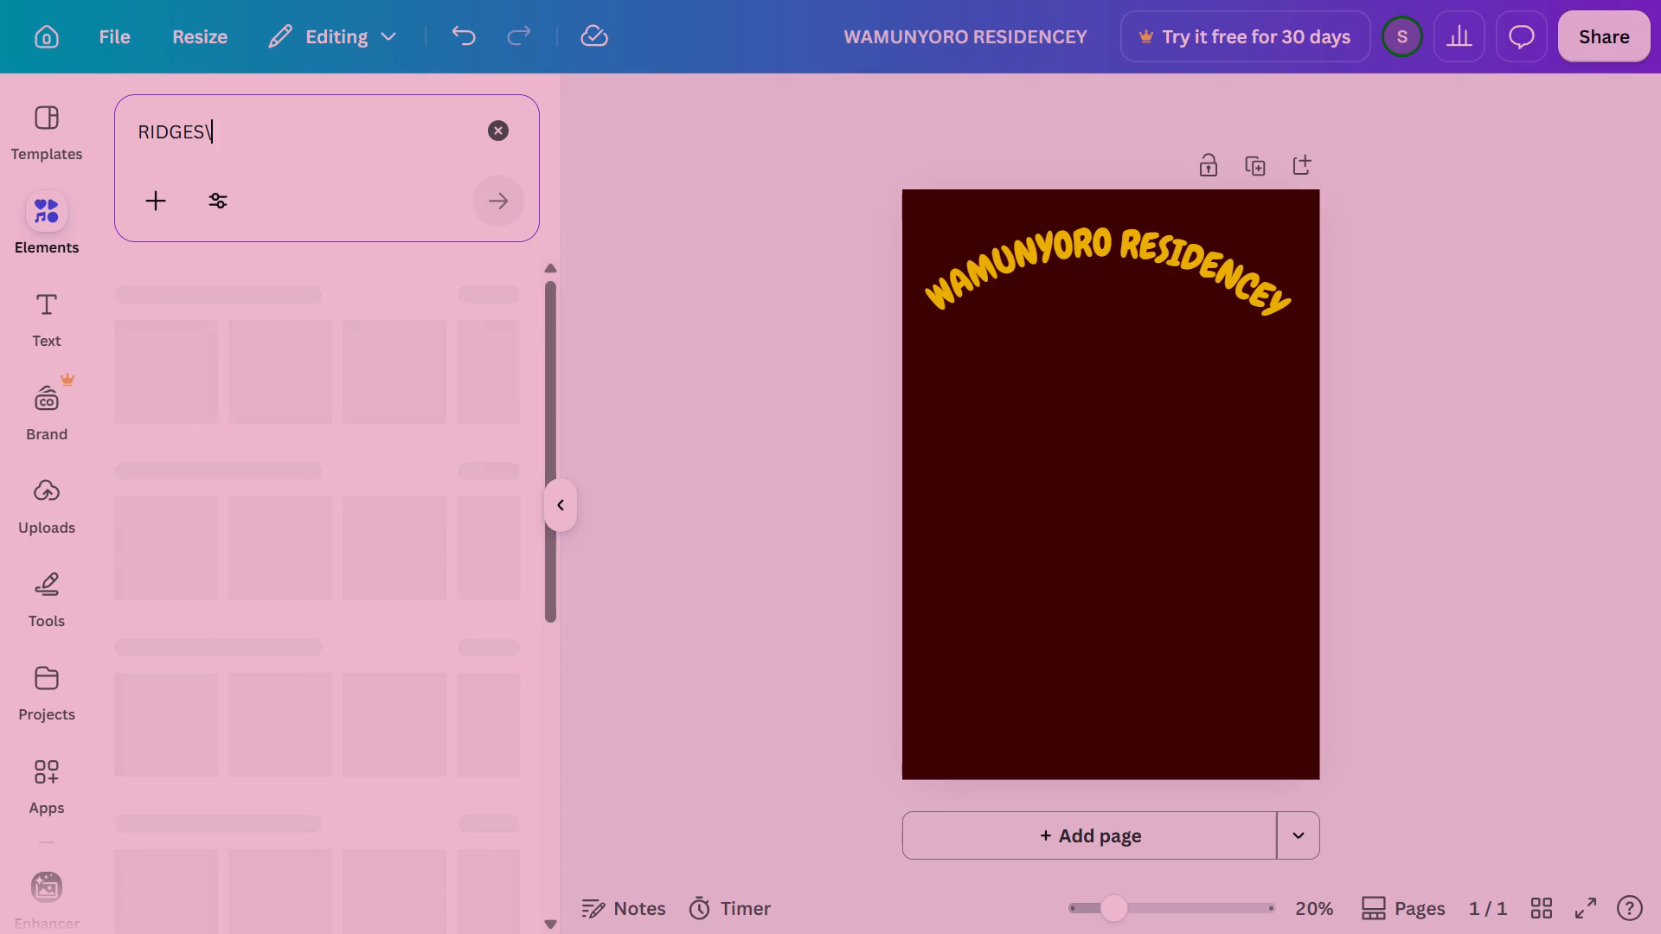
{"action": "key", "text": "BackSpace"}
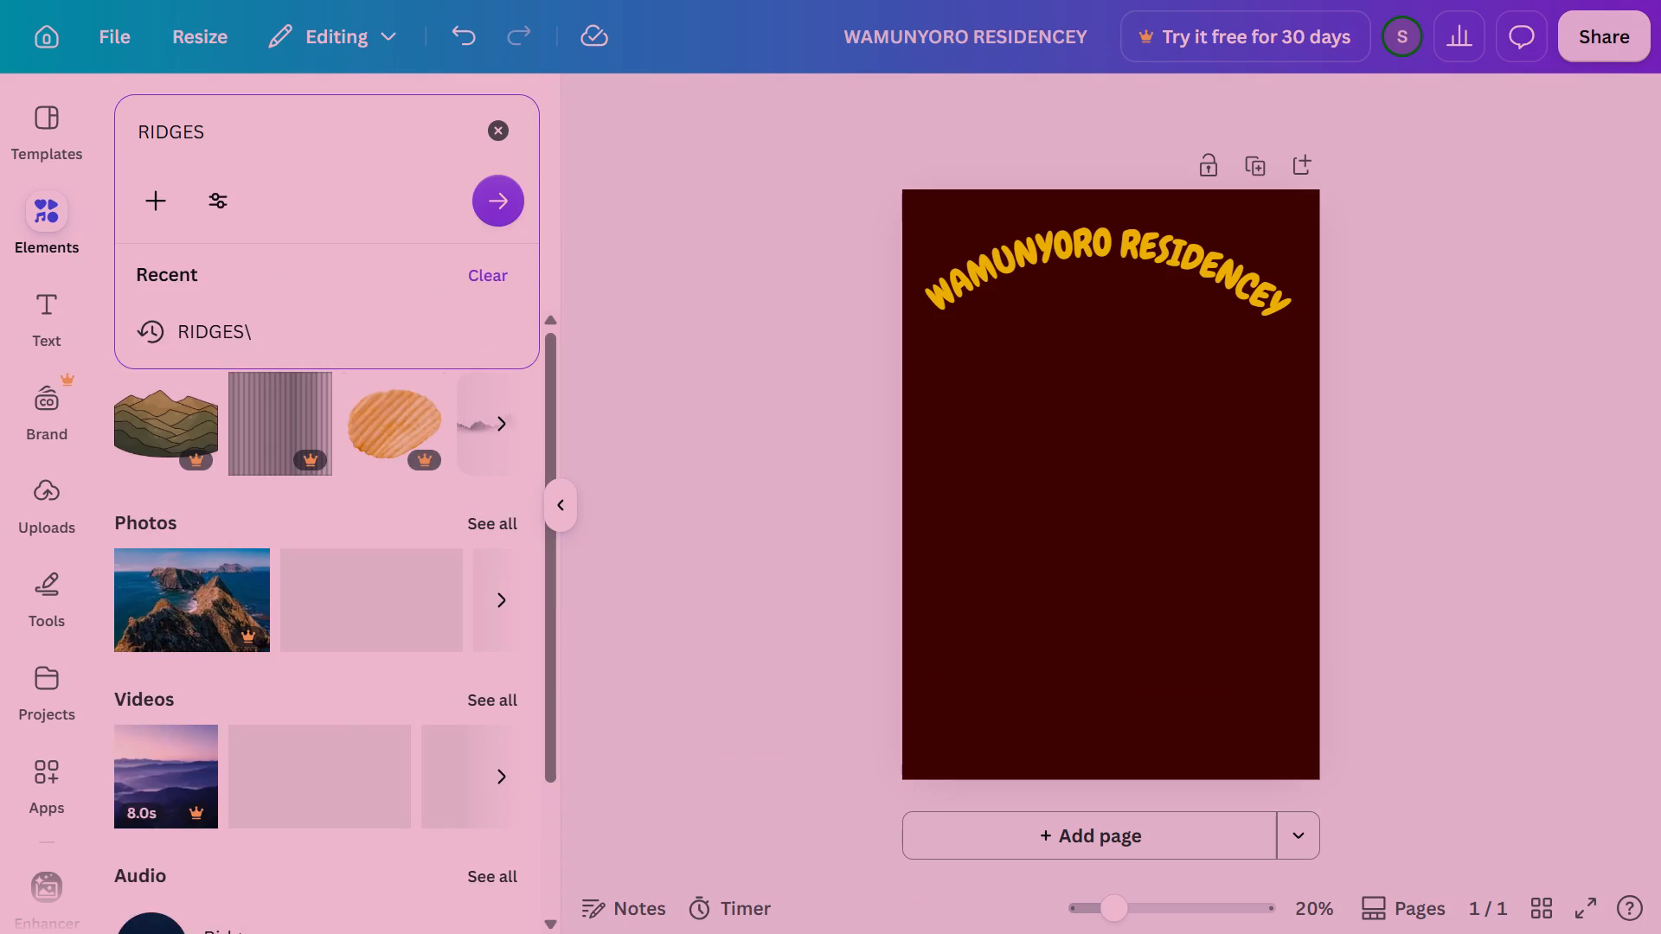
{"action": "key", "text": "Return"}
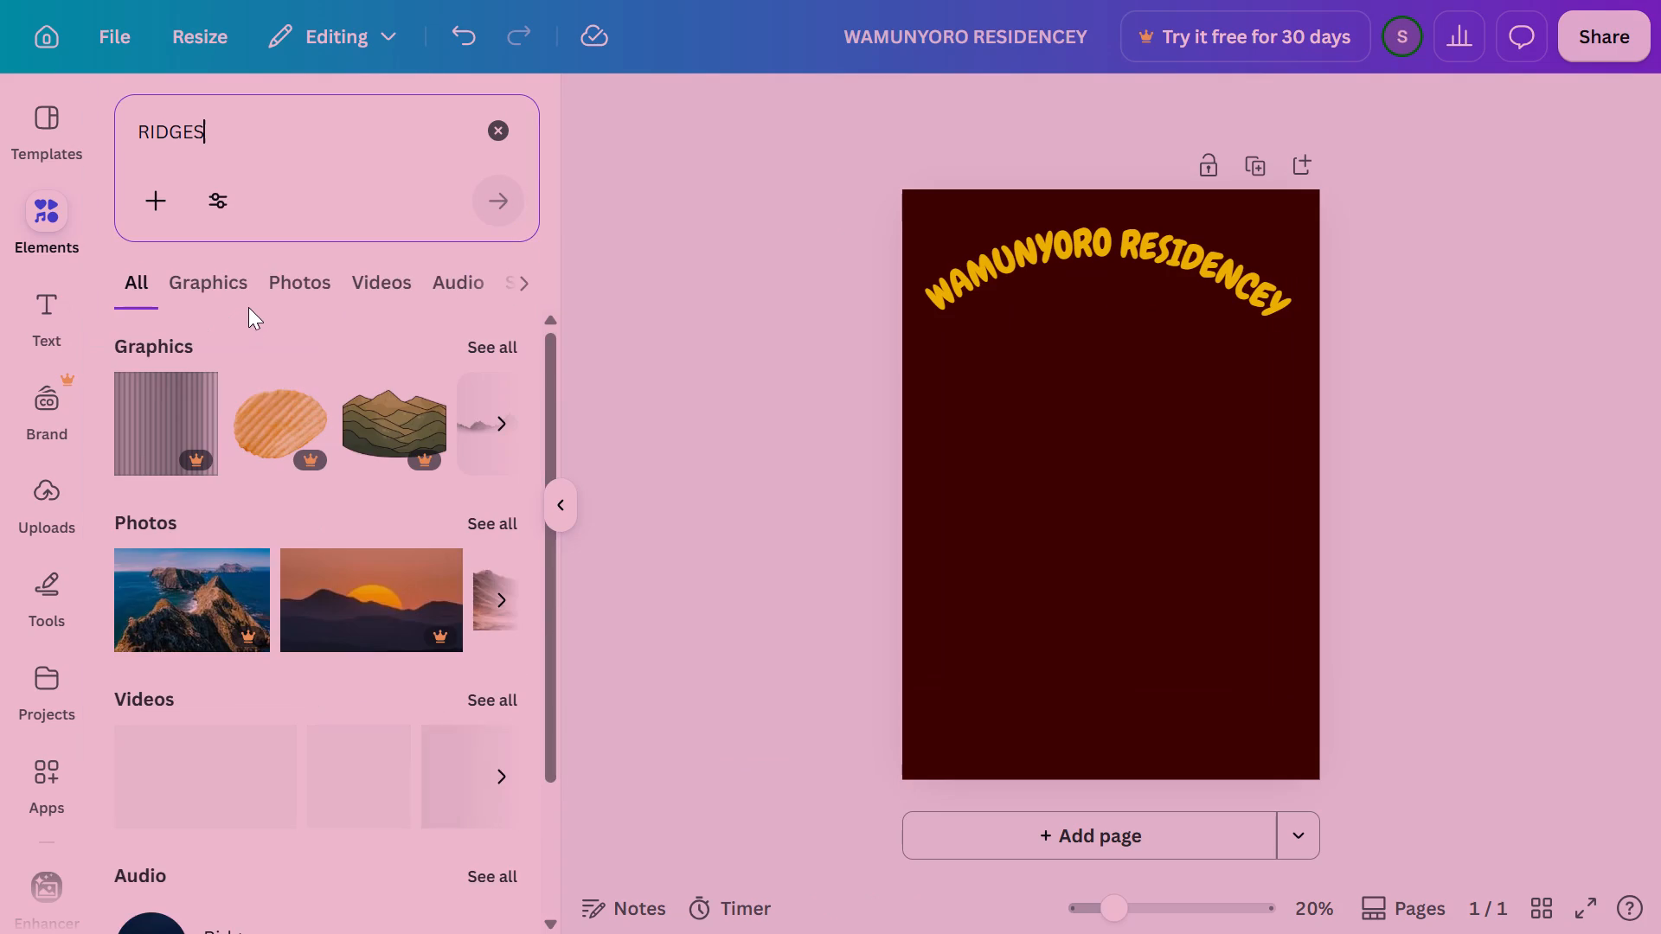
{"action": "left_click", "coordinate": [218, 276]}
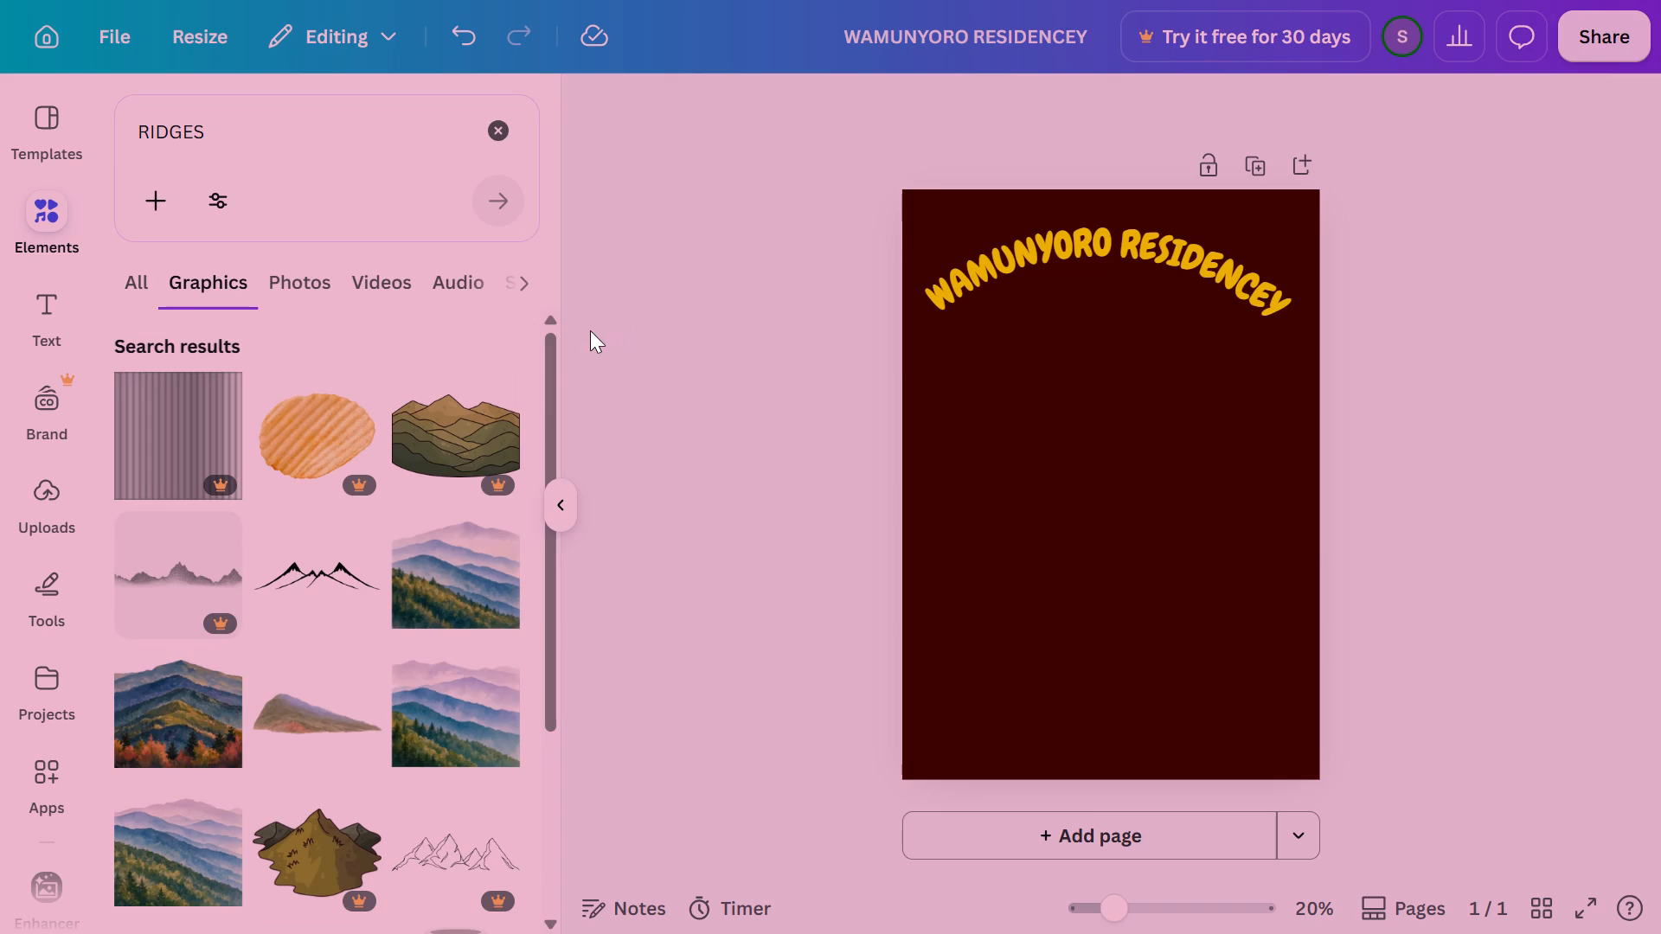
Browse the RIDGES graphics and add the dark green layered bush slope to the poster.
{"action": "left_click_drag", "start_coordinate": [555, 393], "coordinate": [544, 432]}
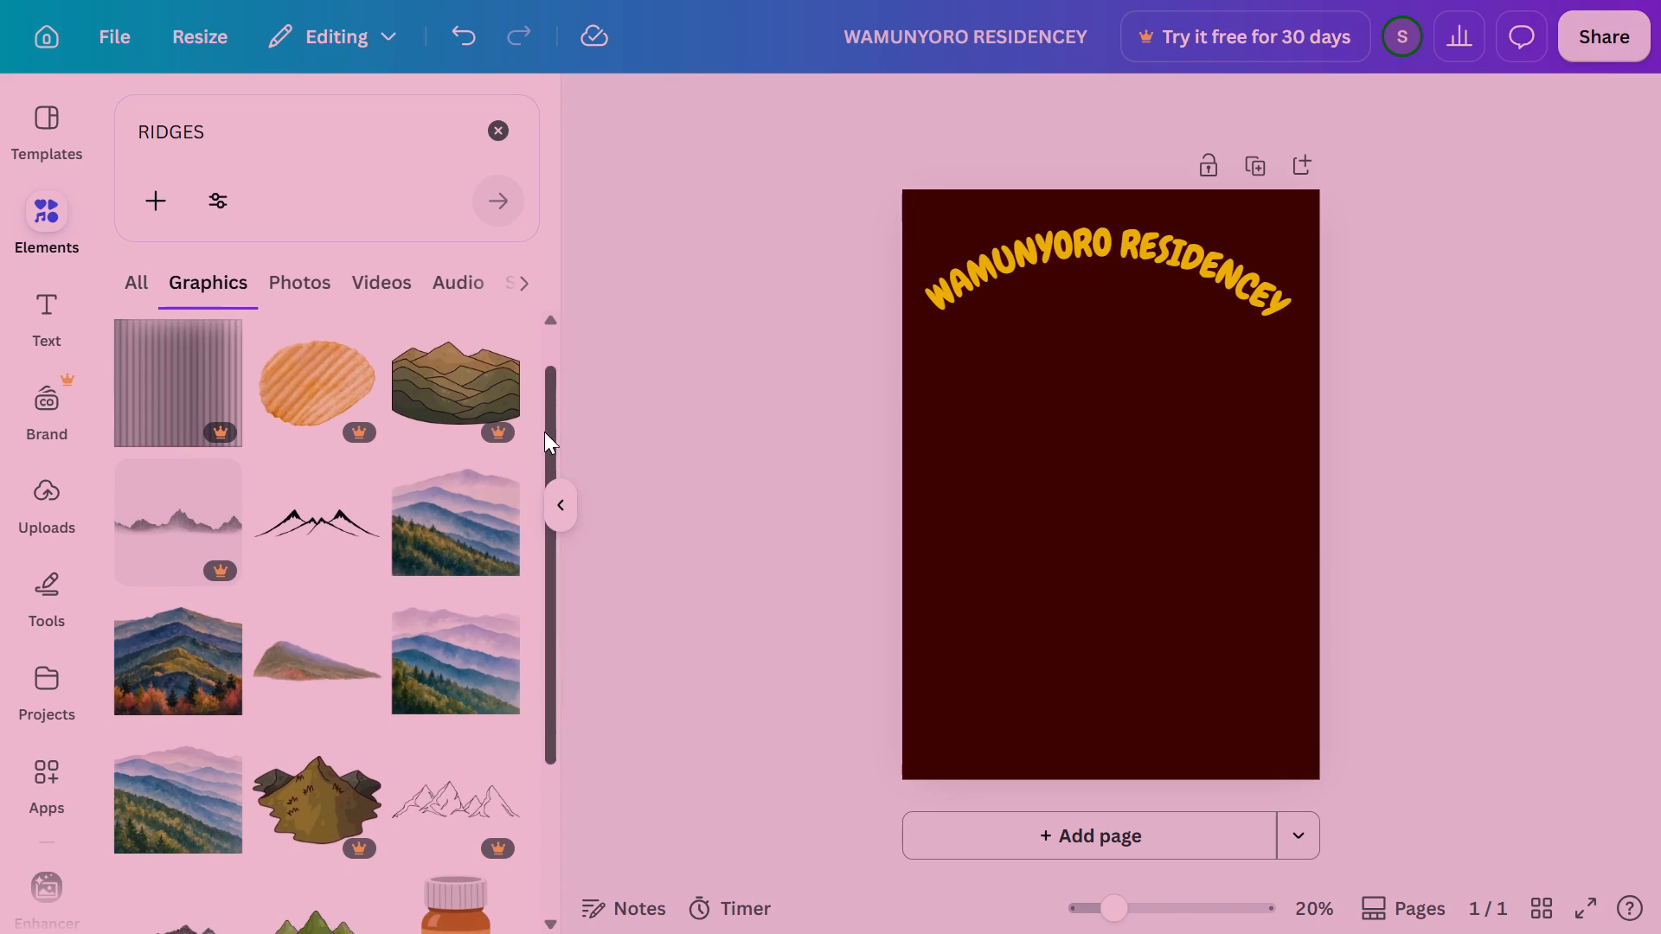
{"action": "left_click_drag", "start_coordinate": [544, 432], "coordinate": [537, 633]}
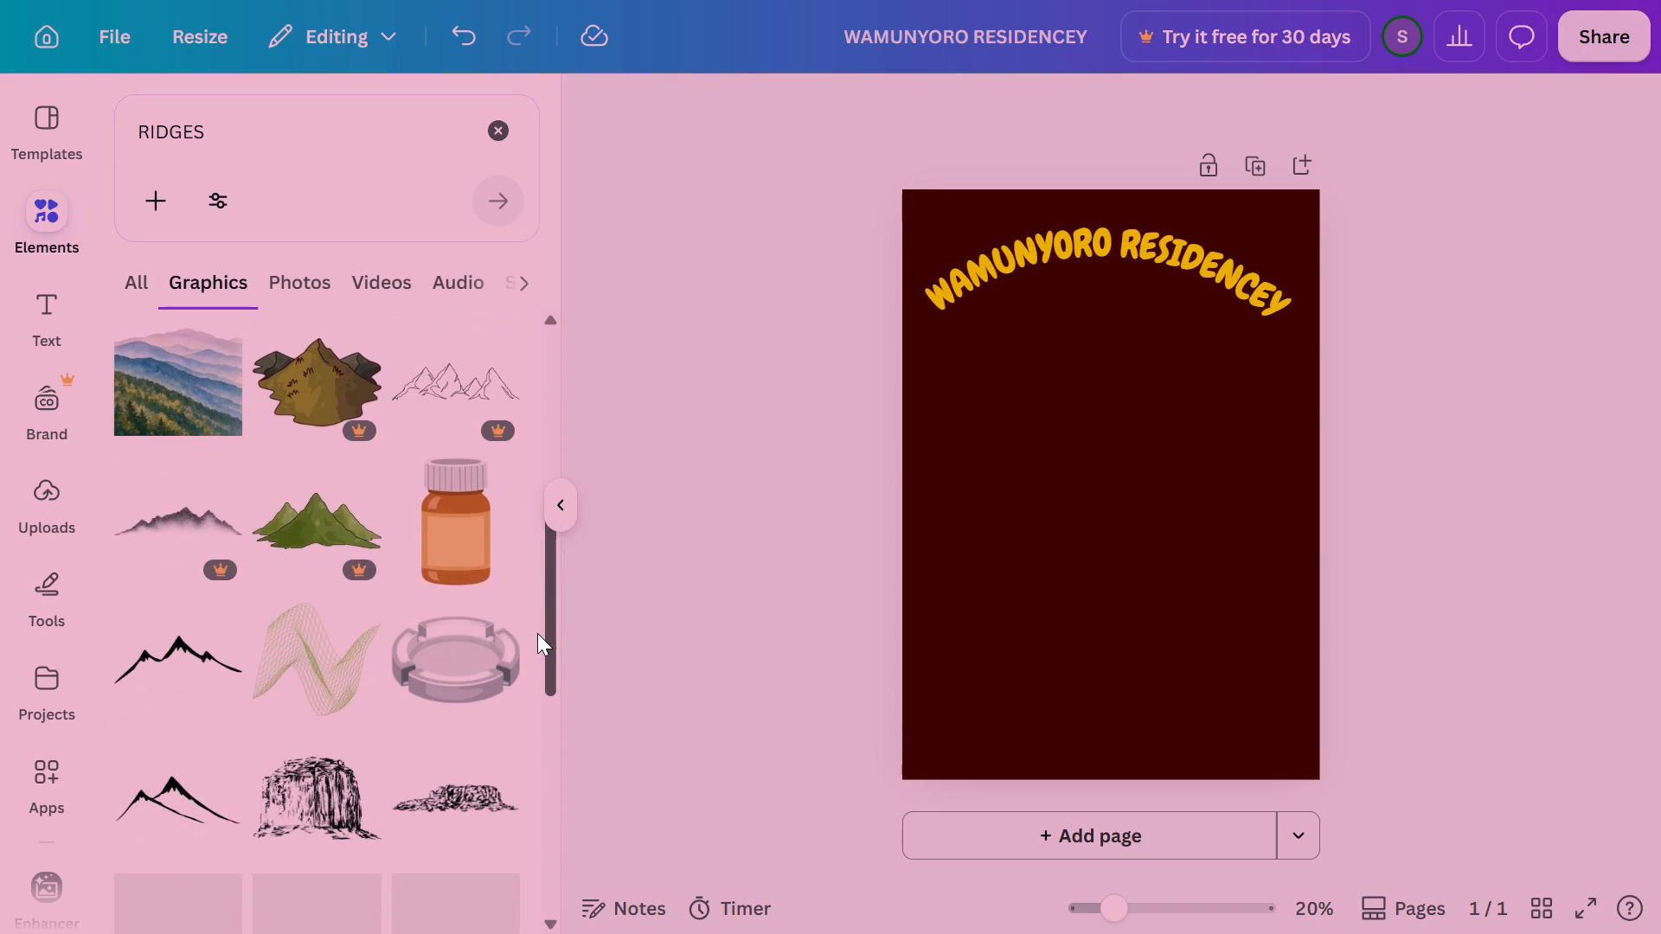
{"action": "left_click_drag", "start_coordinate": [537, 633], "coordinate": [530, 783]}
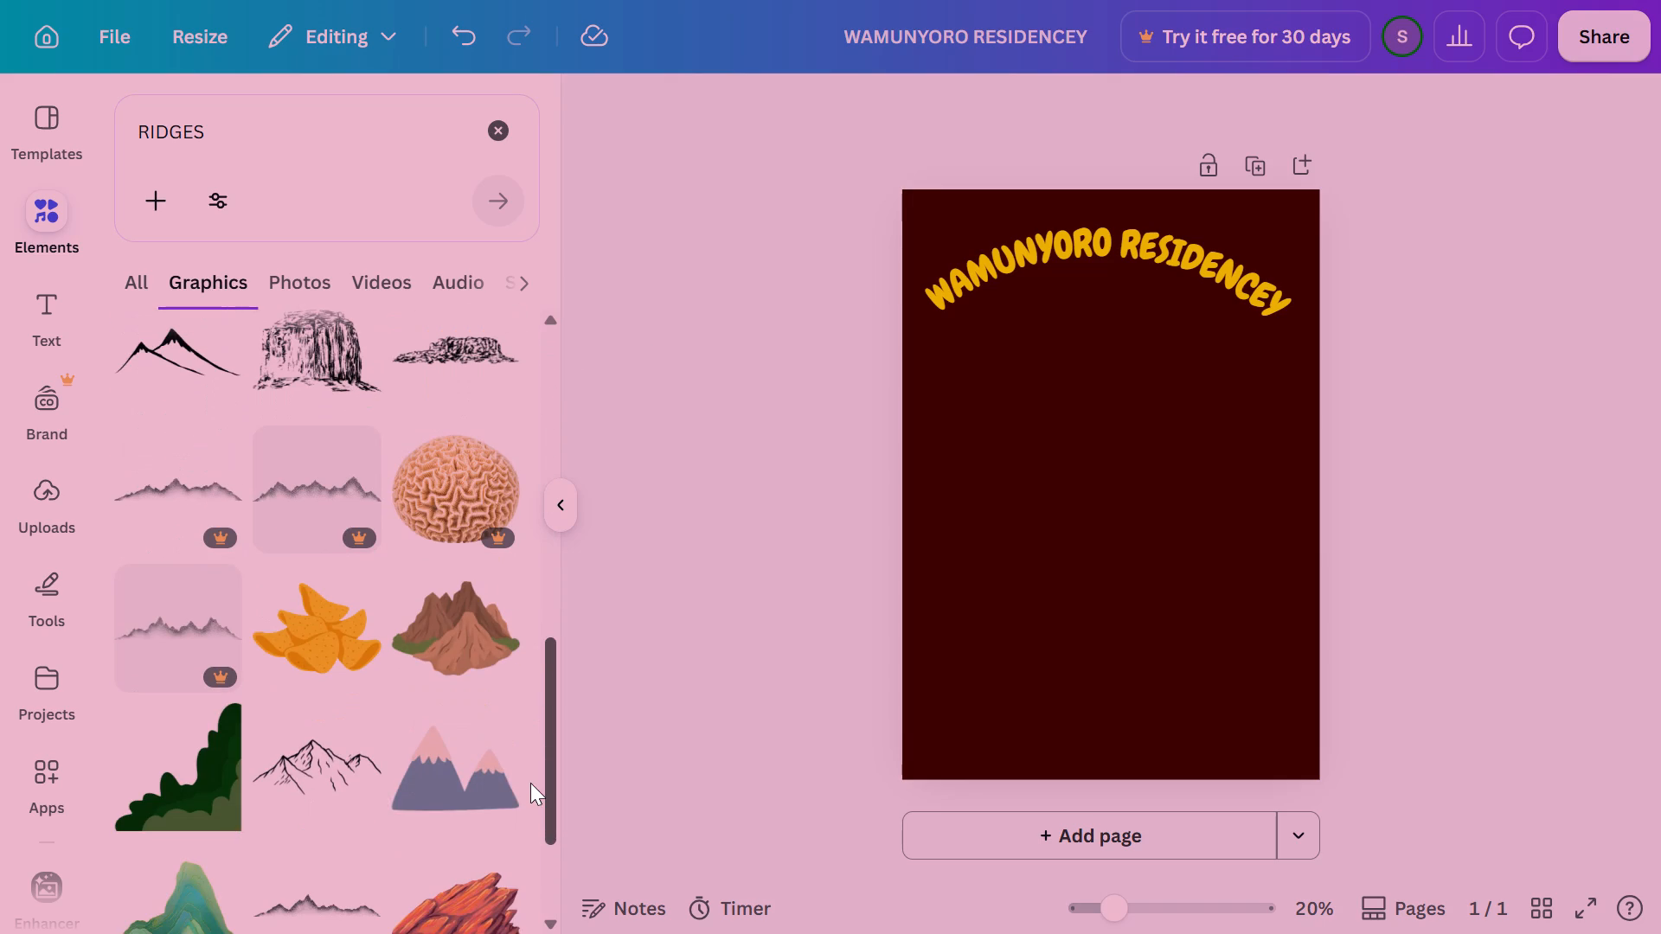
{"action": "left_click_drag", "start_coordinate": [530, 783], "coordinate": [527, 895]}
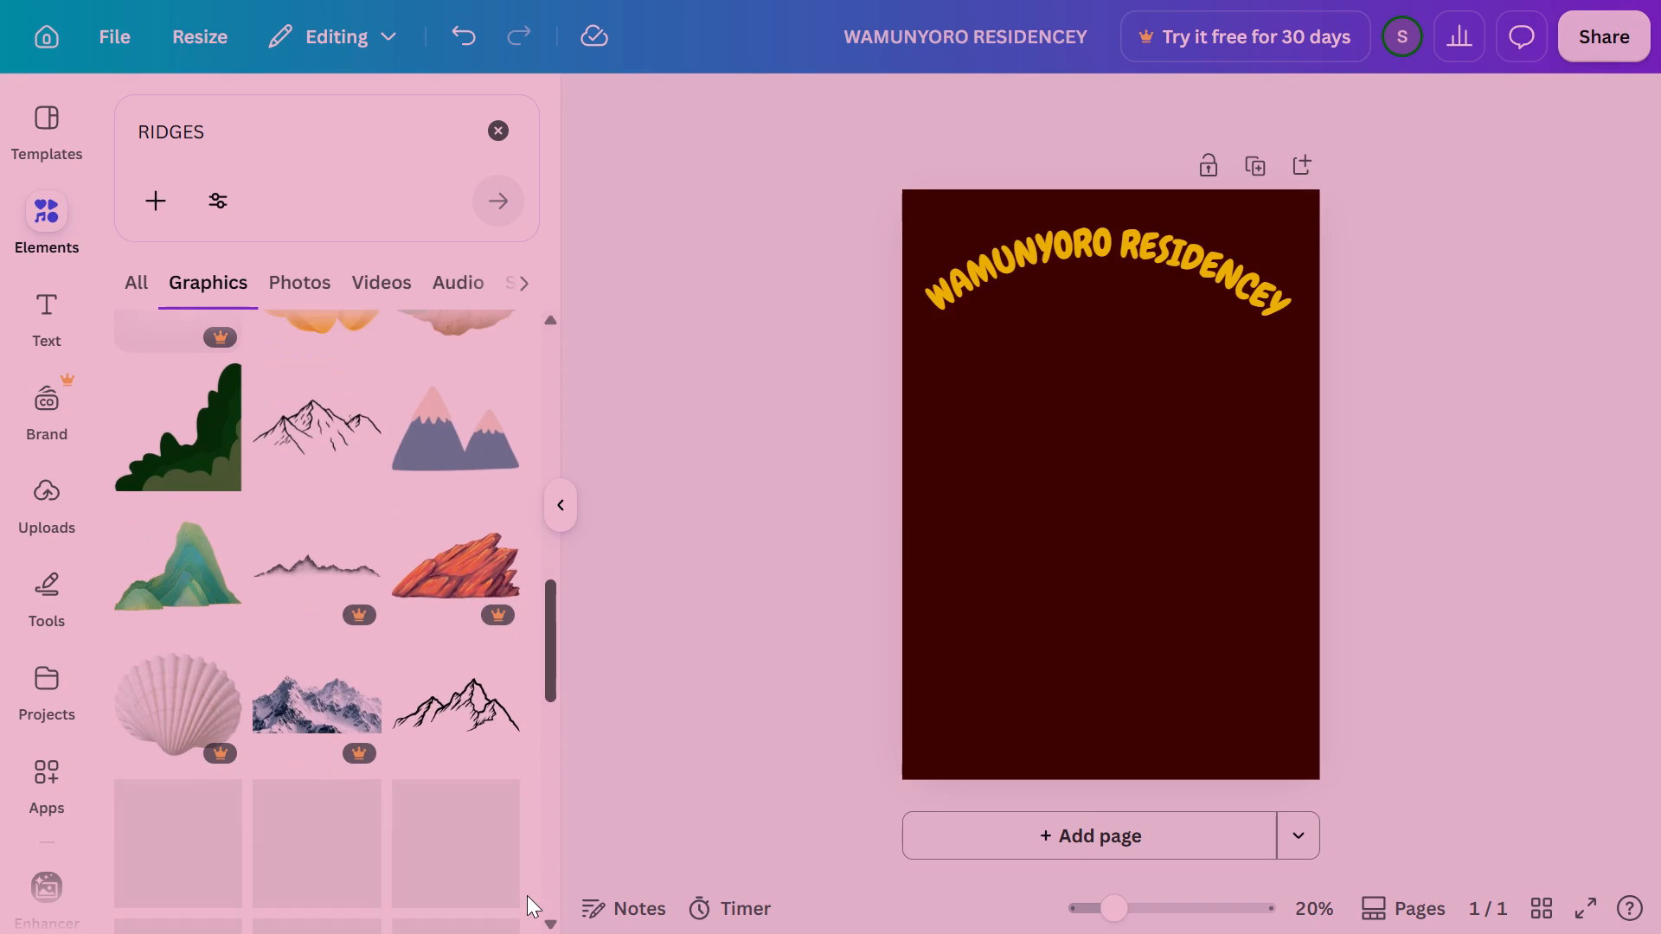
{"action": "left_click_drag", "start_coordinate": [527, 895], "coordinate": [527, 909]}
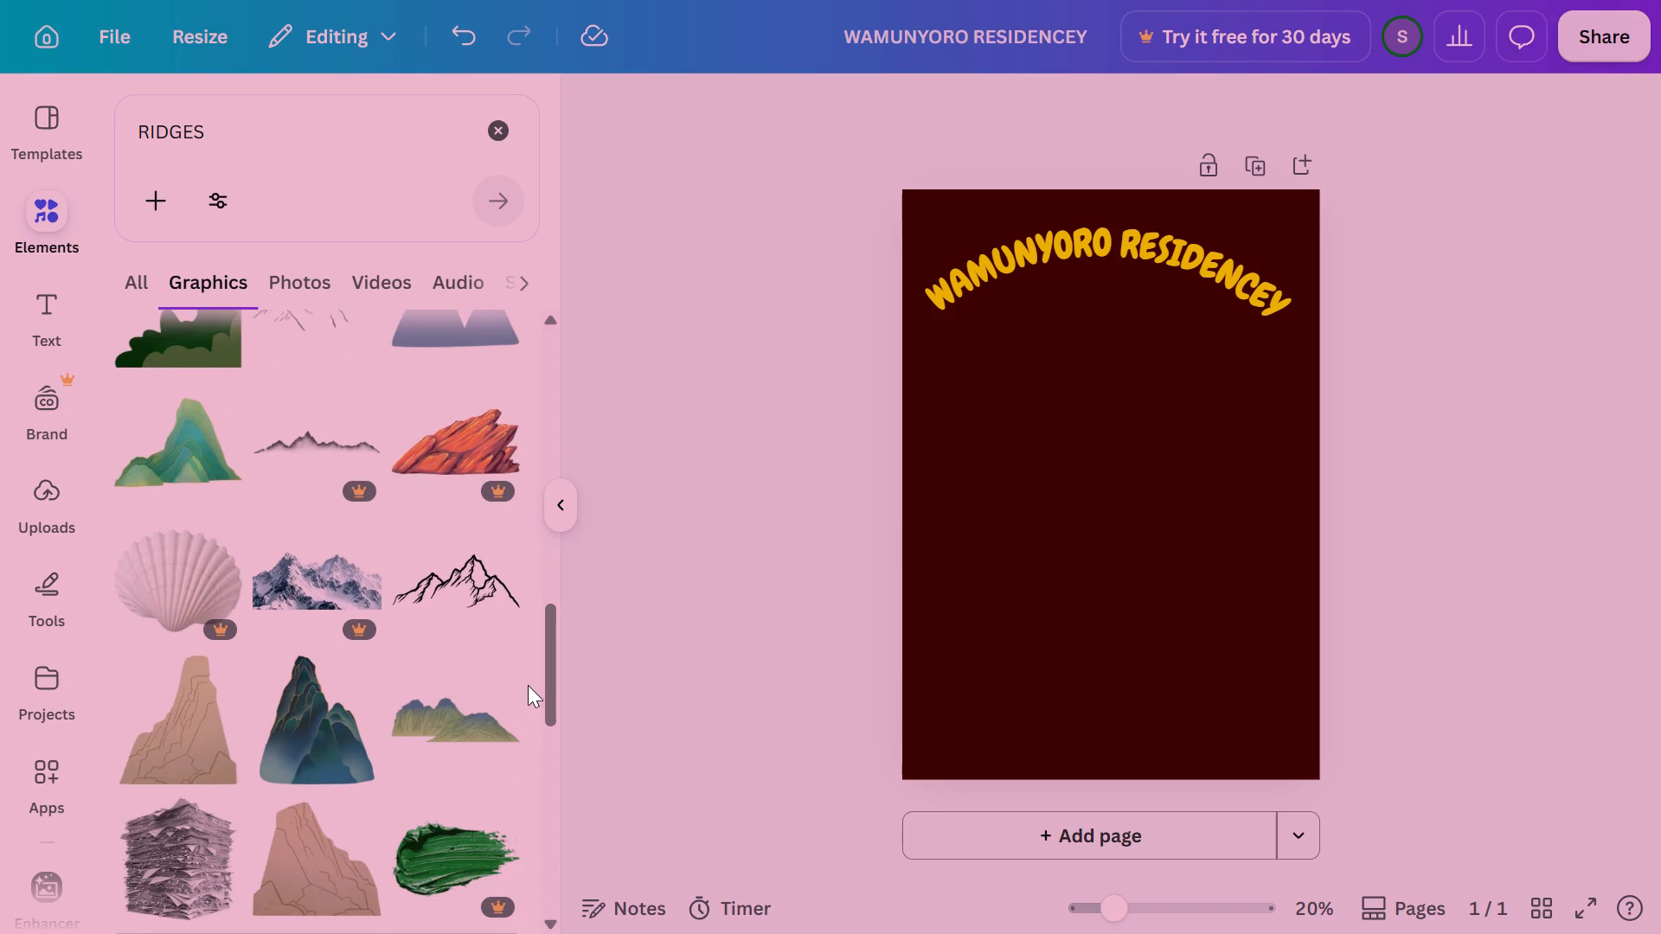
{"action": "left_click_drag", "start_coordinate": [540, 683], "coordinate": [524, 760]}
{"action": "left_click_drag", "start_coordinate": [551, 694], "coordinate": [538, 773]}
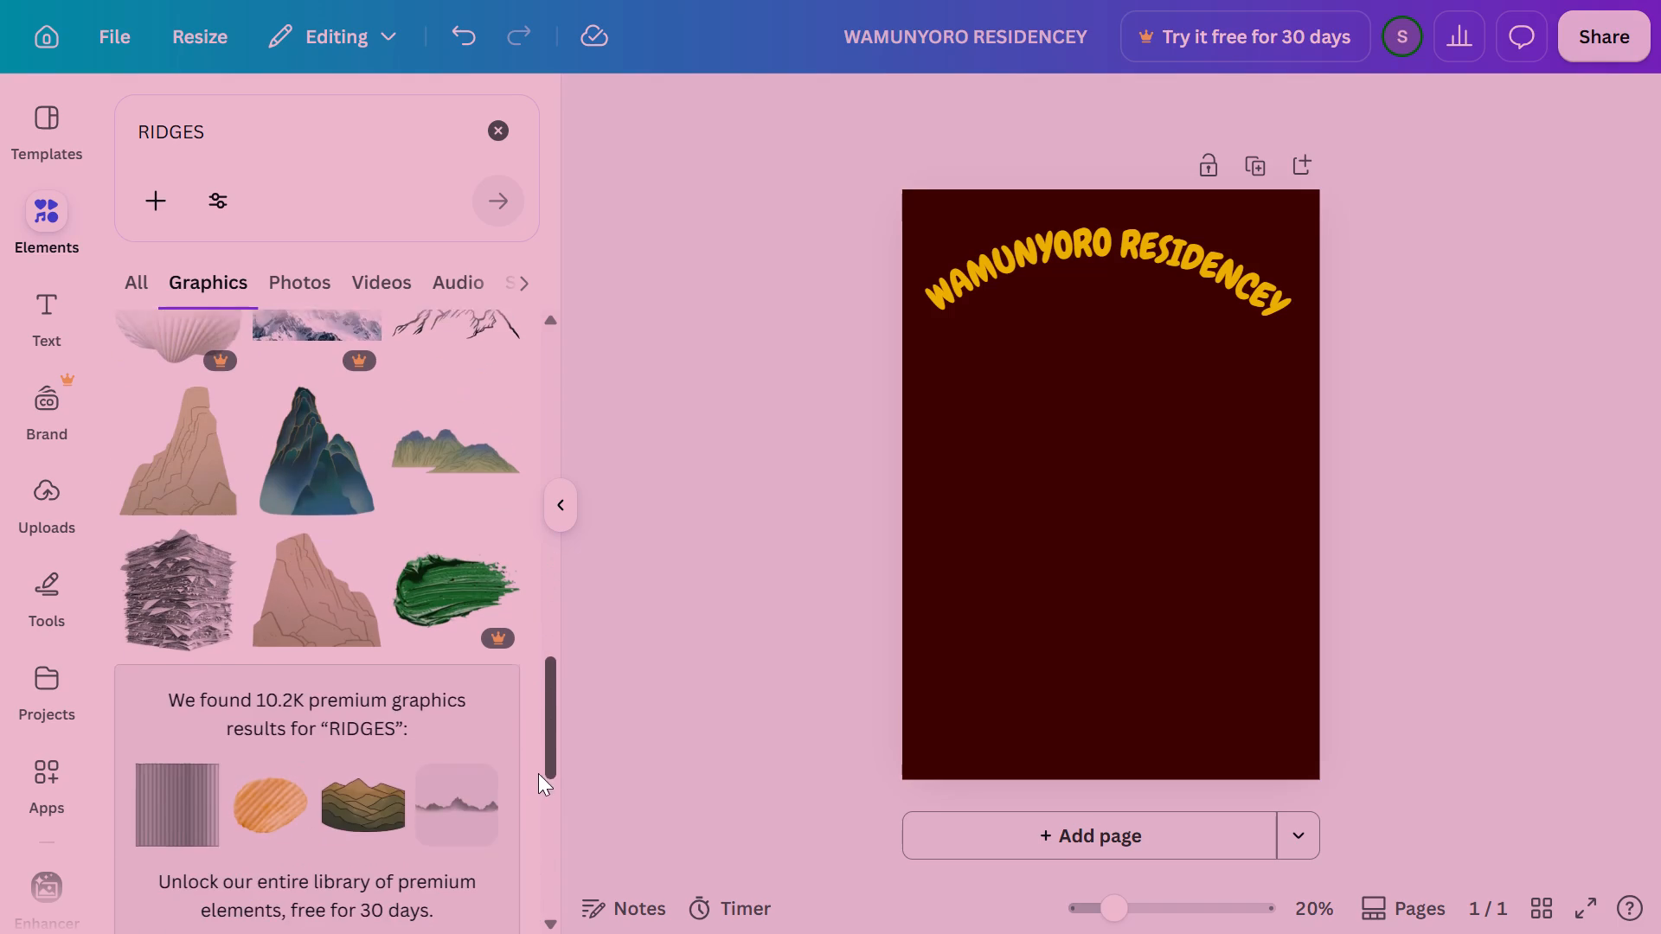
{"action": "left_click_drag", "start_coordinate": [538, 773], "coordinate": [535, 904]}
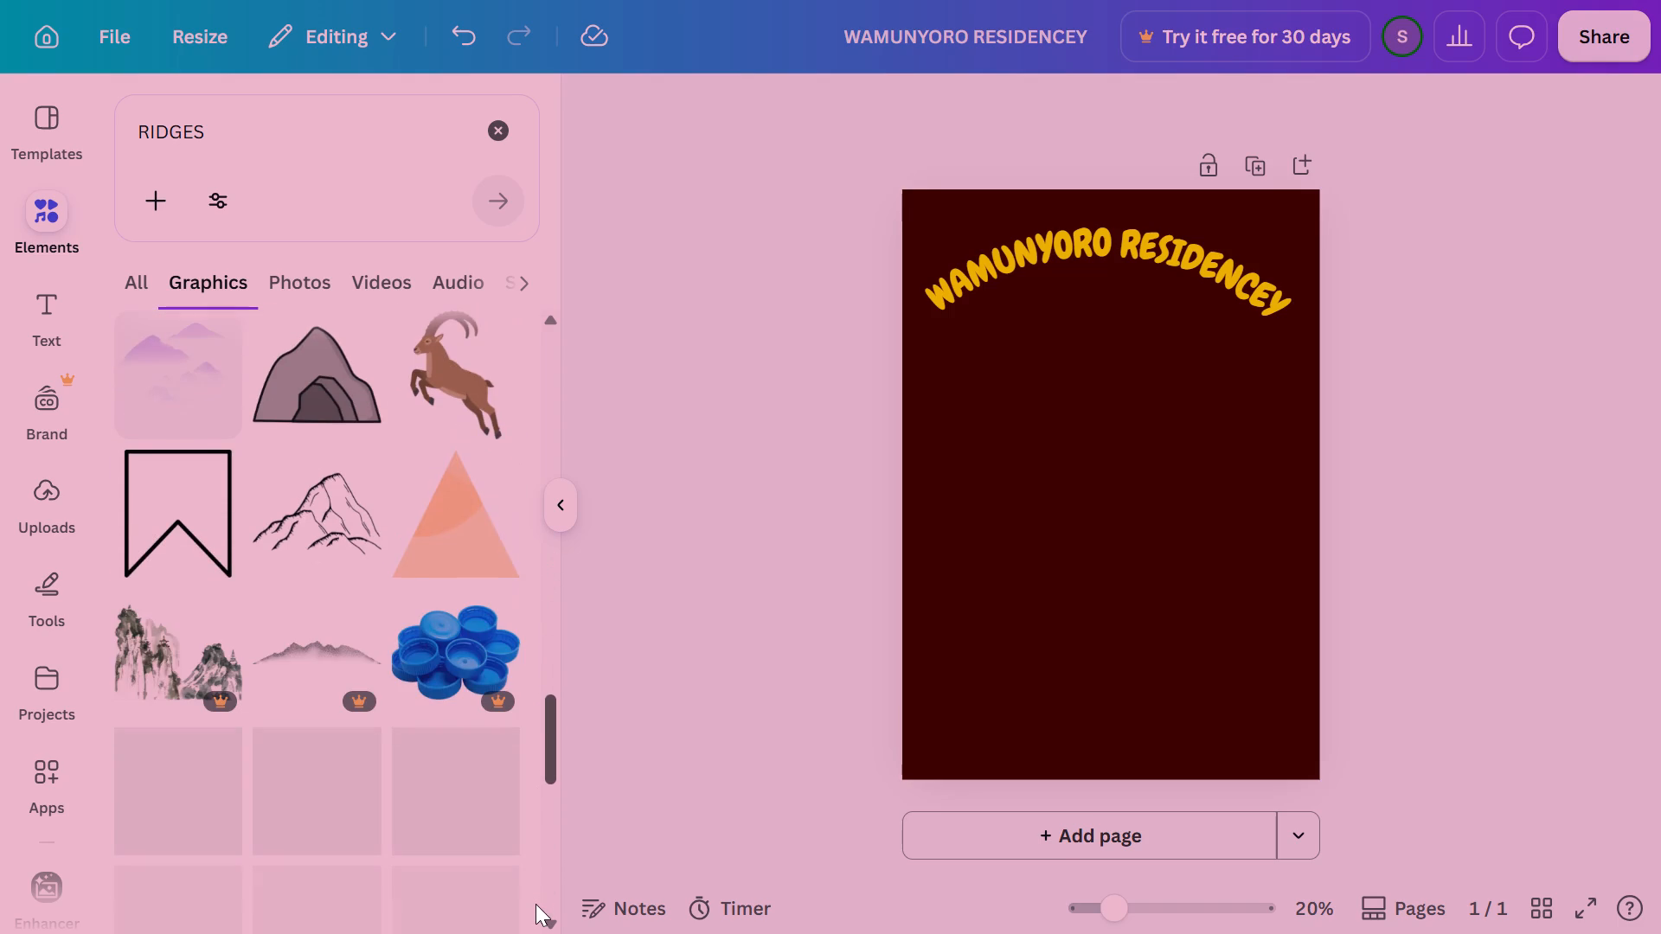
{"action": "left_click_drag", "start_coordinate": [535, 904], "coordinate": [533, 933]}
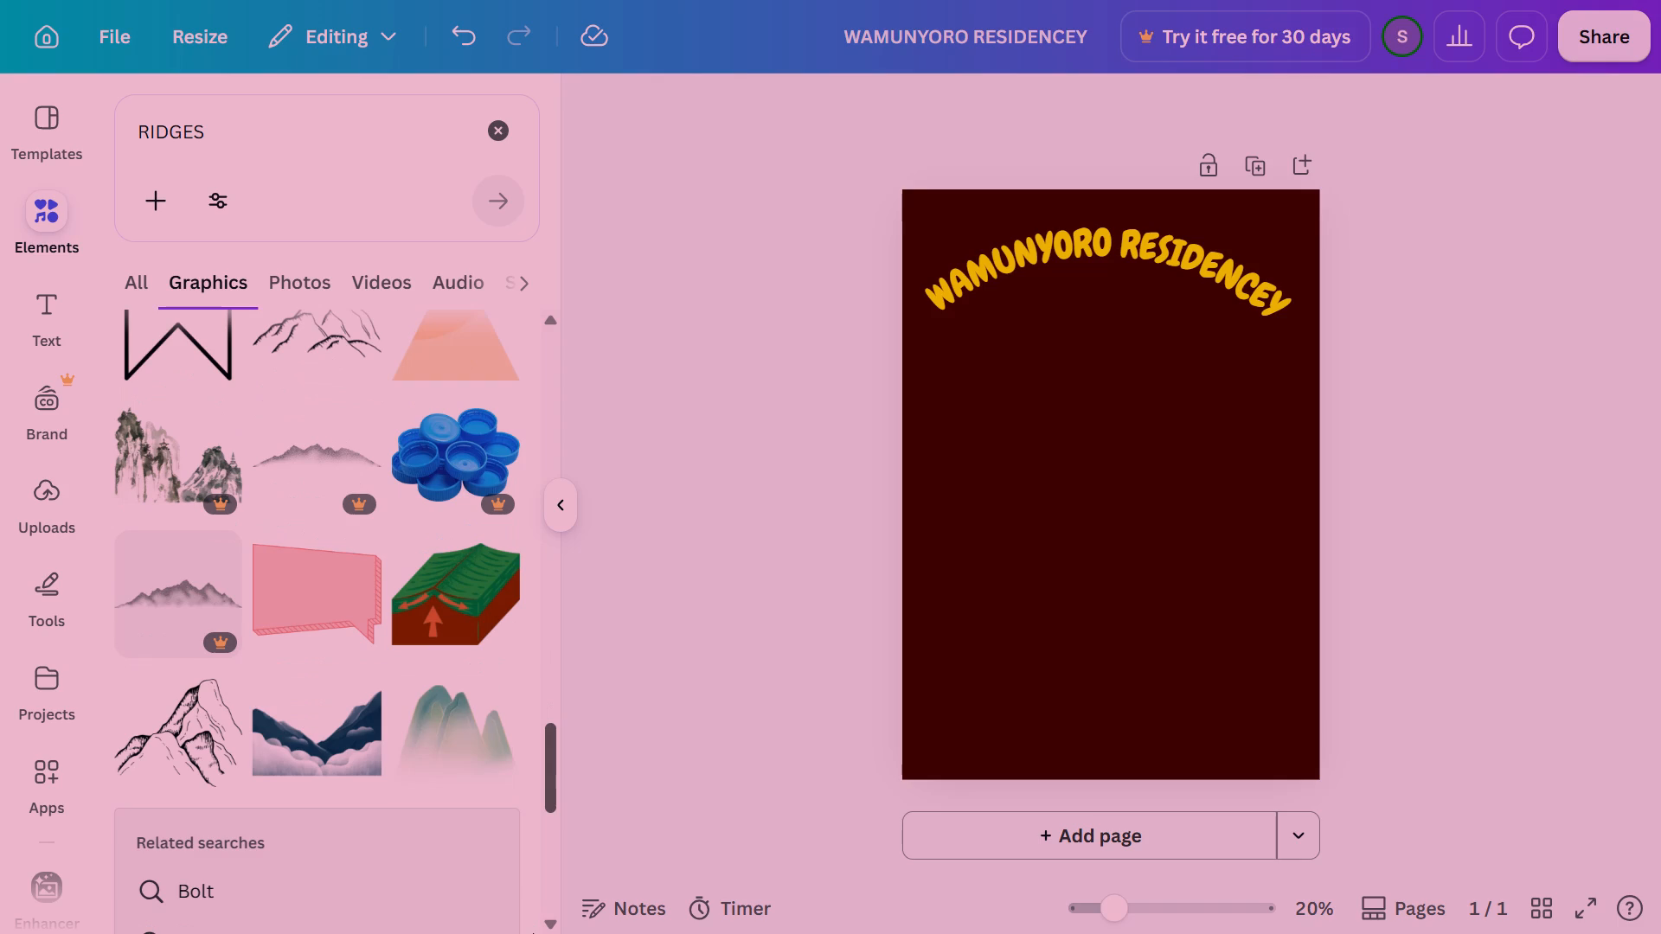
{"action": "left_click_drag", "start_coordinate": [533, 933], "coordinate": [535, 744]}
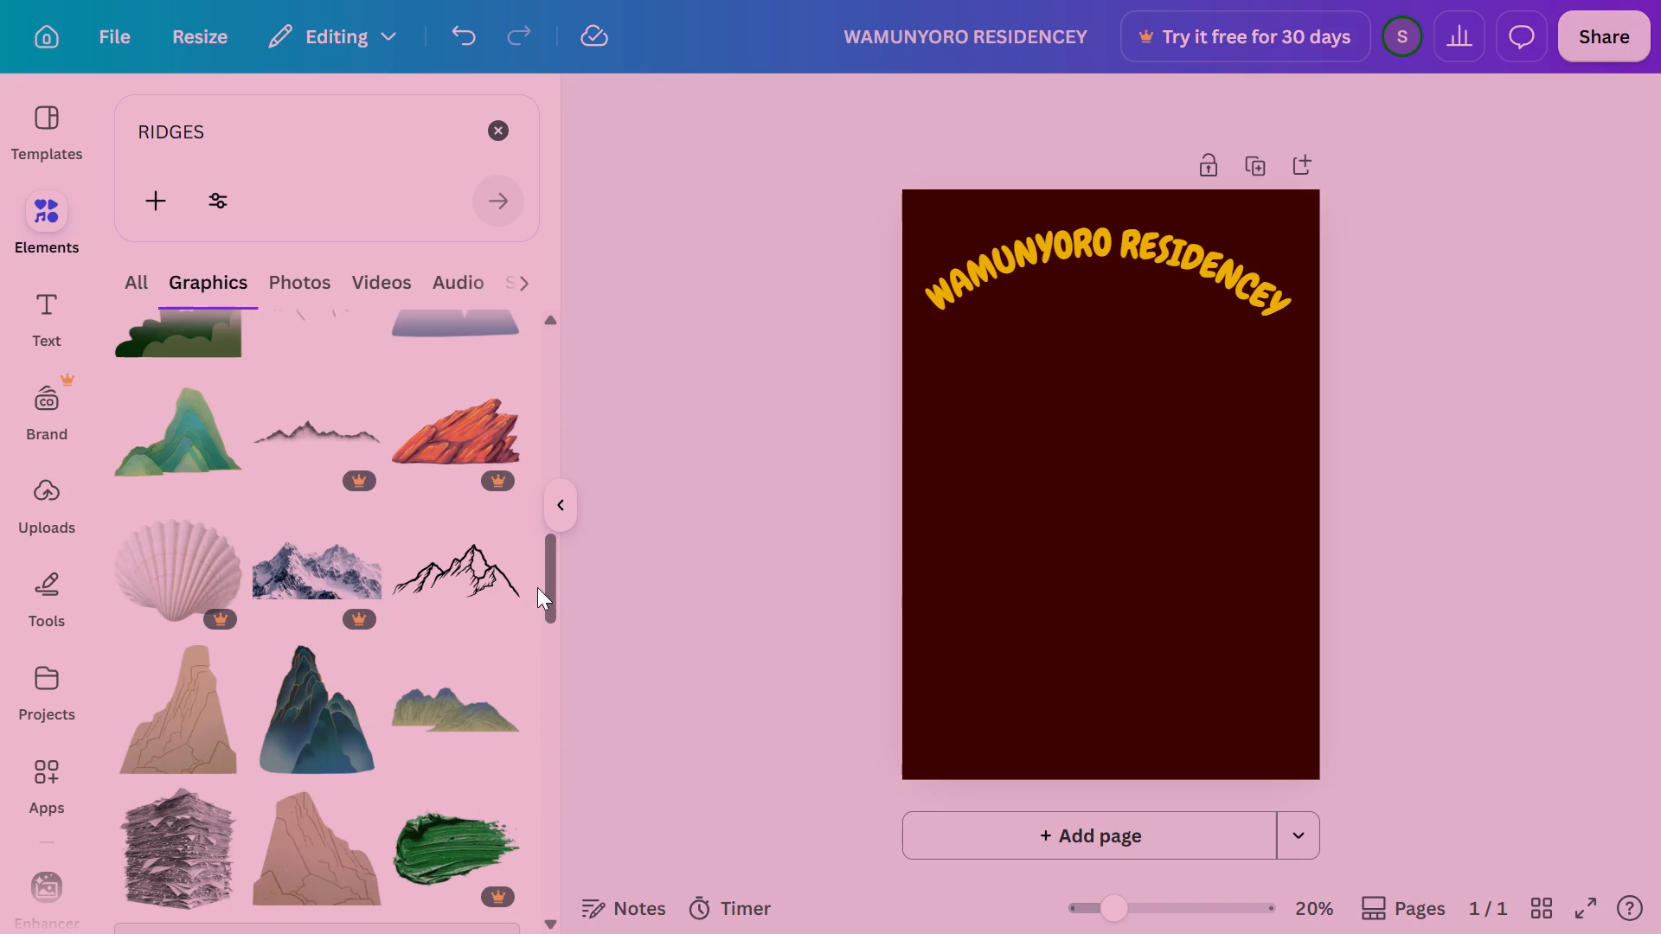
{"action": "left_click_drag", "start_coordinate": [543, 587], "coordinate": [535, 508]}
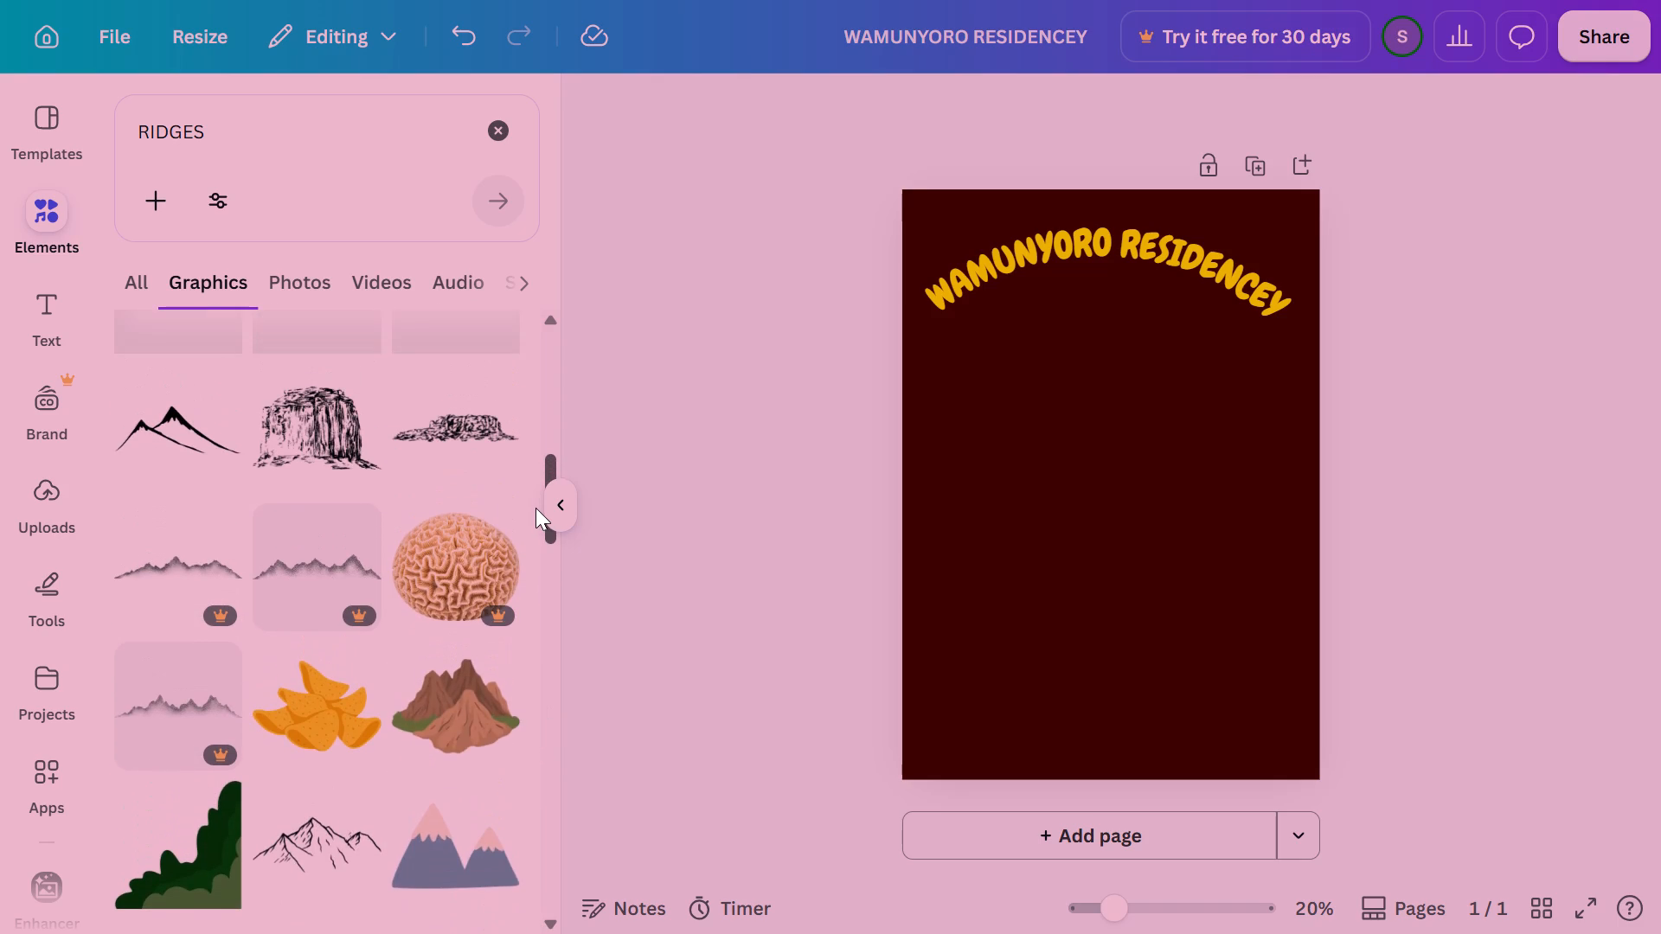
{"action": "left_click_drag", "start_coordinate": [535, 508], "coordinate": [535, 523]}
{"action": "left_click", "coordinate": [184, 727]}
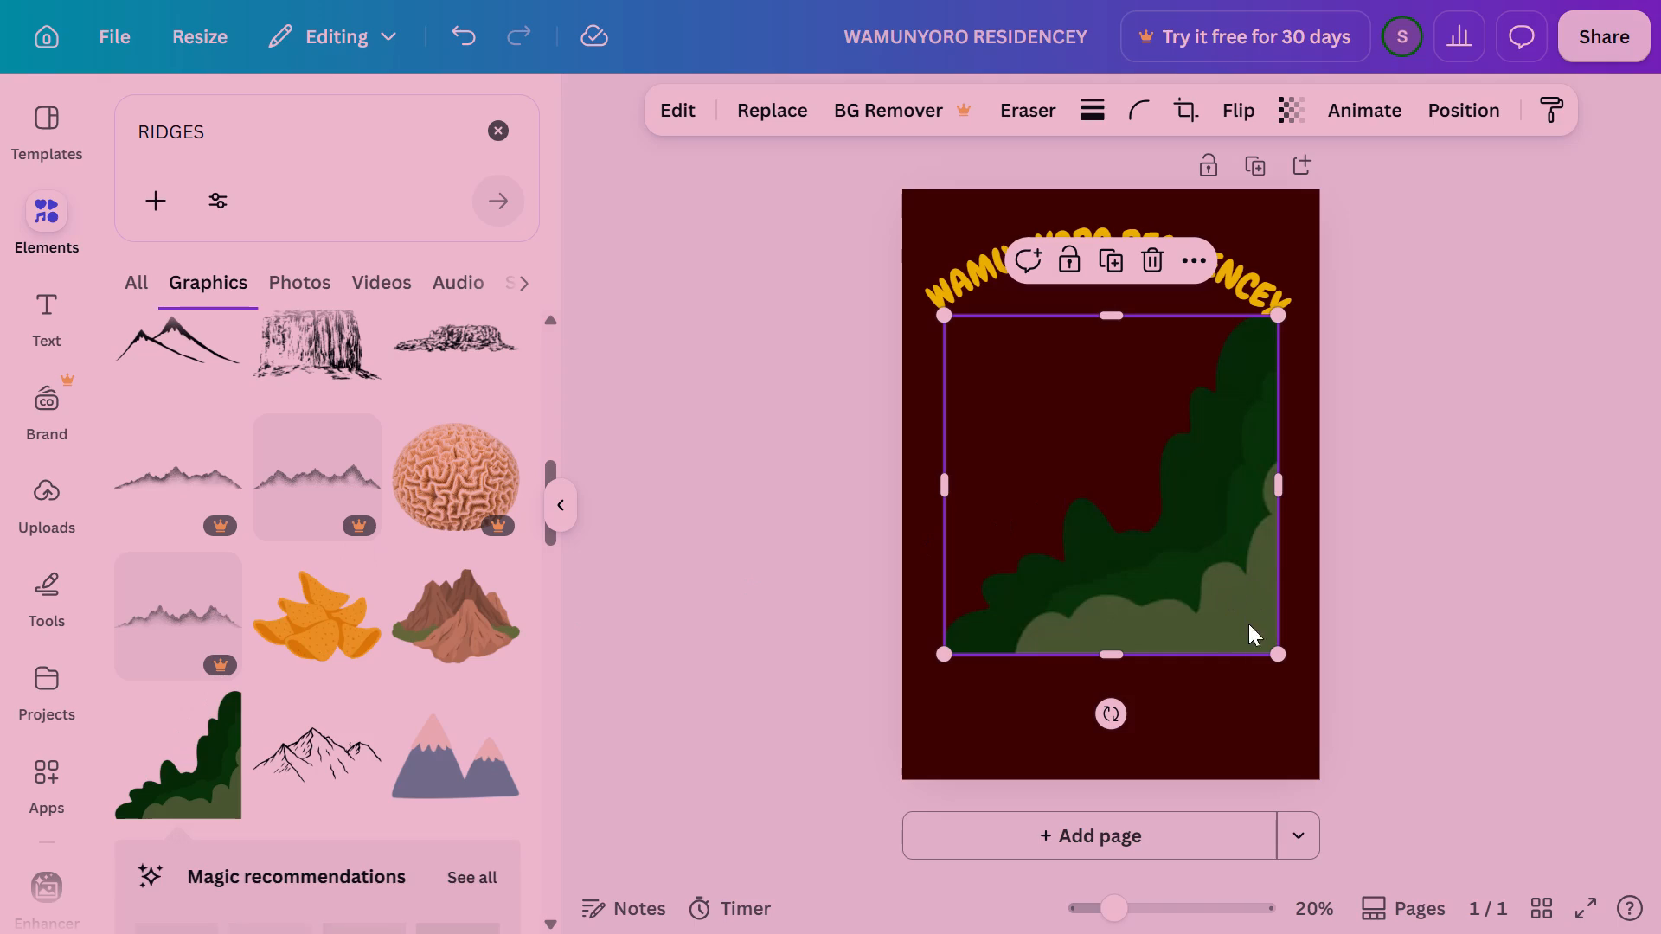
Enlarge the green bush graphic to nearly the page width and align it flush with the poster's bottom-right corner.
{"action": "left_click_drag", "start_coordinate": [1277, 651], "coordinate": [1292, 755]}
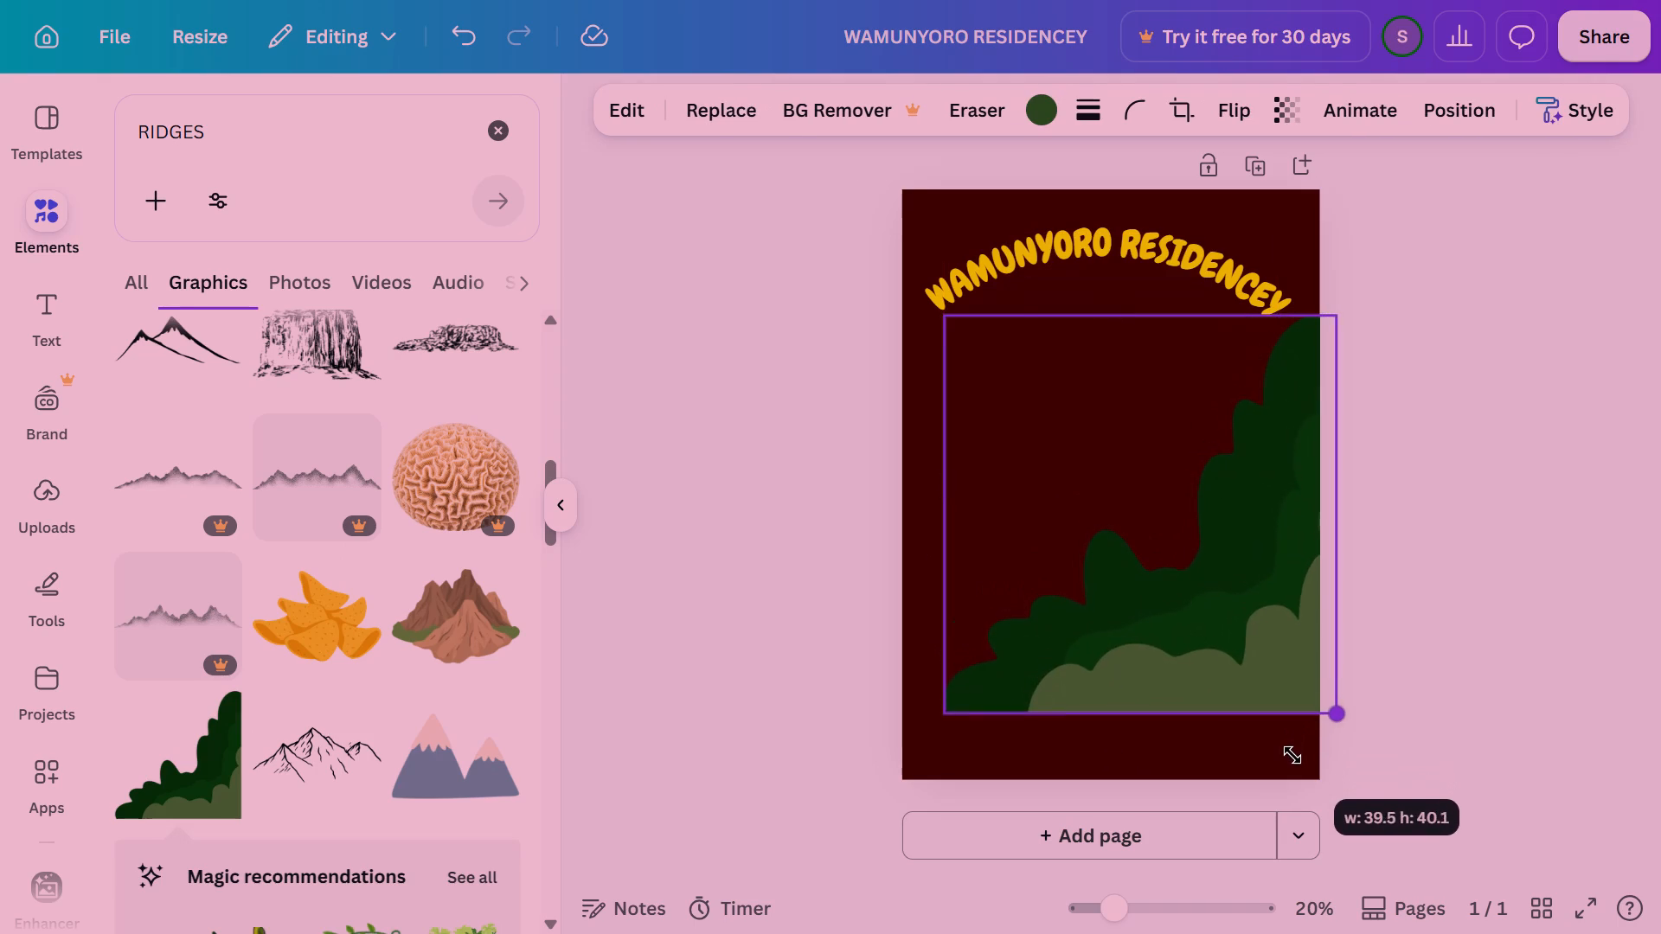
{"action": "left_click_drag", "start_coordinate": [1292, 755], "coordinate": [1258, 739]}
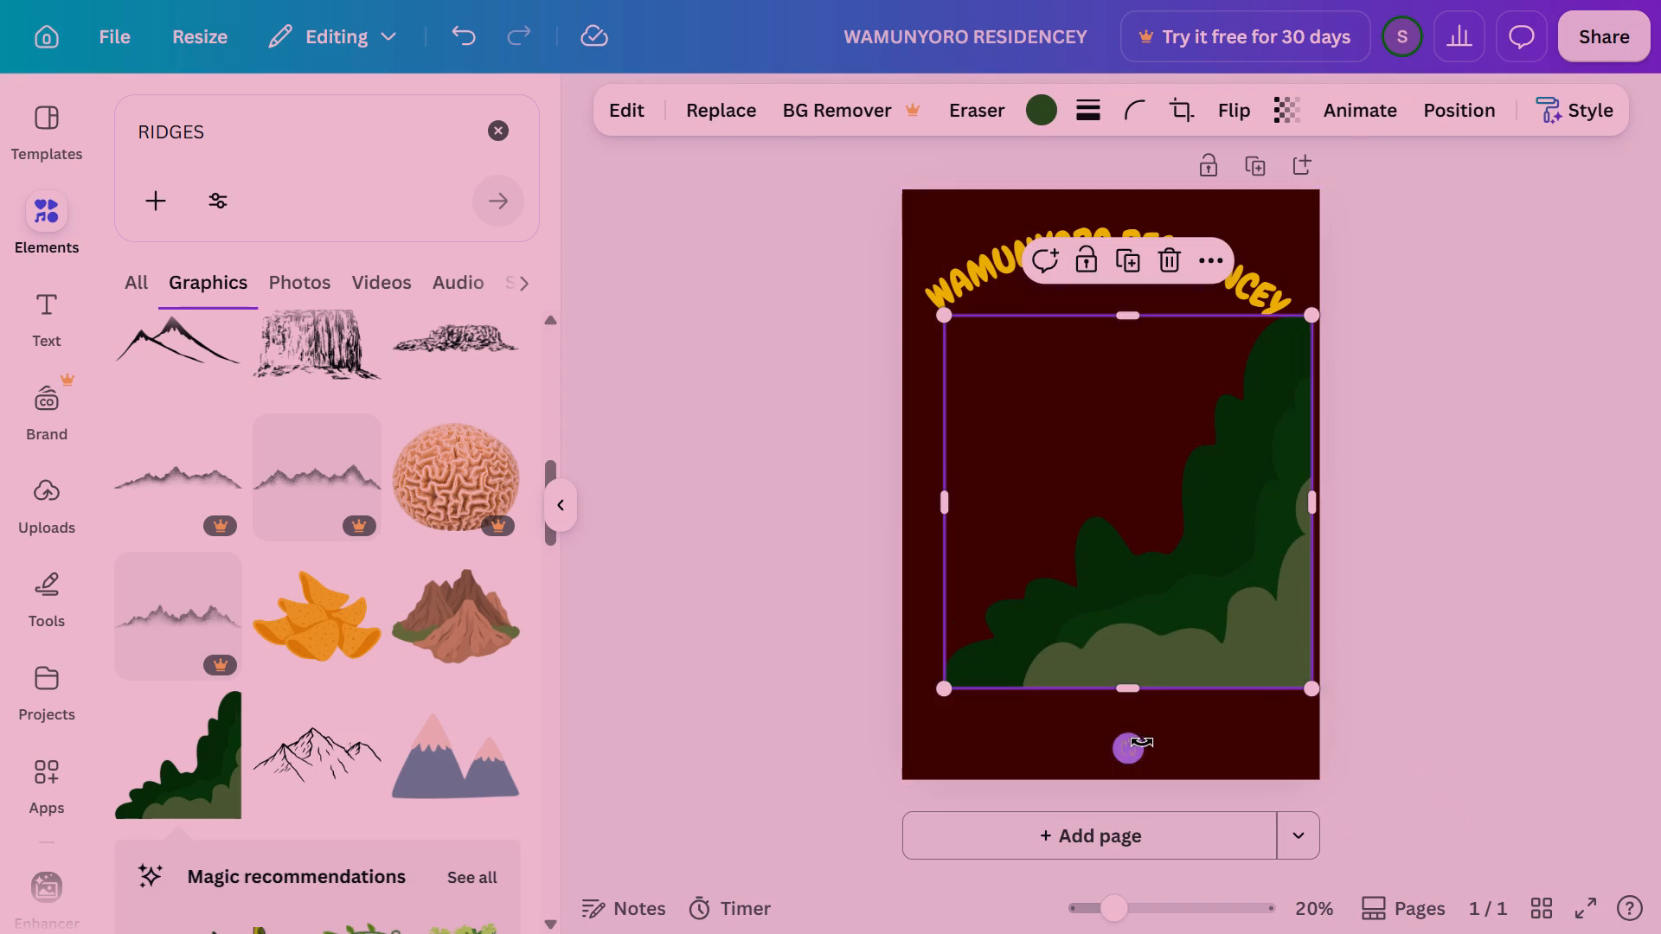
{"action": "left_click_drag", "start_coordinate": [1159, 561], "coordinate": [1158, 647]}
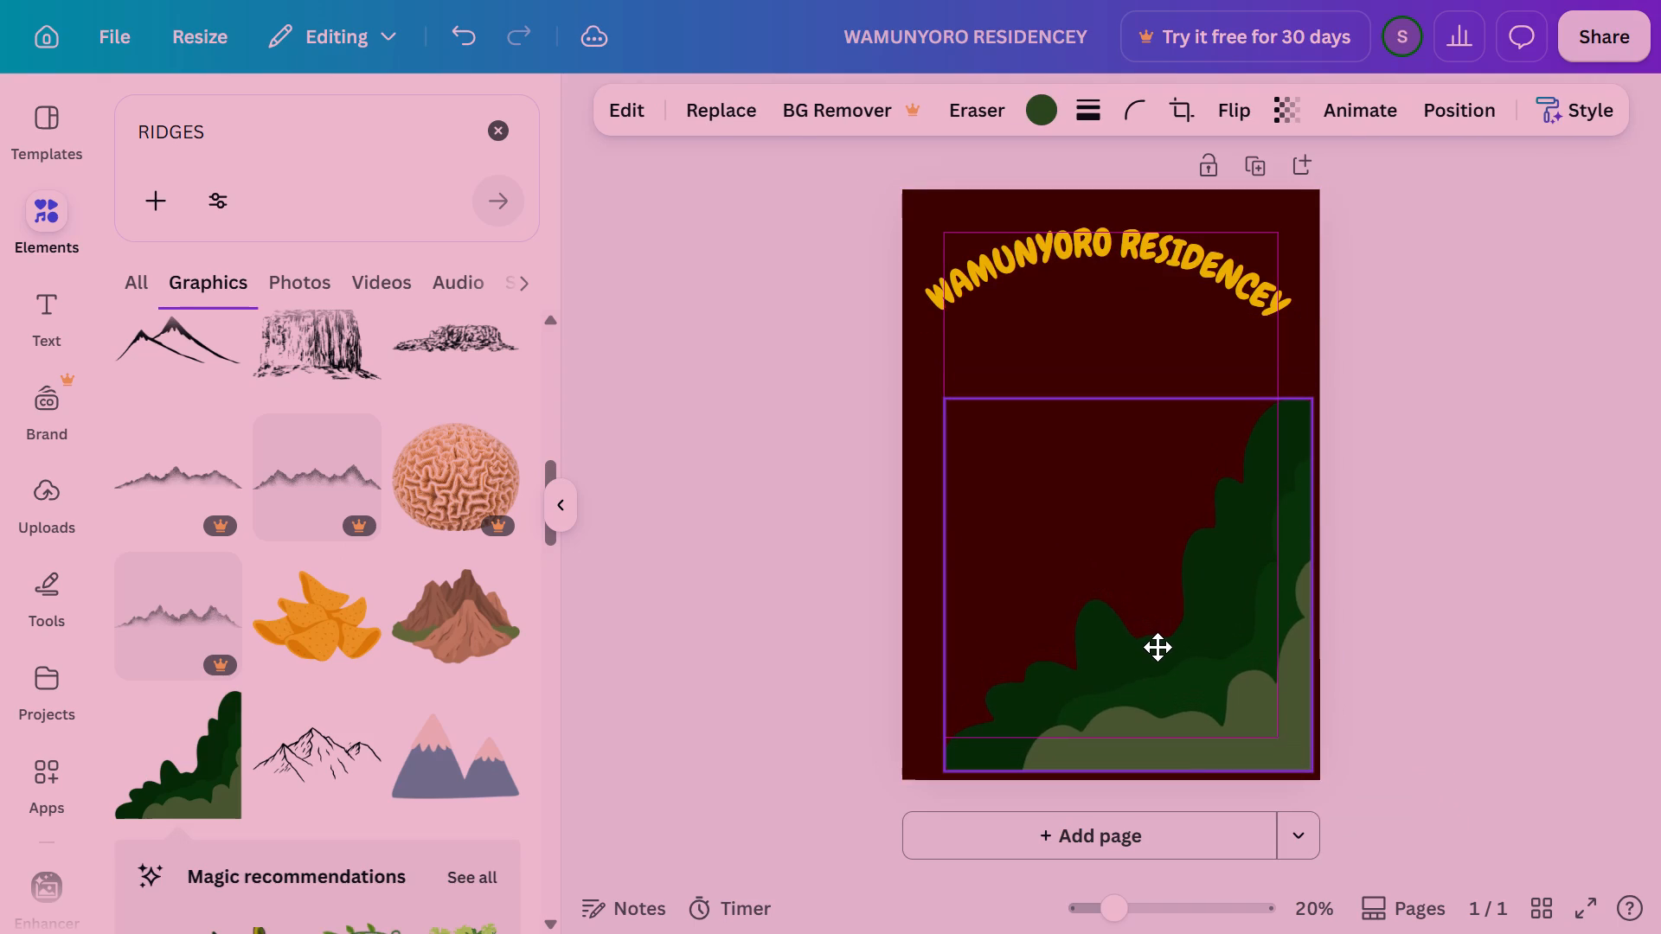
{"action": "left_click_drag", "start_coordinate": [1158, 647], "coordinate": [1158, 647]}
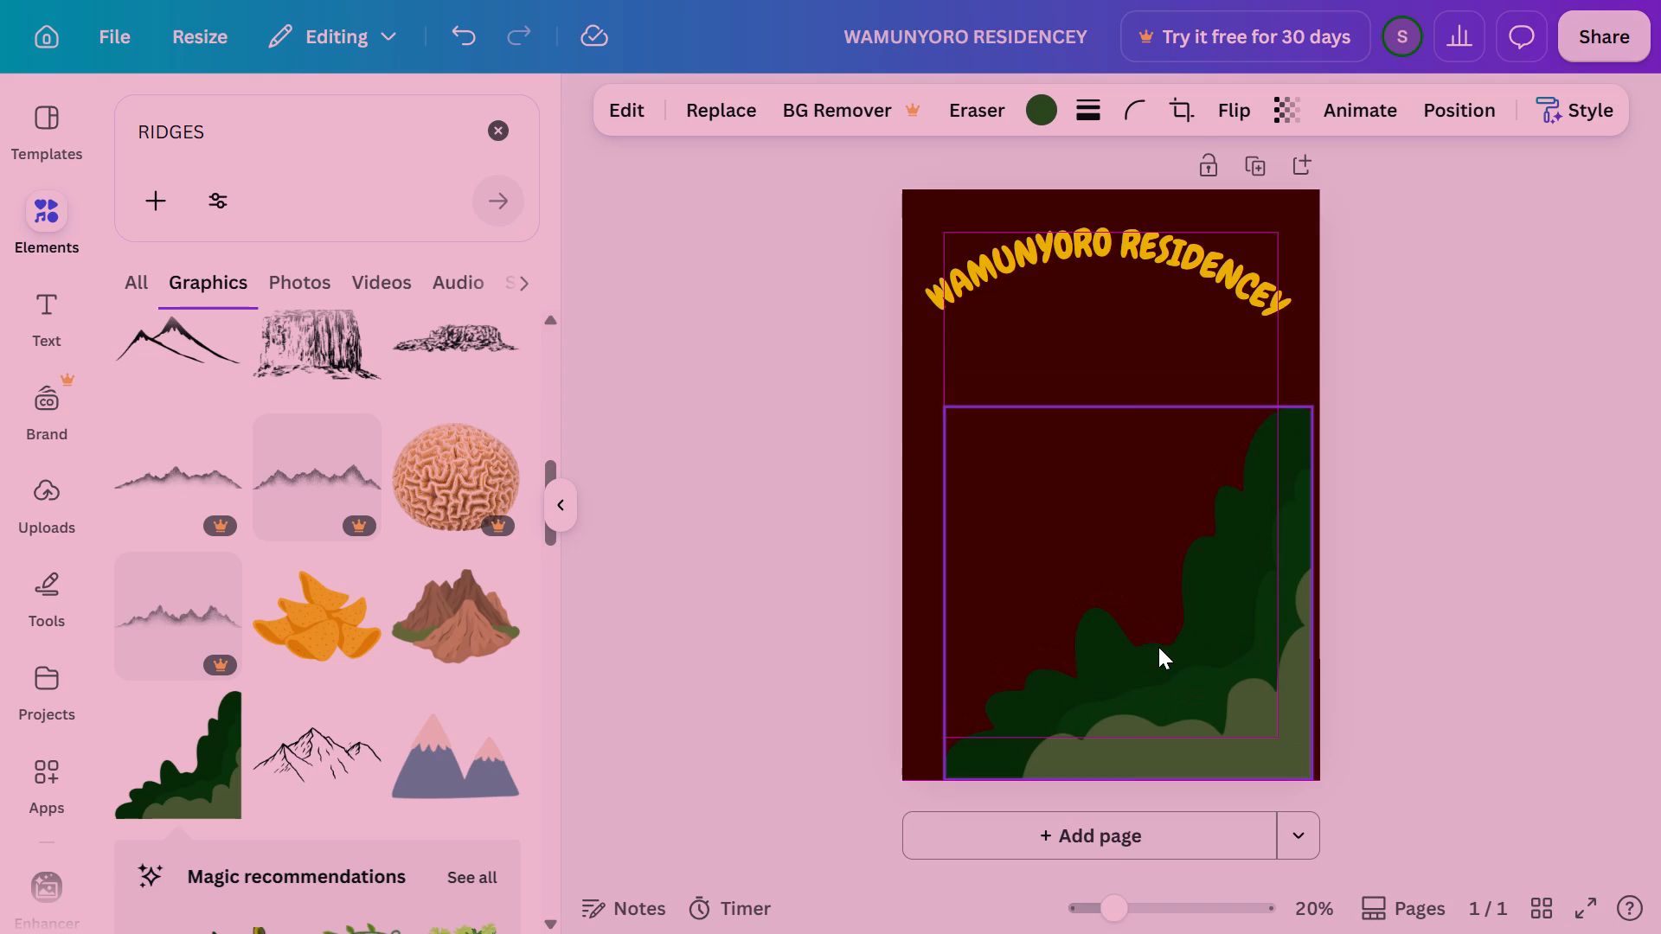
{"action": "key", "text": "Right"}
{"action": "key", "text": "Right"}
{"action": "key", "text": "Right"}
{"action": "key", "text": "Right"}
{"action": "key", "text": "Right"}
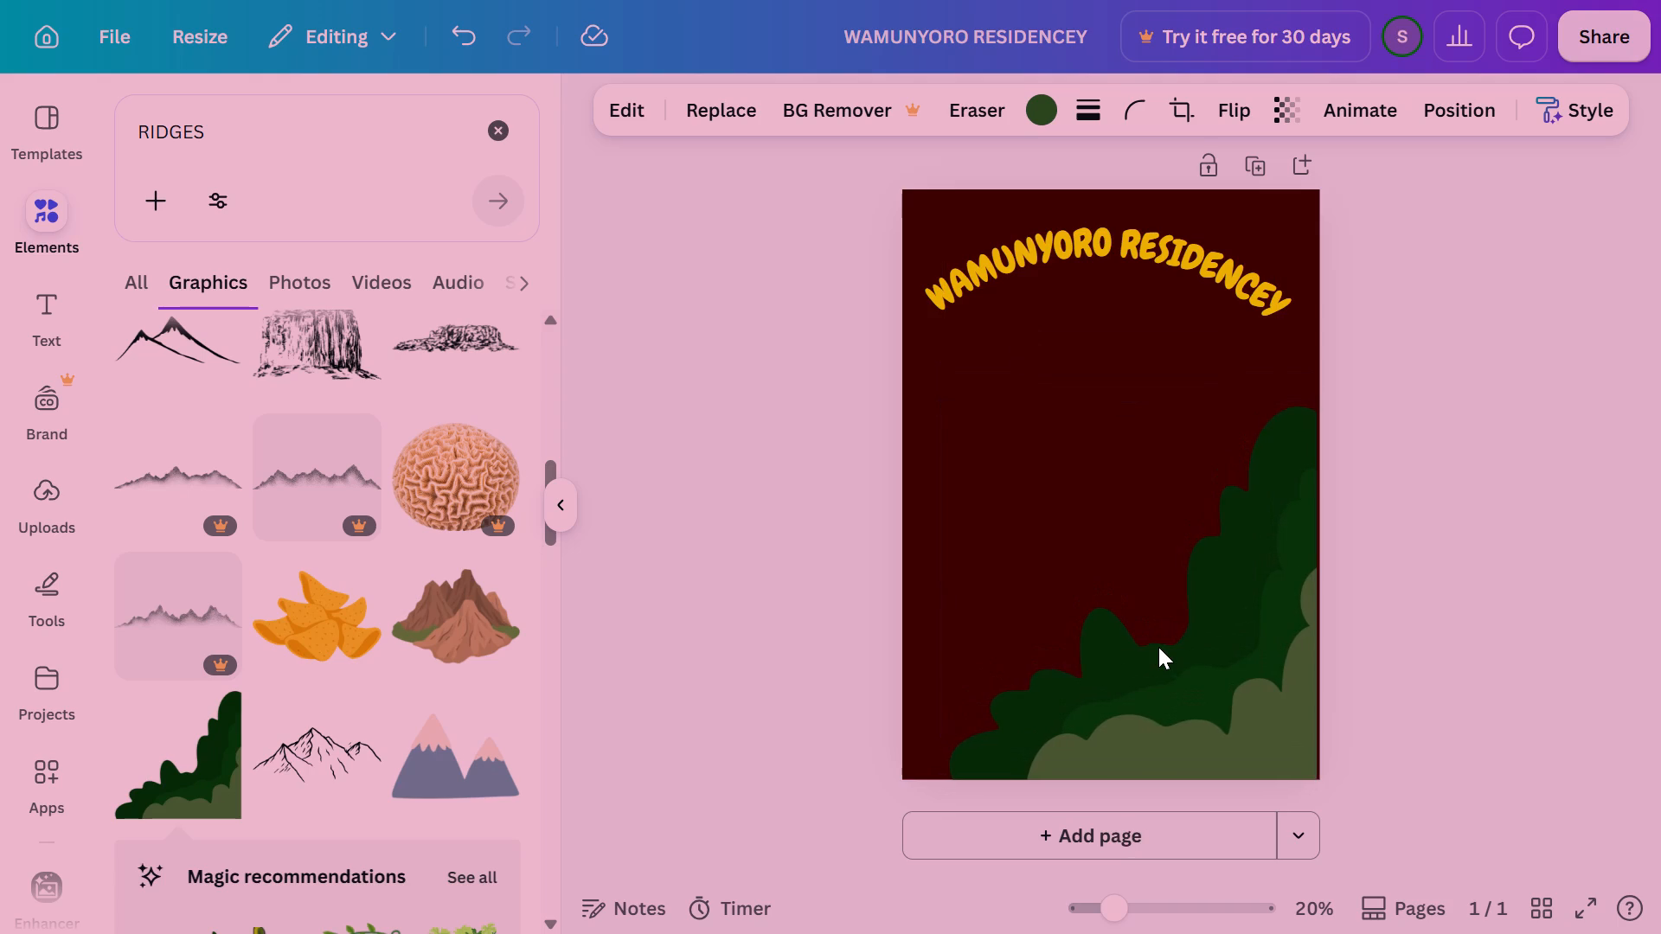
{"action": "key", "text": "Right"}
{"action": "key", "text": "Right"}
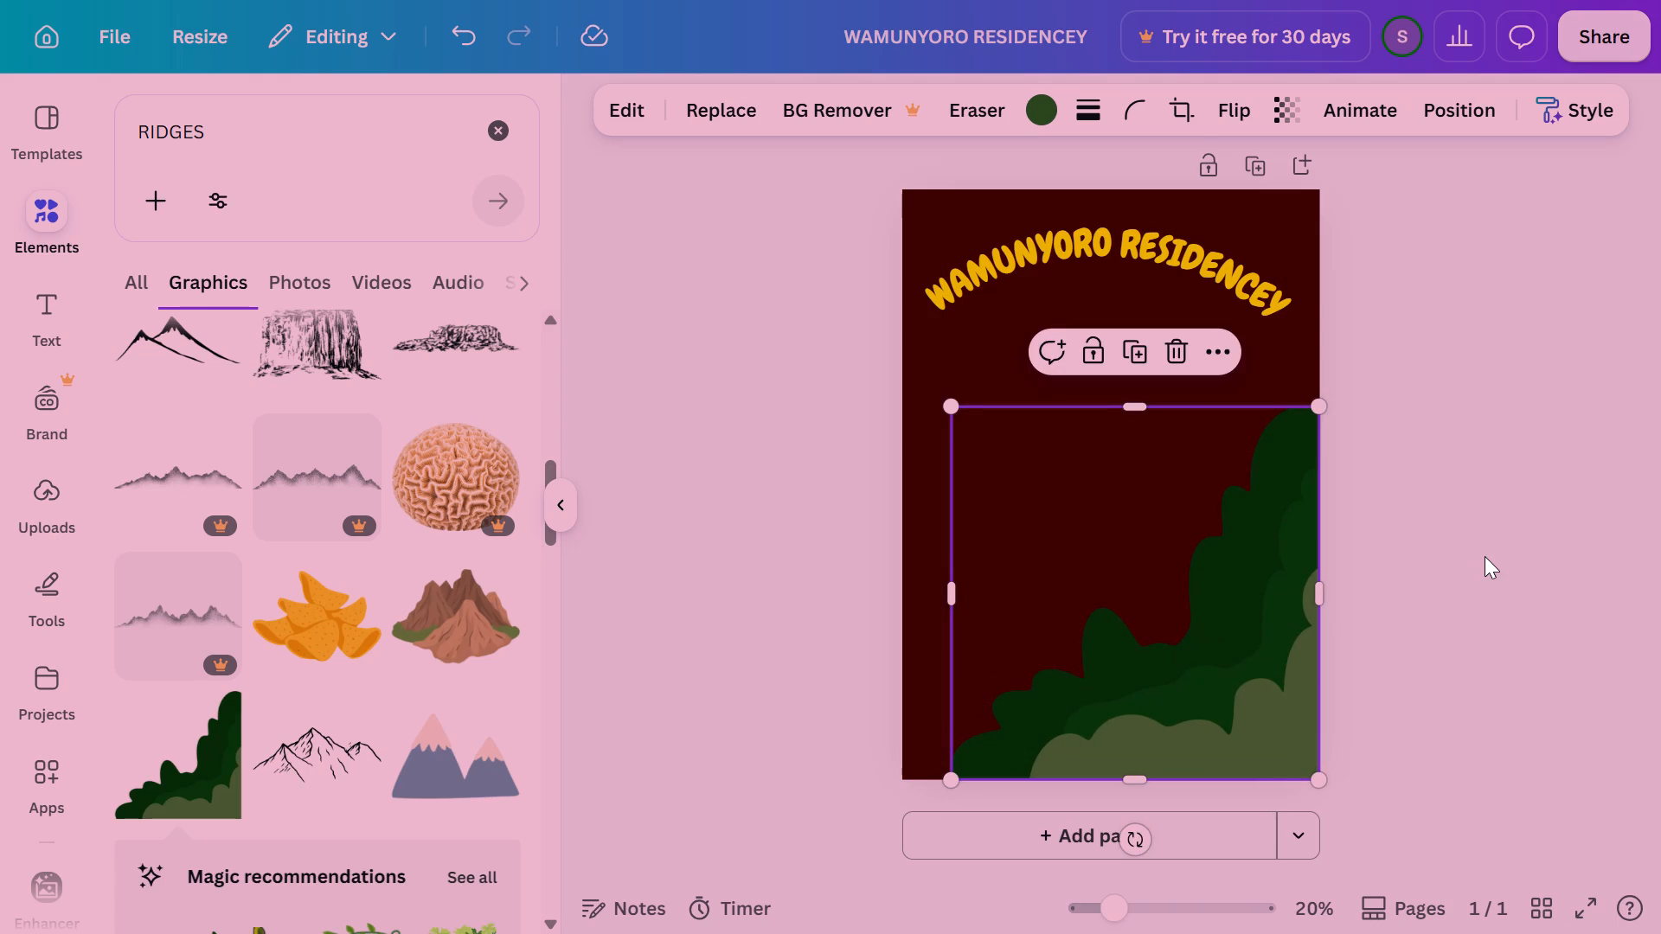
{"action": "left_click", "coordinate": [1485, 556]}
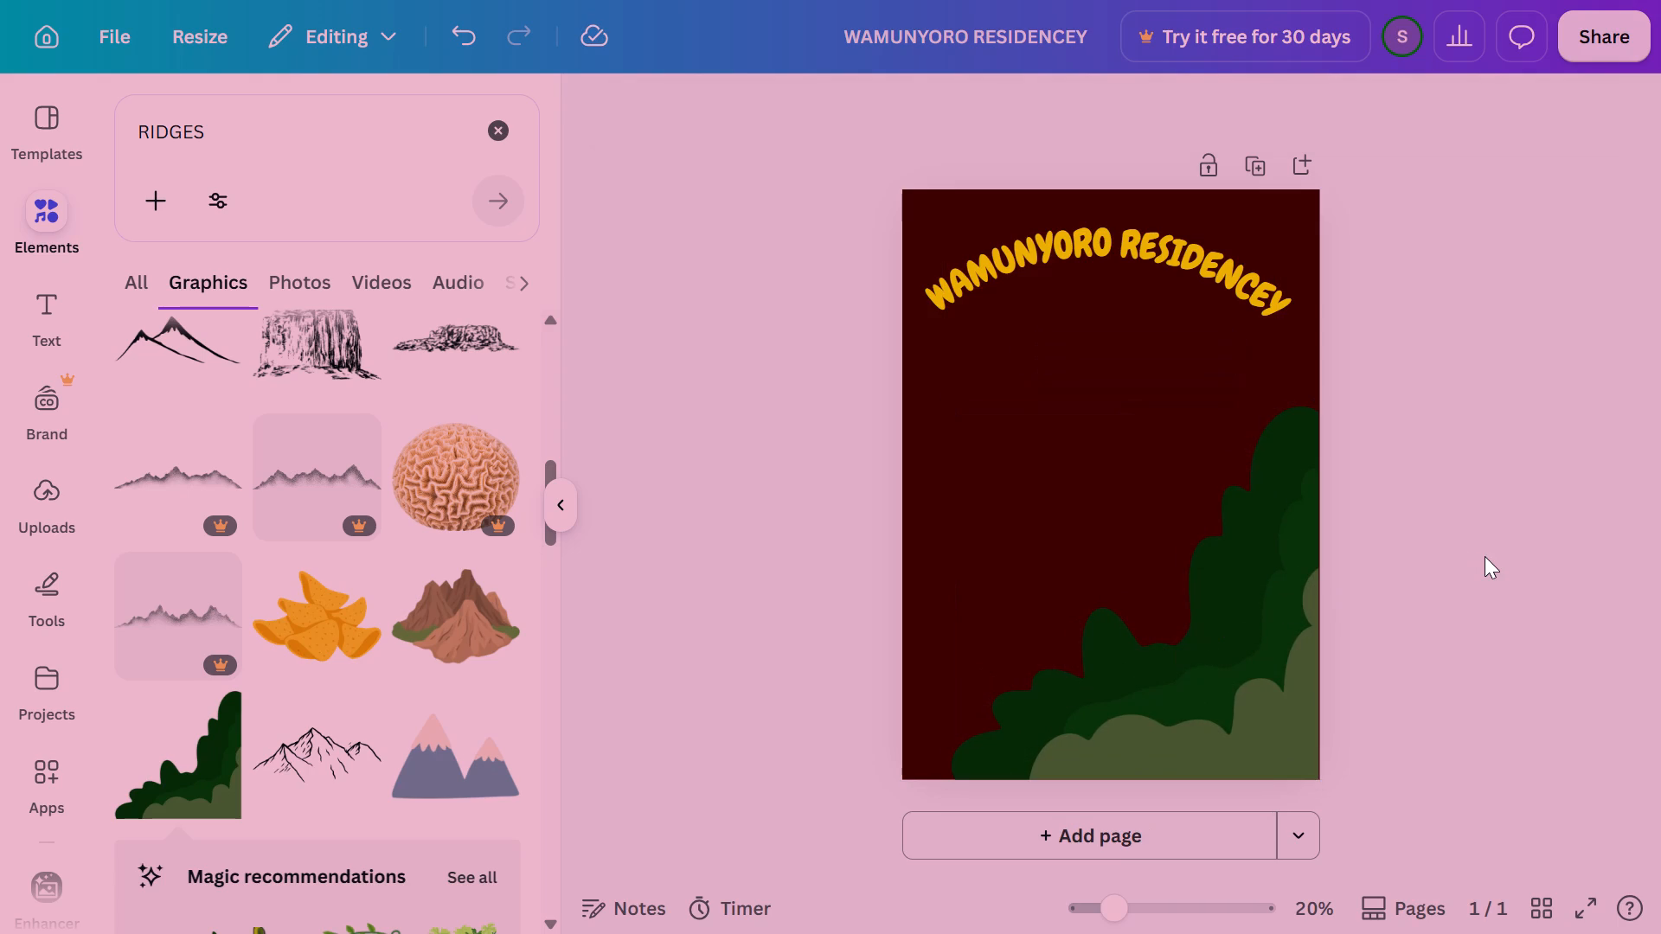
Recolour the bush graphic with the gray green #4e783b photo colour, trying the design's yellow and the darker photo greens first.
{"action": "left_click", "coordinate": [1222, 566]}
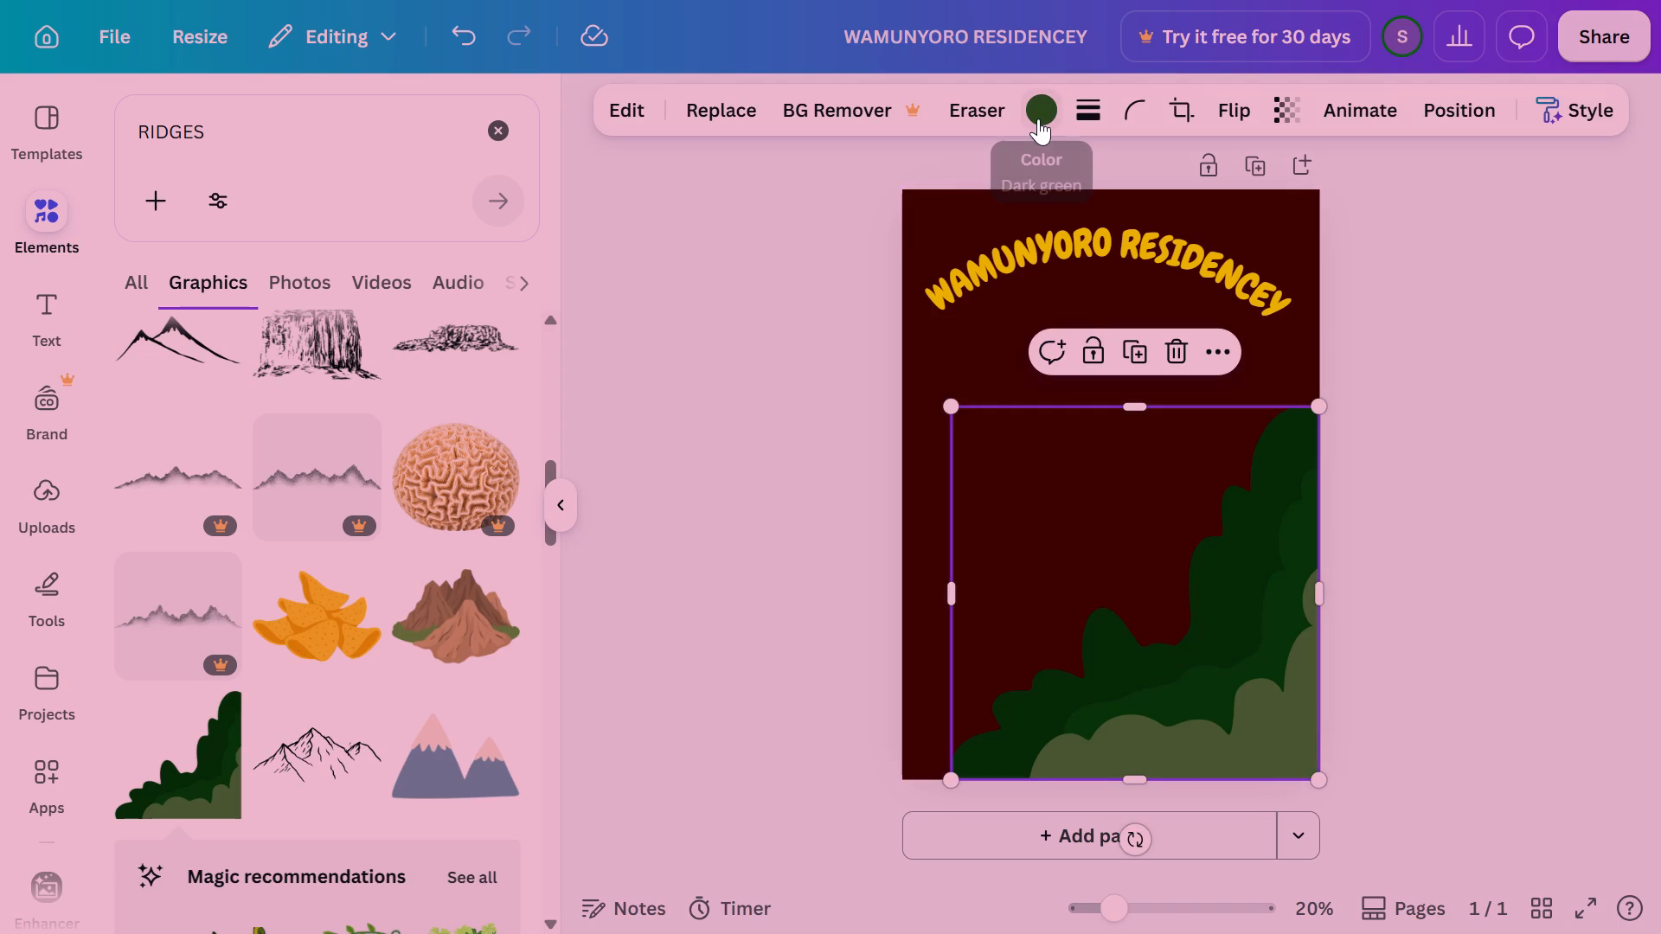
{"action": "left_click", "coordinate": [1038, 118]}
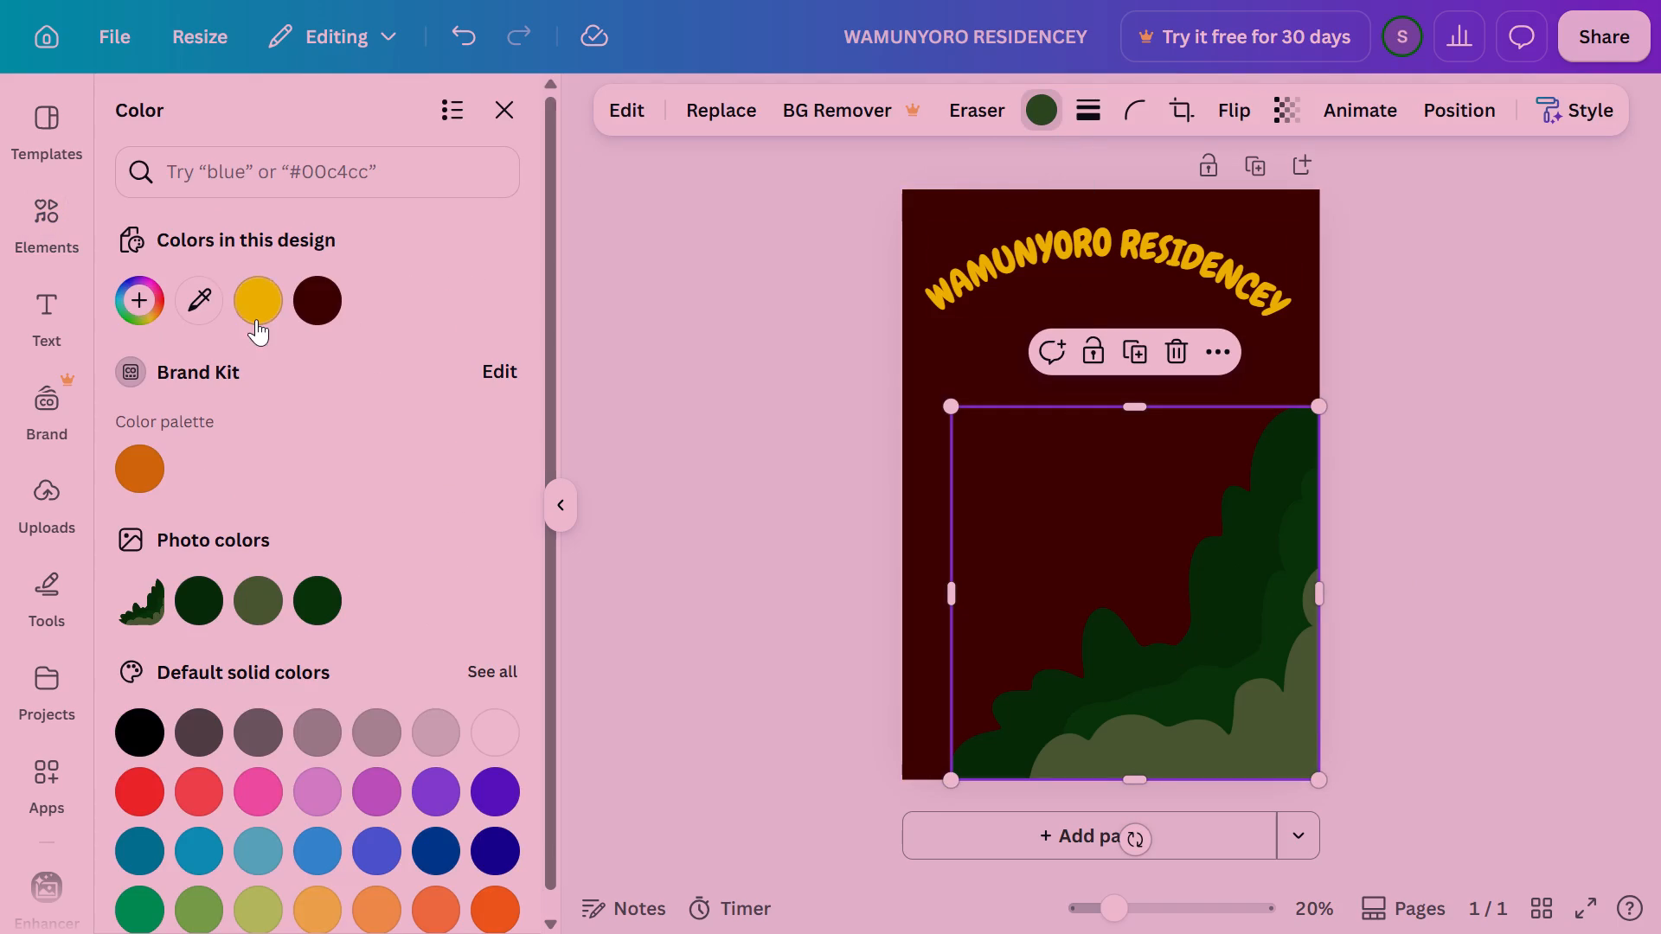
{"action": "left_click", "coordinate": [256, 322]}
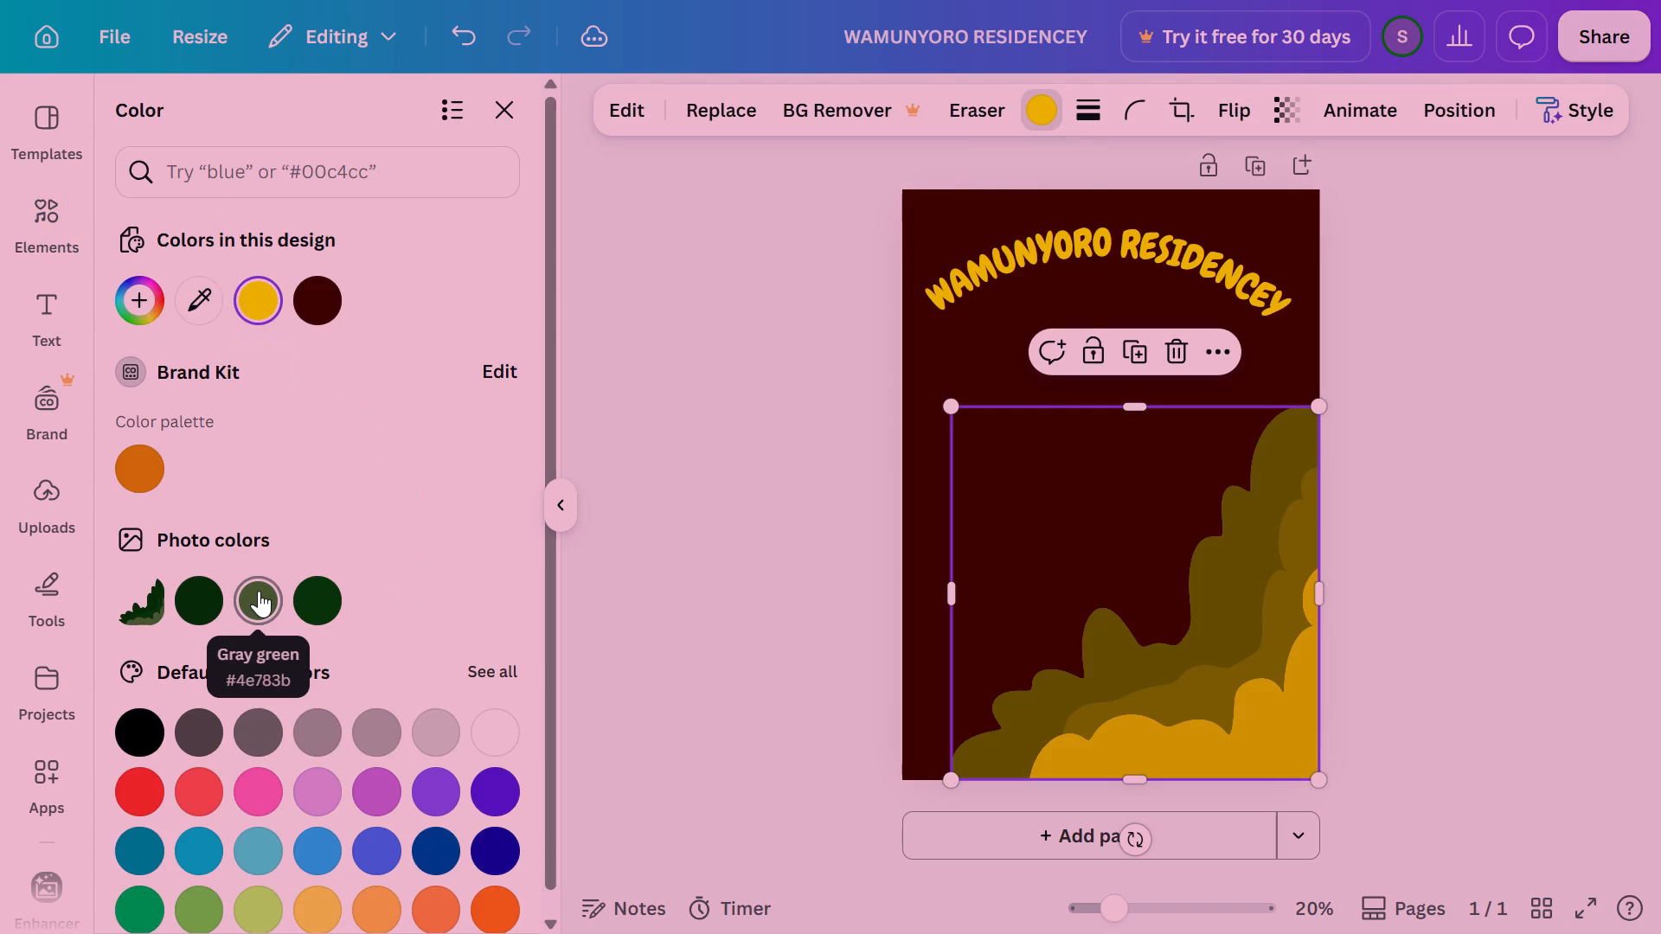
{"action": "left_click", "coordinate": [298, 589]}
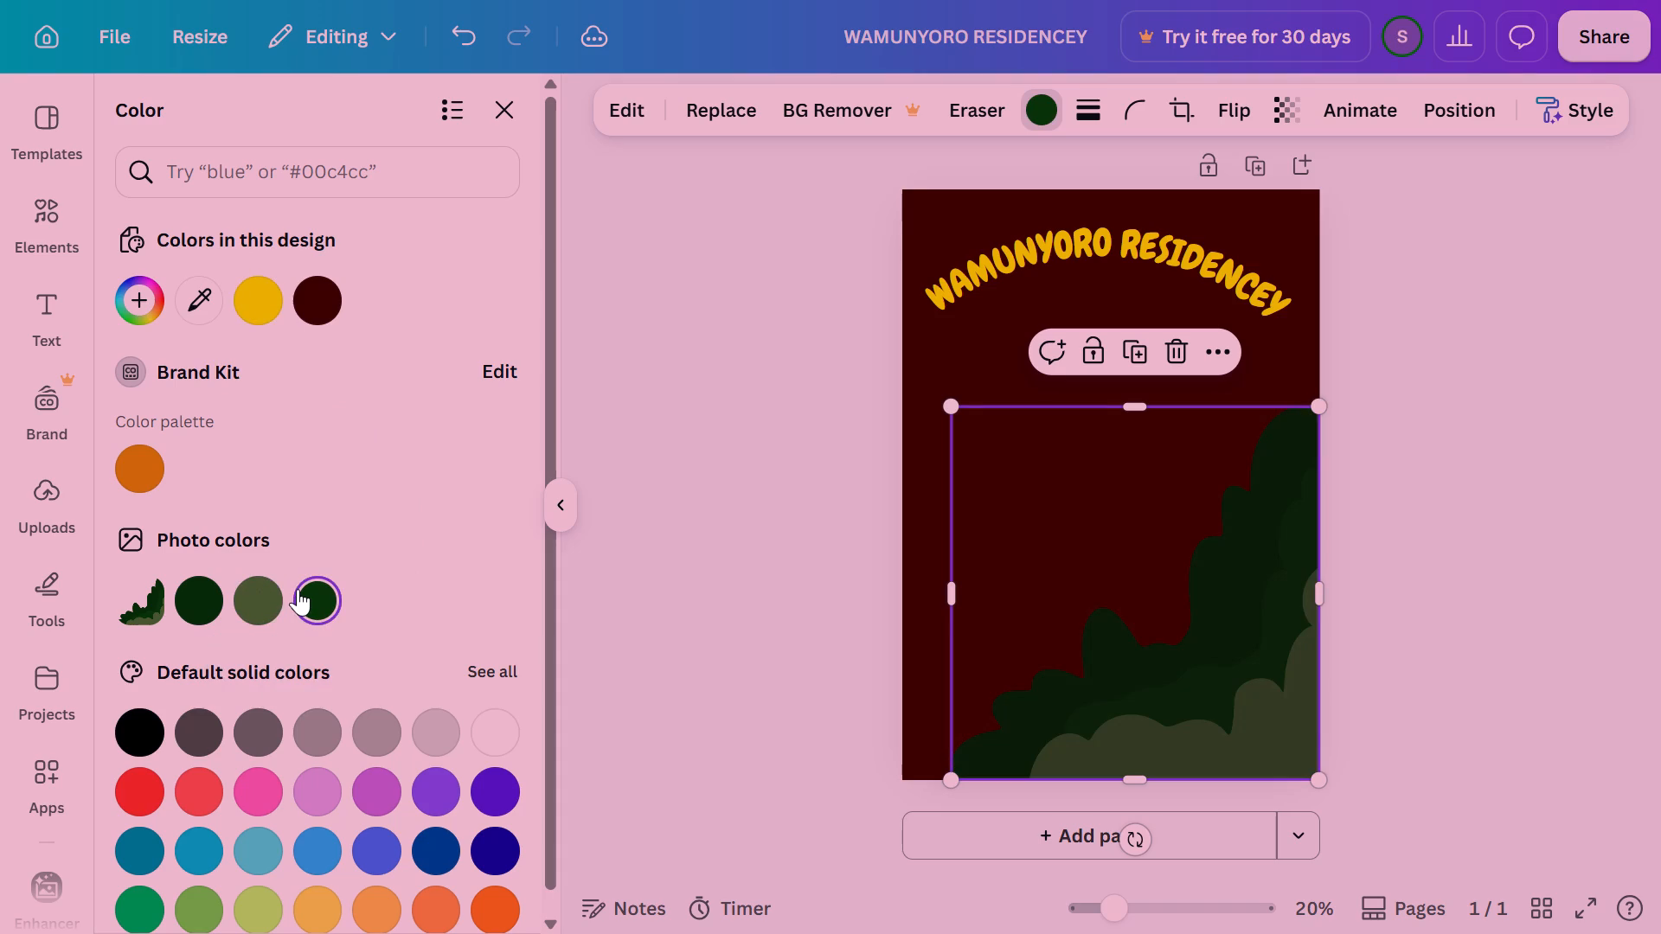
{"action": "left_click", "coordinate": [239, 603]}
{"action": "left_click", "coordinate": [202, 598]}
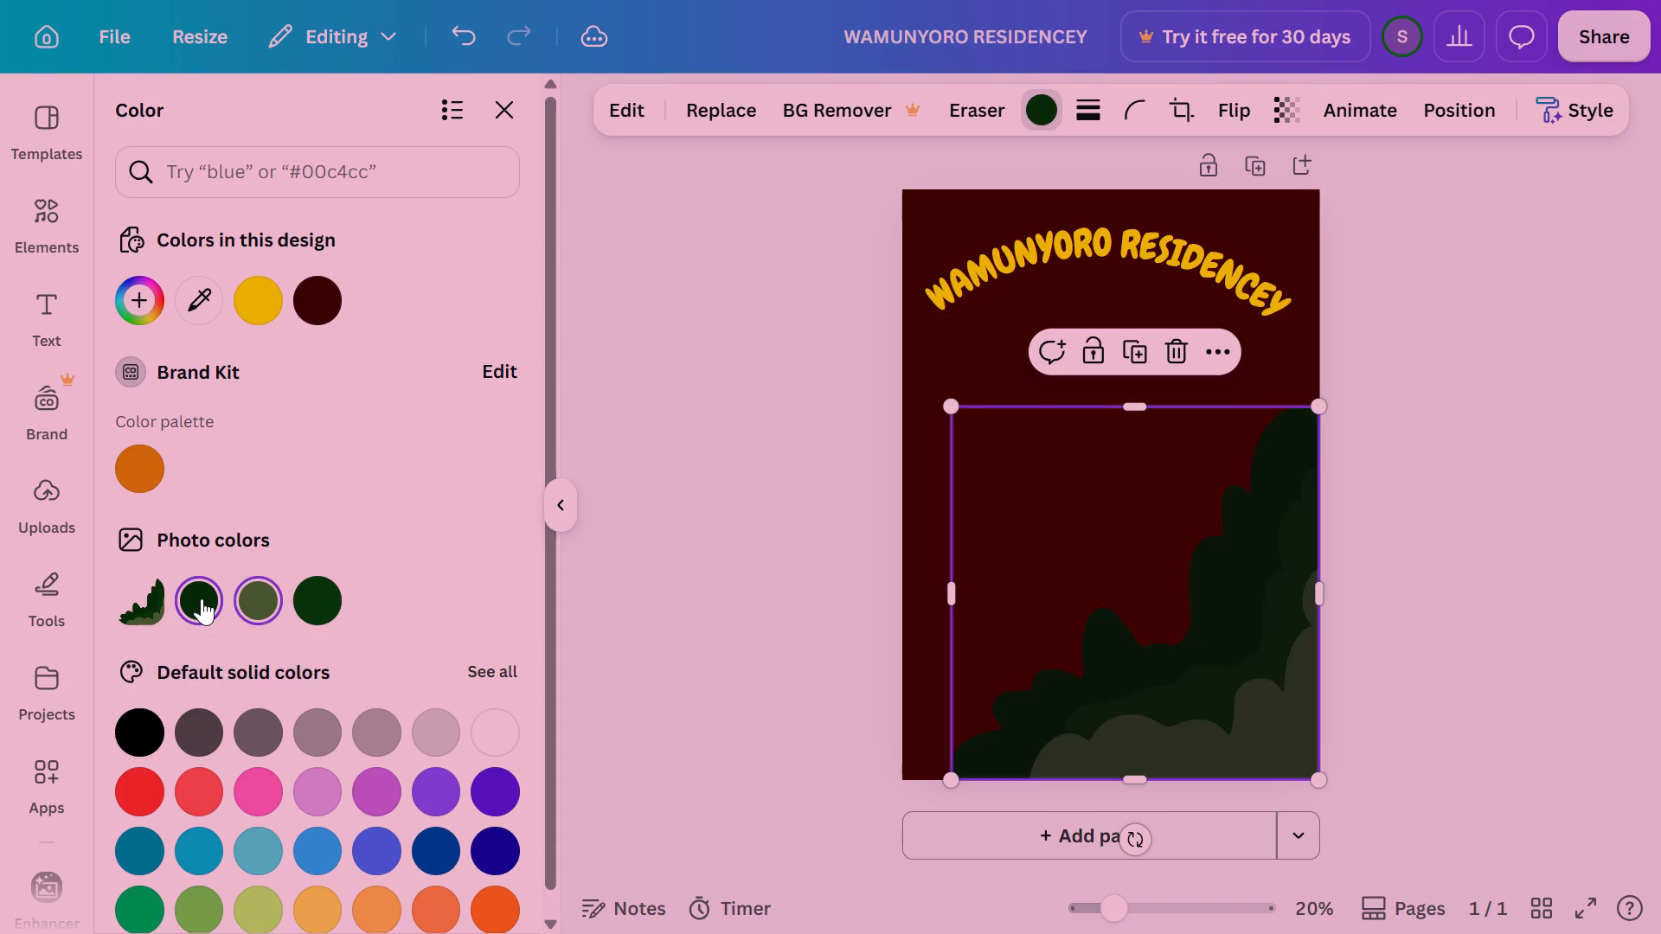
{"action": "left_click", "coordinate": [258, 605]}
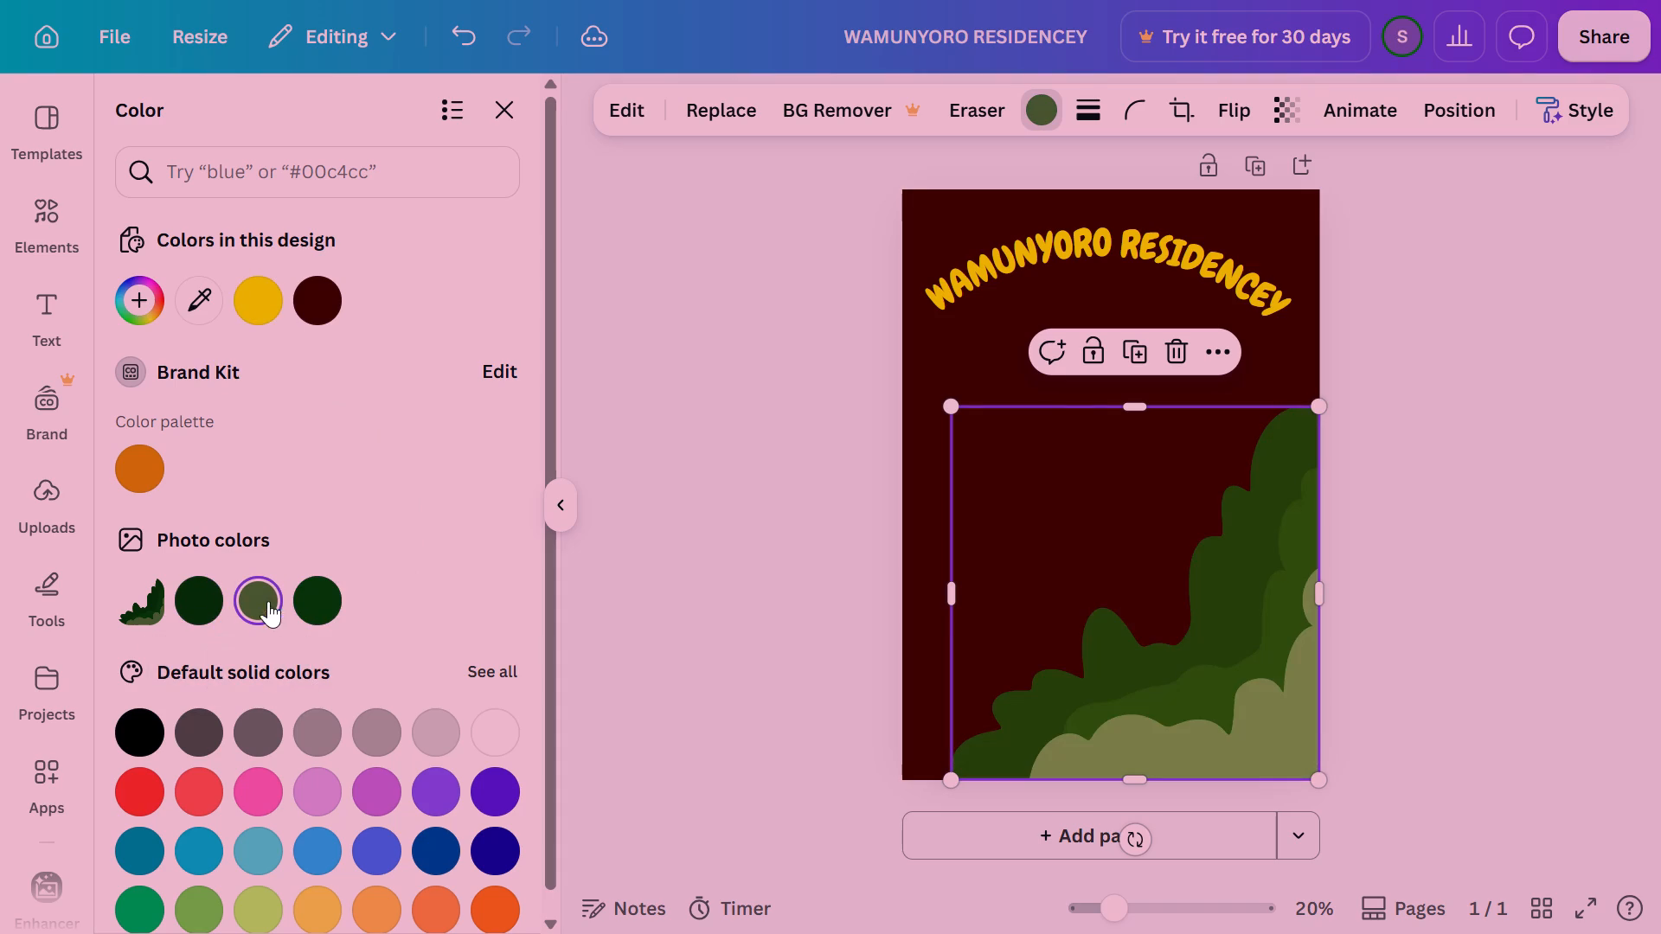
{"action": "left_click", "coordinate": [311, 600]}
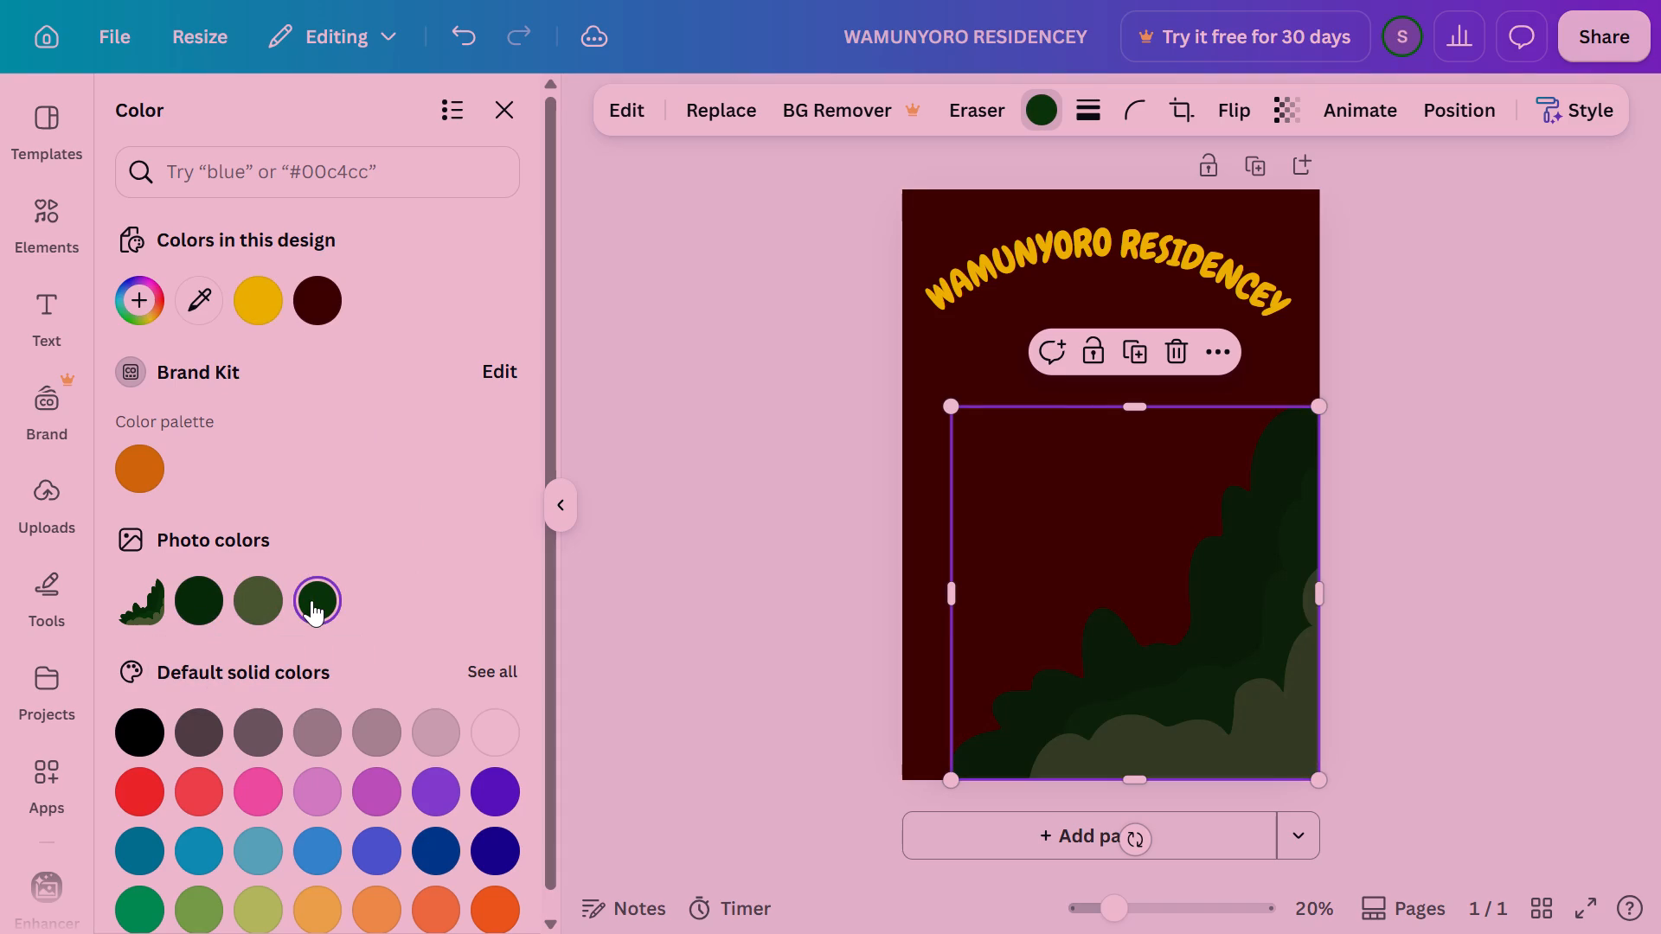
{"action": "left_click", "coordinate": [241, 598]}
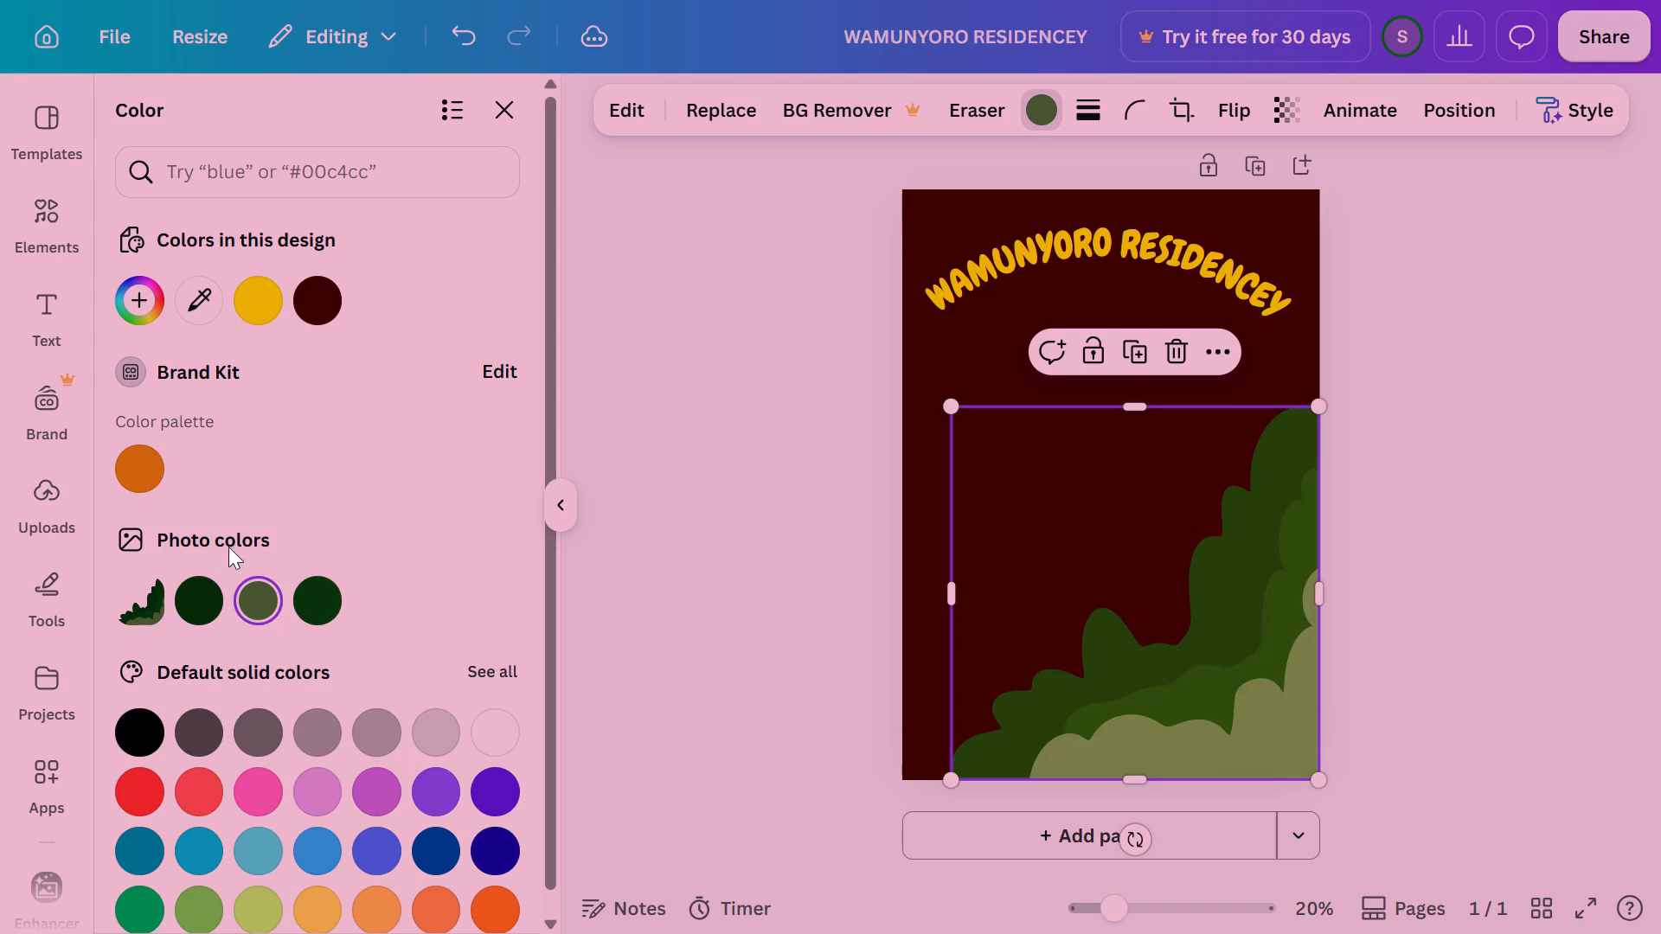
{"action": "left_click", "coordinate": [252, 592]}
{"action": "right_click", "coordinate": [252, 592]}
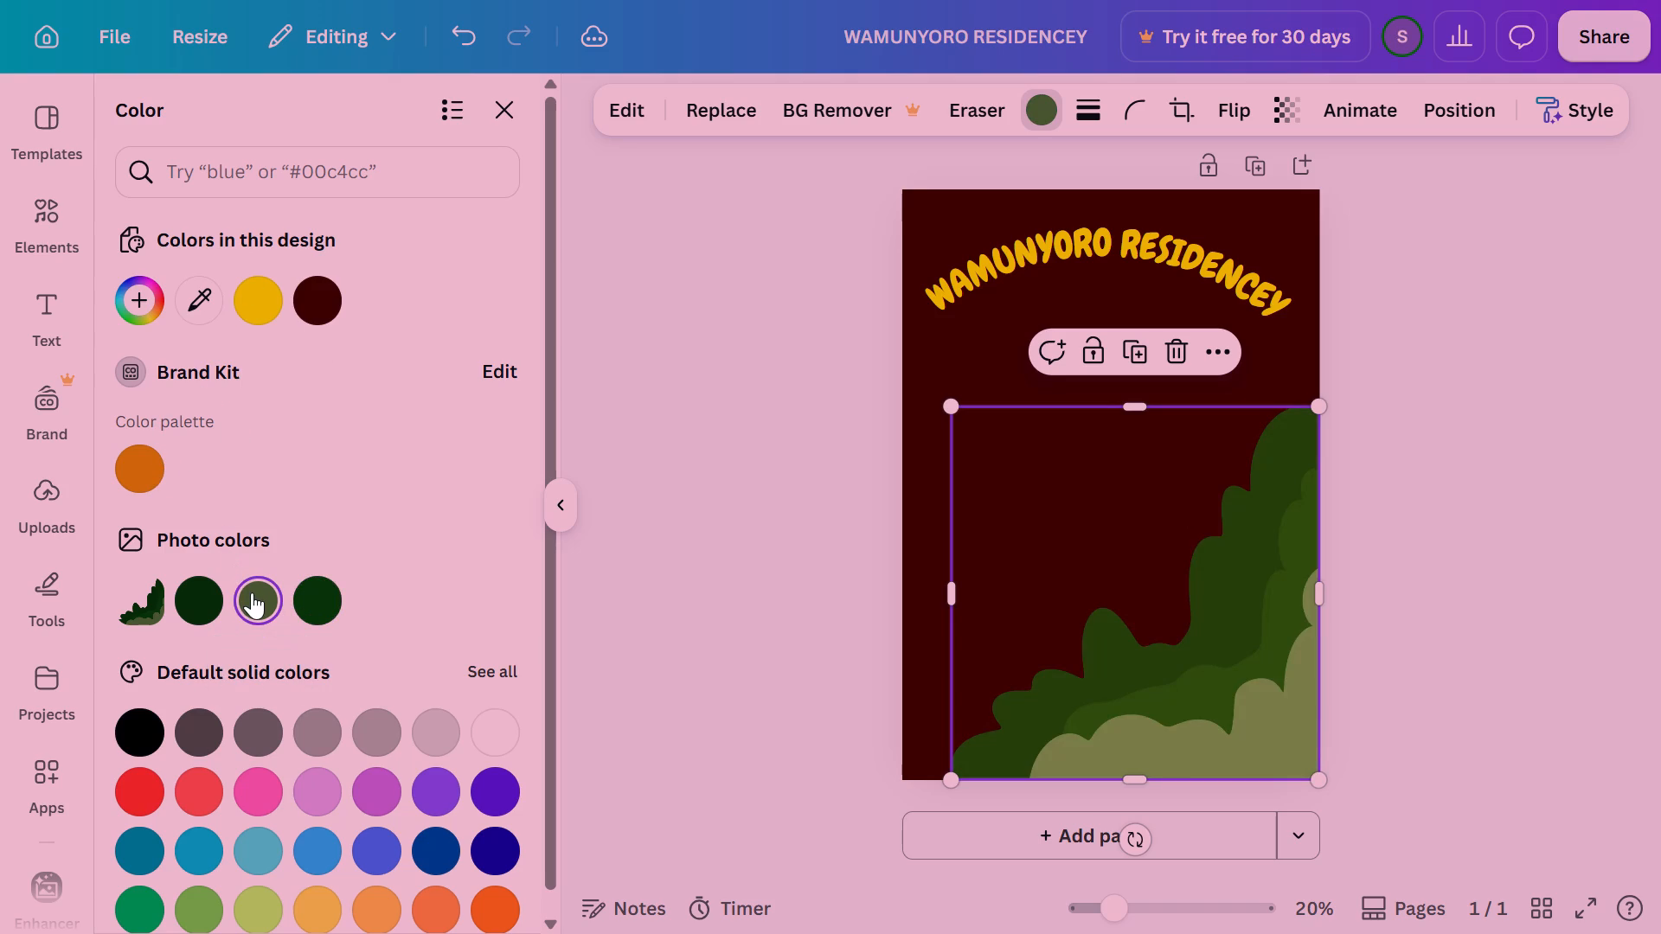
{"action": "left_click", "coordinate": [252, 592]}
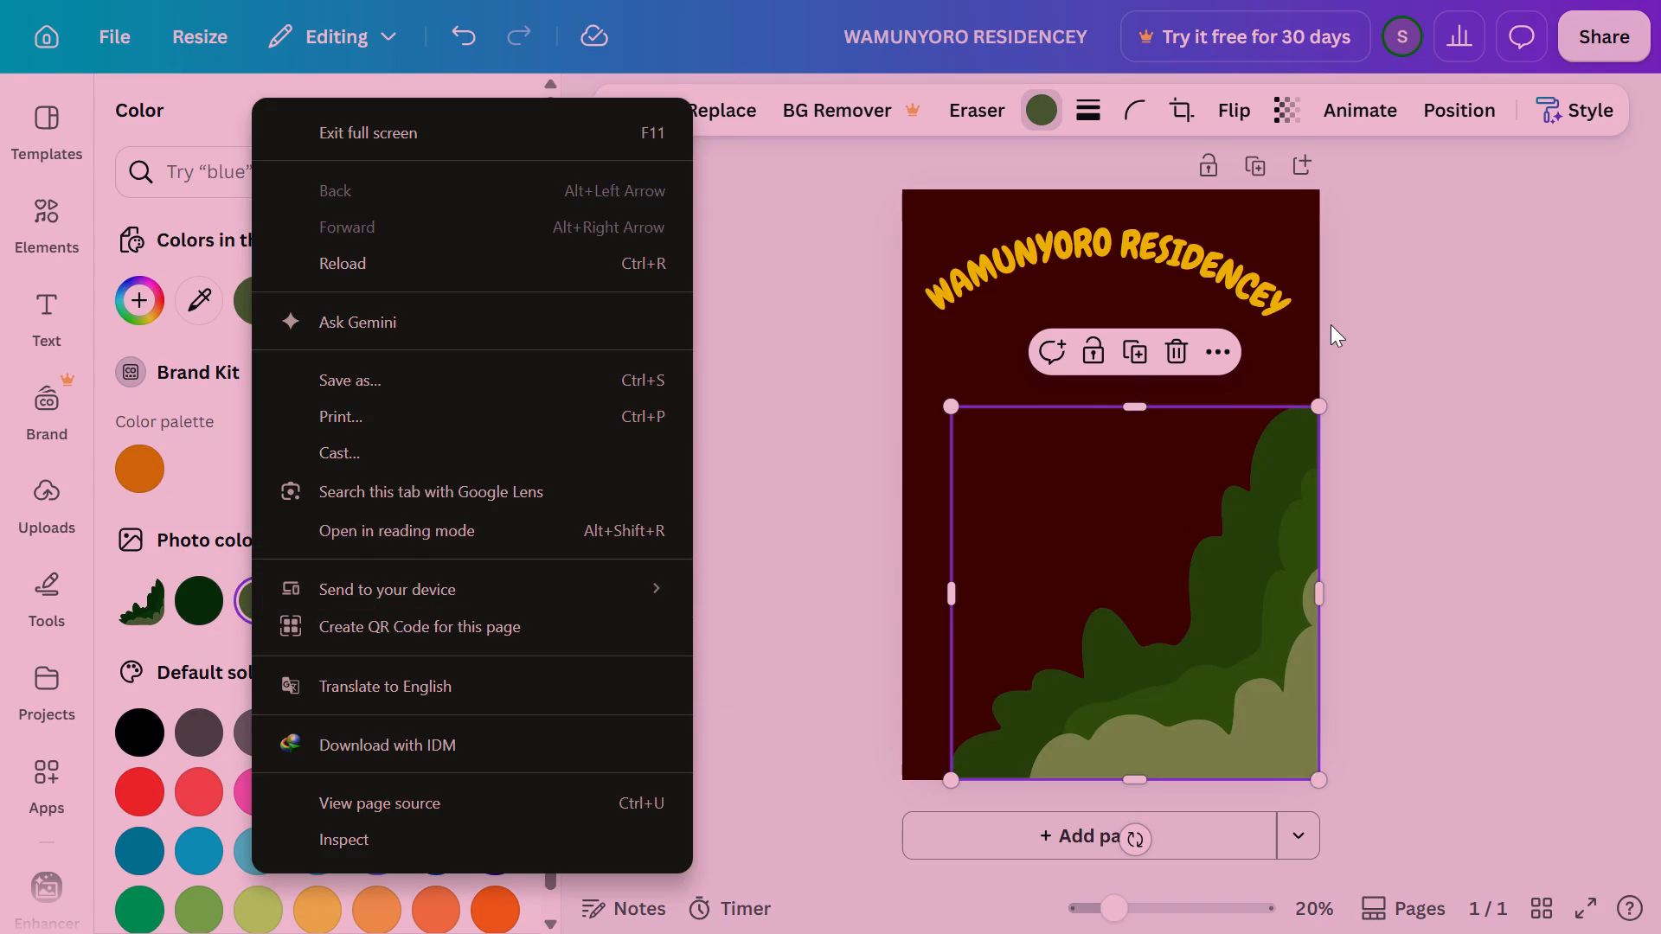
{"action": "left_click", "coordinate": [1331, 324]}
{"action": "left_click", "coordinate": [1331, 324]}
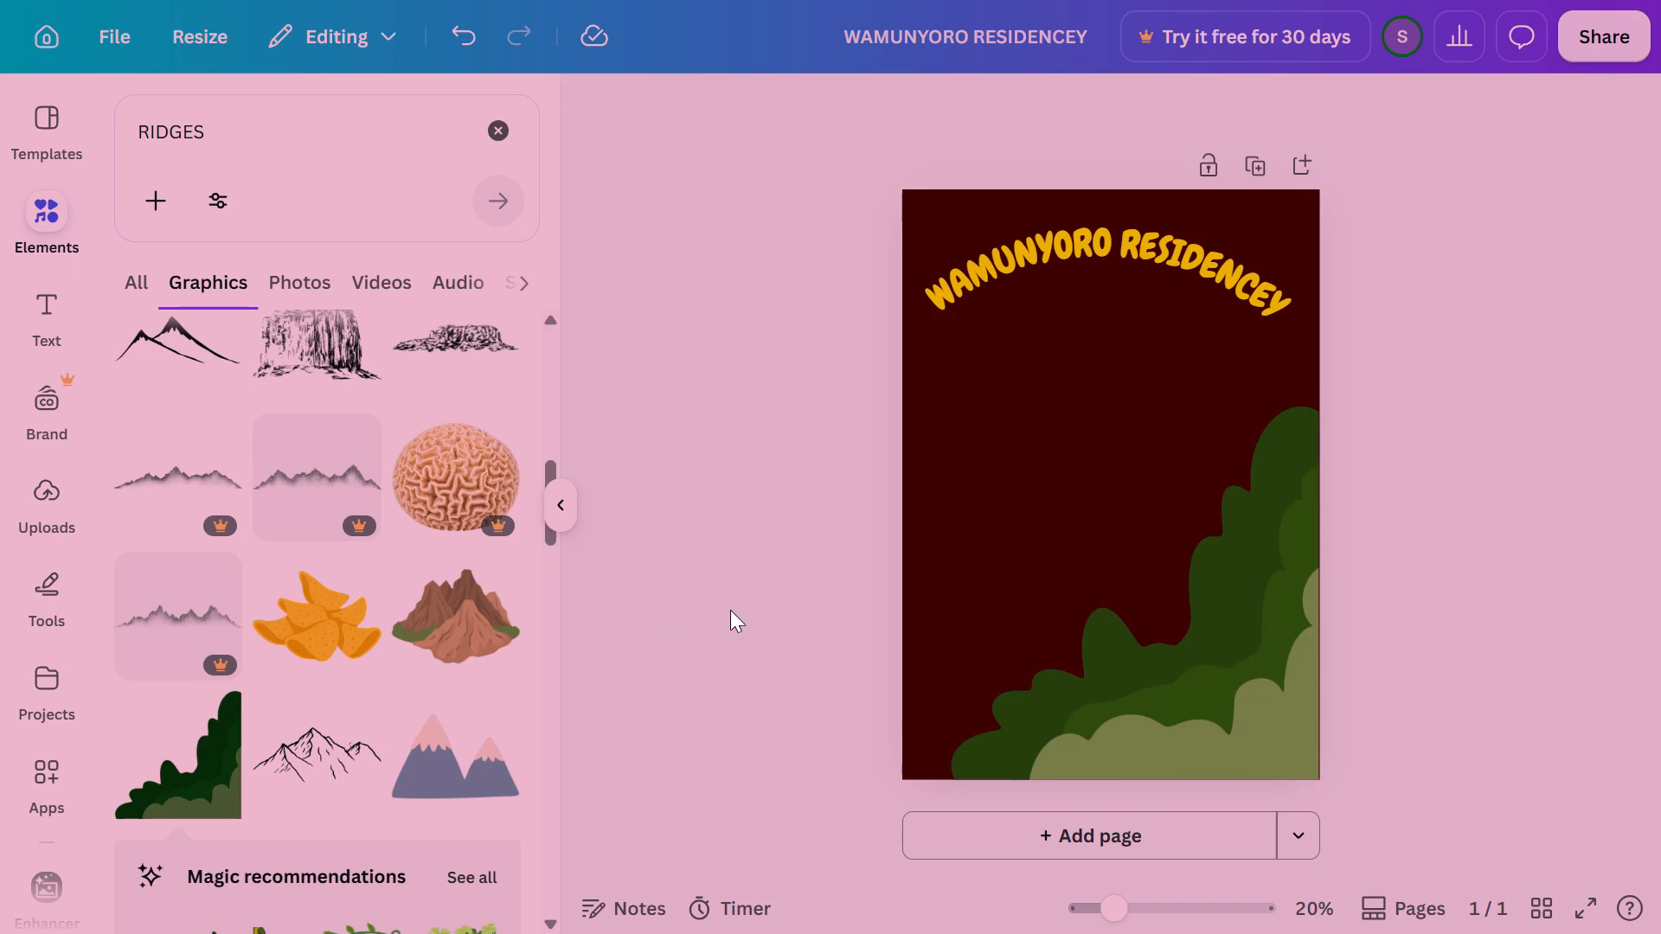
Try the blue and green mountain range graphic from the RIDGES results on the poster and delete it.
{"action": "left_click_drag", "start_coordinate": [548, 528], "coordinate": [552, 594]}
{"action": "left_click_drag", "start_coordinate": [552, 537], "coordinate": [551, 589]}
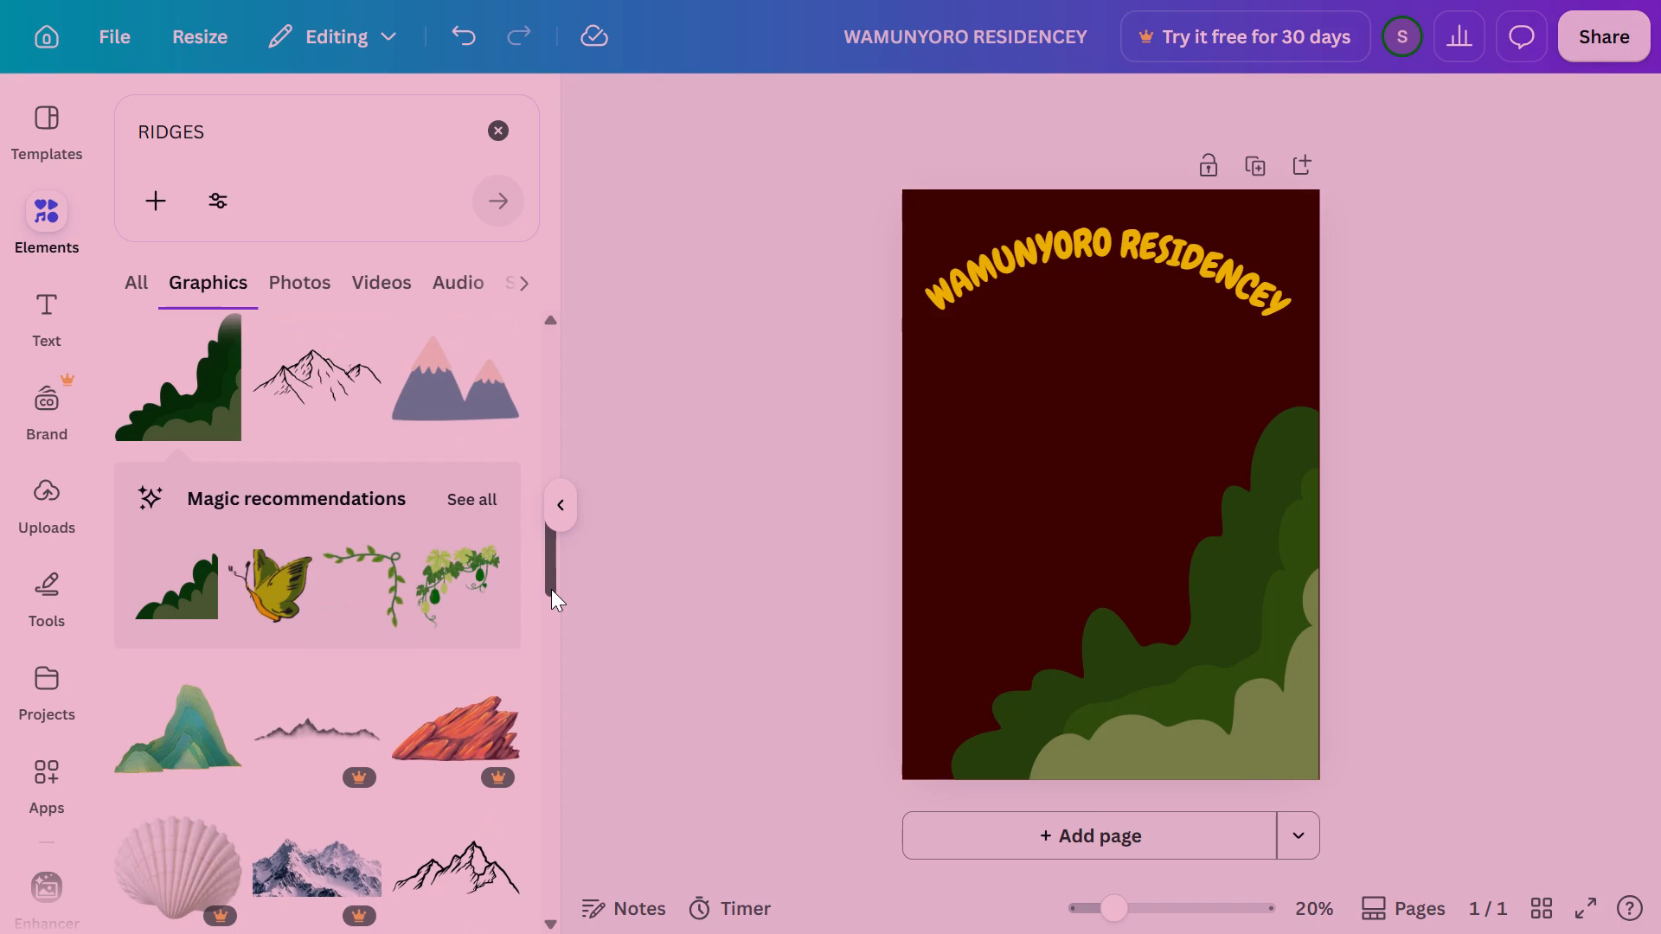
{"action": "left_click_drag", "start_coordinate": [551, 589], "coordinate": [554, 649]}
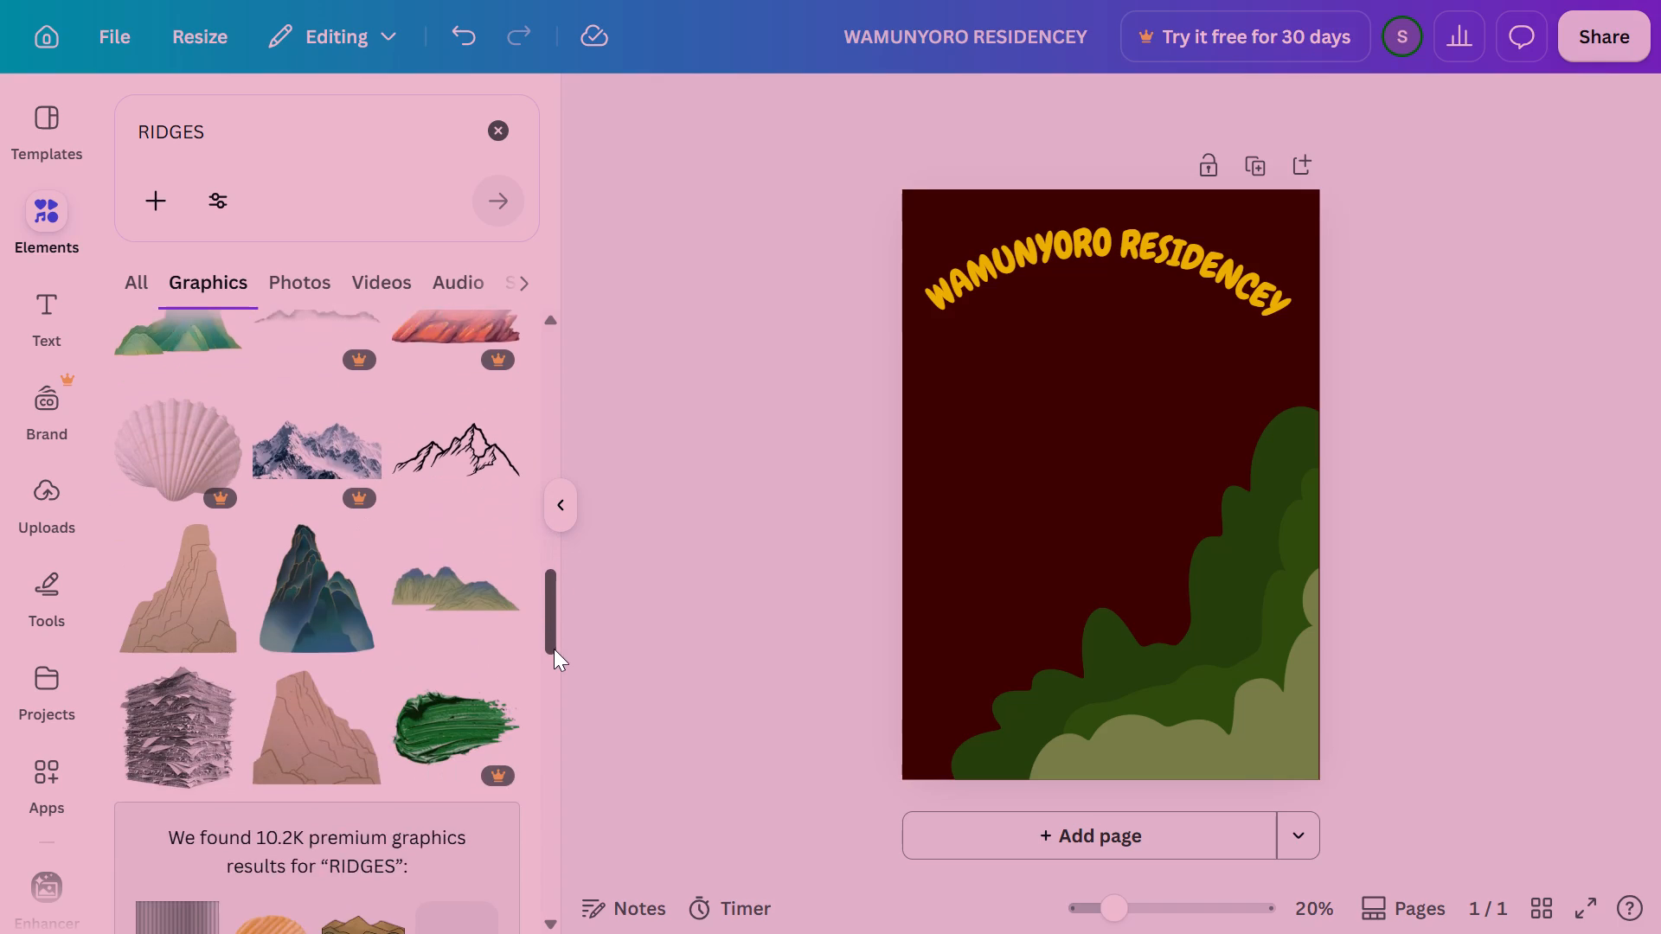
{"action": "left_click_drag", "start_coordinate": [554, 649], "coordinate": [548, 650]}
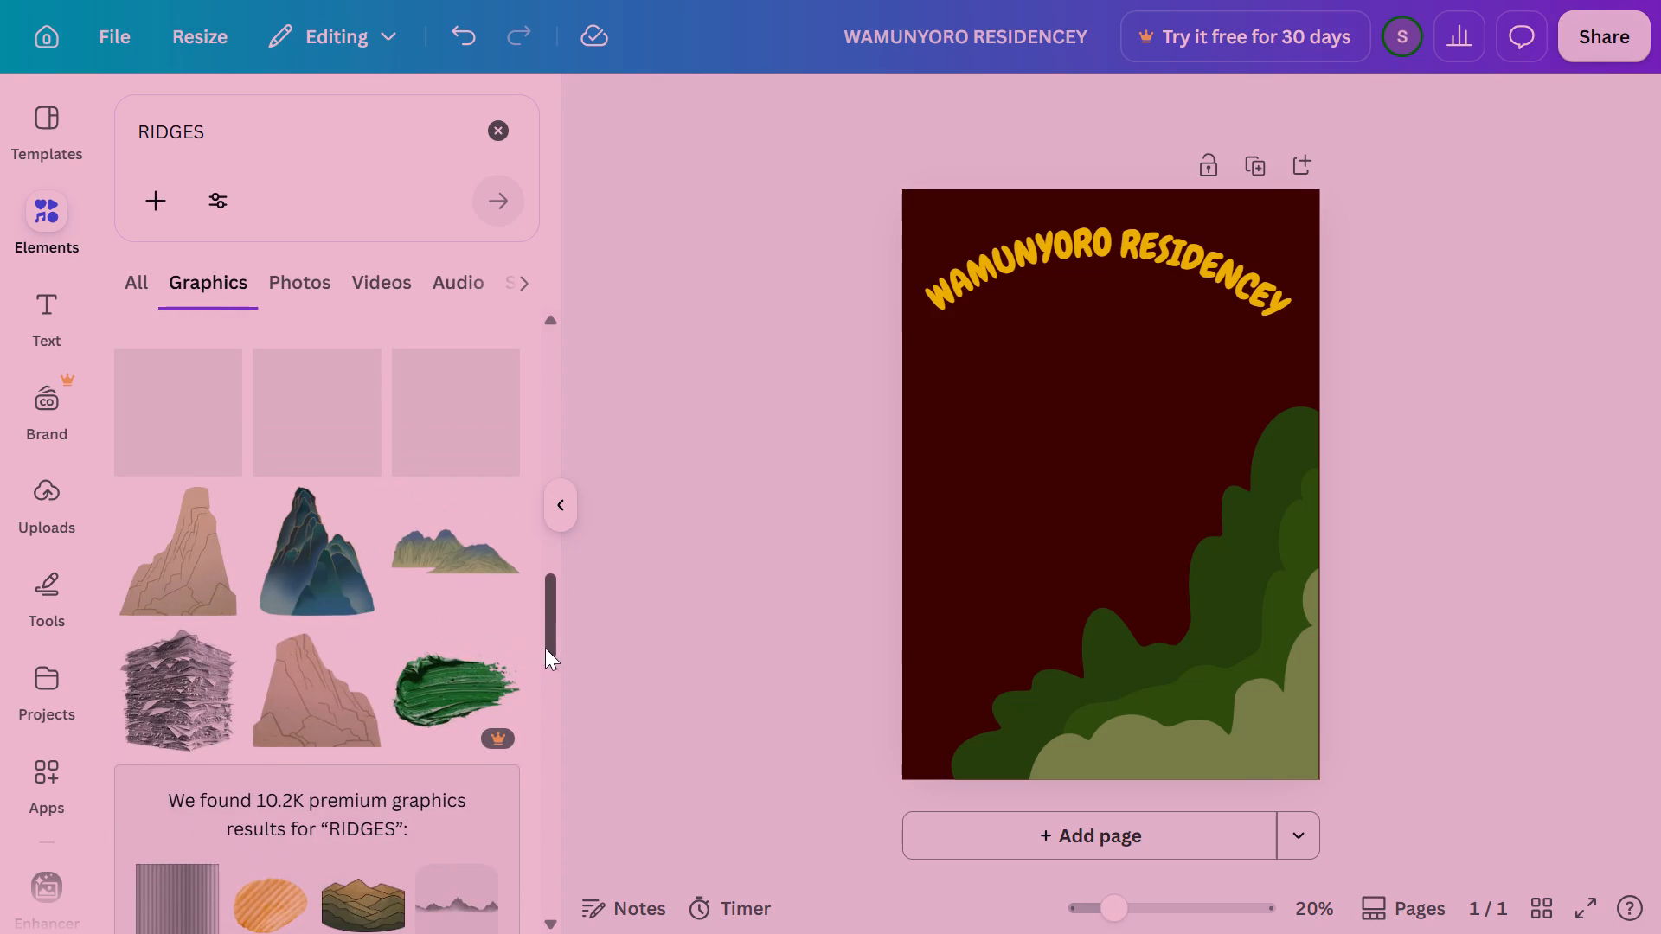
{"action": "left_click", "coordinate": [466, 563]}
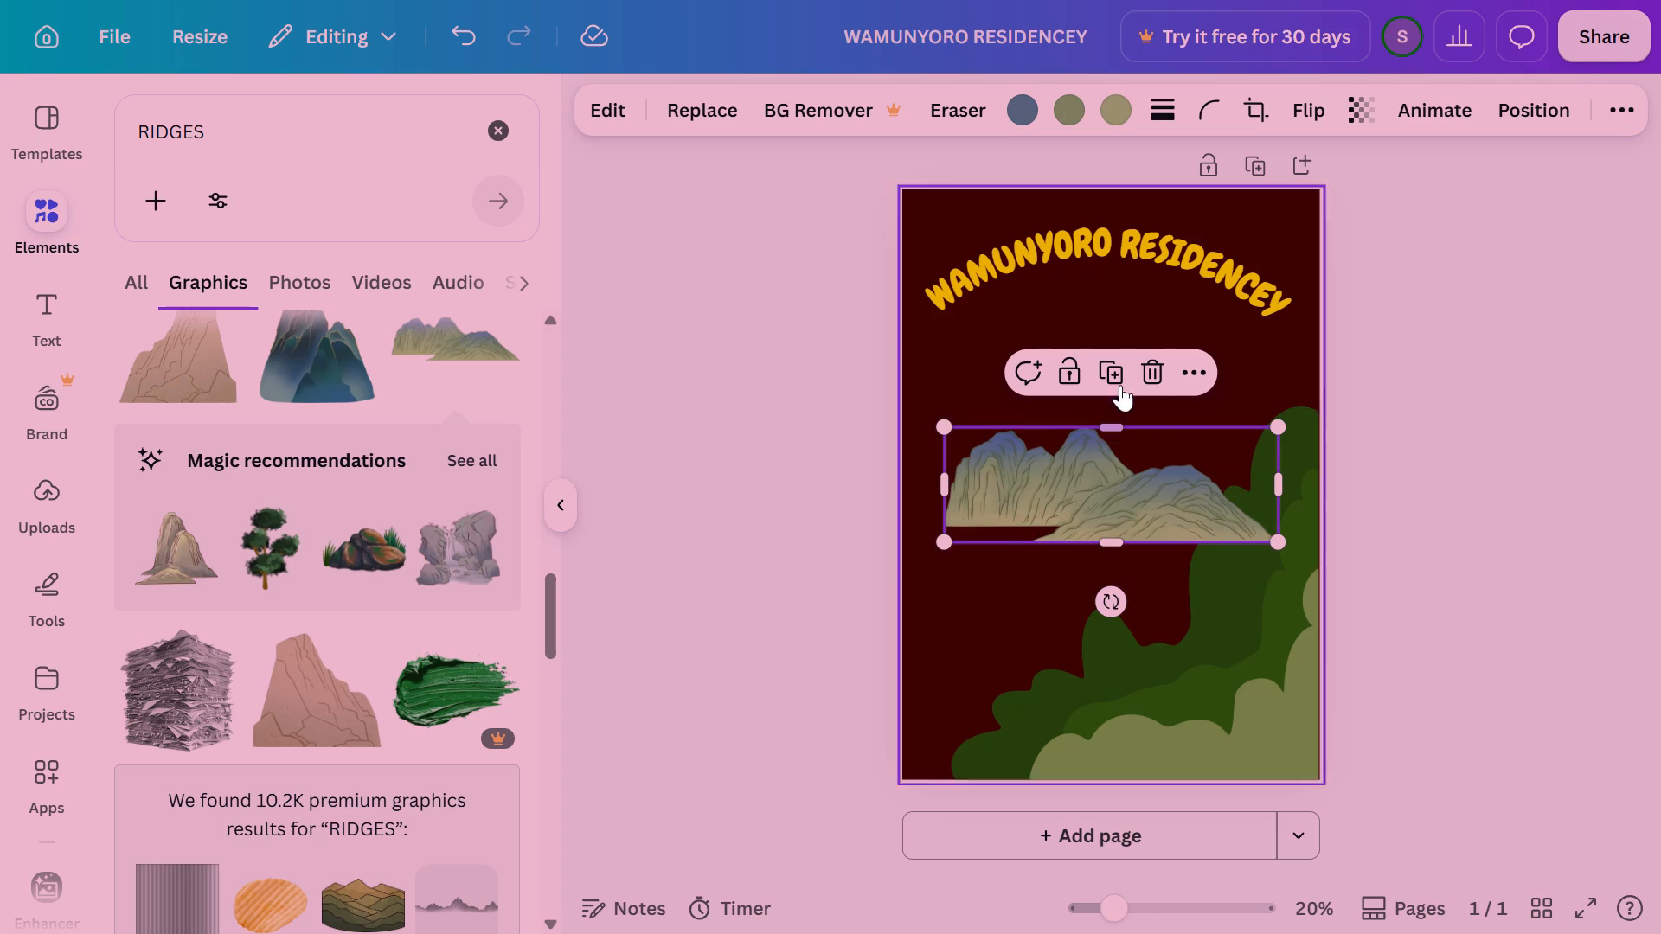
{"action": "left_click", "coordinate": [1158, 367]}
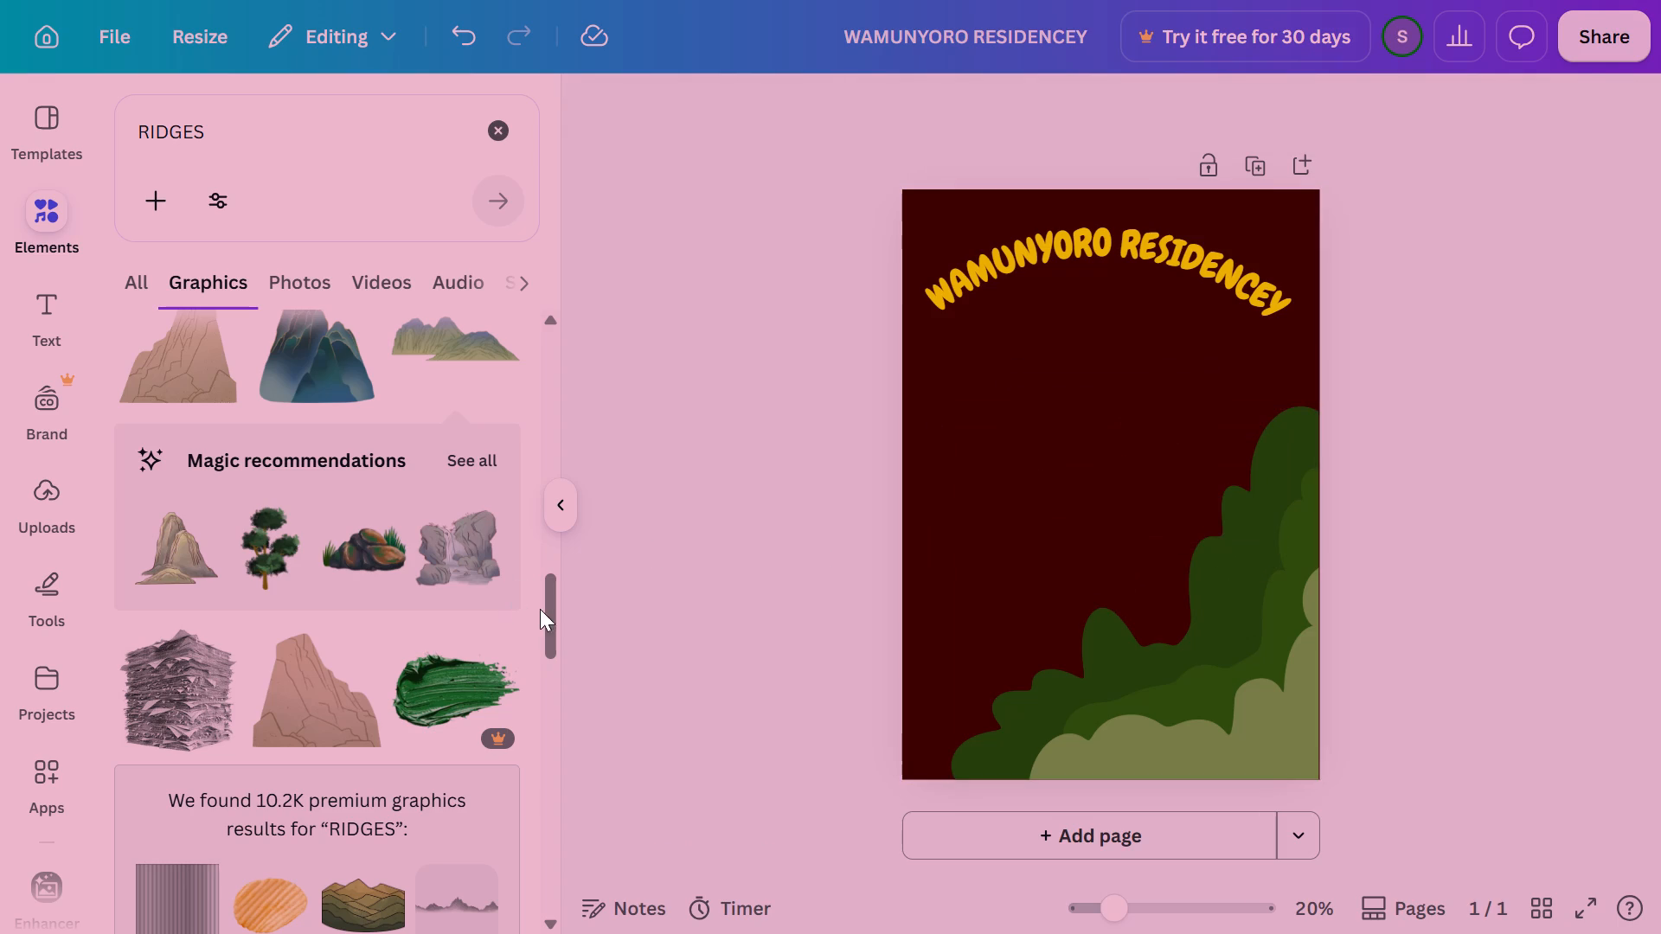
Try the grey rock waterfall graphic, delete it, and add the mossy rocks with grass from the full magic recommendations.
{"action": "left_click", "coordinate": [452, 567]}
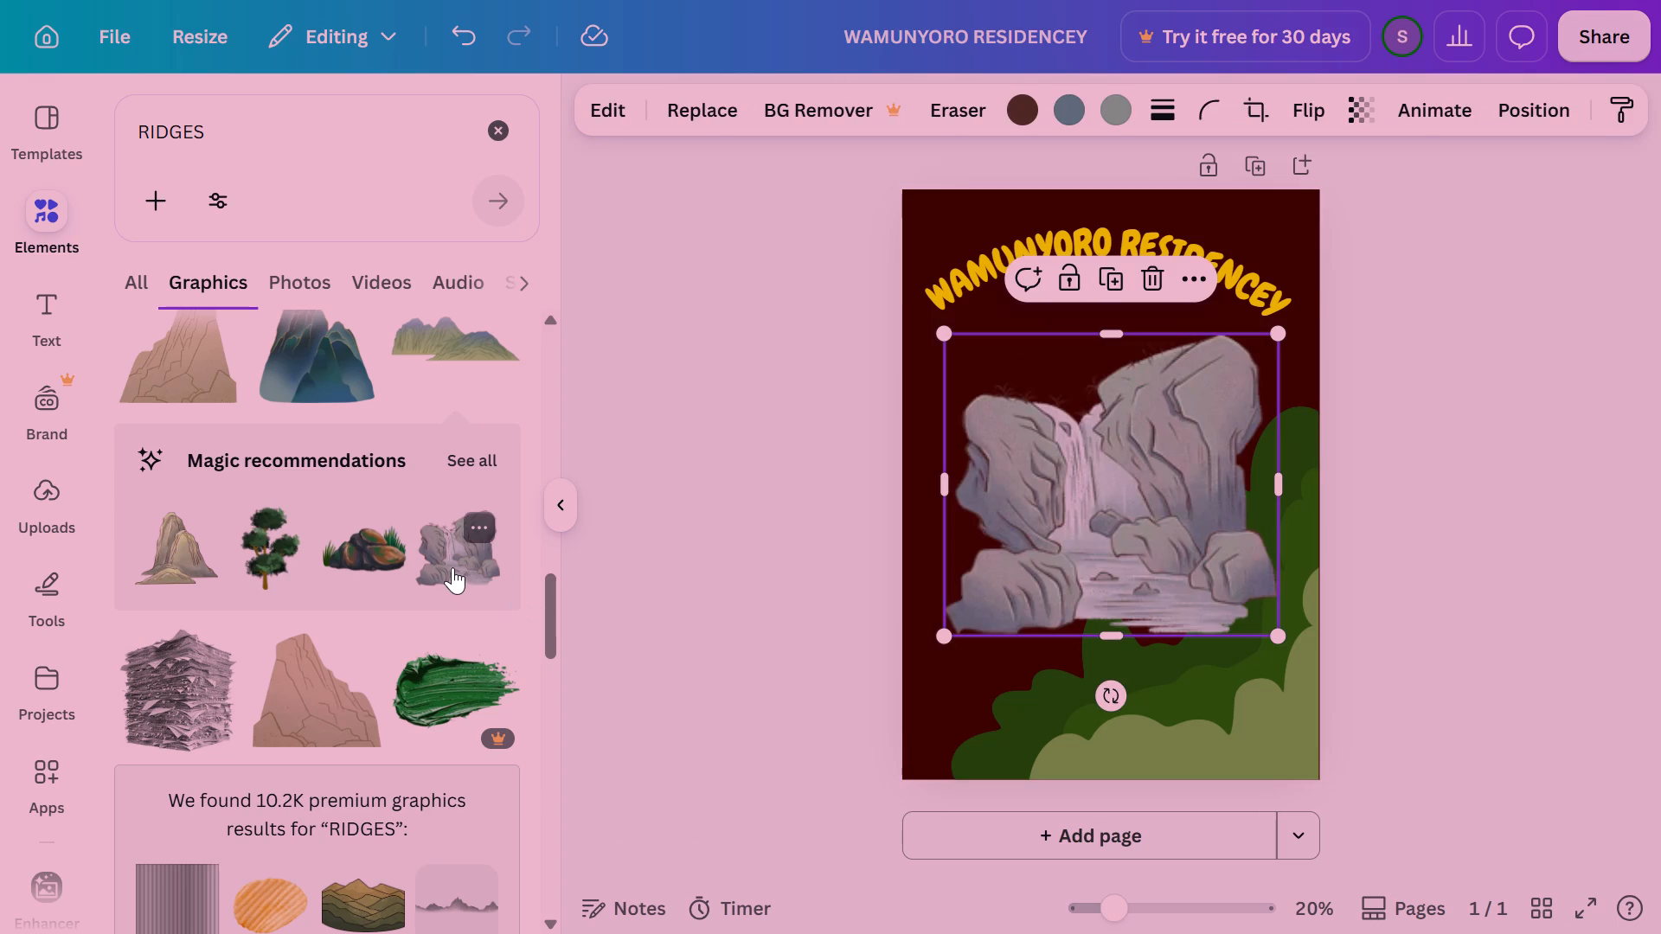
{"action": "left_click", "coordinate": [491, 460]}
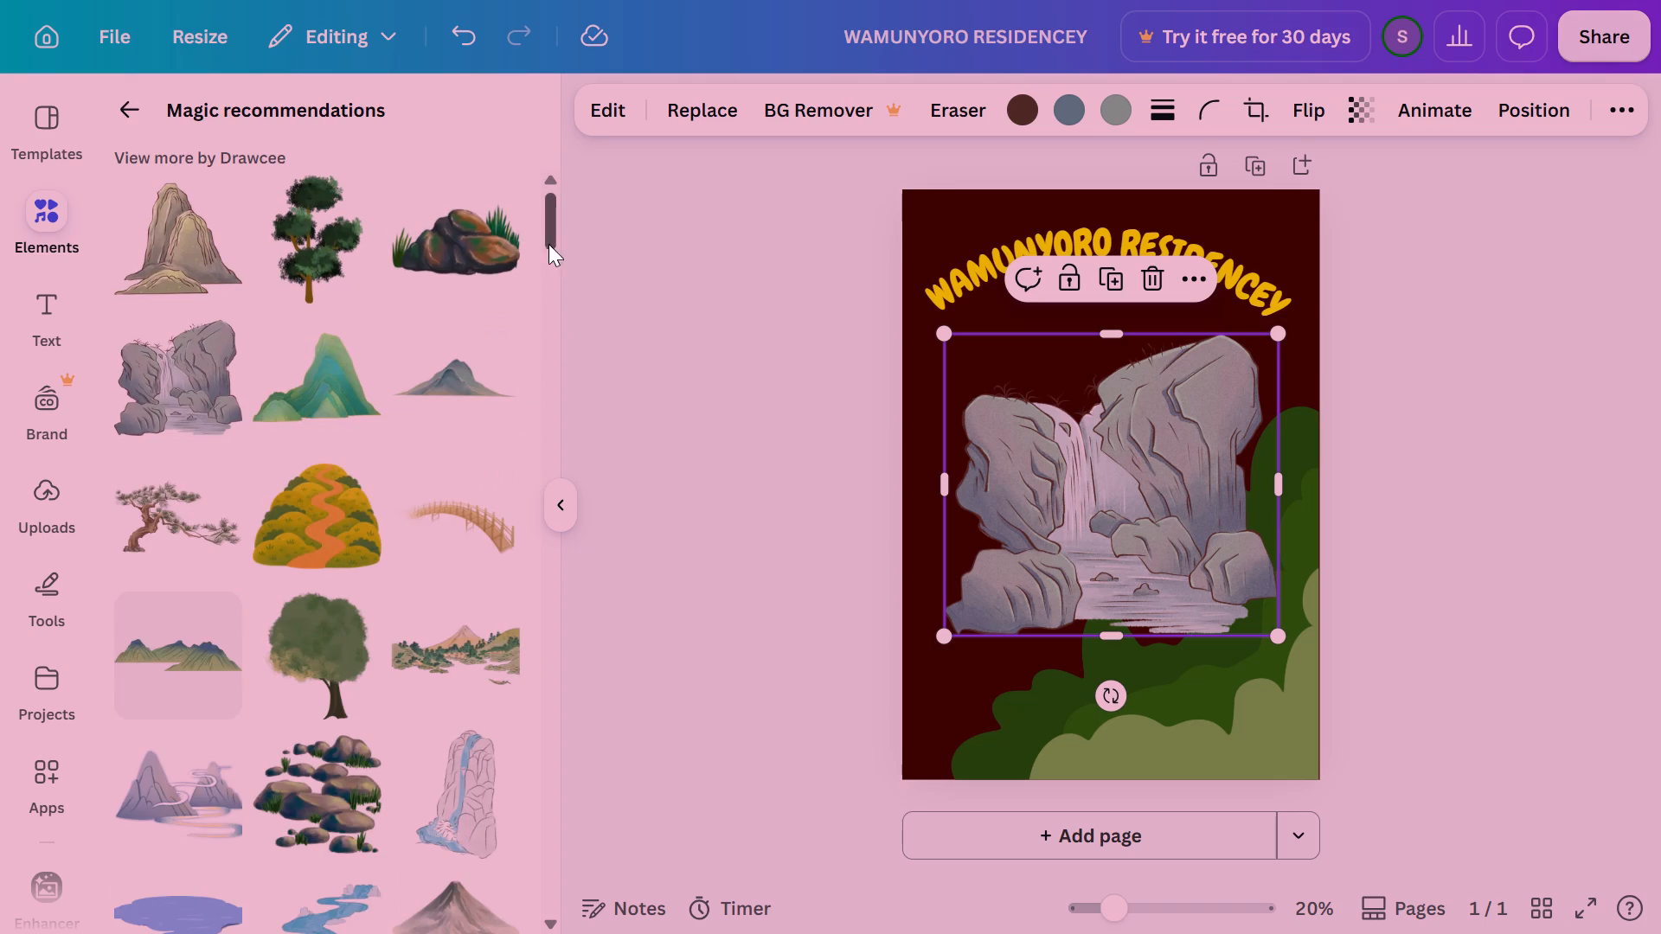
{"action": "left_click", "coordinate": [1155, 270]}
{"action": "left_click", "coordinate": [448, 253]}
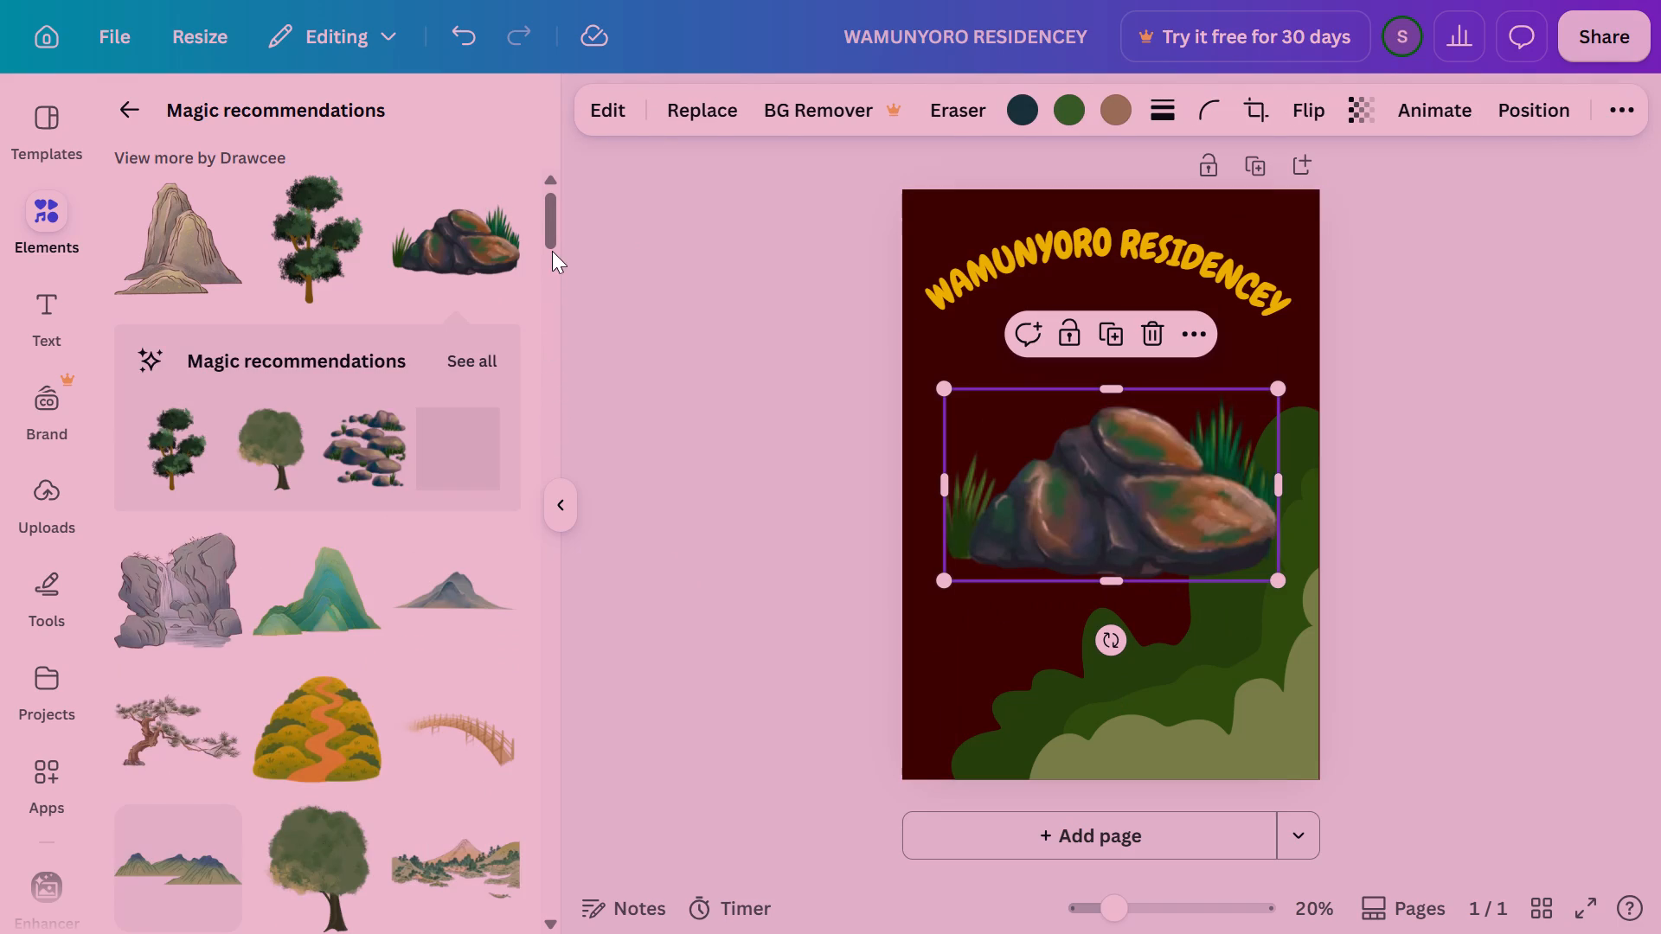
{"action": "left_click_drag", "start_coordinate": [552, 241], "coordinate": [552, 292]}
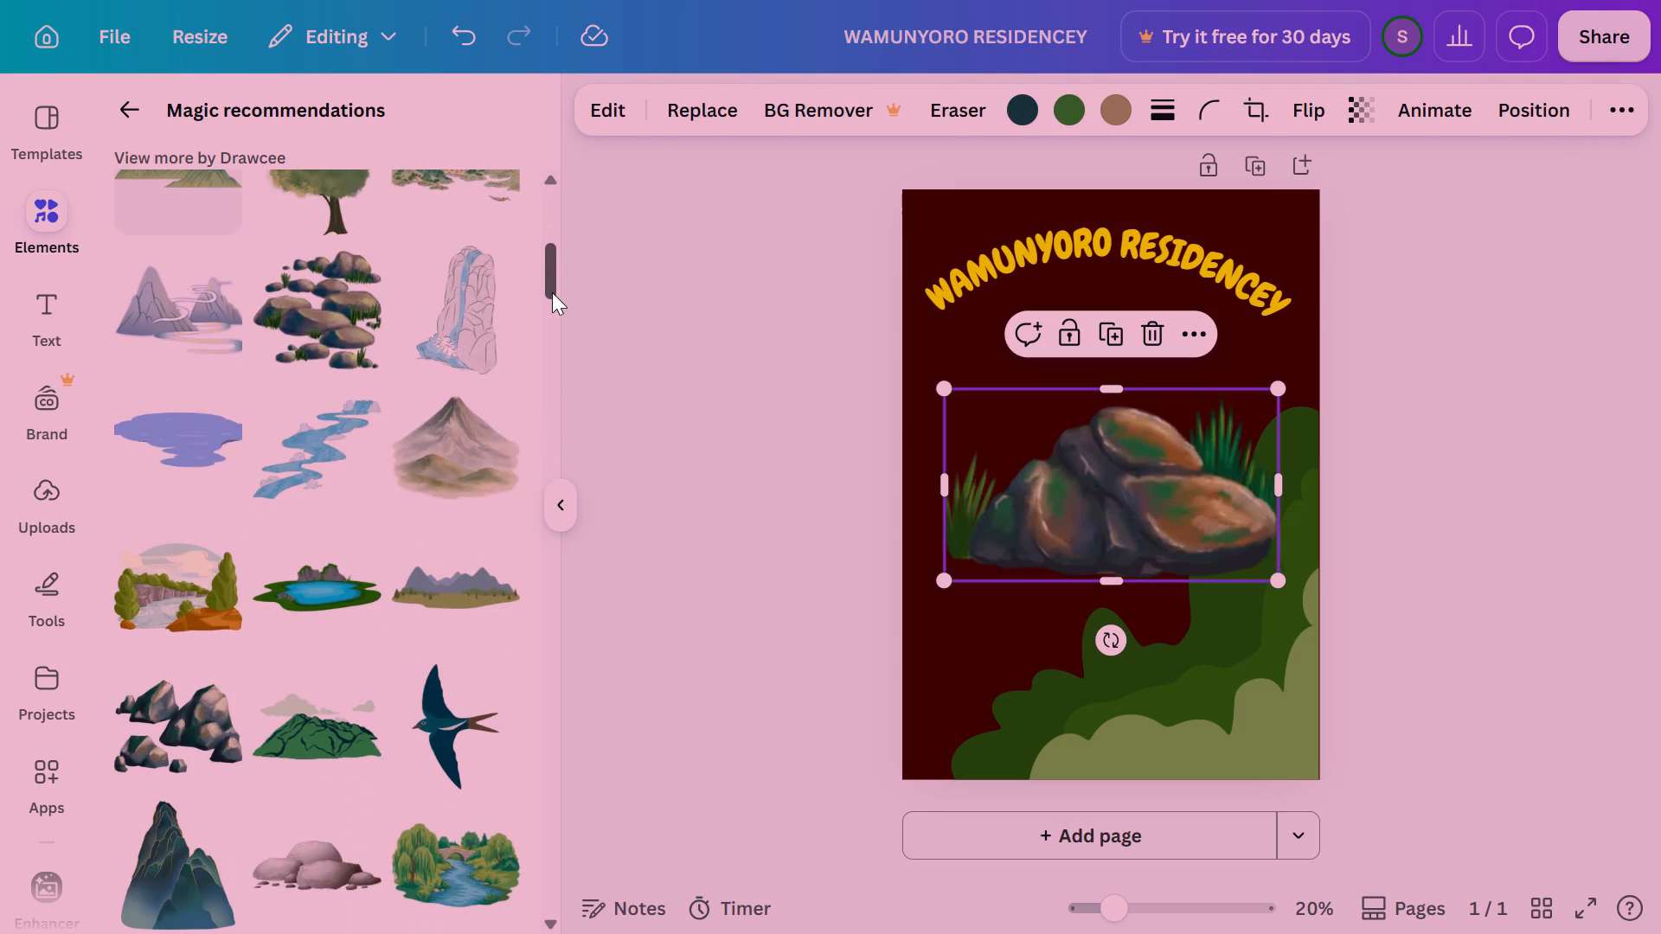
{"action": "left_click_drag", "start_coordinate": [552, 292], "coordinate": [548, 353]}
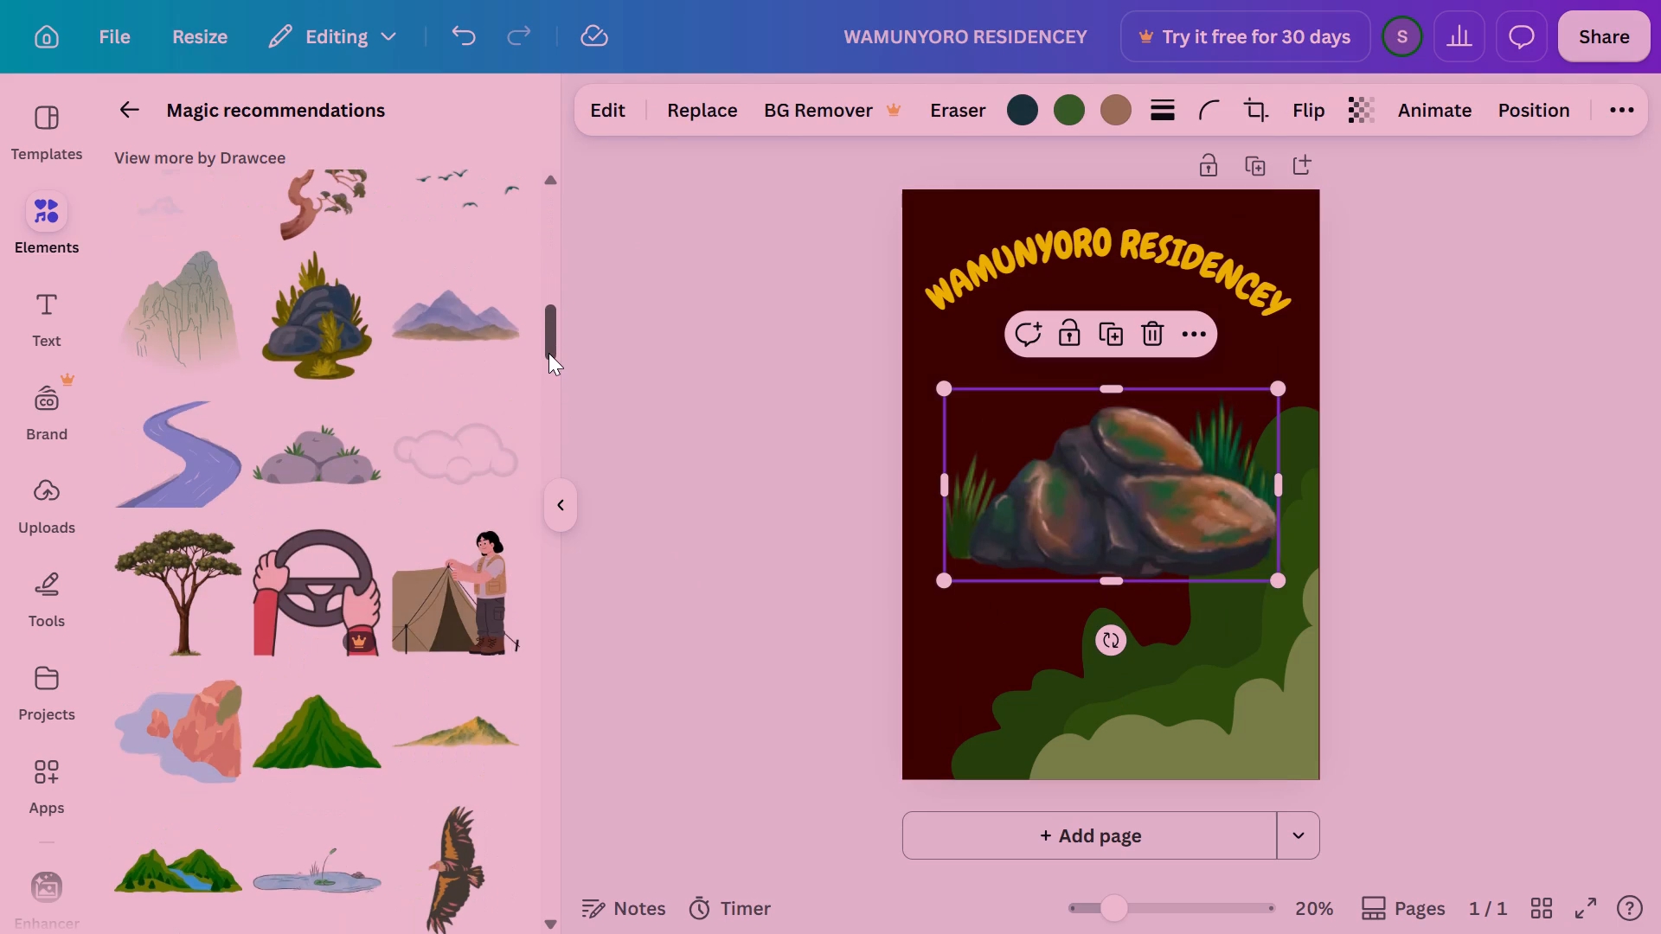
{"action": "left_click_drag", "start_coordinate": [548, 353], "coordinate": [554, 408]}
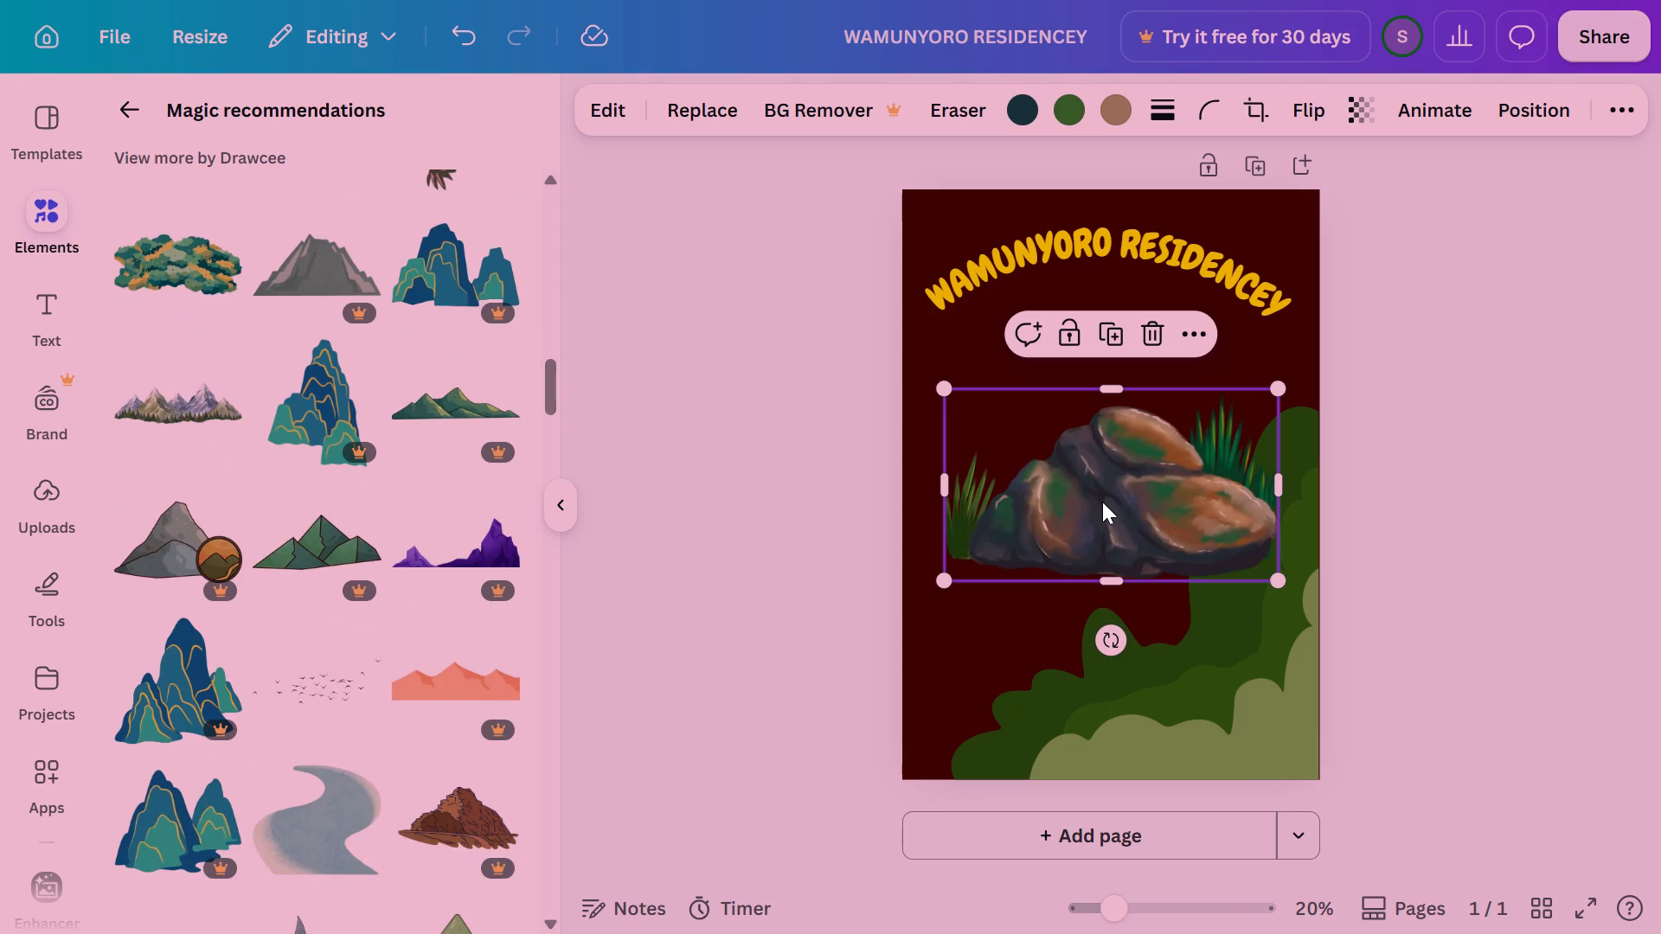
Move the mossy rocks graphic into the poster's bottom-left corner, slightly overhanging the page's left and bottom edges.
{"action": "key", "text": "Down"}
{"action": "key", "text": "Down"}
{"action": "key", "text": "Down"}
{"action": "key", "text": "Down"}
{"action": "key", "text": "Down"}
{"action": "key", "text": "Down"}
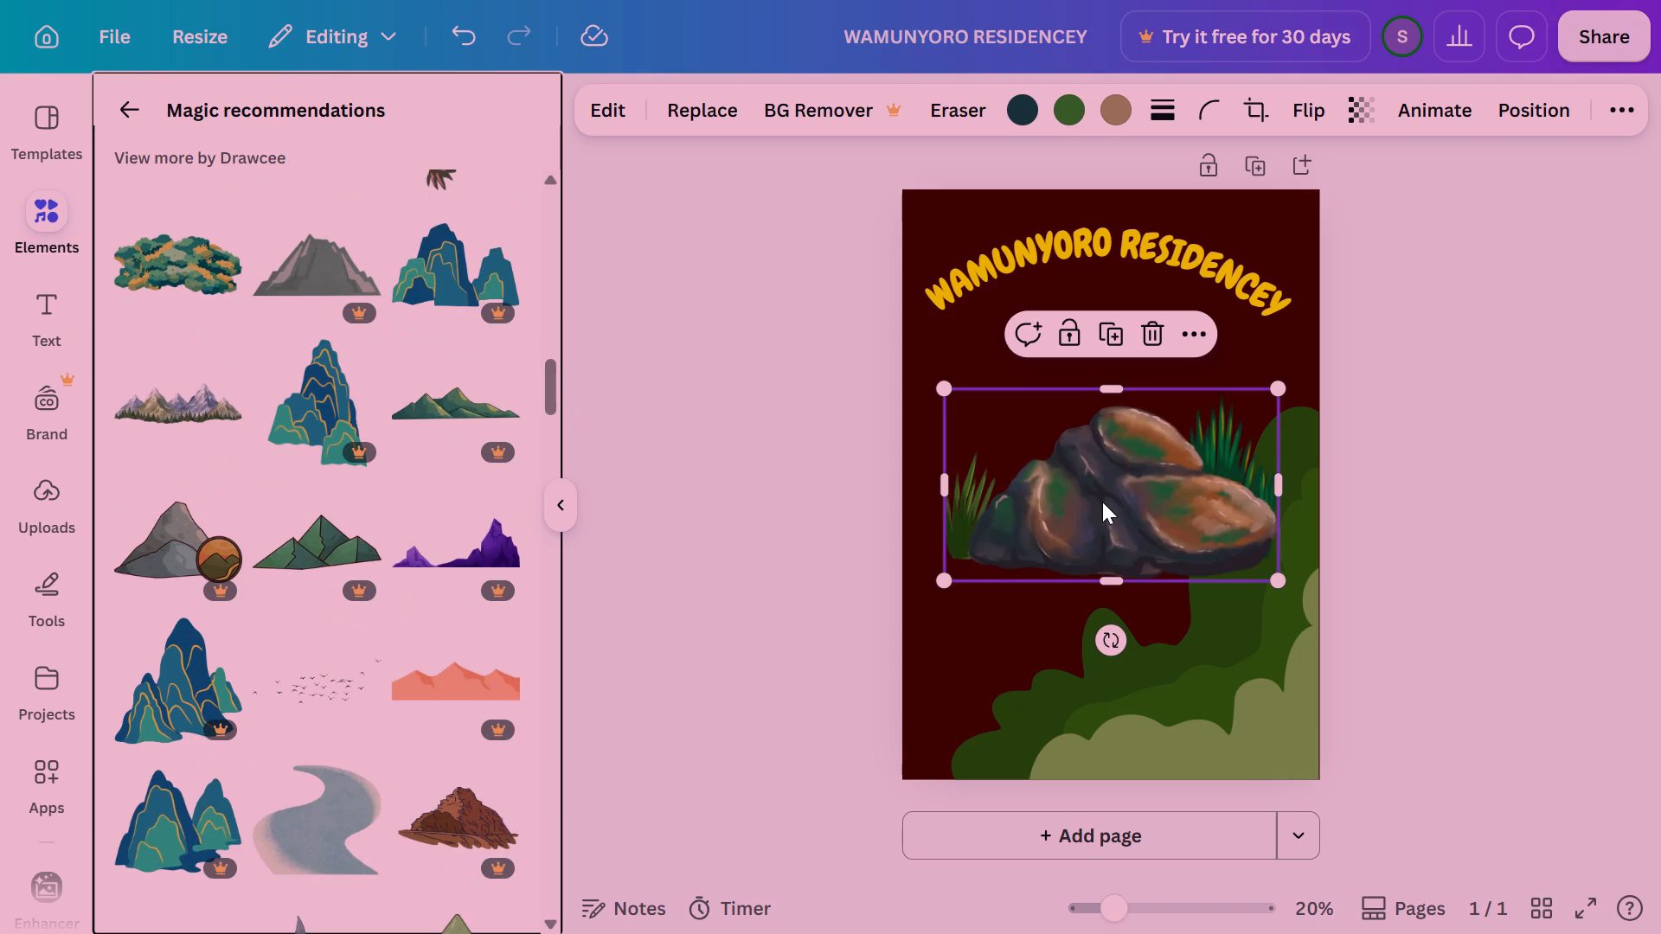
{"action": "key", "text": "Left"}
{"action": "key", "text": "Left"}
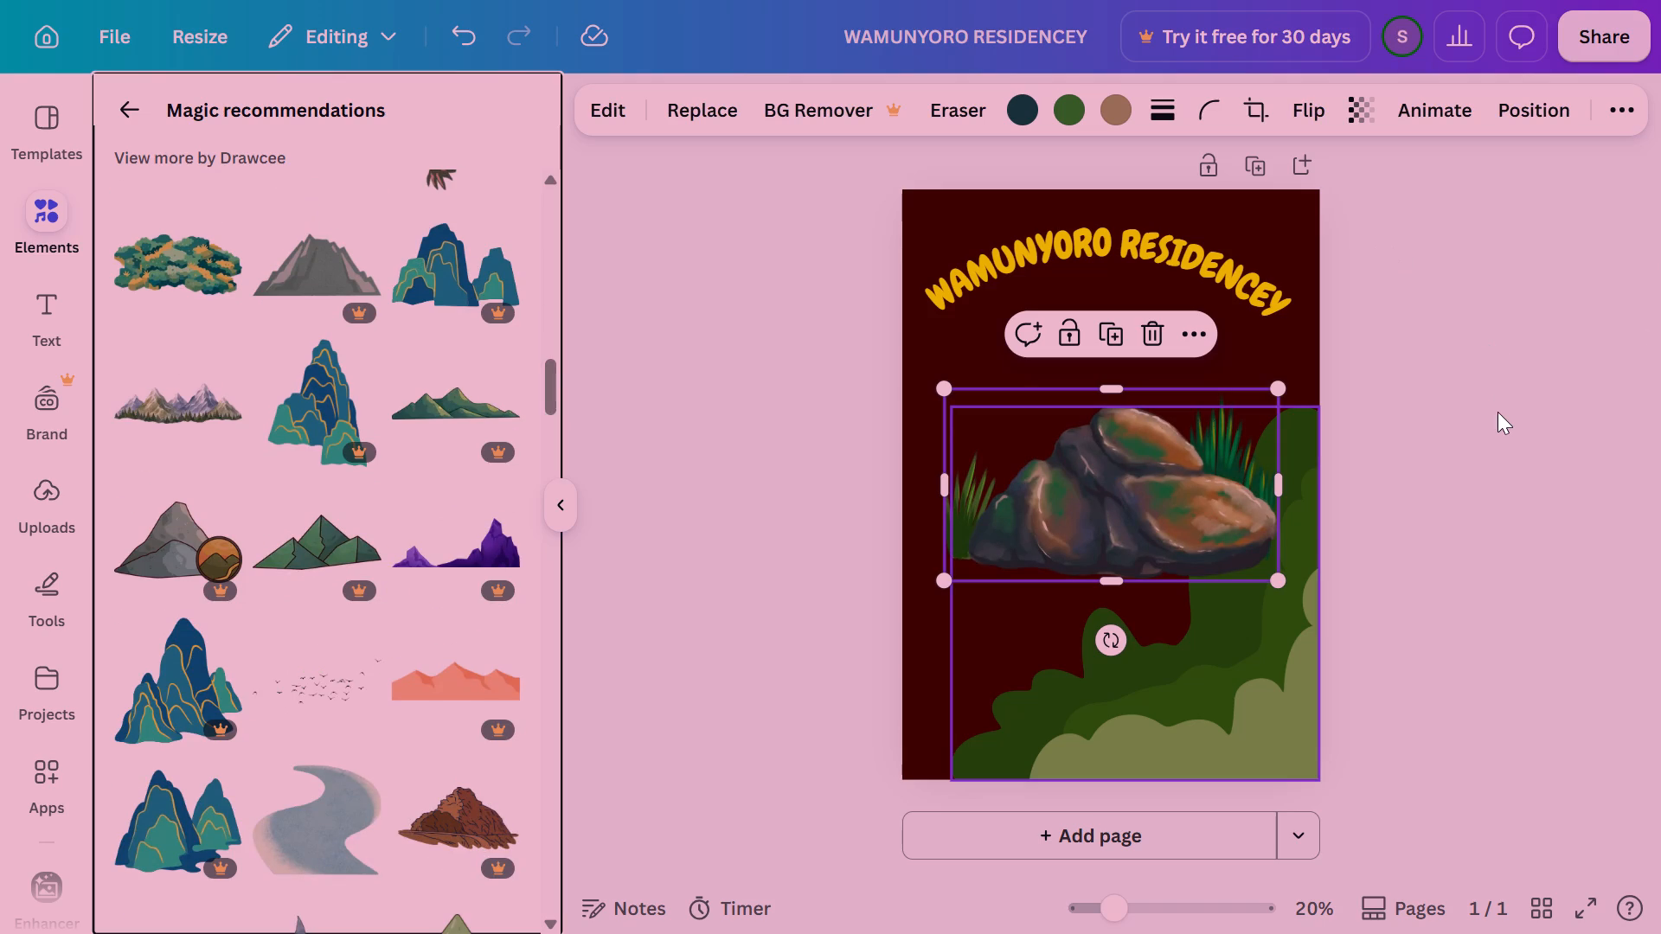
{"action": "left_click", "coordinate": [1497, 412]}
{"action": "left_click", "coordinate": [1080, 487]}
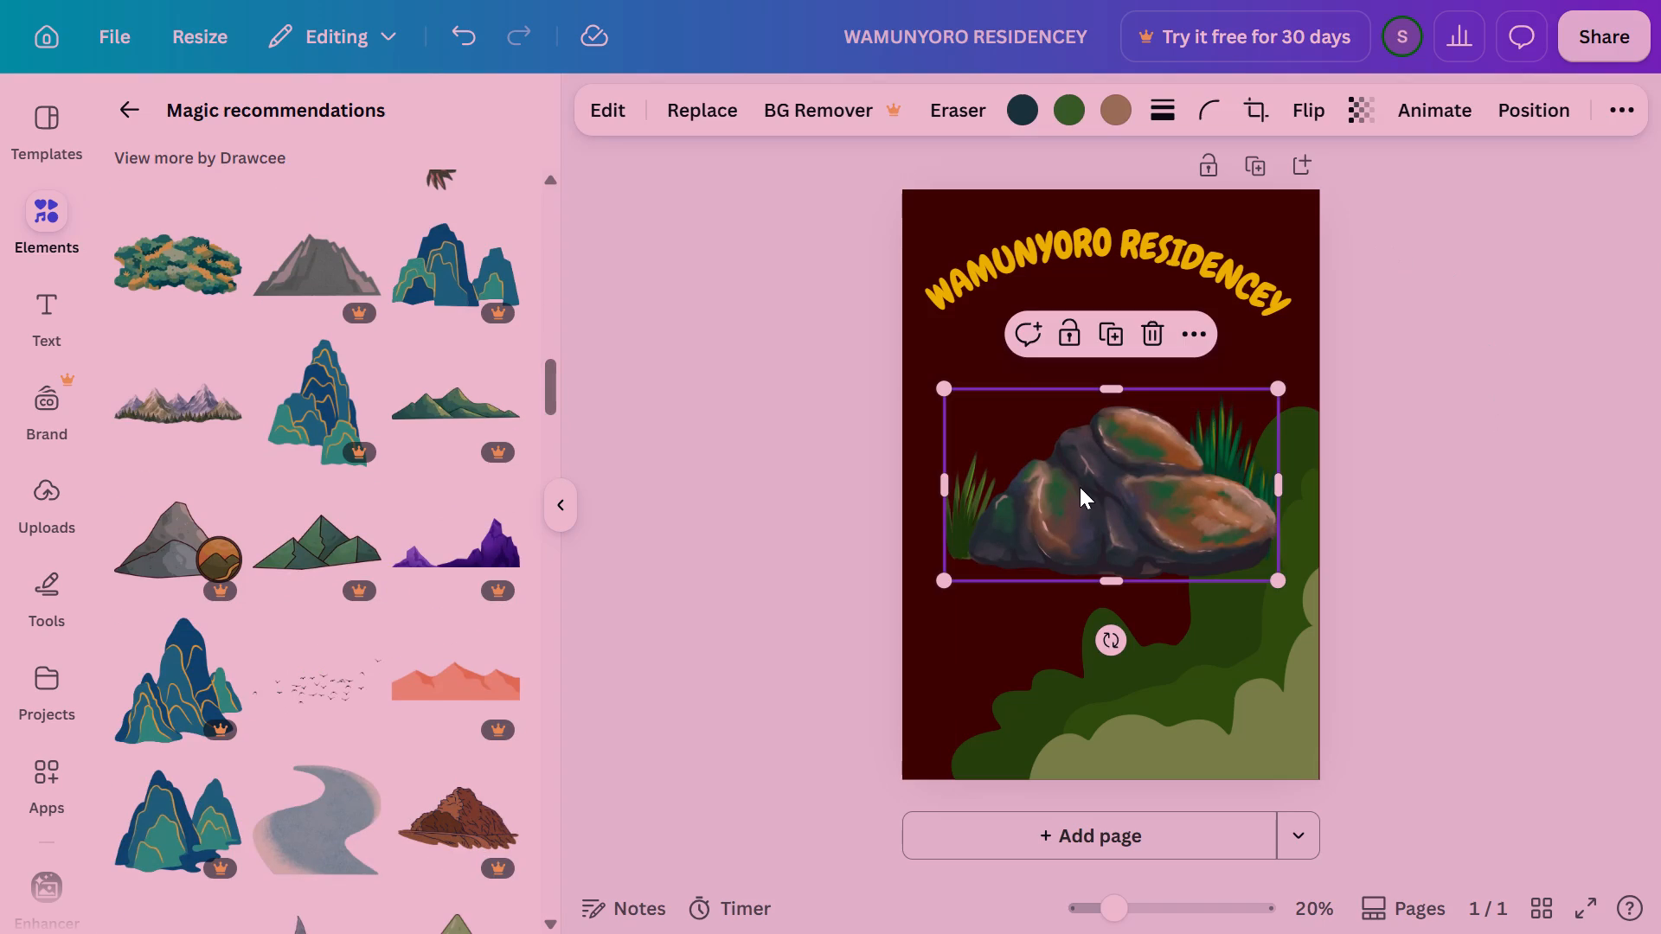
{"action": "key", "text": "Down"}
{"action": "key", "text": "Down"}
{"action": "key", "text": "Down"}
{"action": "key", "text": "Down"}
{"action": "key", "text": "Down"}
{"action": "key", "text": "Down"}
{"action": "key", "text": "Down"}
{"action": "key", "text": "Down"}
{"action": "key", "text": "Down"}
{"action": "key", "text": "Down"}
{"action": "key", "text": "Down"}
{"action": "key", "text": "Down"}
{"action": "key", "text": "Down"}
{"action": "key", "text": "Down"}
{"action": "key", "text": "Down"}
{"action": "key", "text": "Down"}
{"action": "key", "text": "Down"}
{"action": "key", "text": "Down"}
{"action": "key", "text": "Down"}
{"action": "key", "text": "Down"}
{"action": "key", "text": "Down"}
{"action": "key", "text": "Down"}
{"action": "key", "text": "Down"}
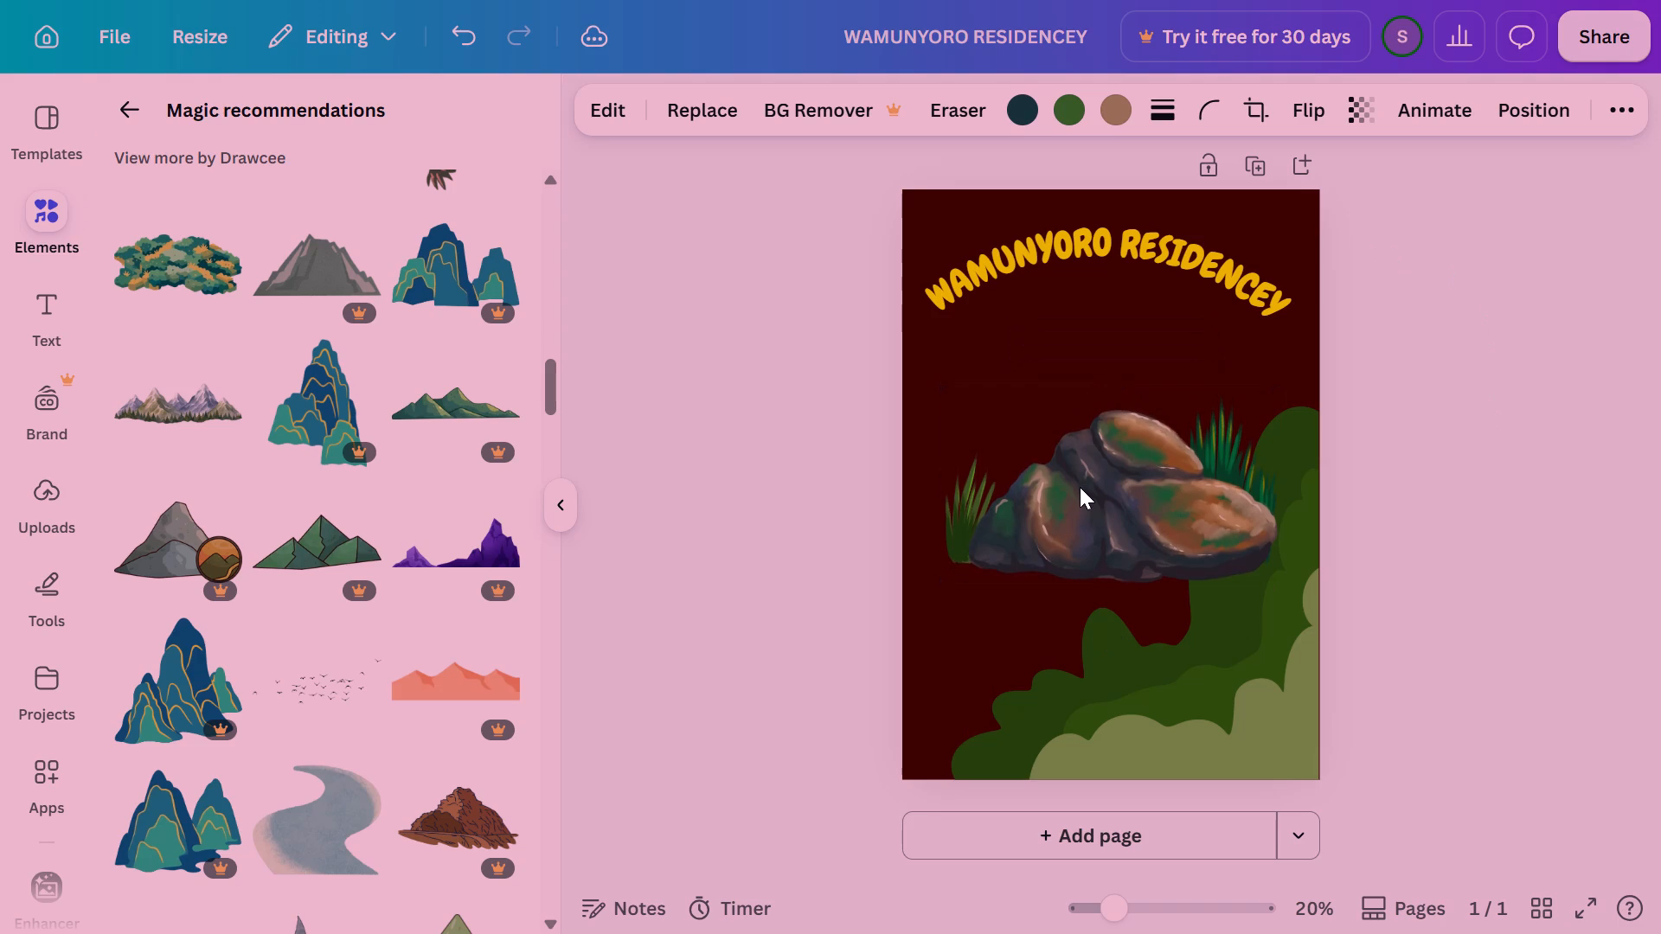
{"action": "key", "text": "Left"}
{"action": "key", "text": "Left"}
{"action": "key", "text": "Left"}
{"action": "key", "text": "Left"}
{"action": "key", "text": "Left"}
{"action": "key", "text": "Left"}
{"action": "key", "text": "Left"}
{"action": "key", "text": "Left"}
{"action": "key", "text": "Left"}
{"action": "key", "text": "Left"}
{"action": "key", "text": "Left"}
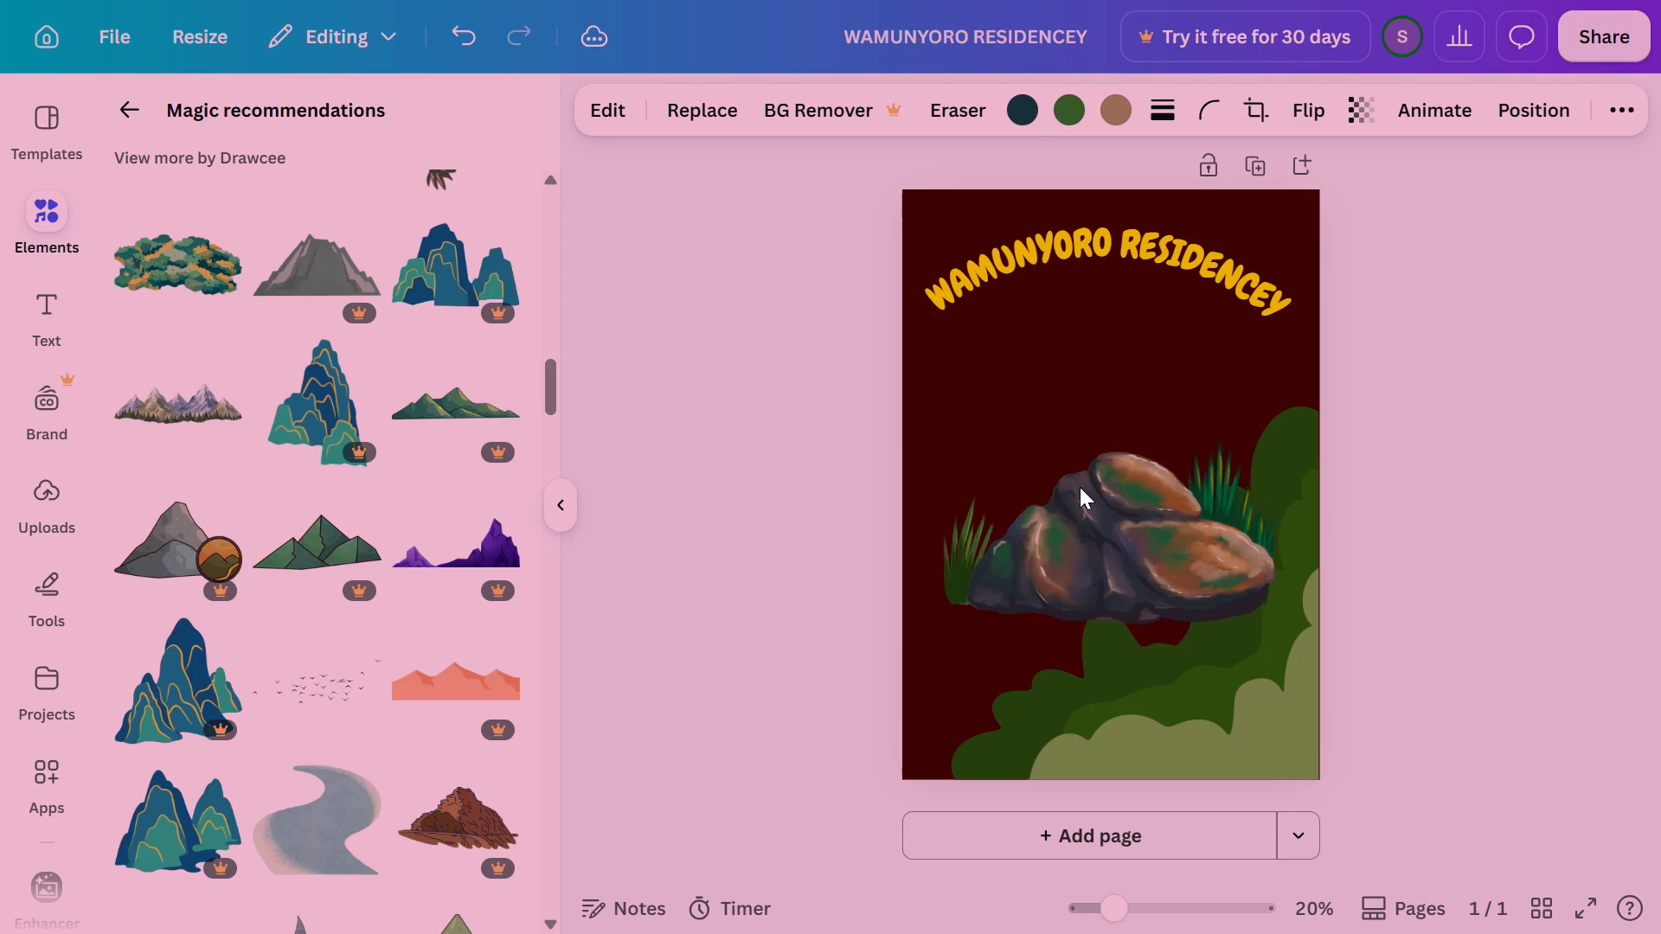
{"action": "key", "text": "Left"}
{"action": "key", "text": "Left"}
{"action": "key", "text": "Left"}
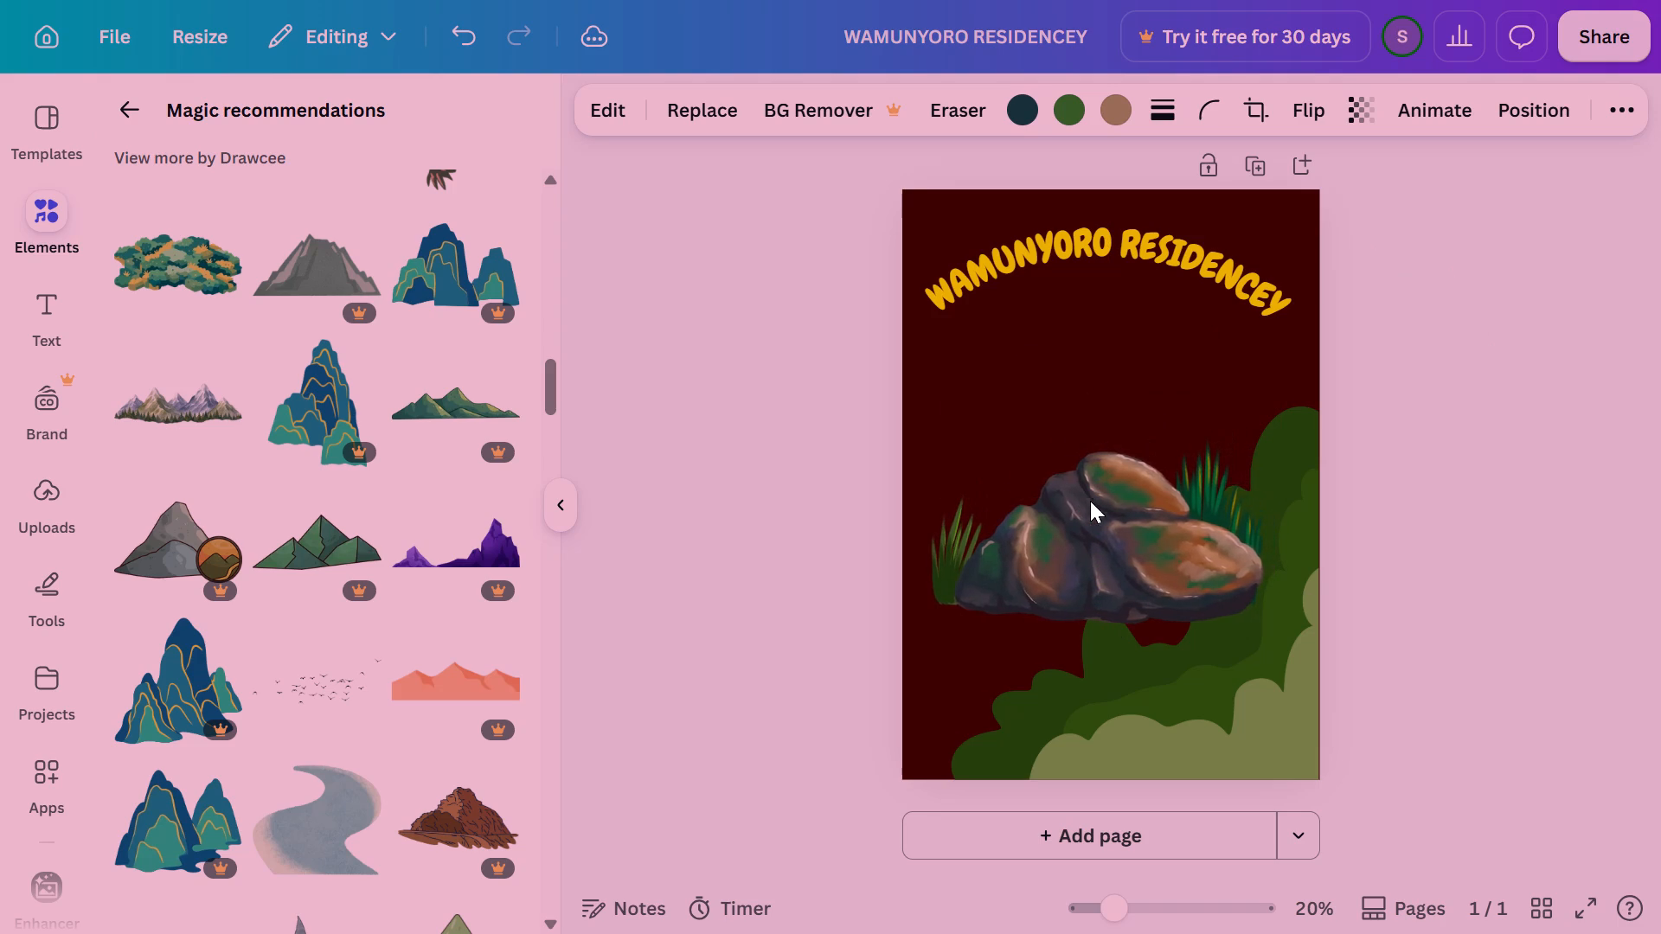
{"action": "left_click_drag", "start_coordinate": [1107, 517], "coordinate": [1033, 672]}
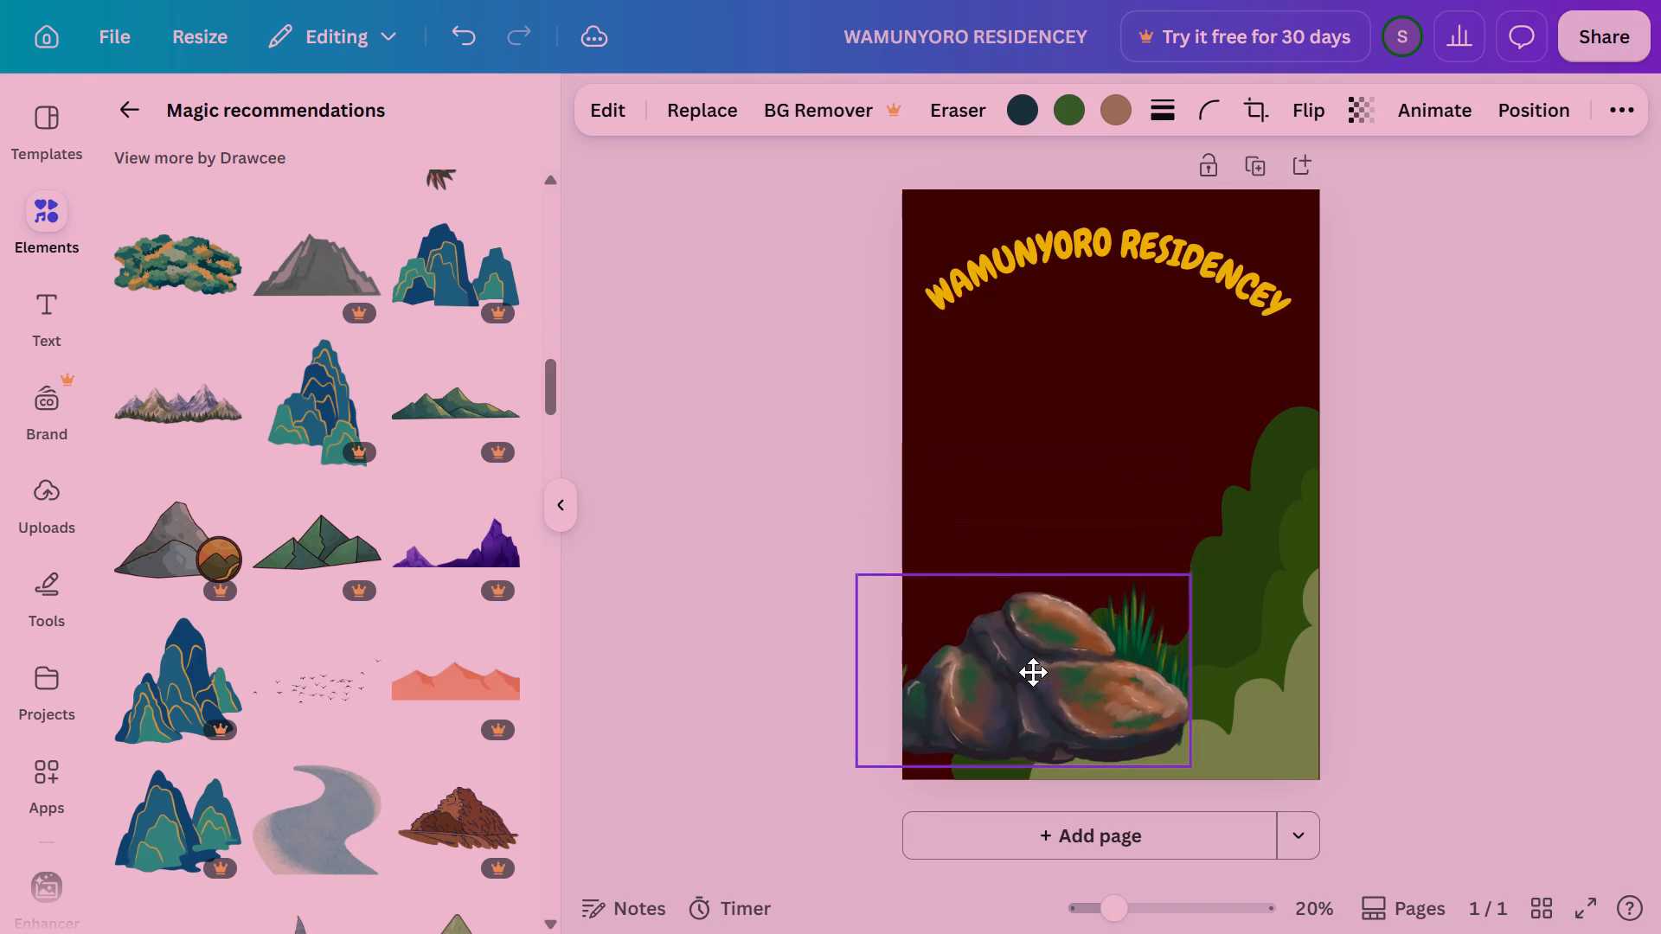
{"action": "left_click_drag", "start_coordinate": [1033, 672], "coordinate": [1033, 685]}
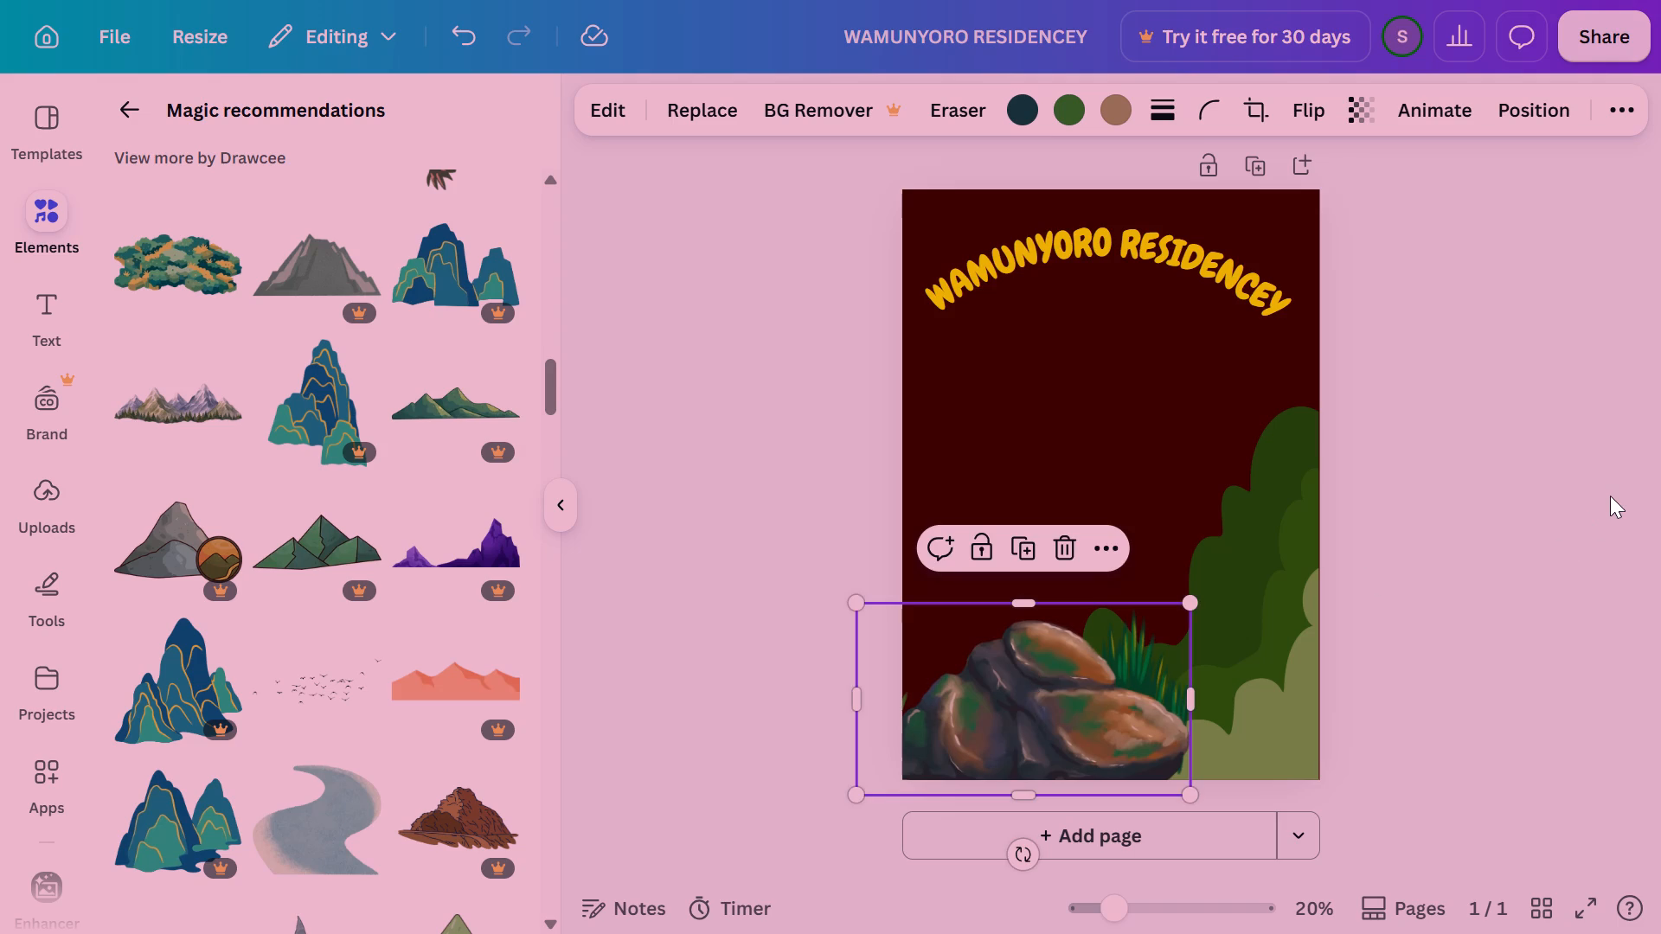
{"action": "left_click", "coordinate": [1610, 496]}
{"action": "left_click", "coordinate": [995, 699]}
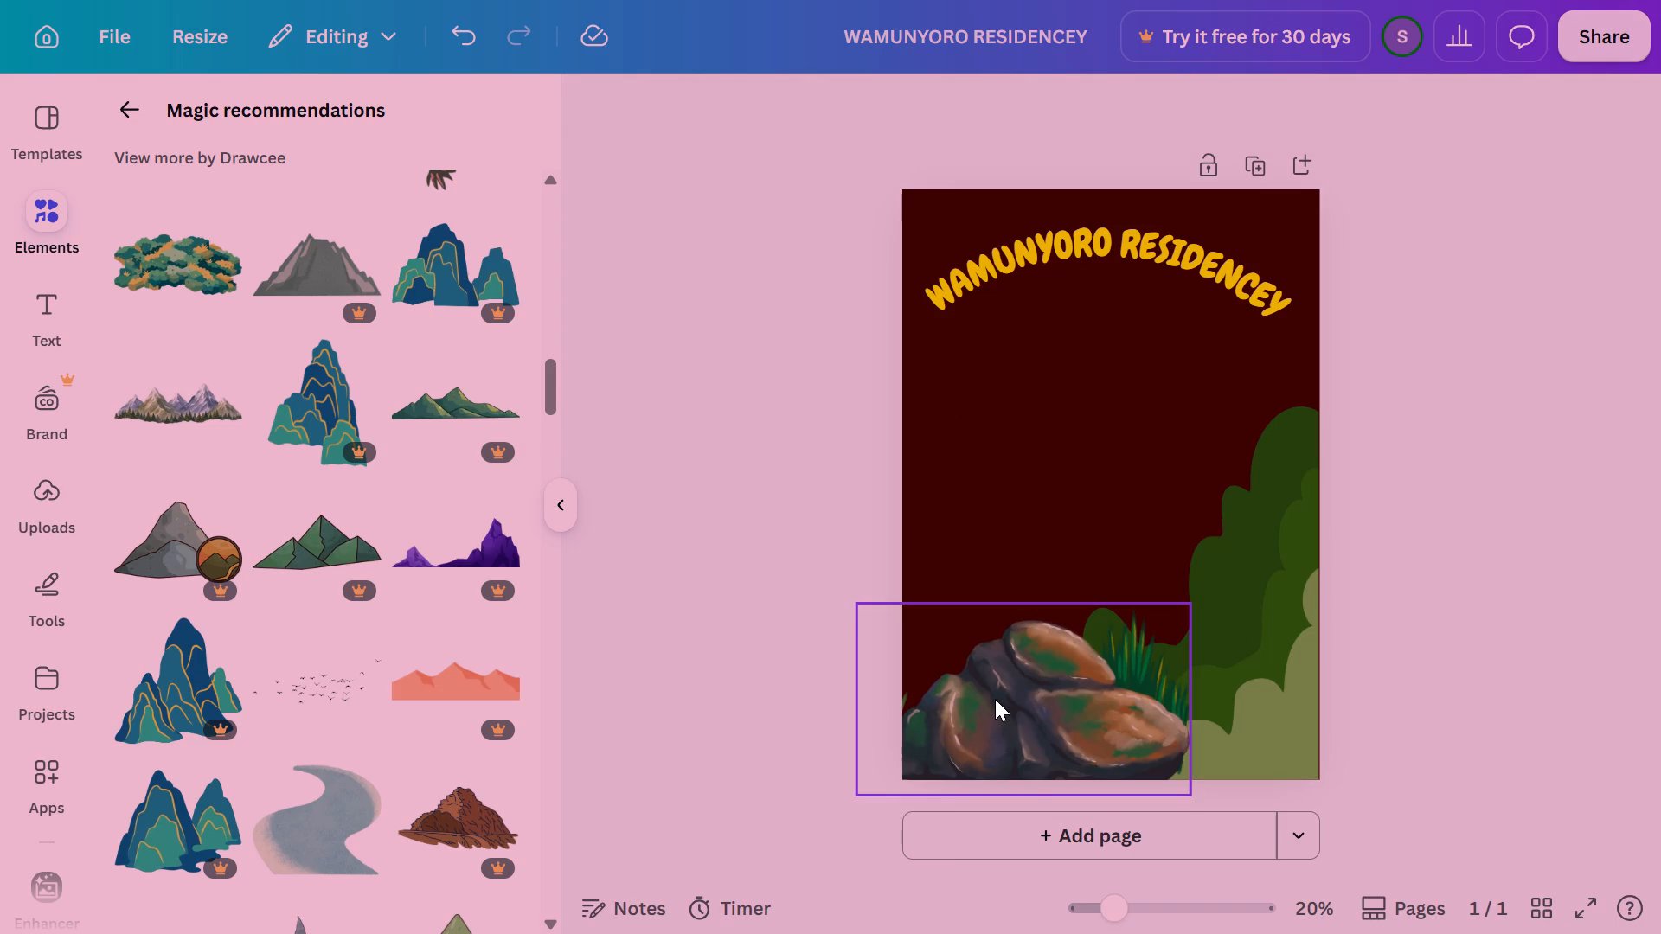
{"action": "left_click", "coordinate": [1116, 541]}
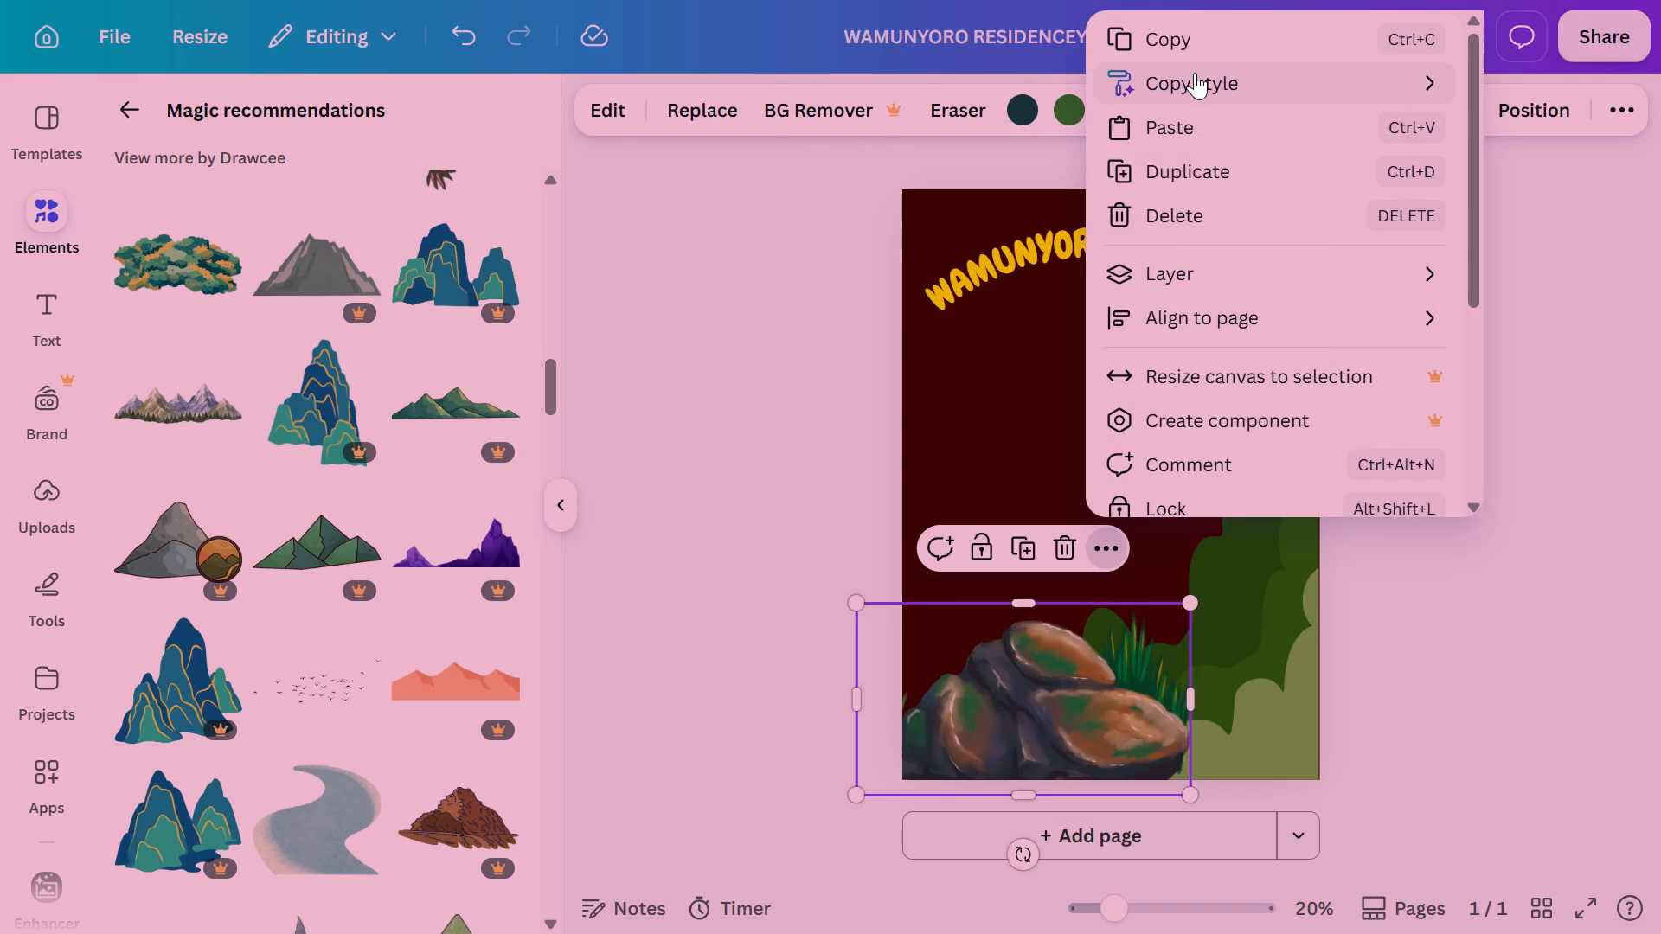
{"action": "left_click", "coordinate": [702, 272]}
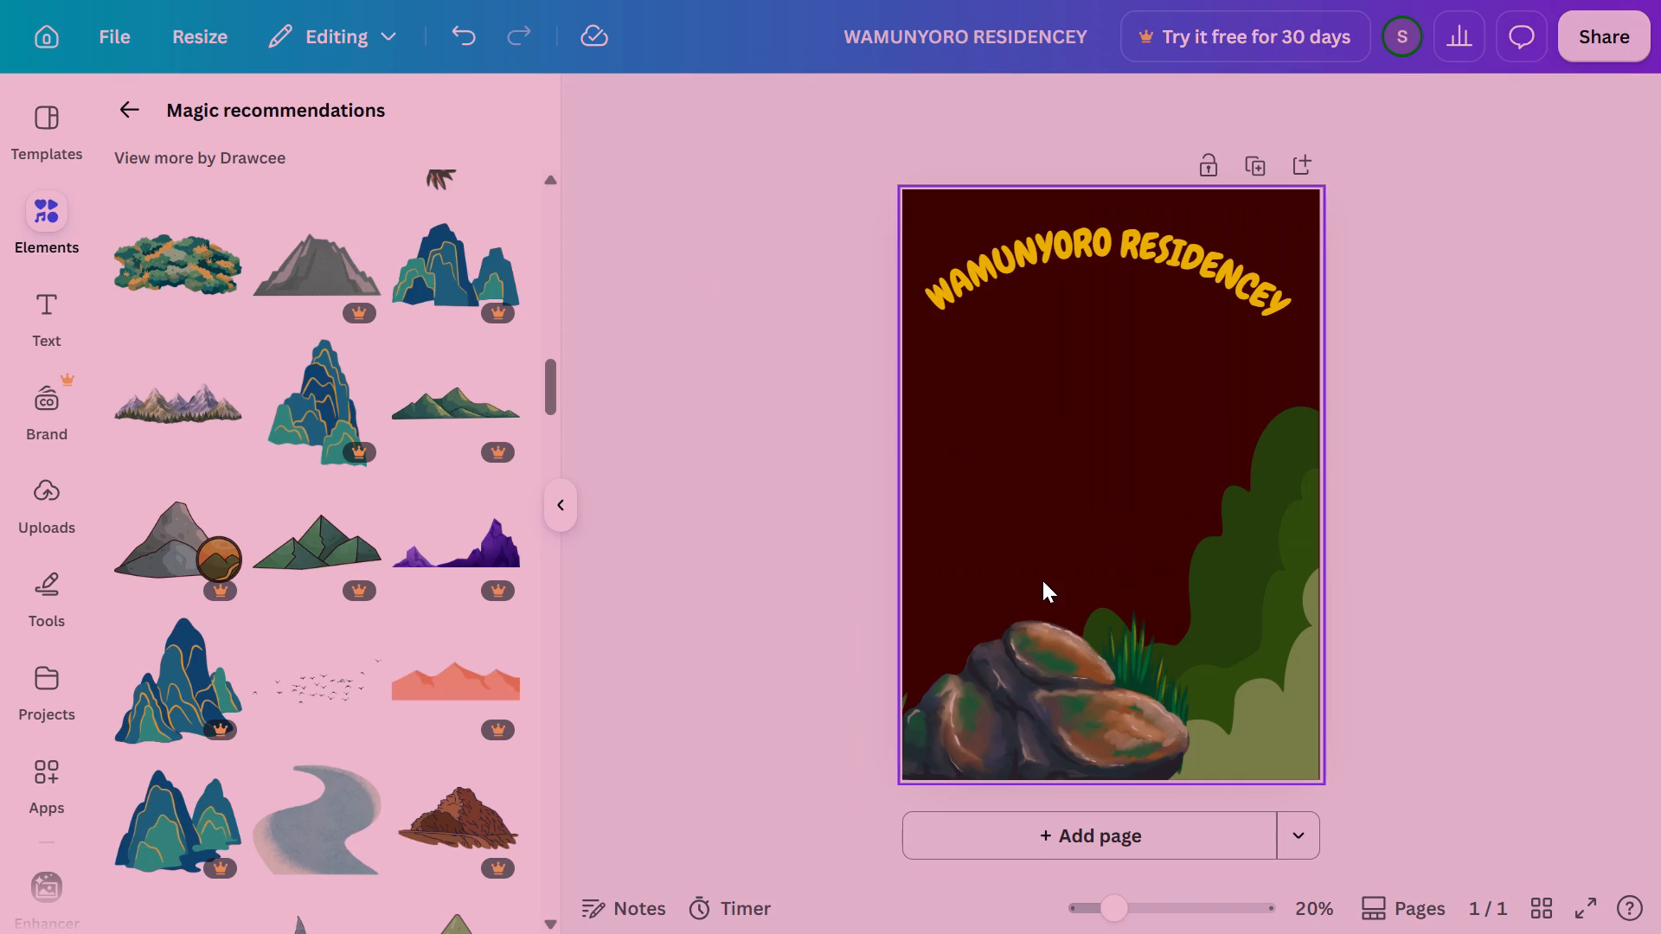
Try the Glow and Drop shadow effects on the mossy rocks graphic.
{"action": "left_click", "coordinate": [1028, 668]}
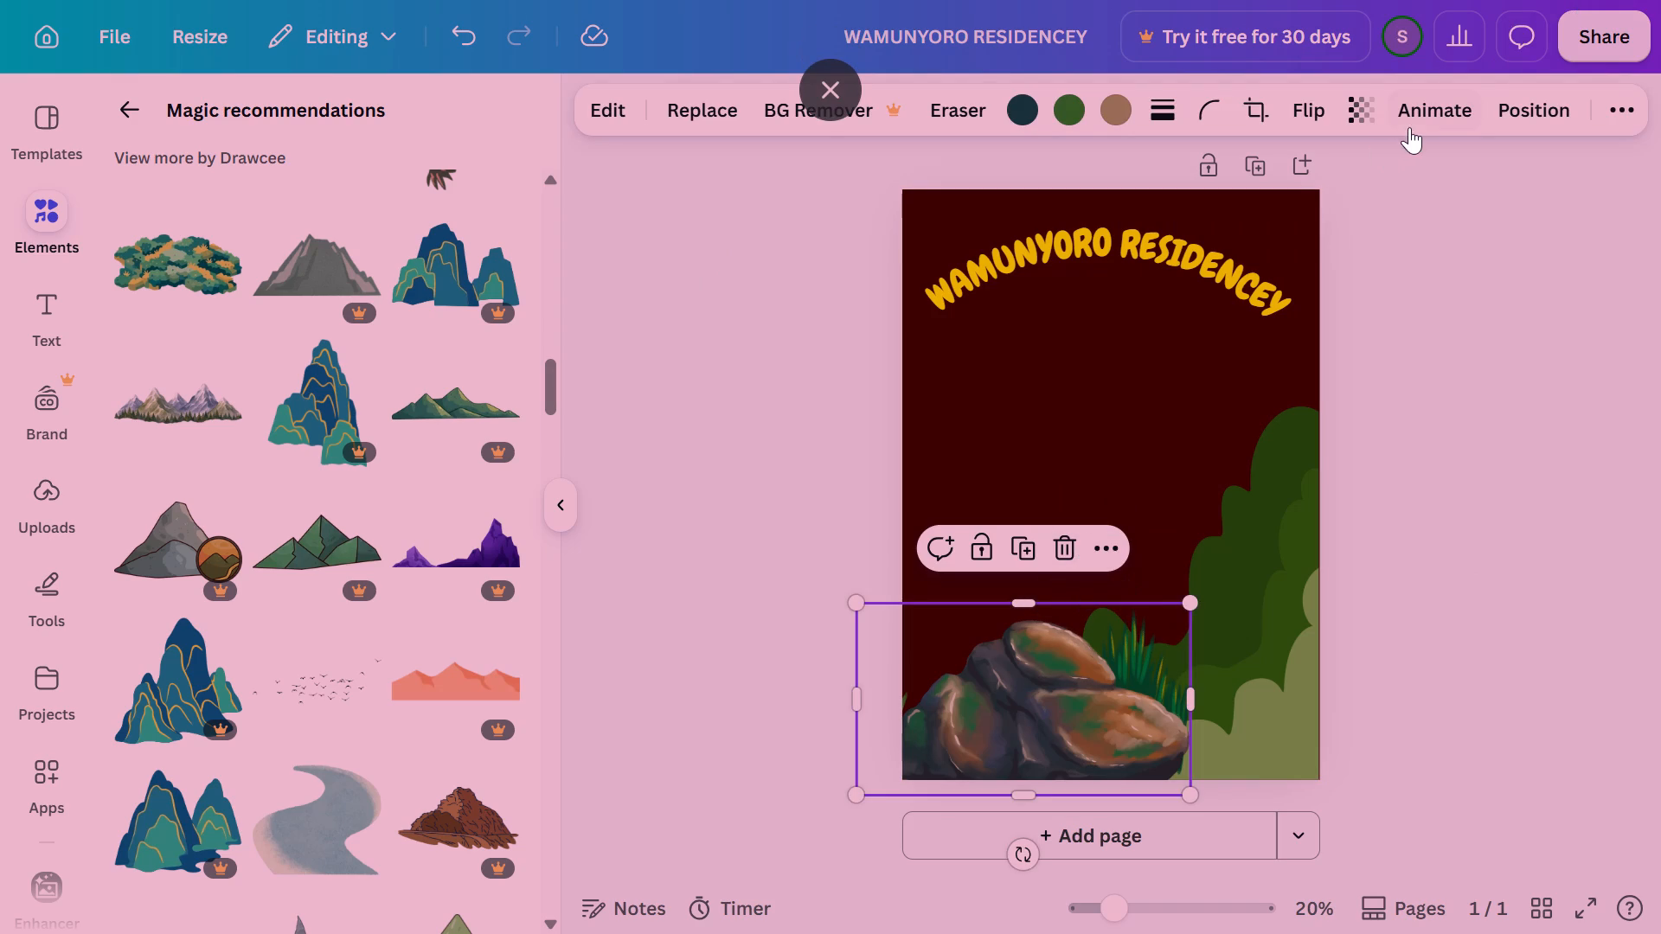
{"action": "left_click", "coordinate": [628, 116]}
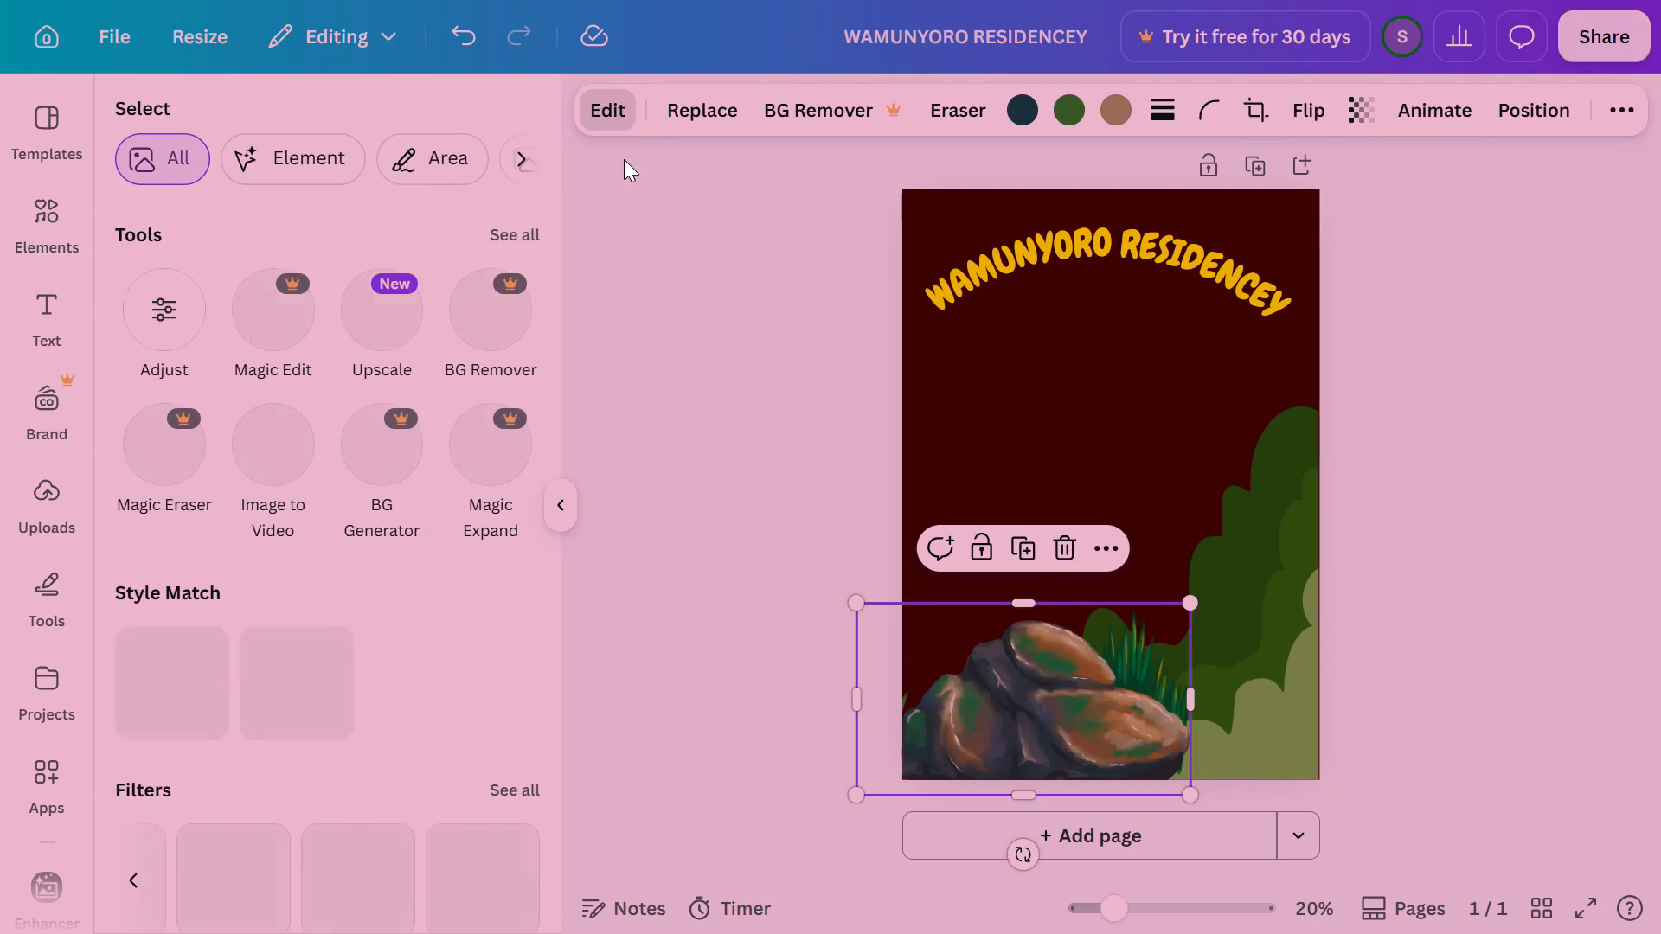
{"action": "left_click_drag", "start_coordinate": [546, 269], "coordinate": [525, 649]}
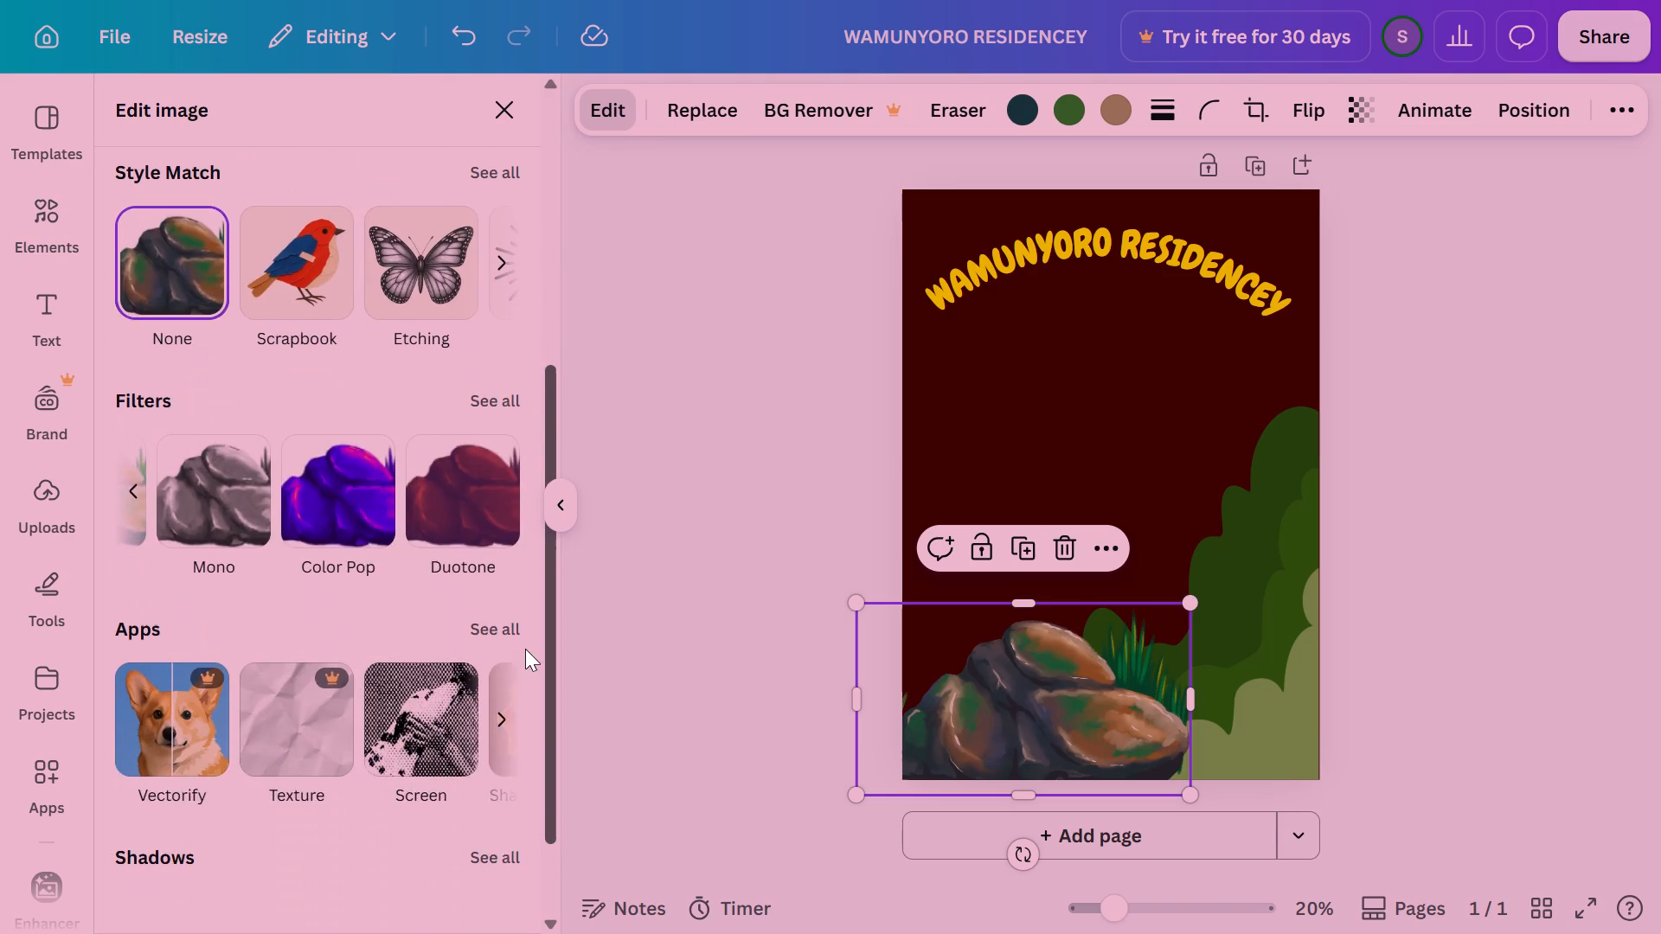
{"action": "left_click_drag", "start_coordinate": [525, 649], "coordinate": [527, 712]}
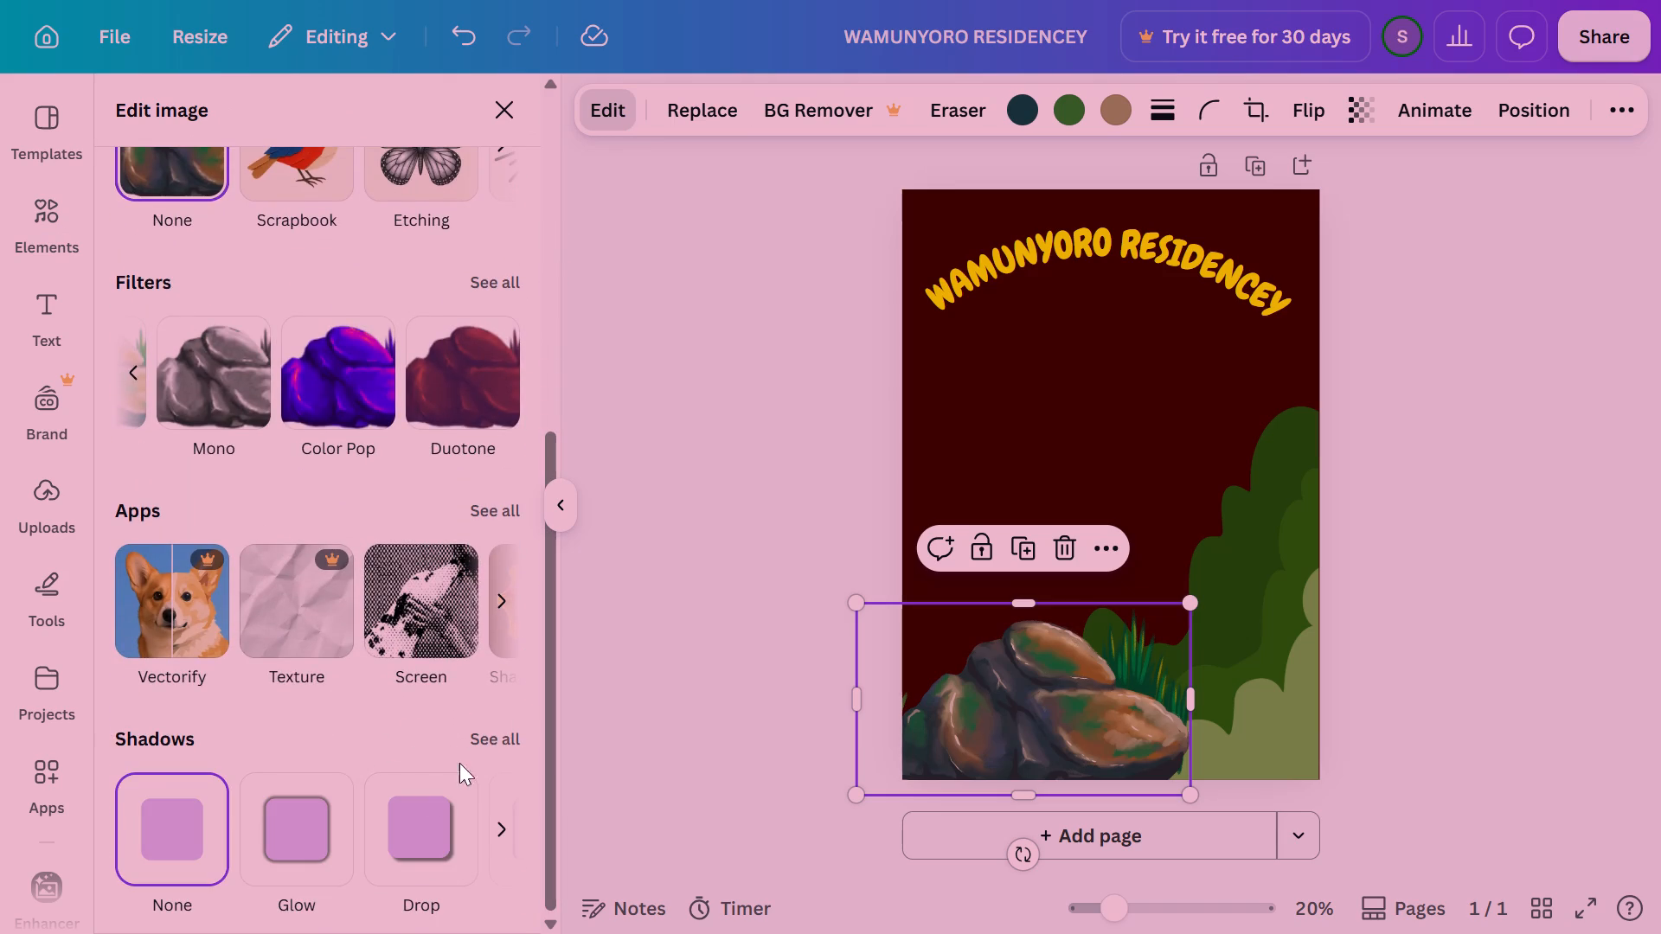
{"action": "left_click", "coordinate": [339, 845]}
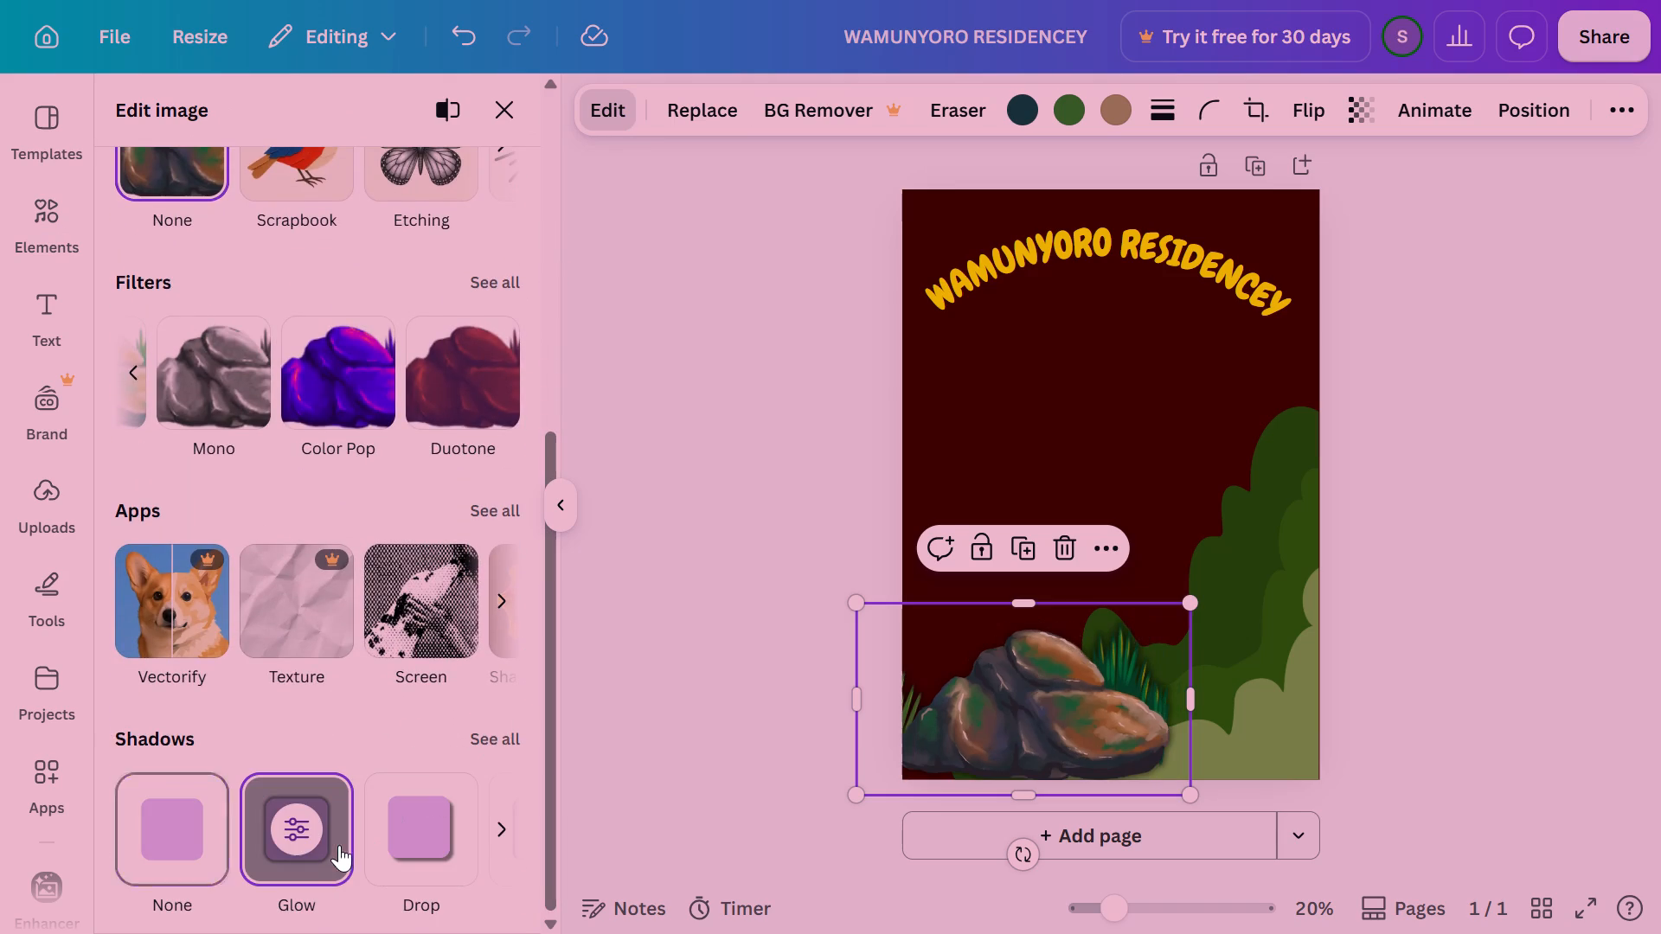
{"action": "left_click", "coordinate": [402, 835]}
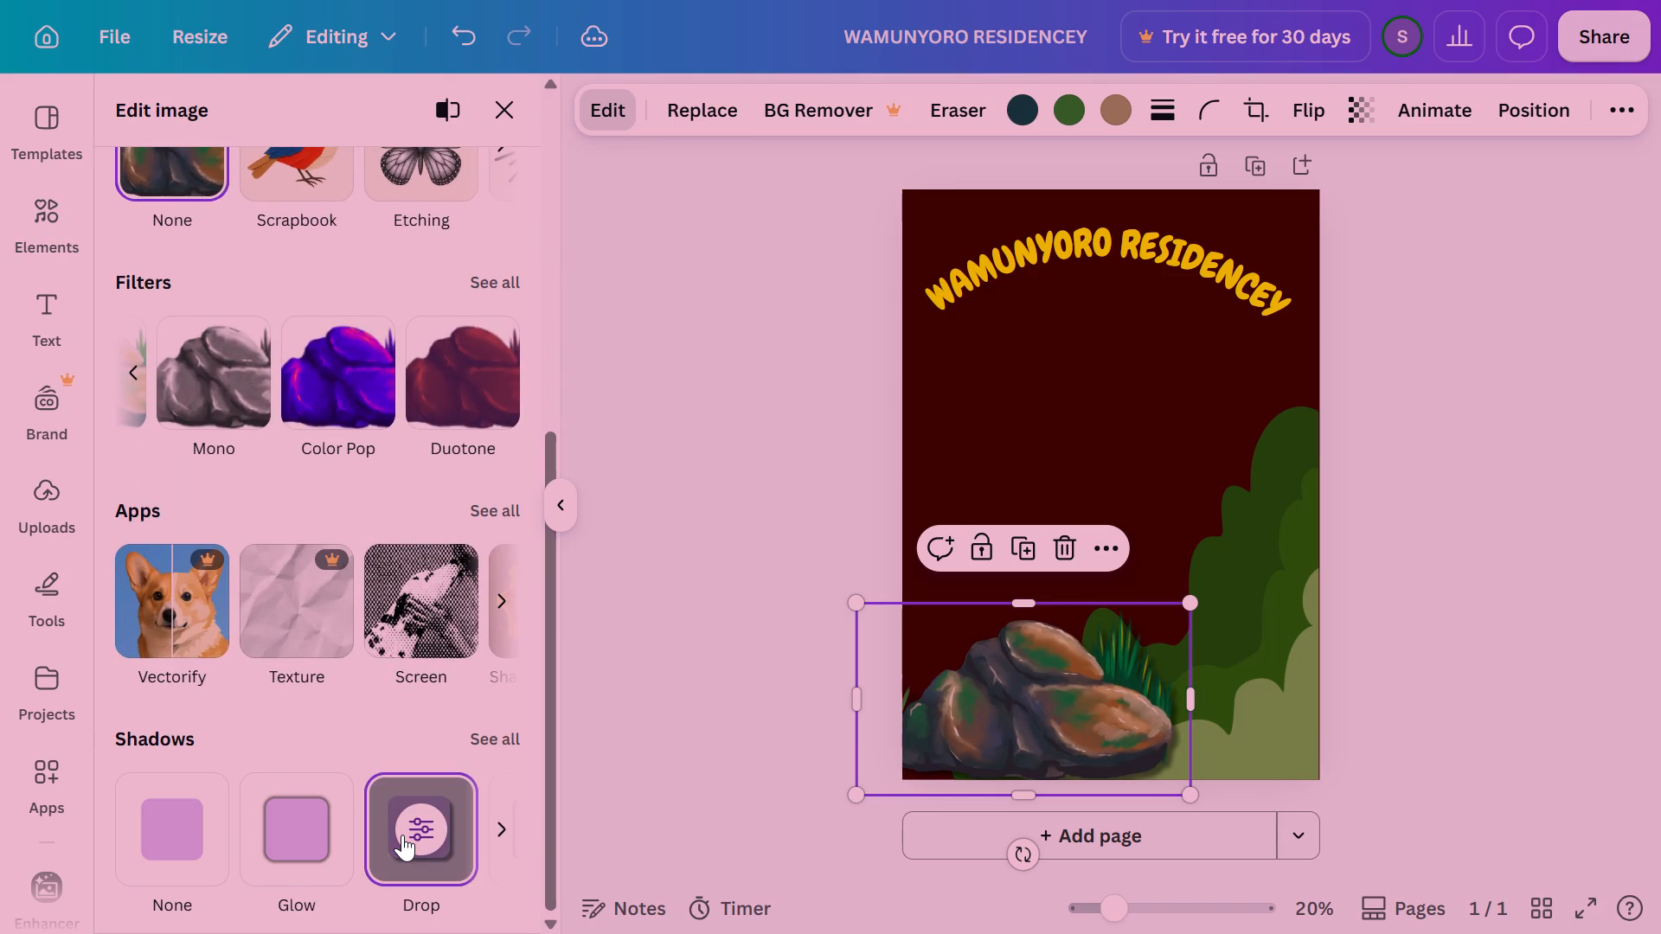
Apply the Angled shadow to the mossy rocks from the full set of shadow styles, comparing it with Curved and Drop.
{"action": "left_click", "coordinate": [493, 741]}
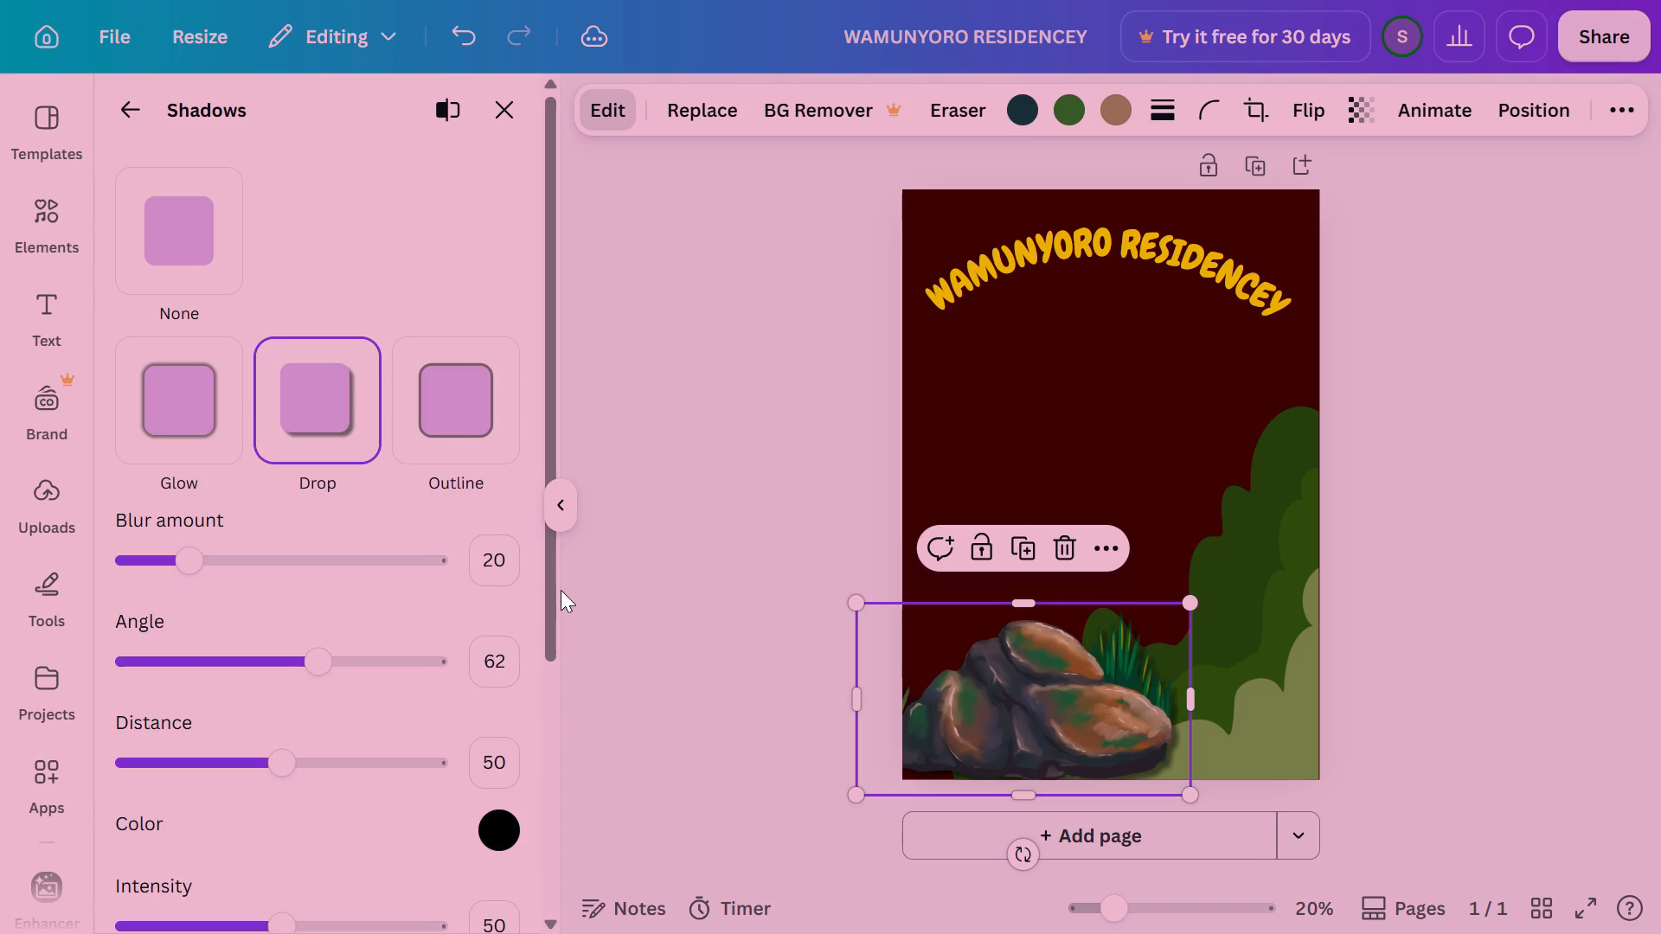
{"action": "left_click_drag", "start_coordinate": [561, 596], "coordinate": [527, 862]}
{"action": "left_click_drag", "start_coordinate": [557, 644], "coordinate": [520, 933]}
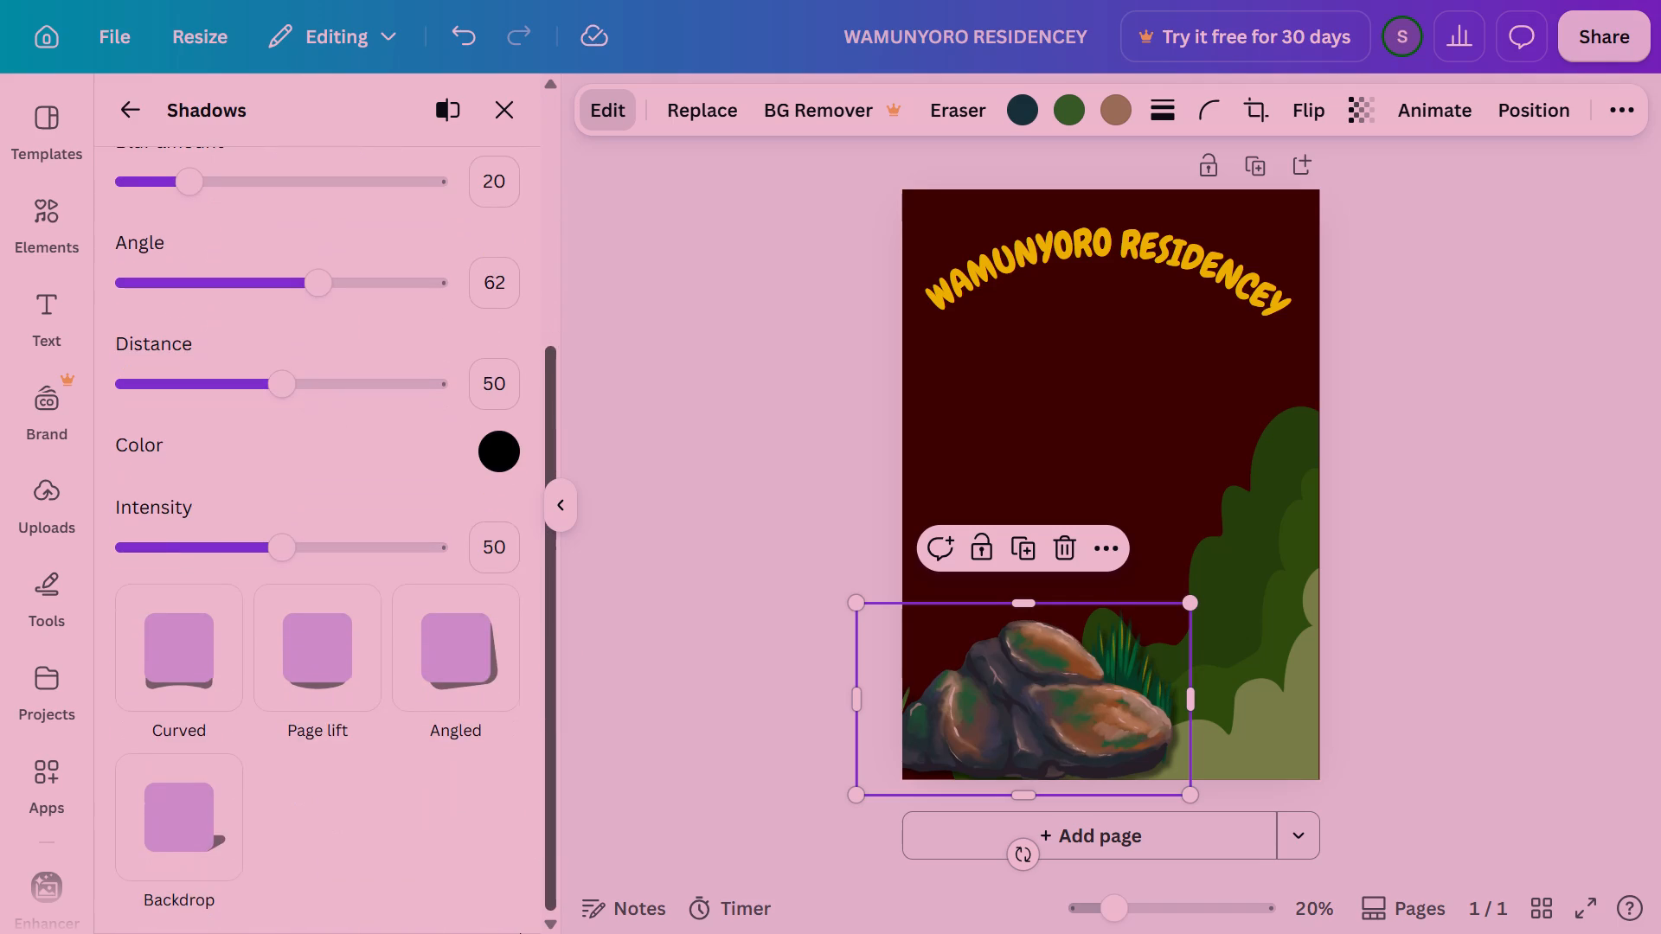
{"action": "left_click_drag", "start_coordinate": [520, 933], "coordinate": [518, 933]}
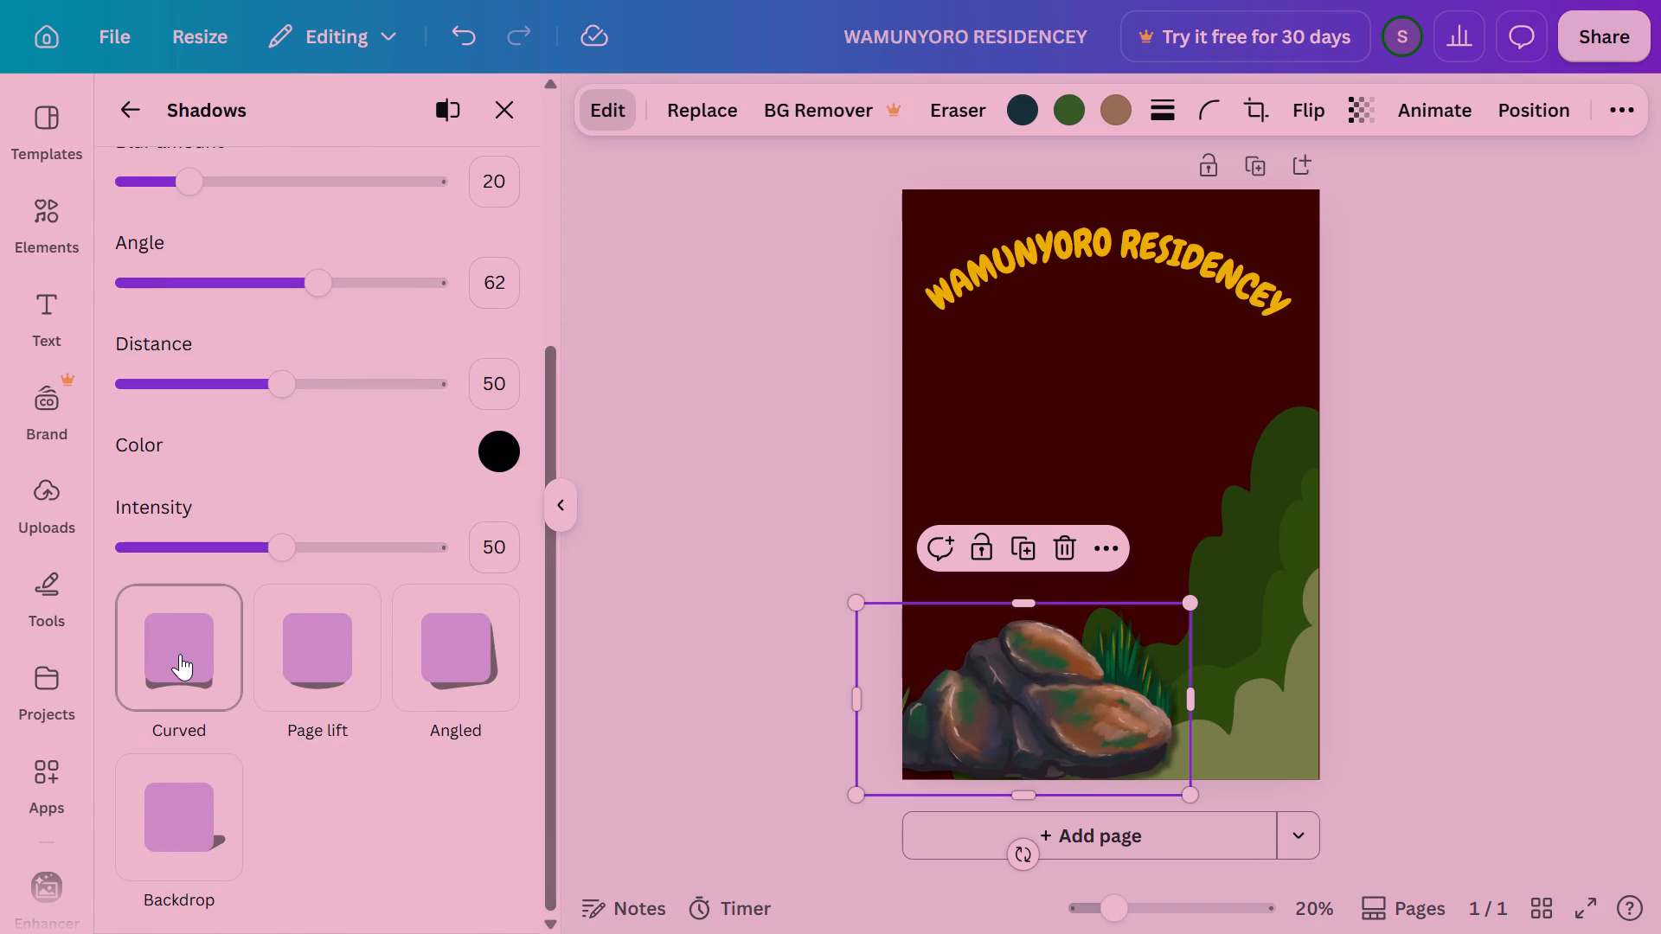
{"action": "left_click", "coordinate": [180, 654]}
{"action": "left_click", "coordinate": [312, 581]}
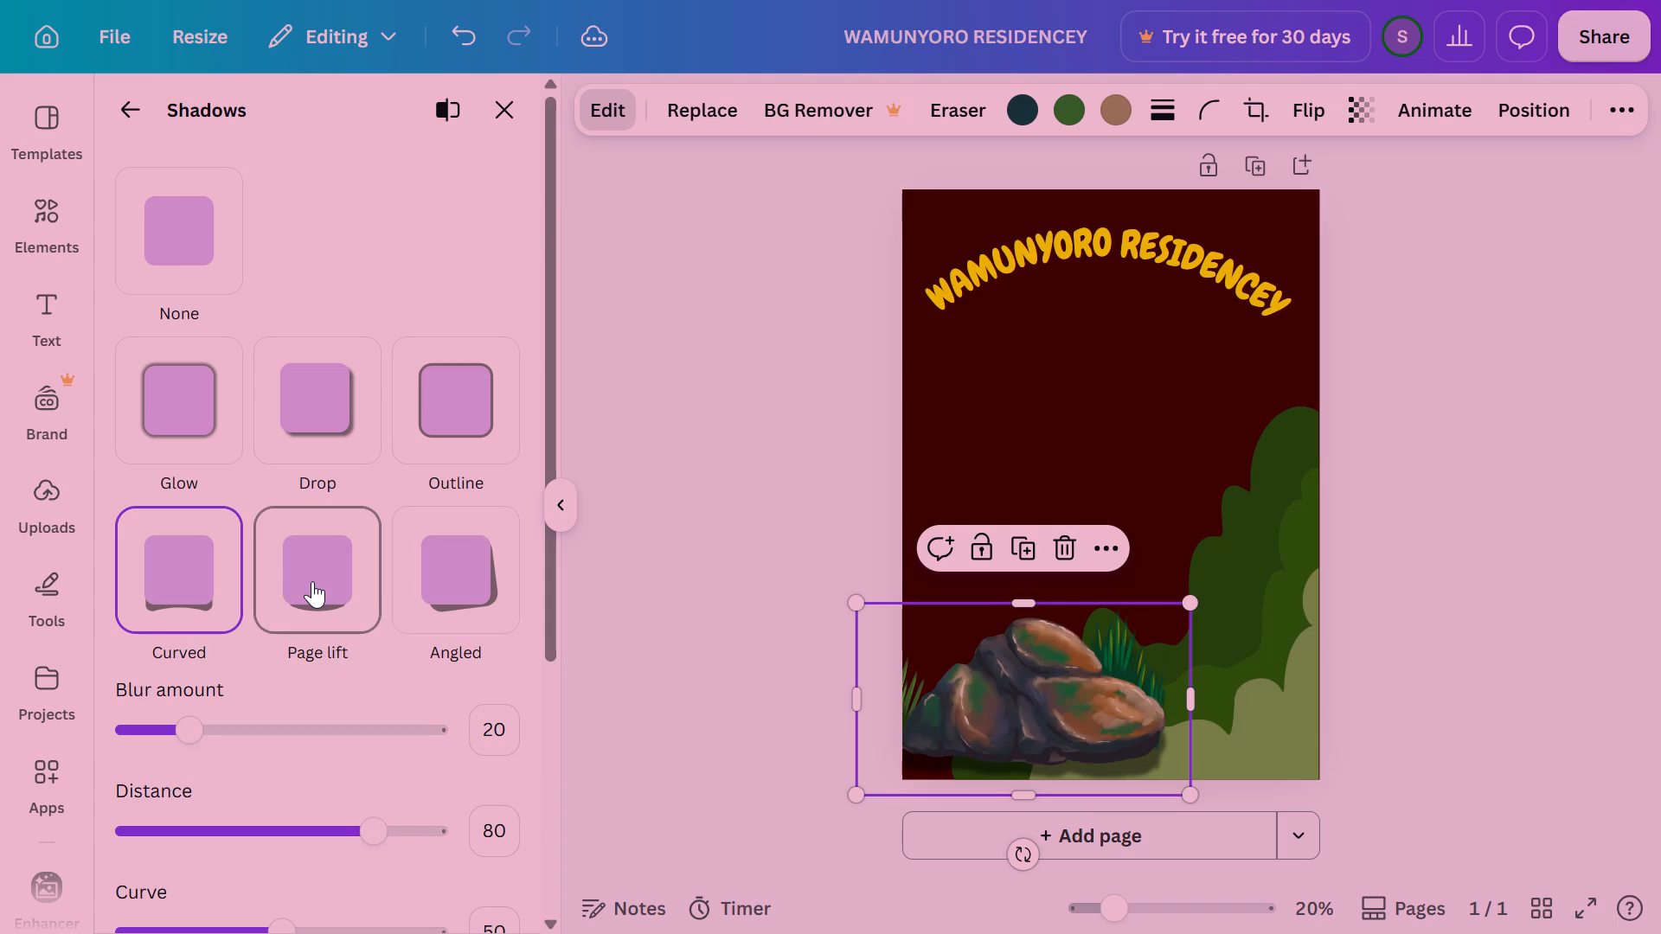
{"action": "left_click", "coordinate": [420, 560]}
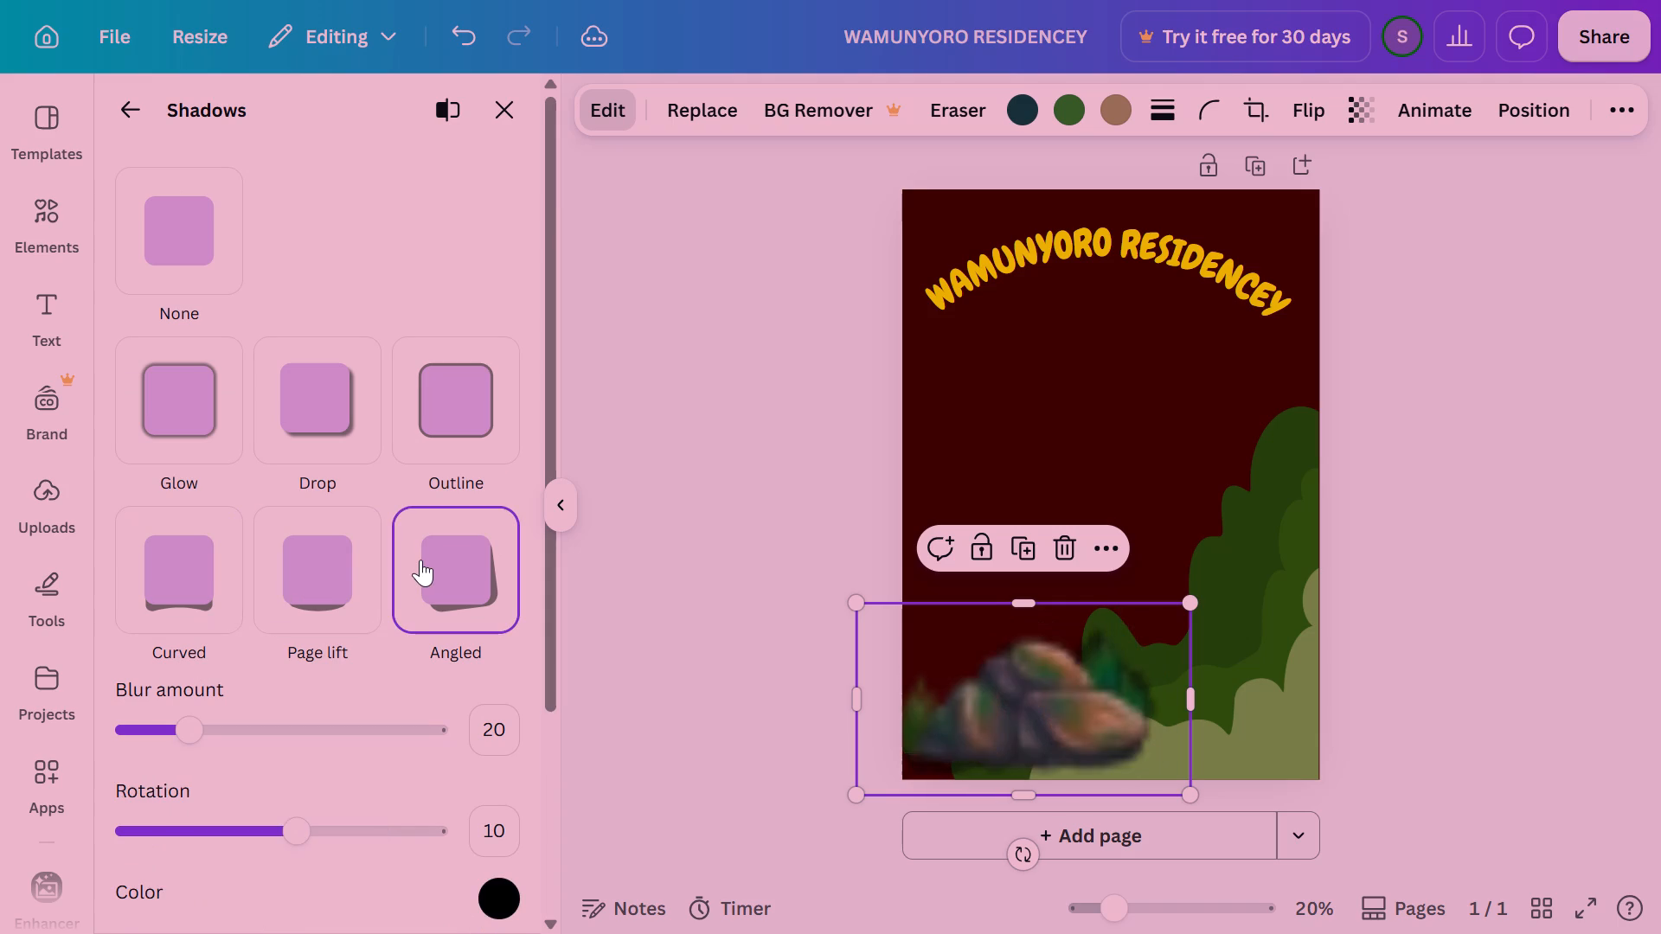
{"action": "left_click", "coordinate": [445, 392]}
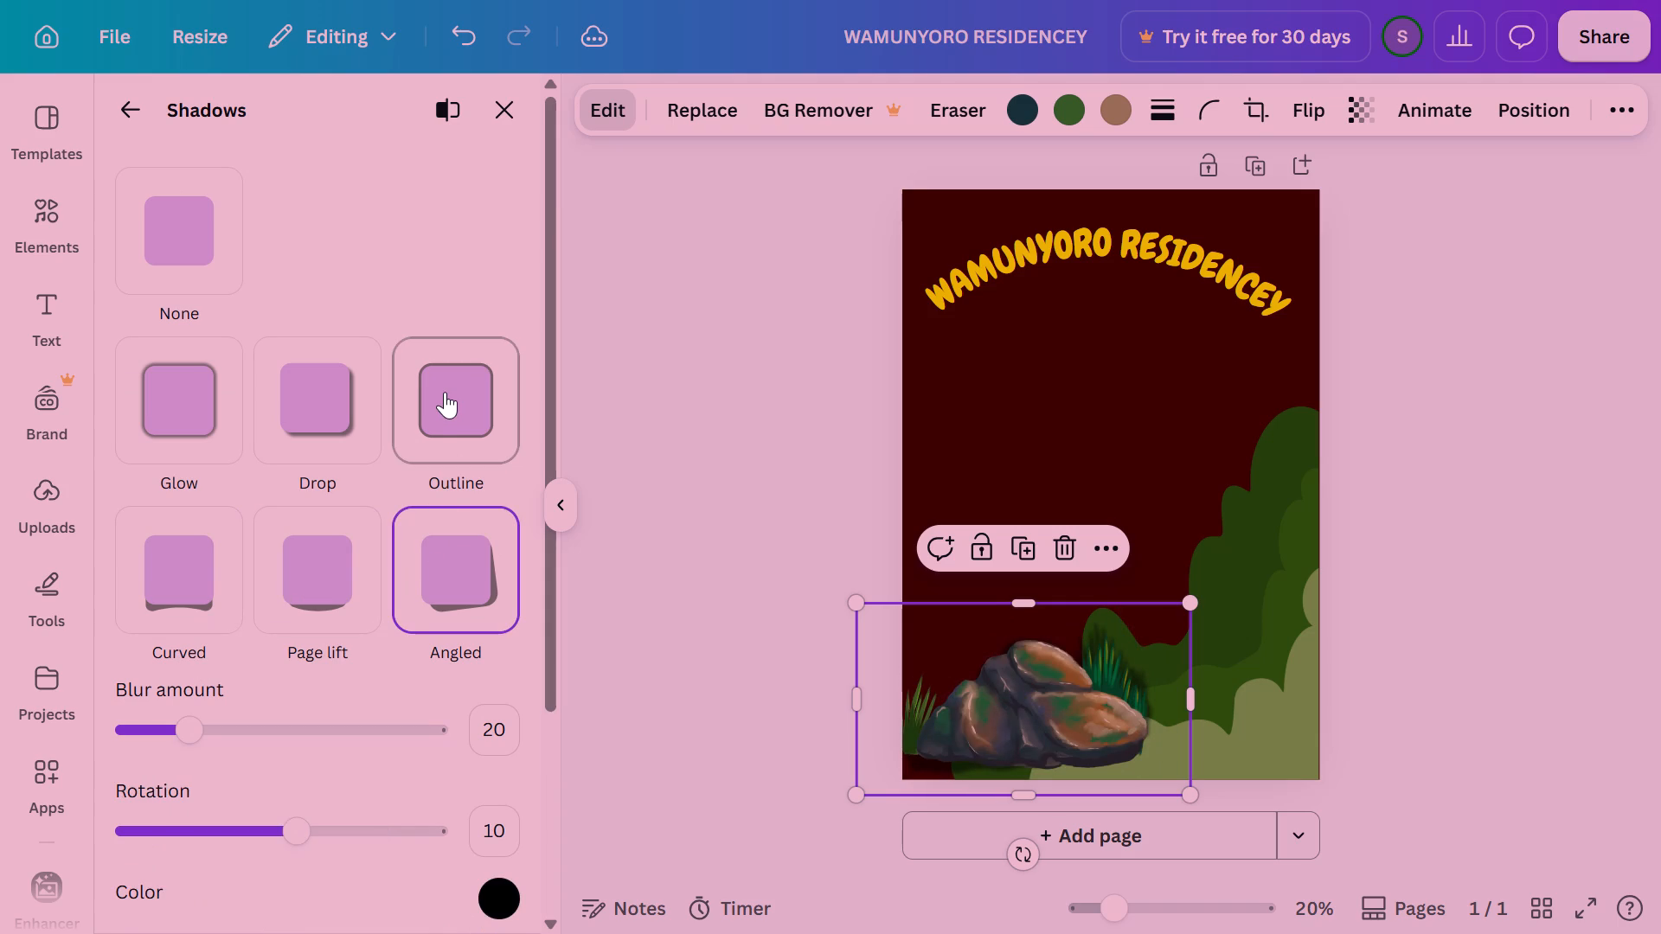
{"action": "left_click", "coordinate": [323, 408]}
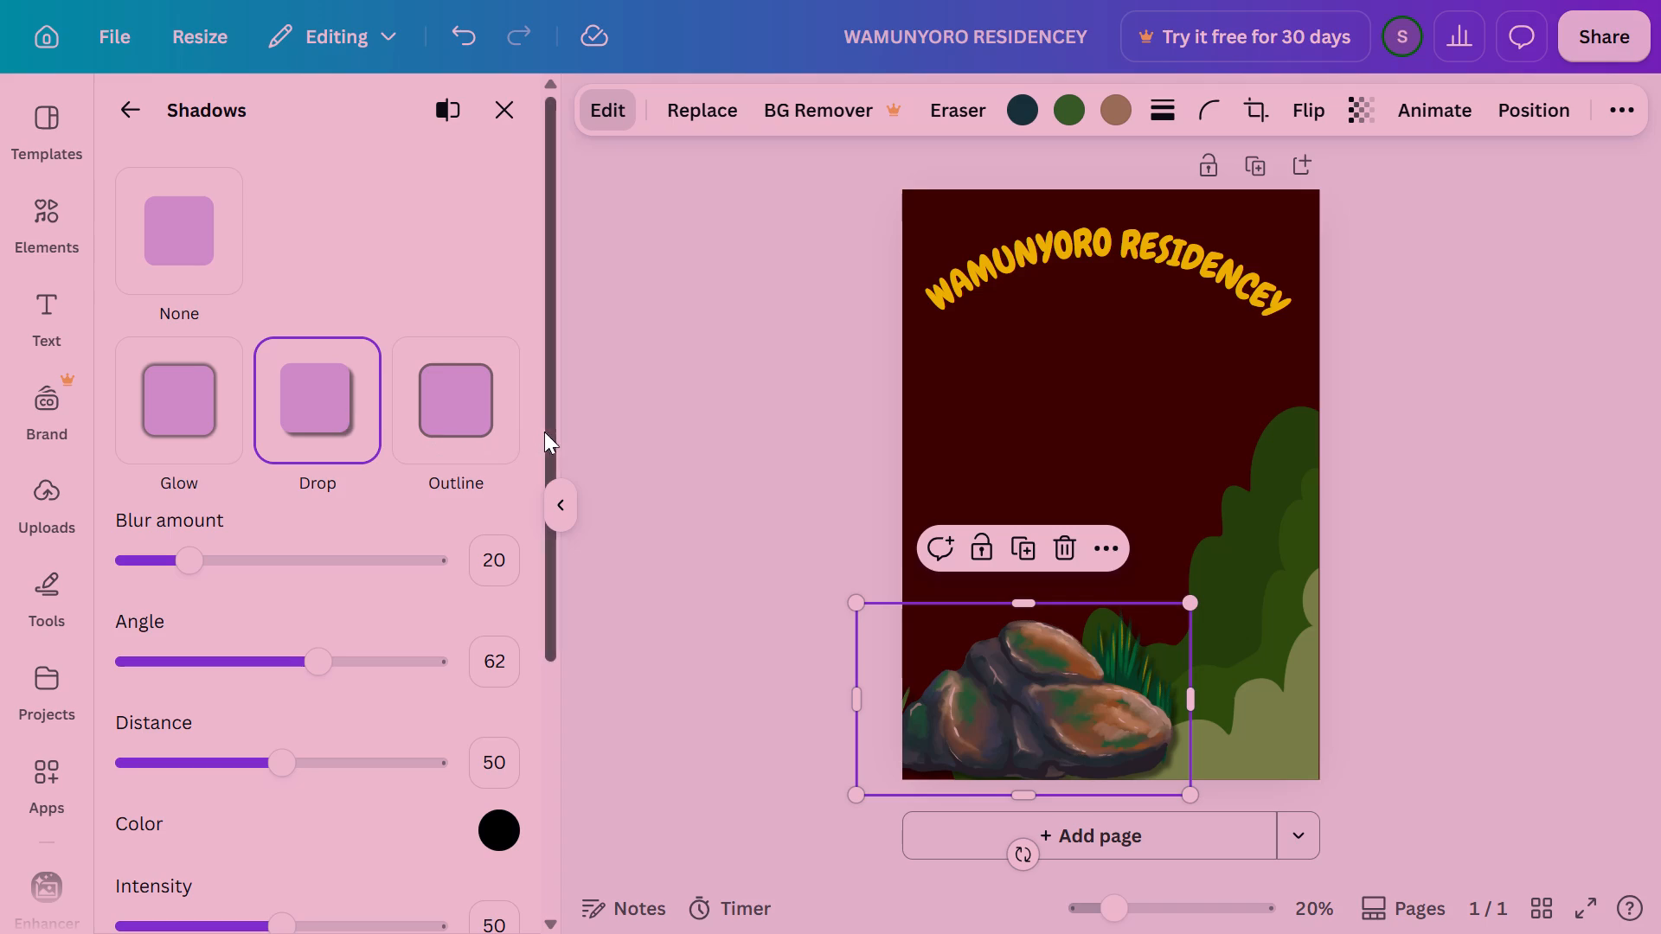
{"action": "left_click_drag", "start_coordinate": [545, 444], "coordinate": [537, 856]}
{"action": "left_click", "coordinate": [484, 663]}
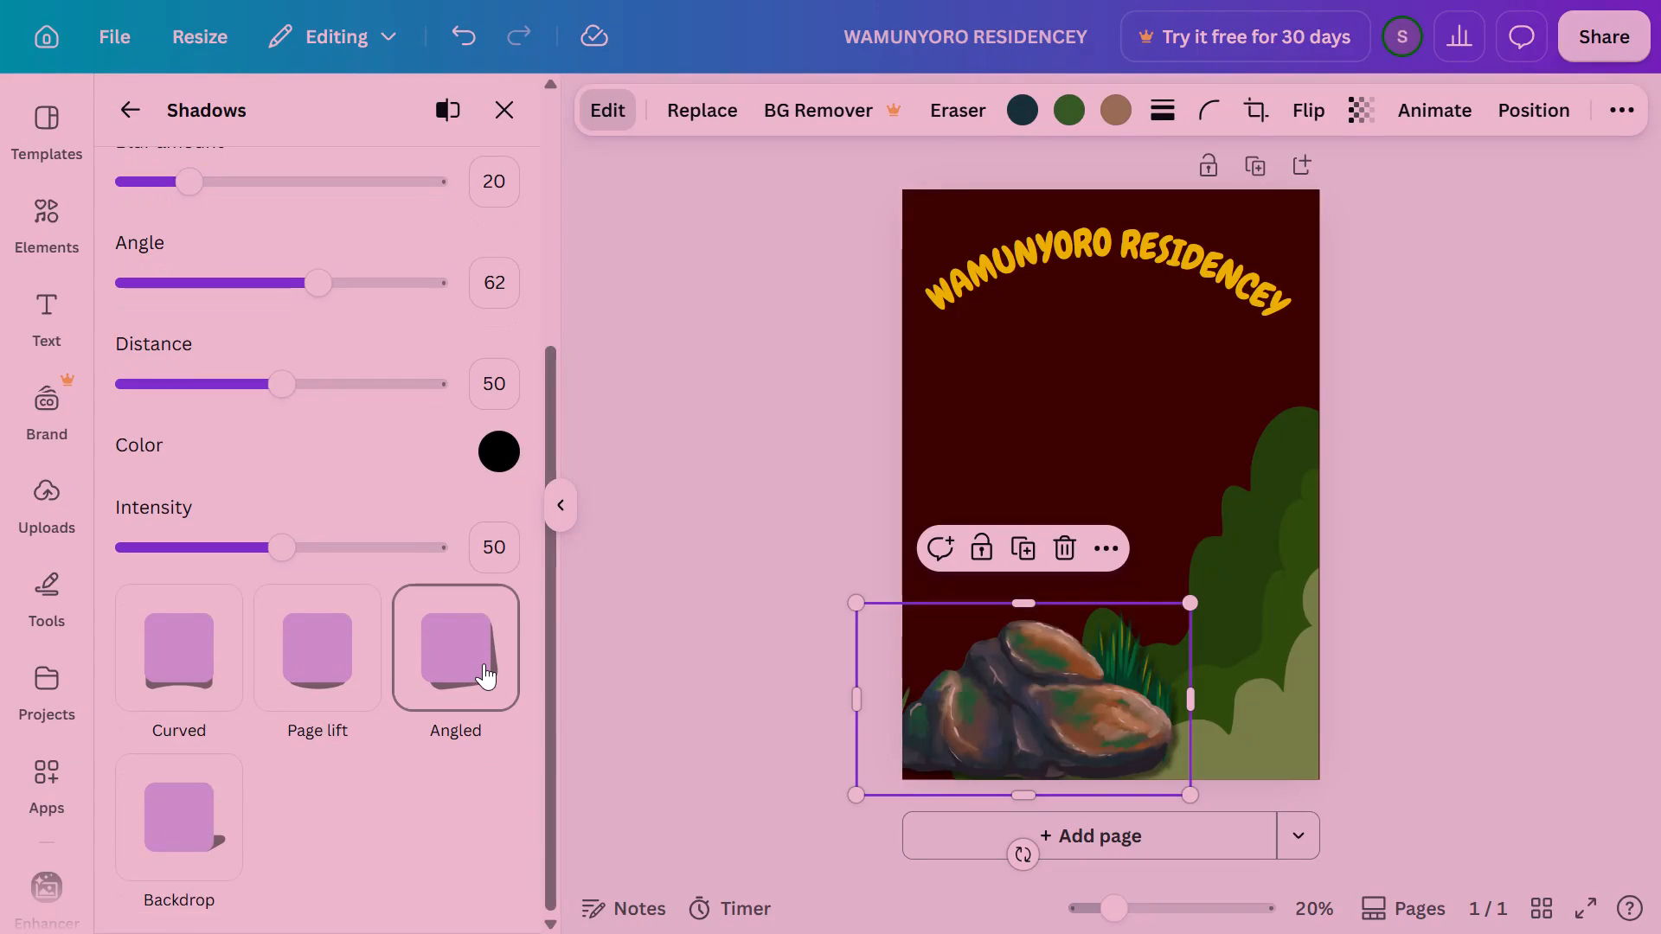
{"action": "left_click", "coordinate": [1057, 704]}
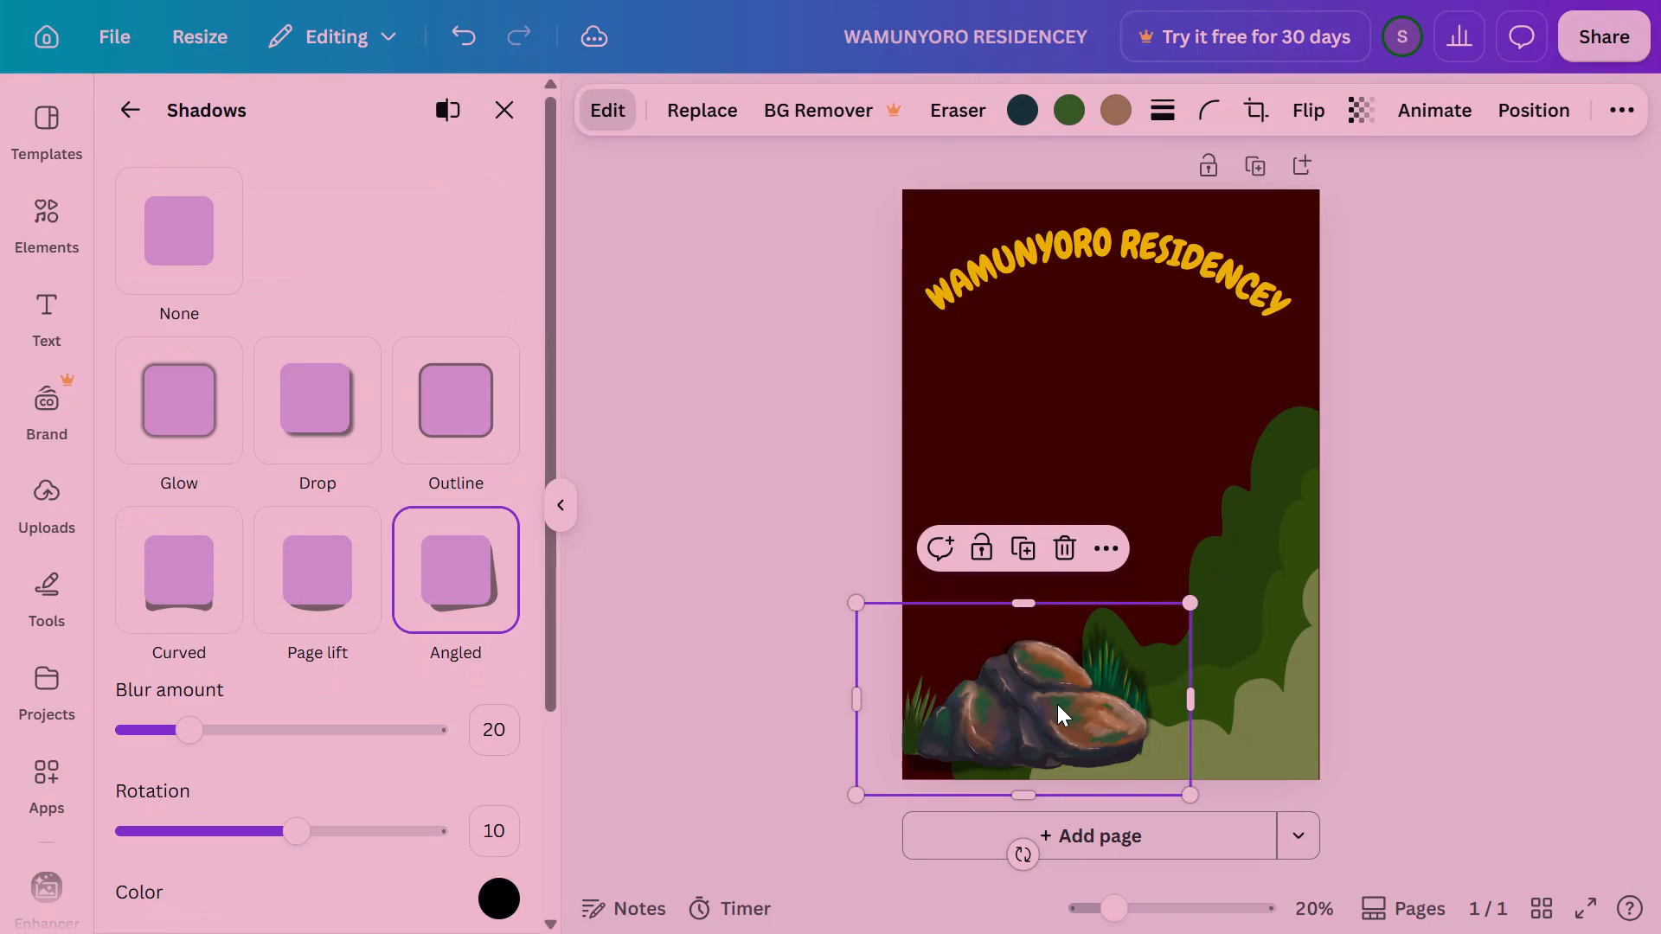
{"action": "left_click", "coordinate": [1496, 543]}
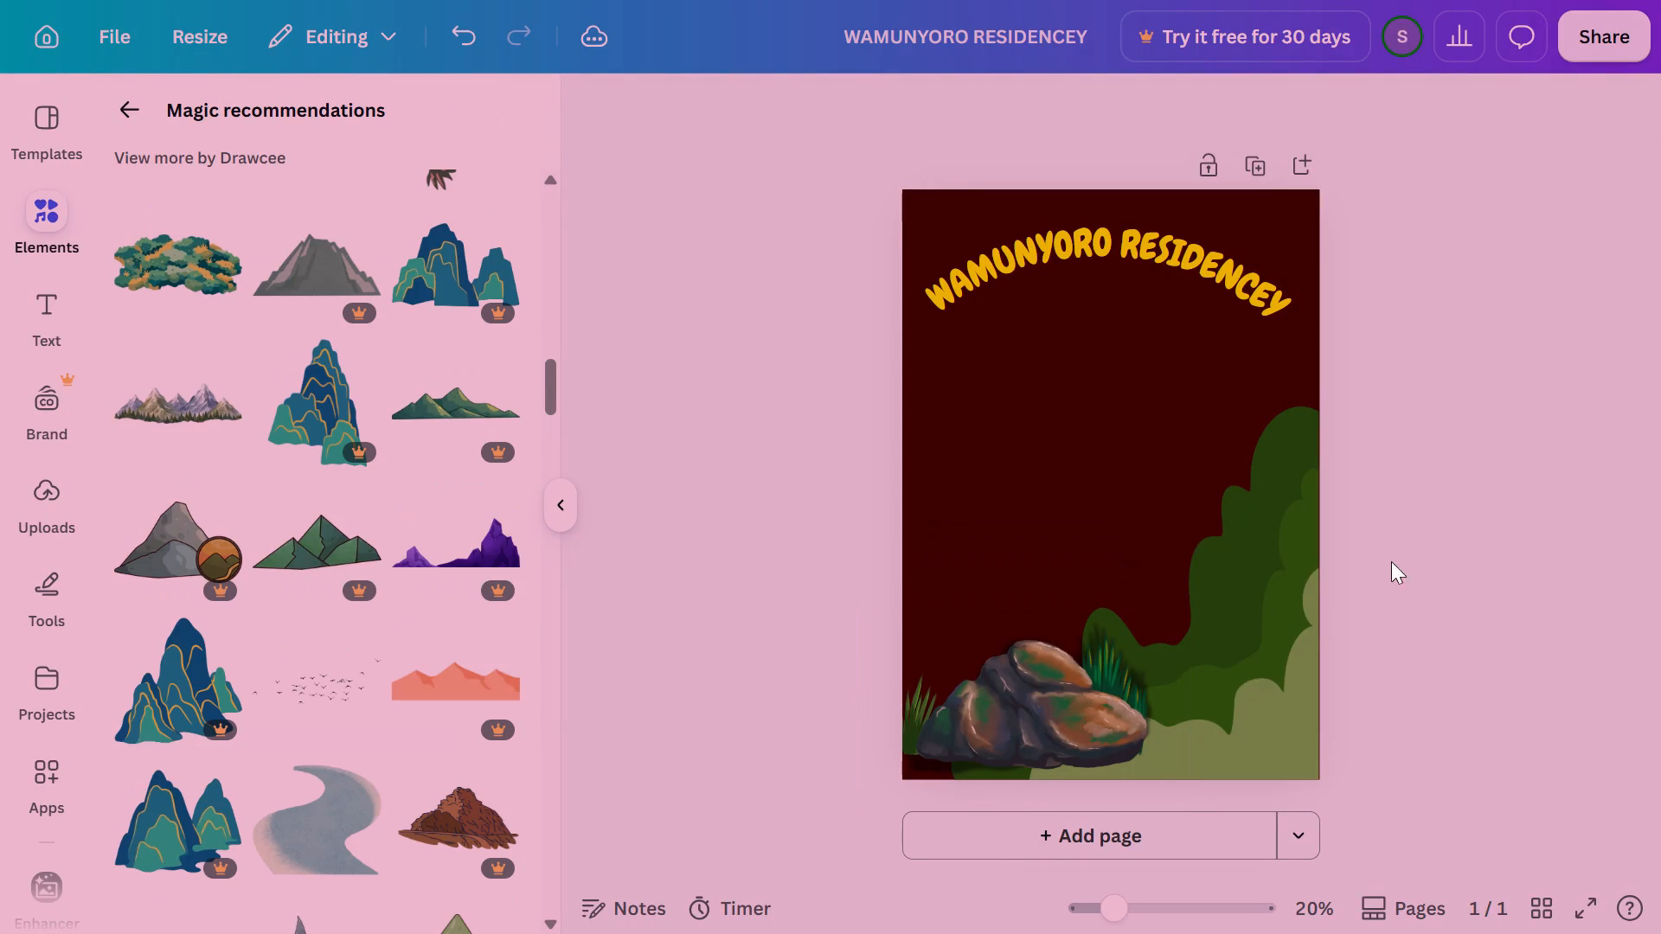
Shrink the mossy rocks graphic to about two-thirds of its size and place it in the poster's bottom-left corner.
{"action": "left_click_drag", "start_coordinate": [1068, 714], "coordinate": [1068, 727]}
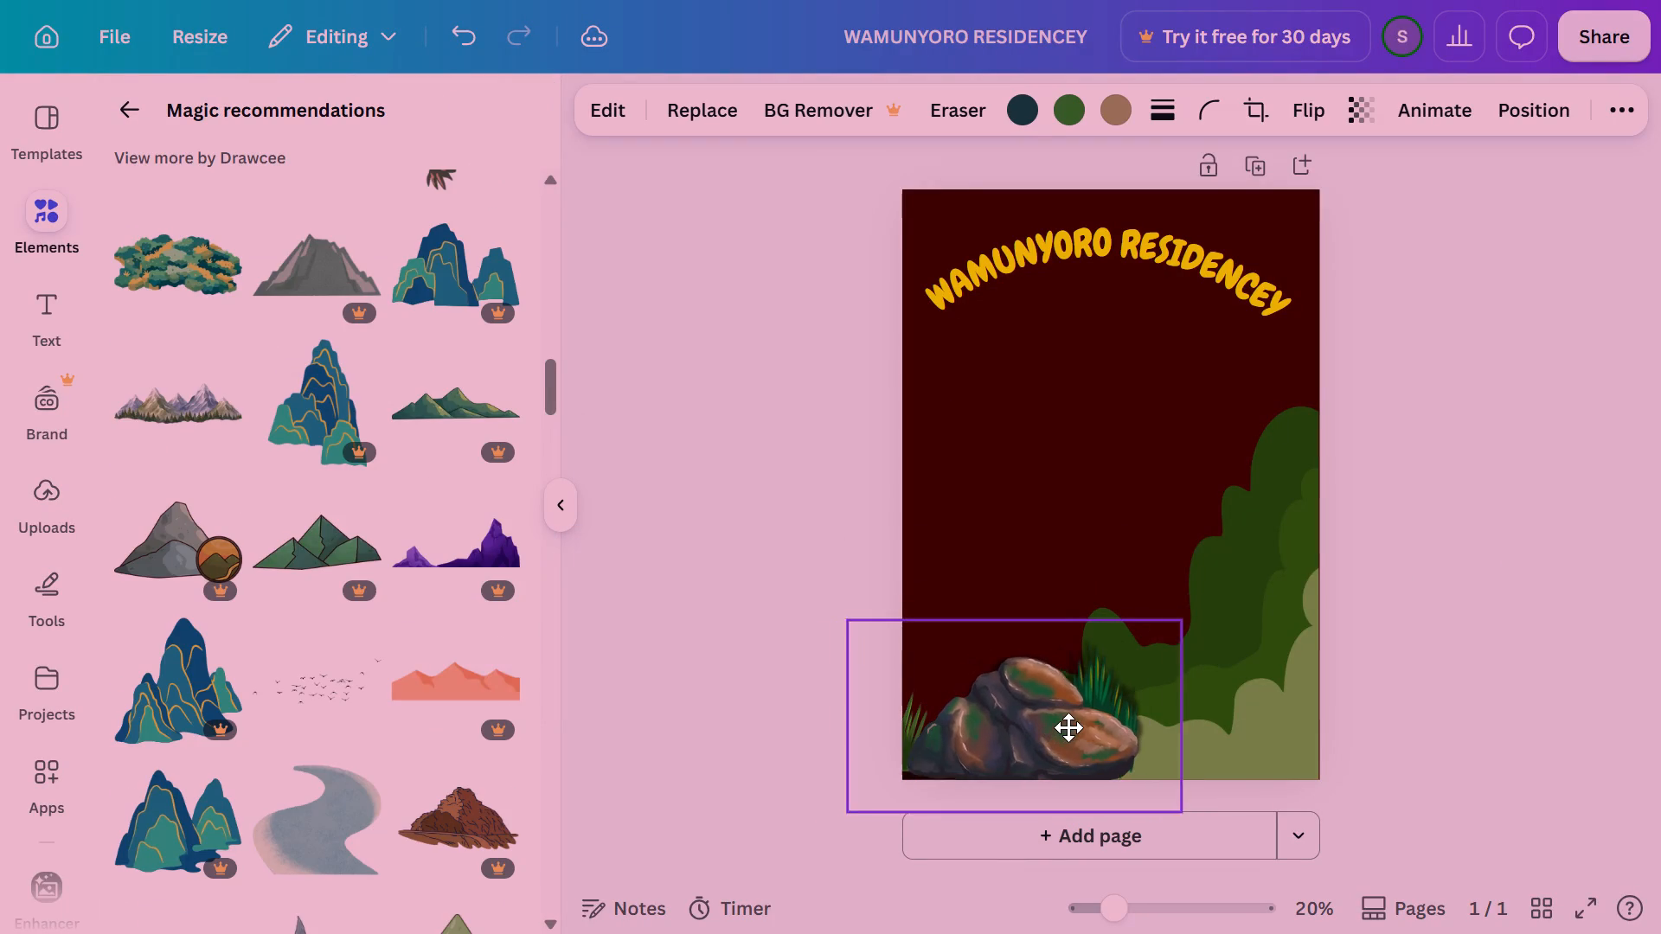
{"action": "left_click_drag", "start_coordinate": [1068, 727], "coordinate": [1102, 708]}
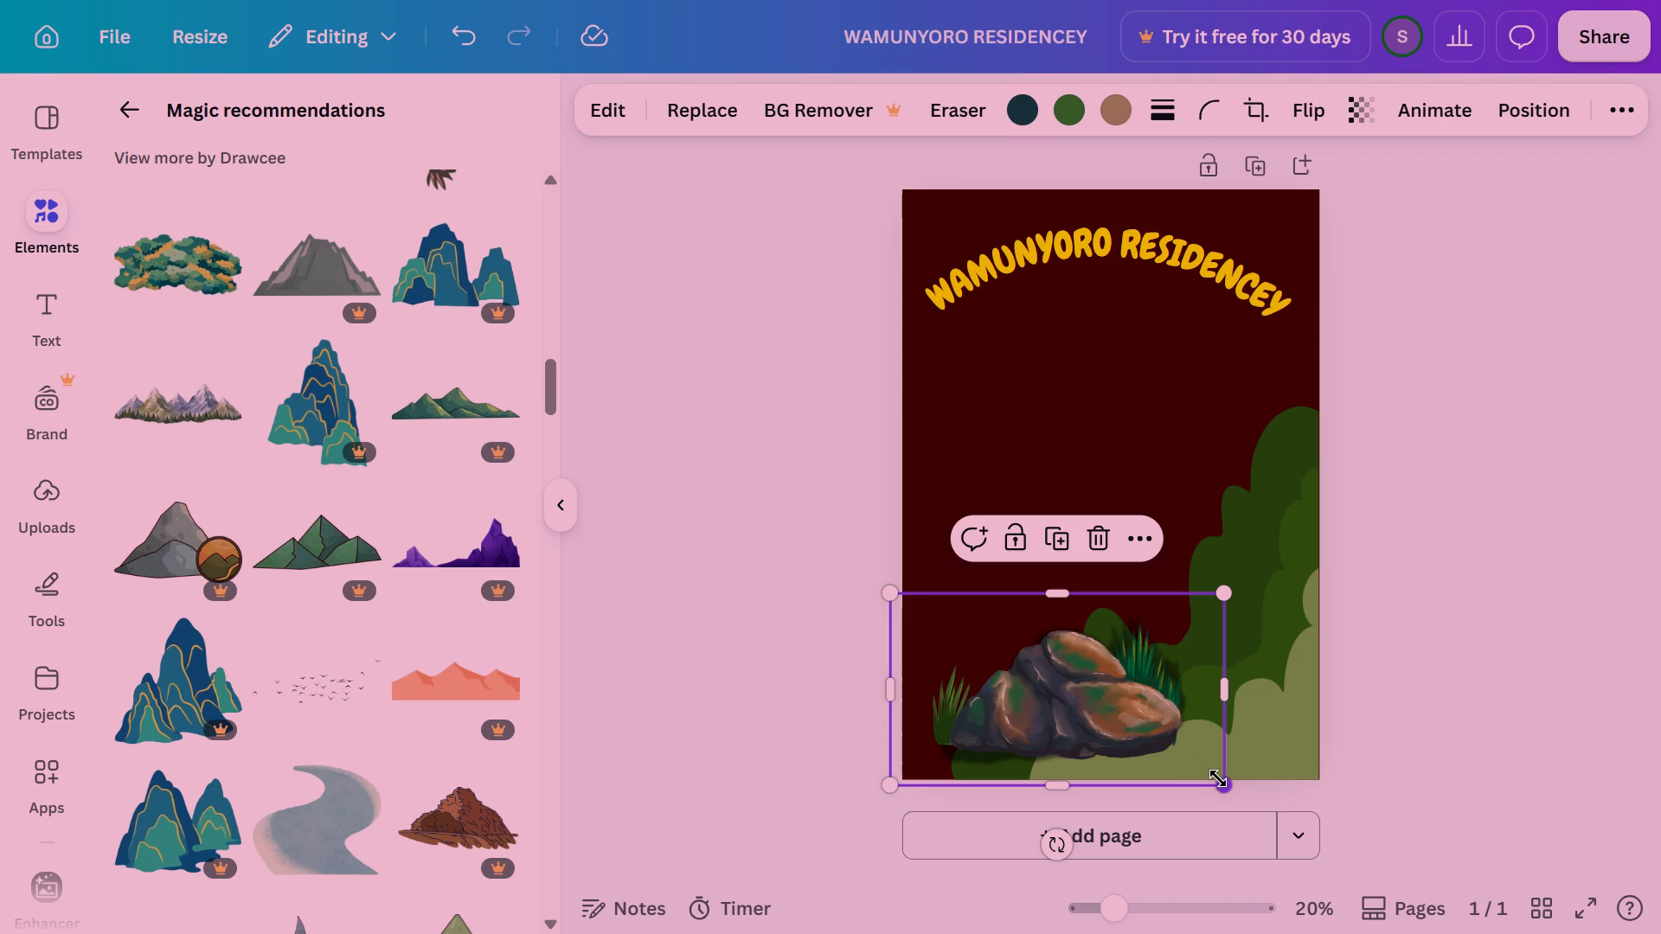
{"action": "left_click_drag", "start_coordinate": [1218, 778], "coordinate": [1113, 685]}
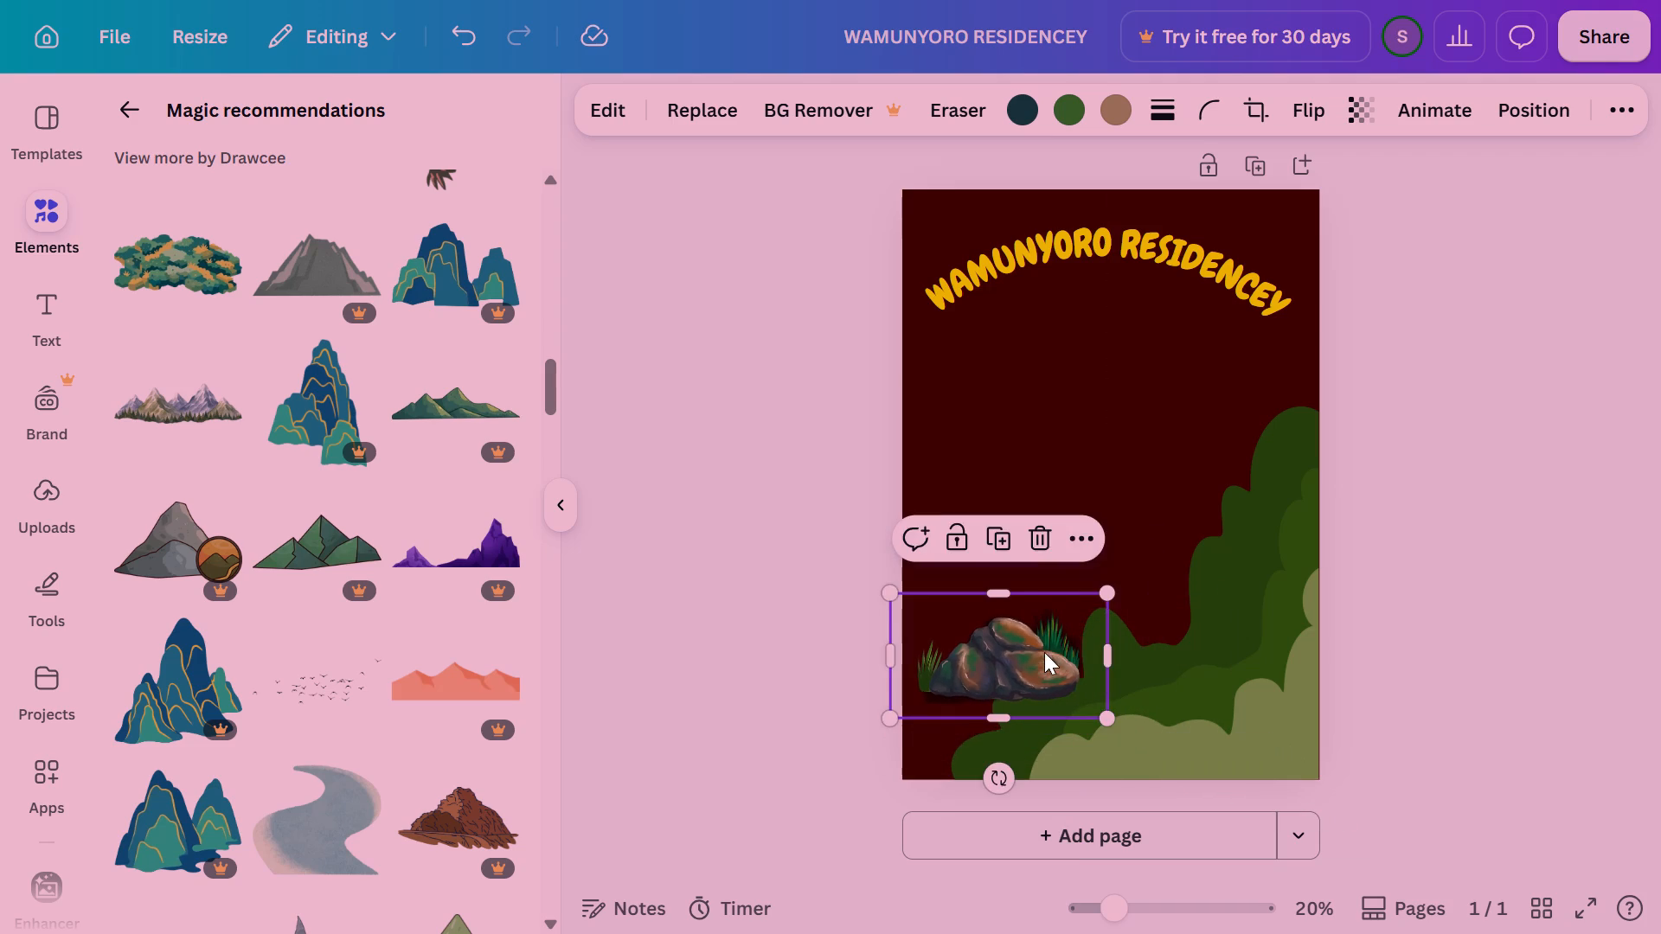
{"action": "left_click_drag", "start_coordinate": [1043, 652], "coordinate": [1031, 726]}
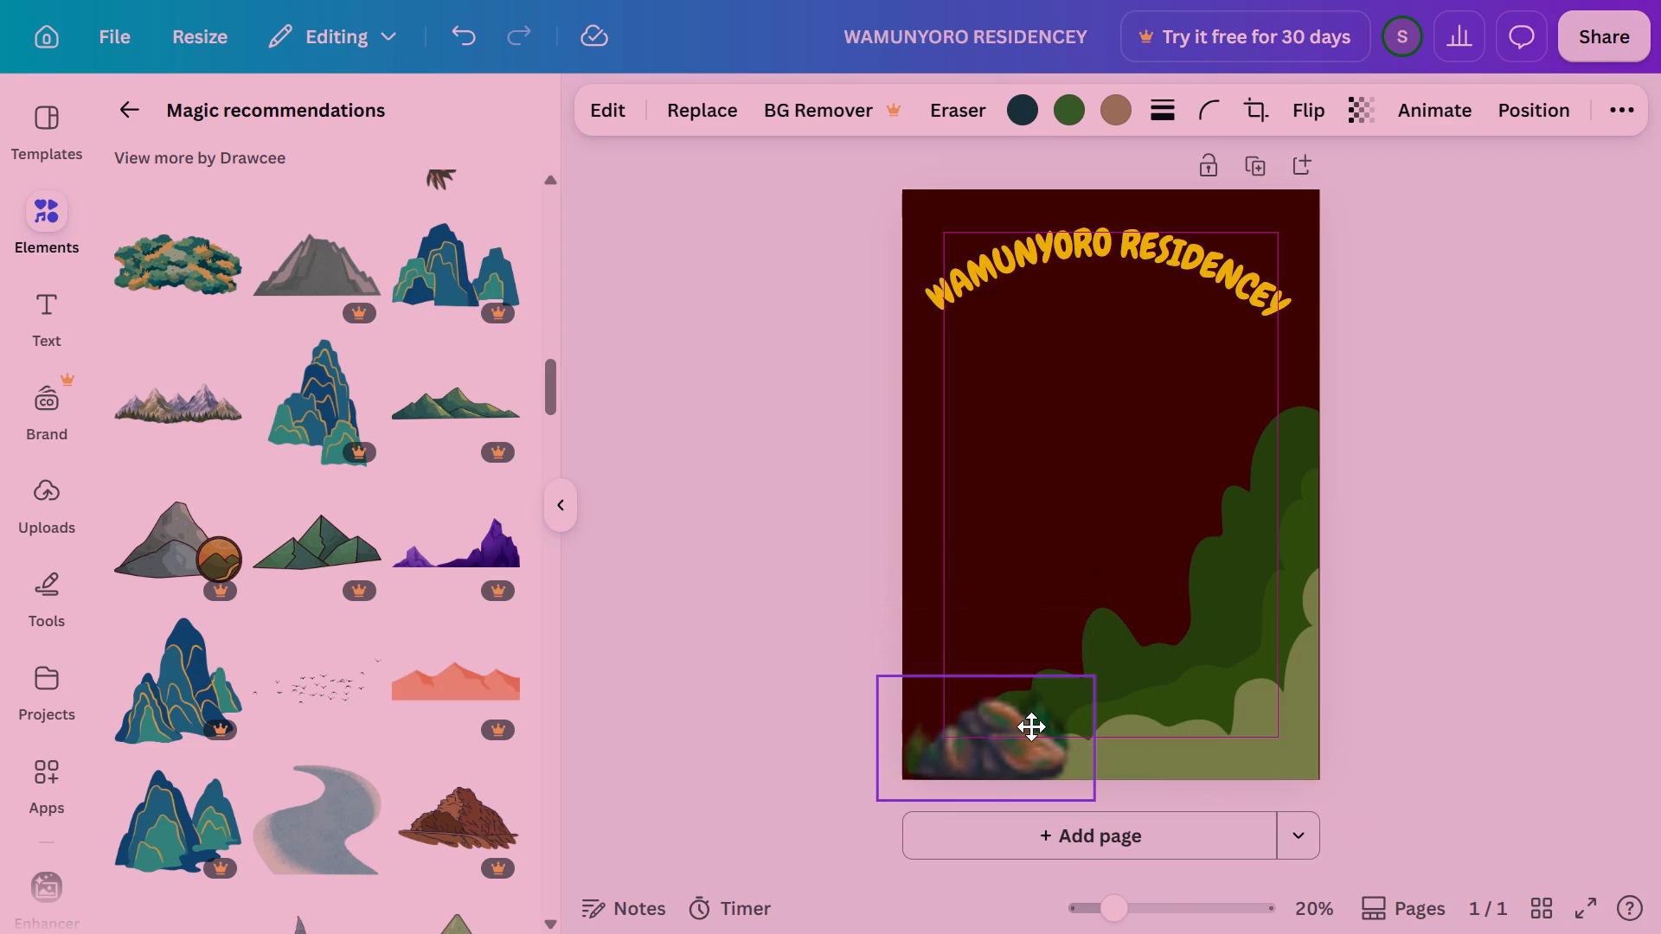
{"action": "left_click", "coordinate": [1521, 586]}
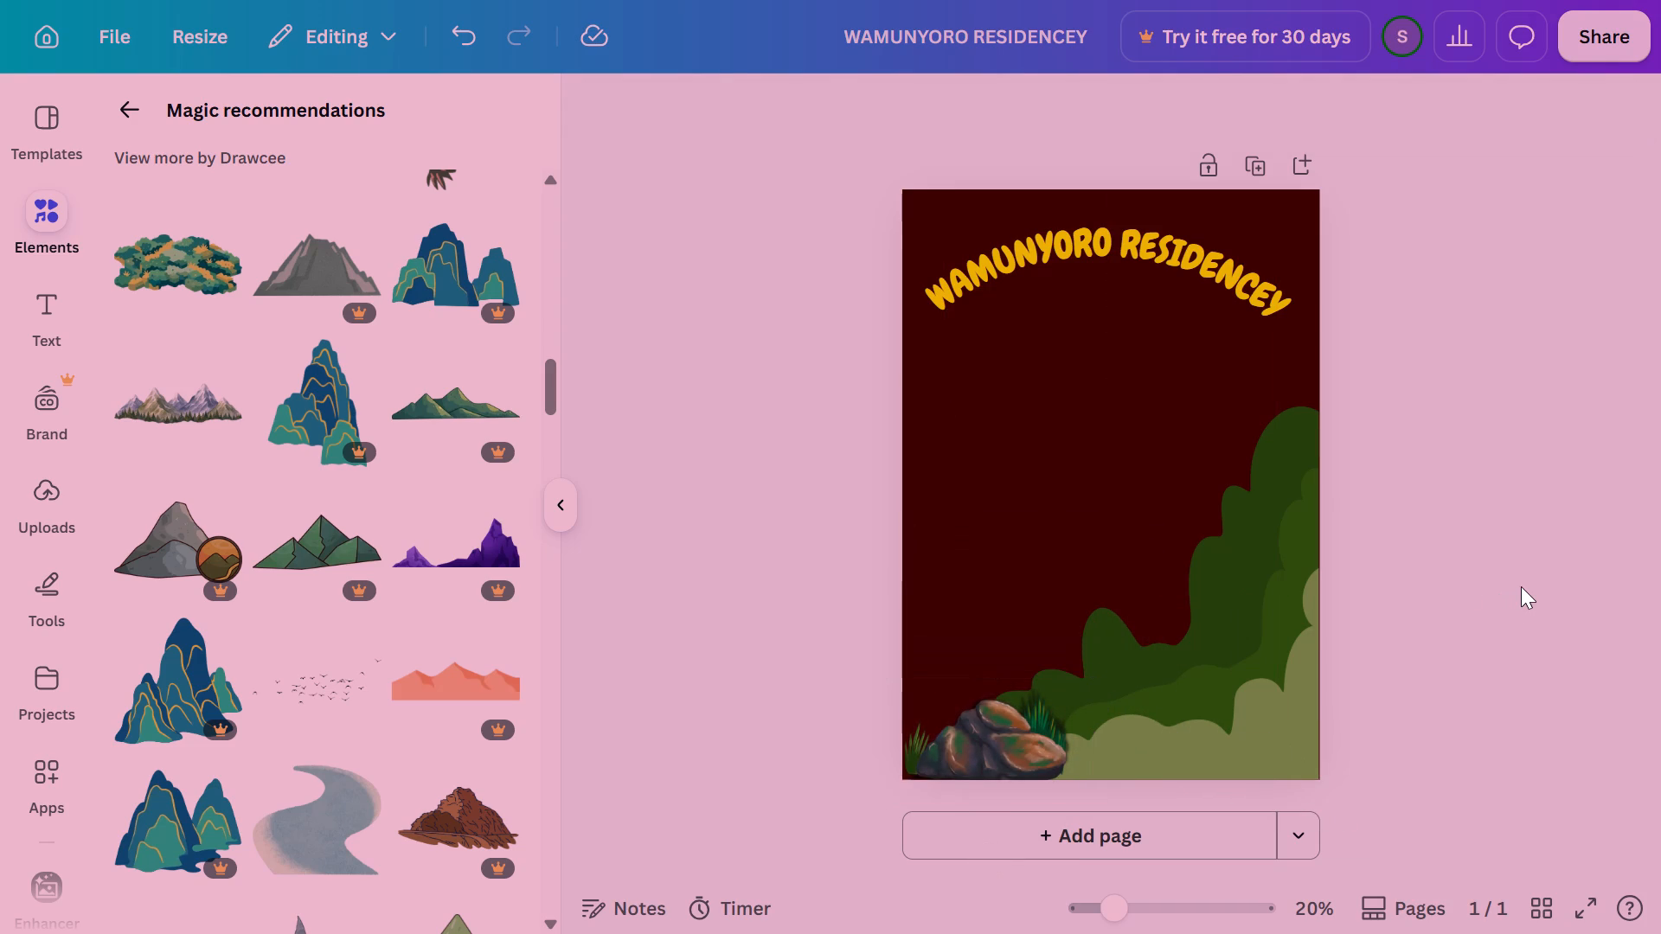
Nudge the mossy rocks two increments left and three down so they sit tighter in the page's bottom-left corner.
{"action": "left_click", "coordinate": [1029, 723]}
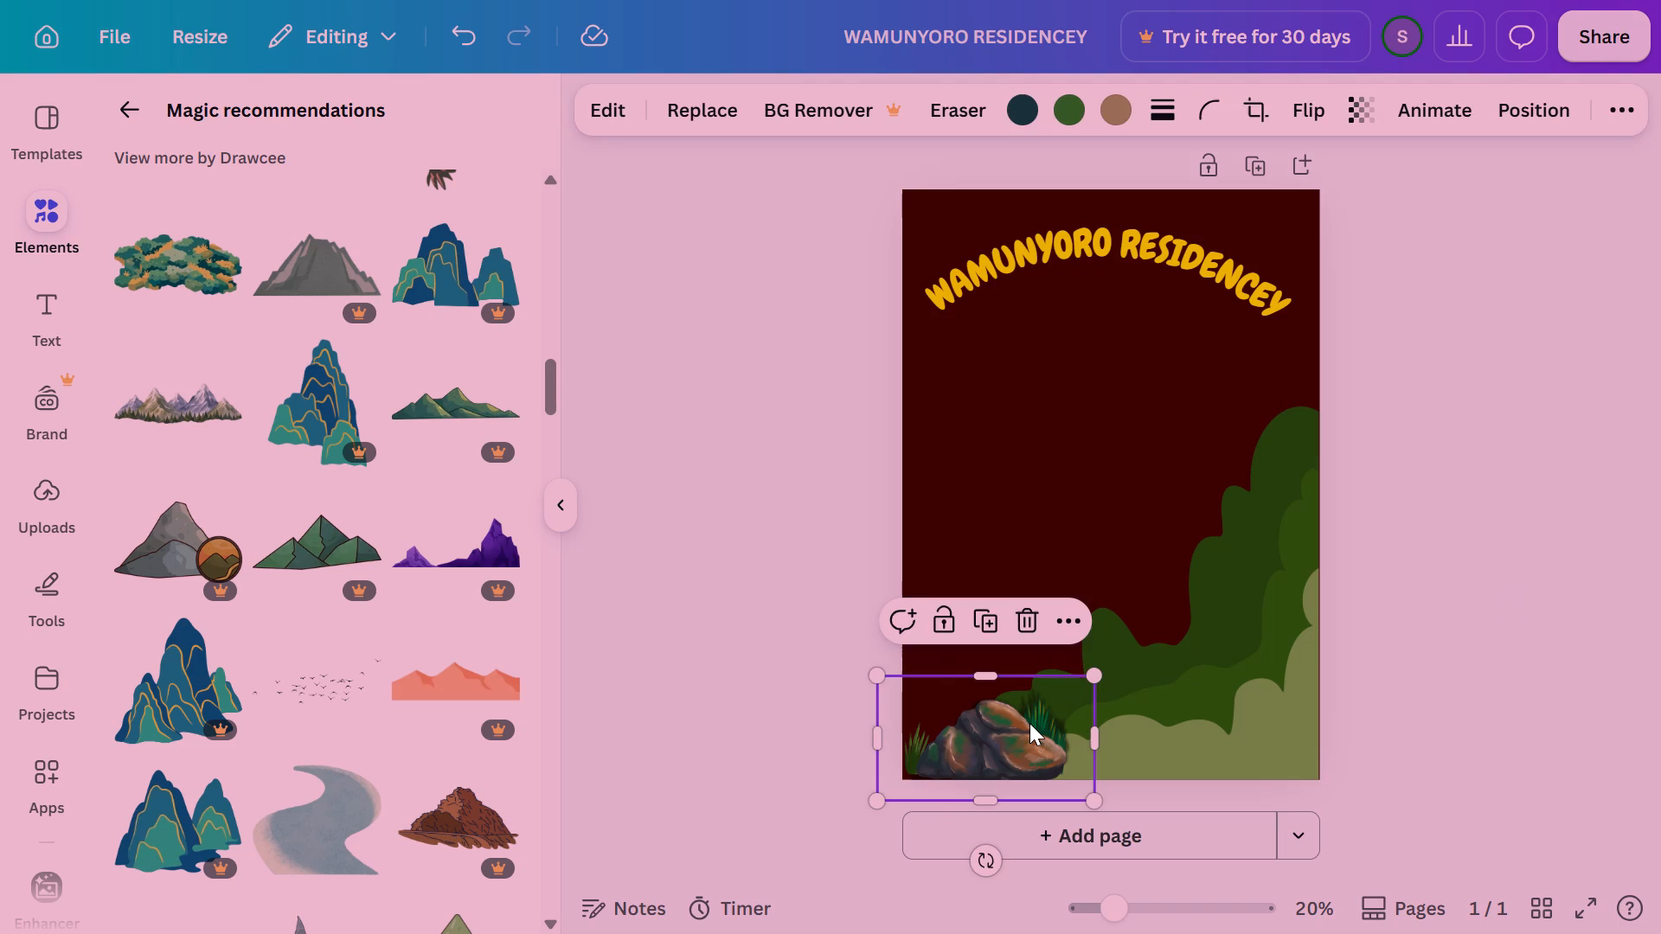
{"action": "key", "text": "Left"}
{"action": "key", "text": "Left"}
{"action": "key", "text": "Down"}
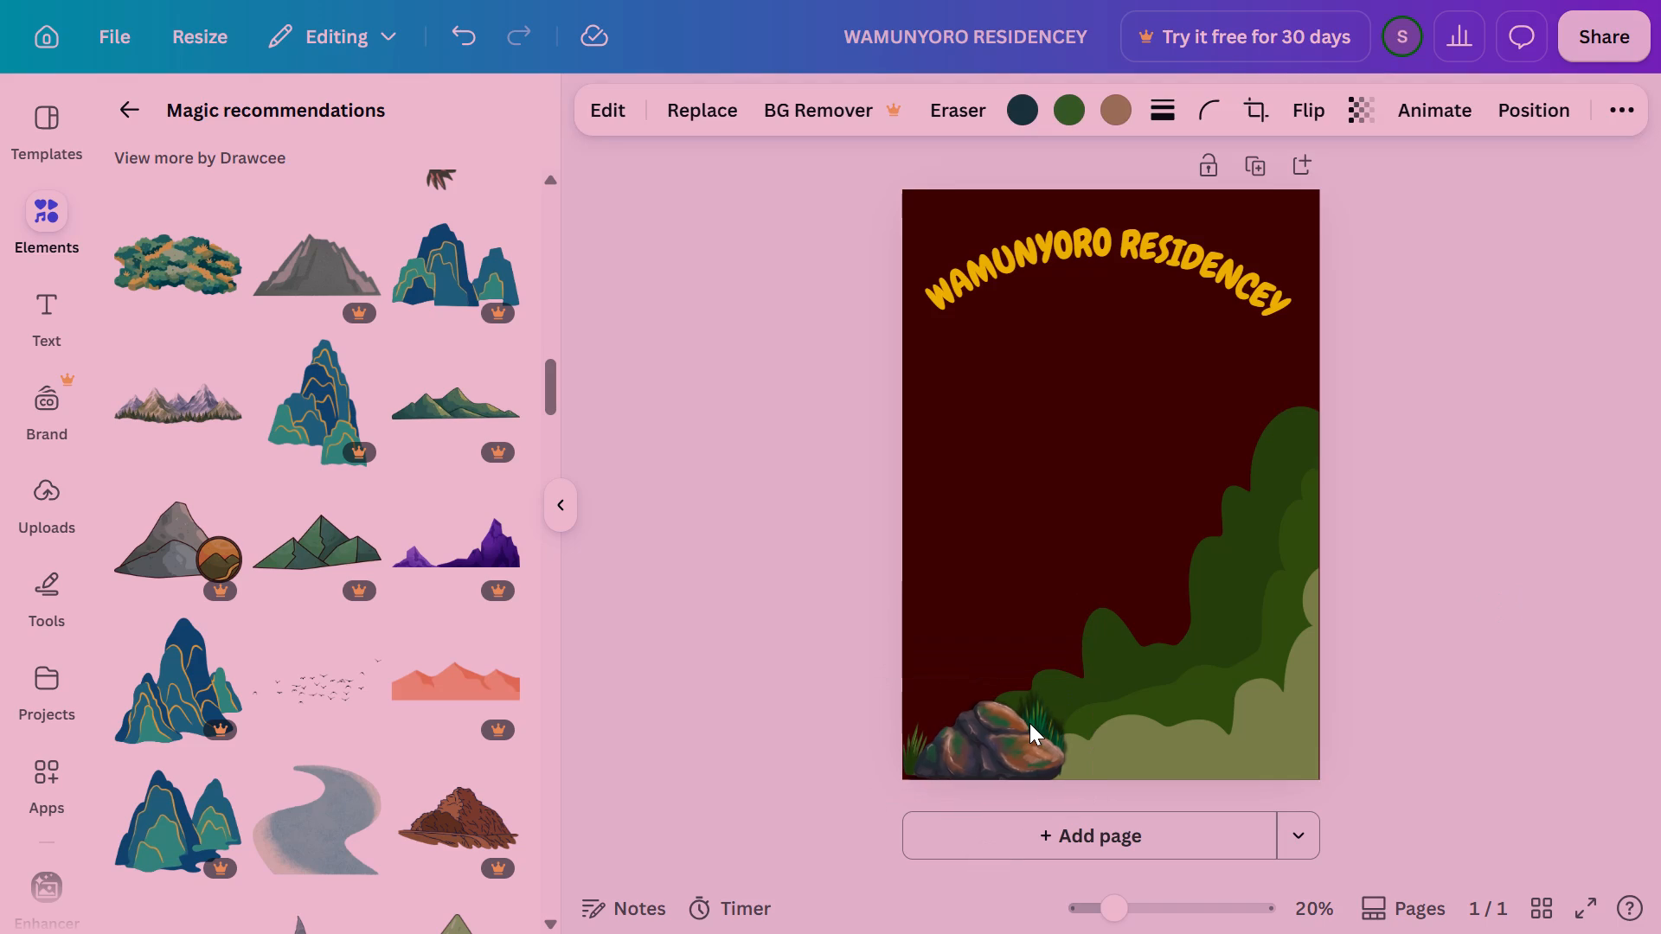
{"action": "key", "text": "Down"}
{"action": "key", "text": "Down"}
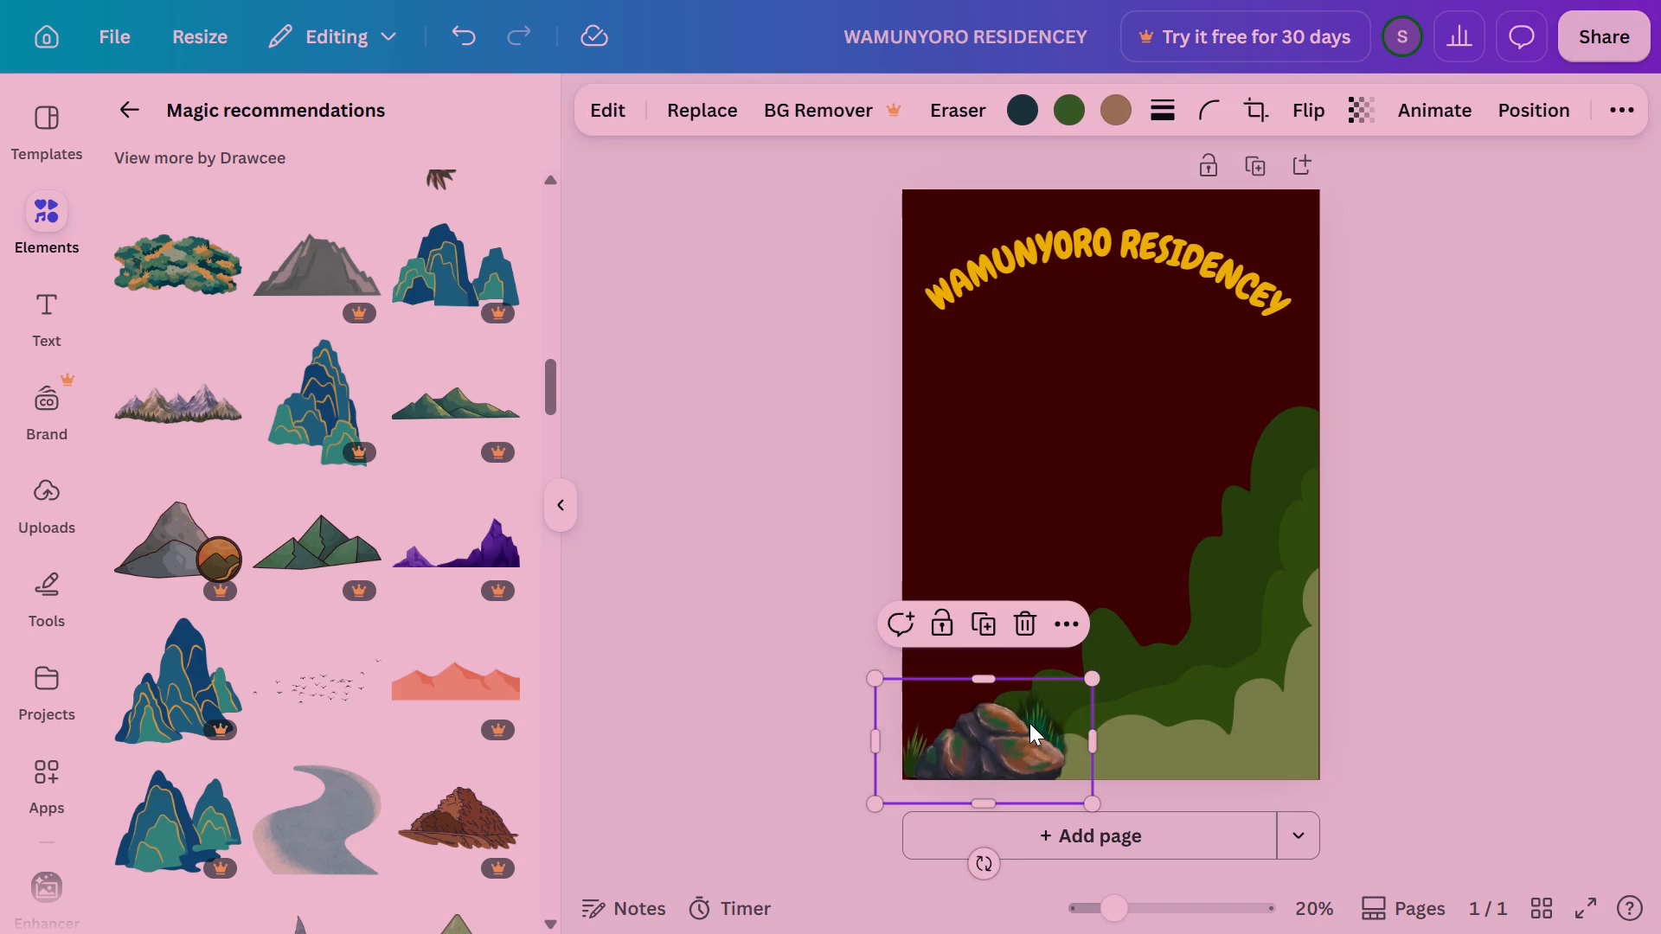
{"action": "left_click", "coordinate": [1597, 478]}
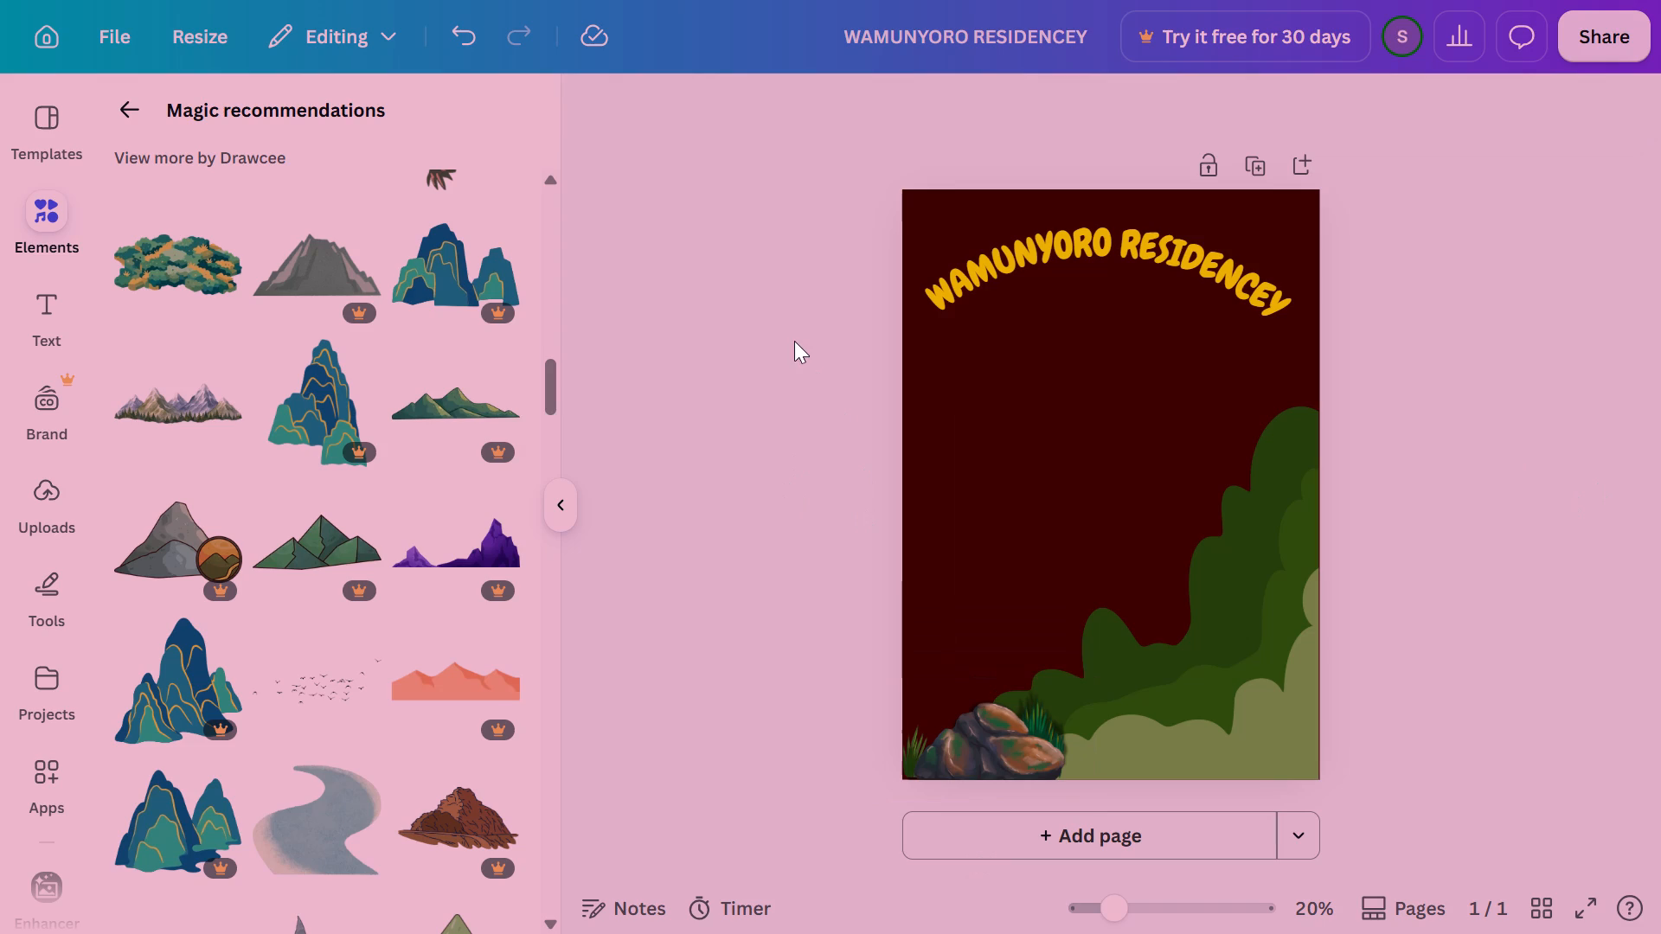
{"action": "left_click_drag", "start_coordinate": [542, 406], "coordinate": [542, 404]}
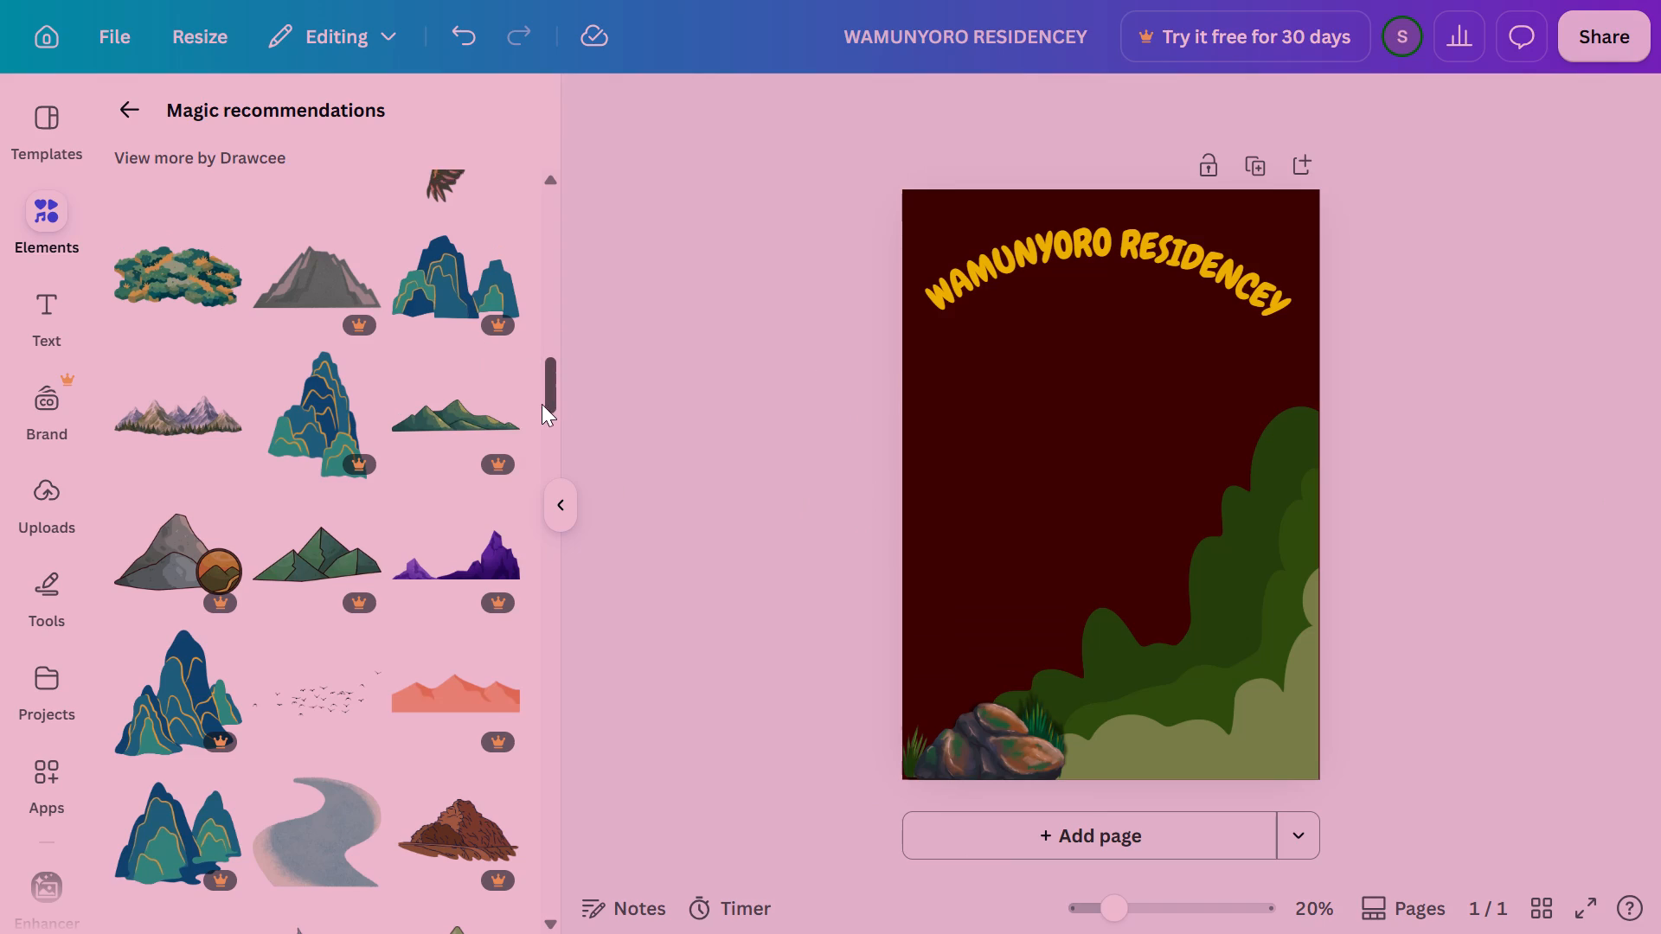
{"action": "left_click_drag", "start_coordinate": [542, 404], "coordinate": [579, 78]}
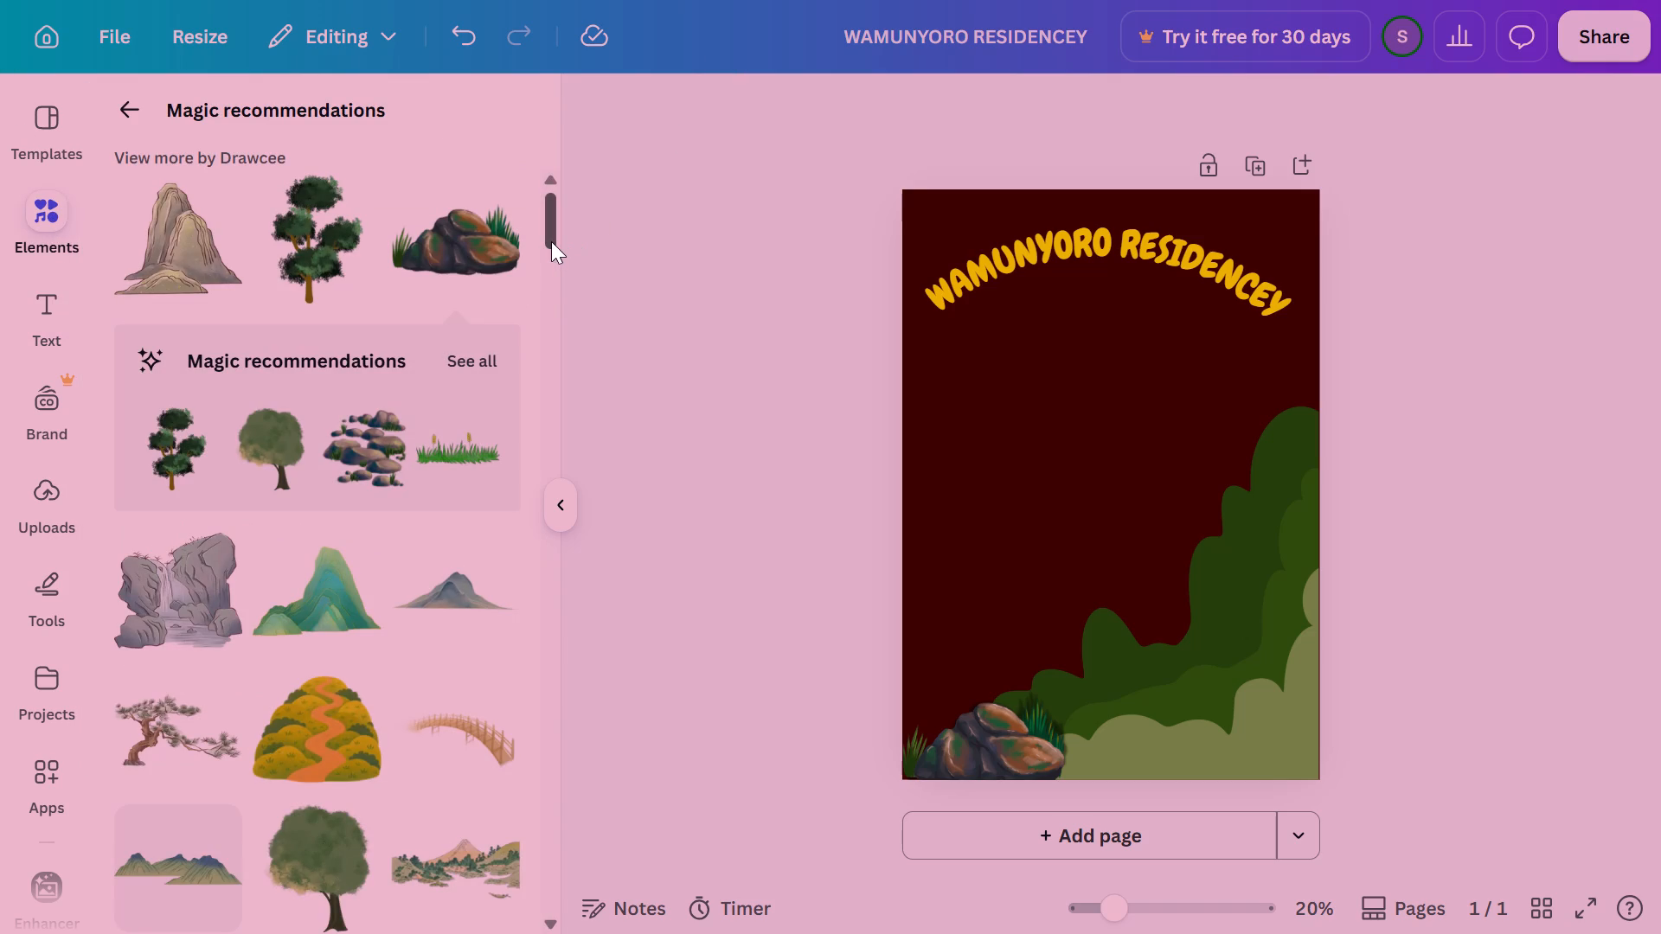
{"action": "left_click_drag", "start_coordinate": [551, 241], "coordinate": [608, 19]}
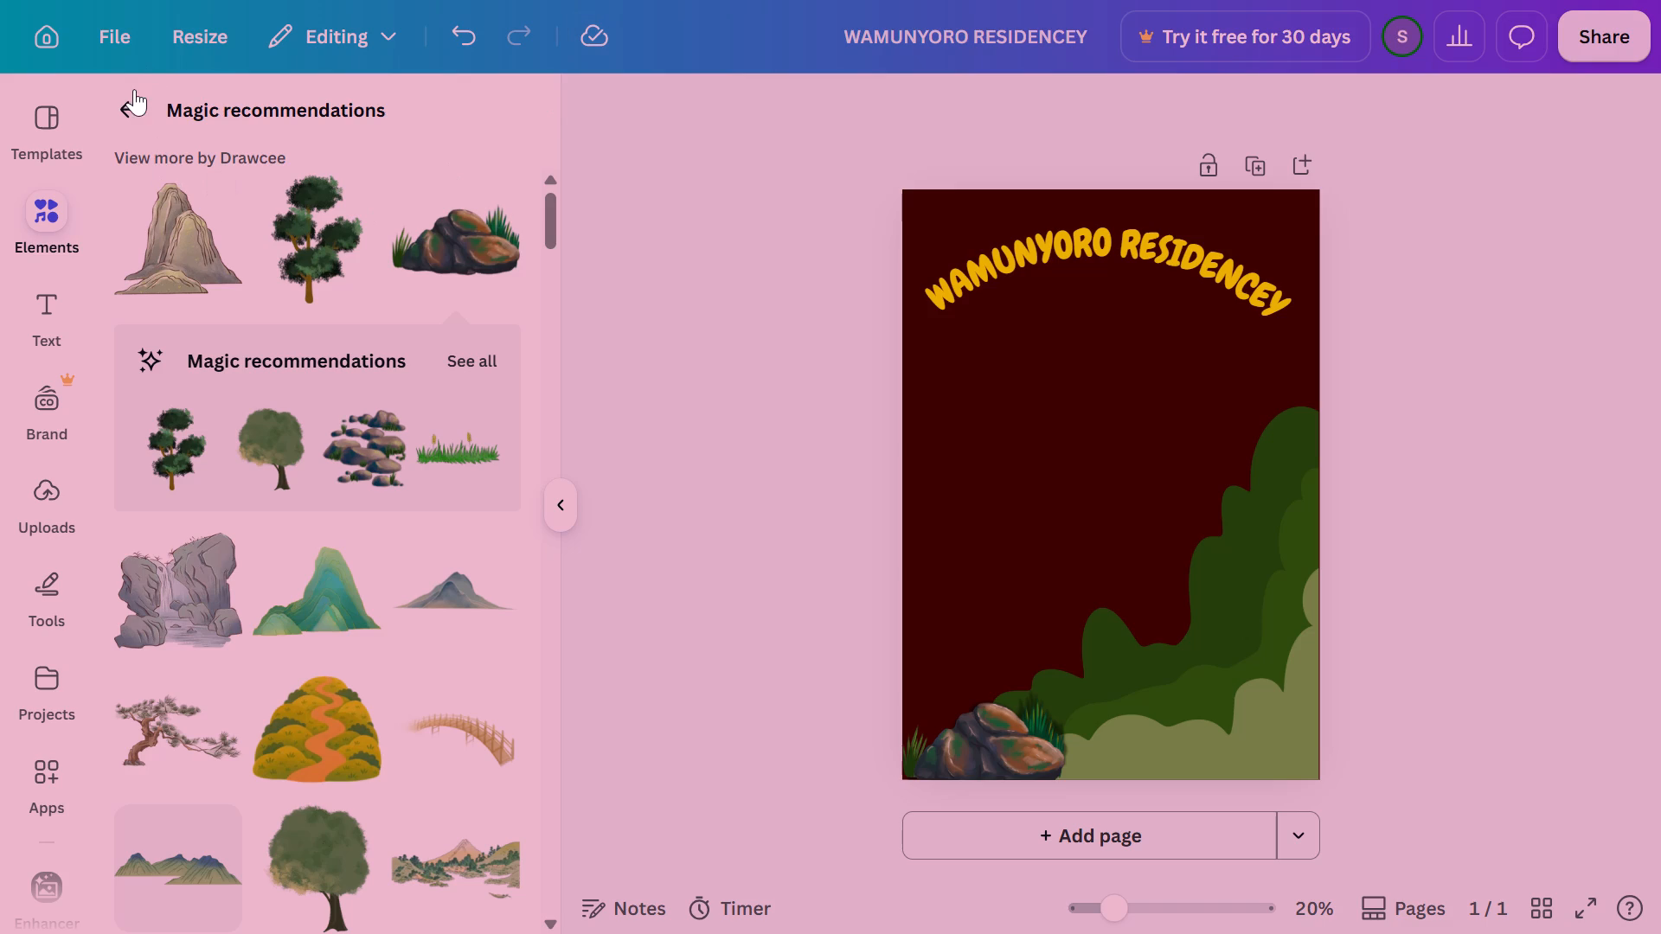
Leave the rock recommendations and search the graphics library for Safari.
{"action": "left_click", "coordinate": [128, 102]}
{"action": "left_click", "coordinate": [235, 134]}
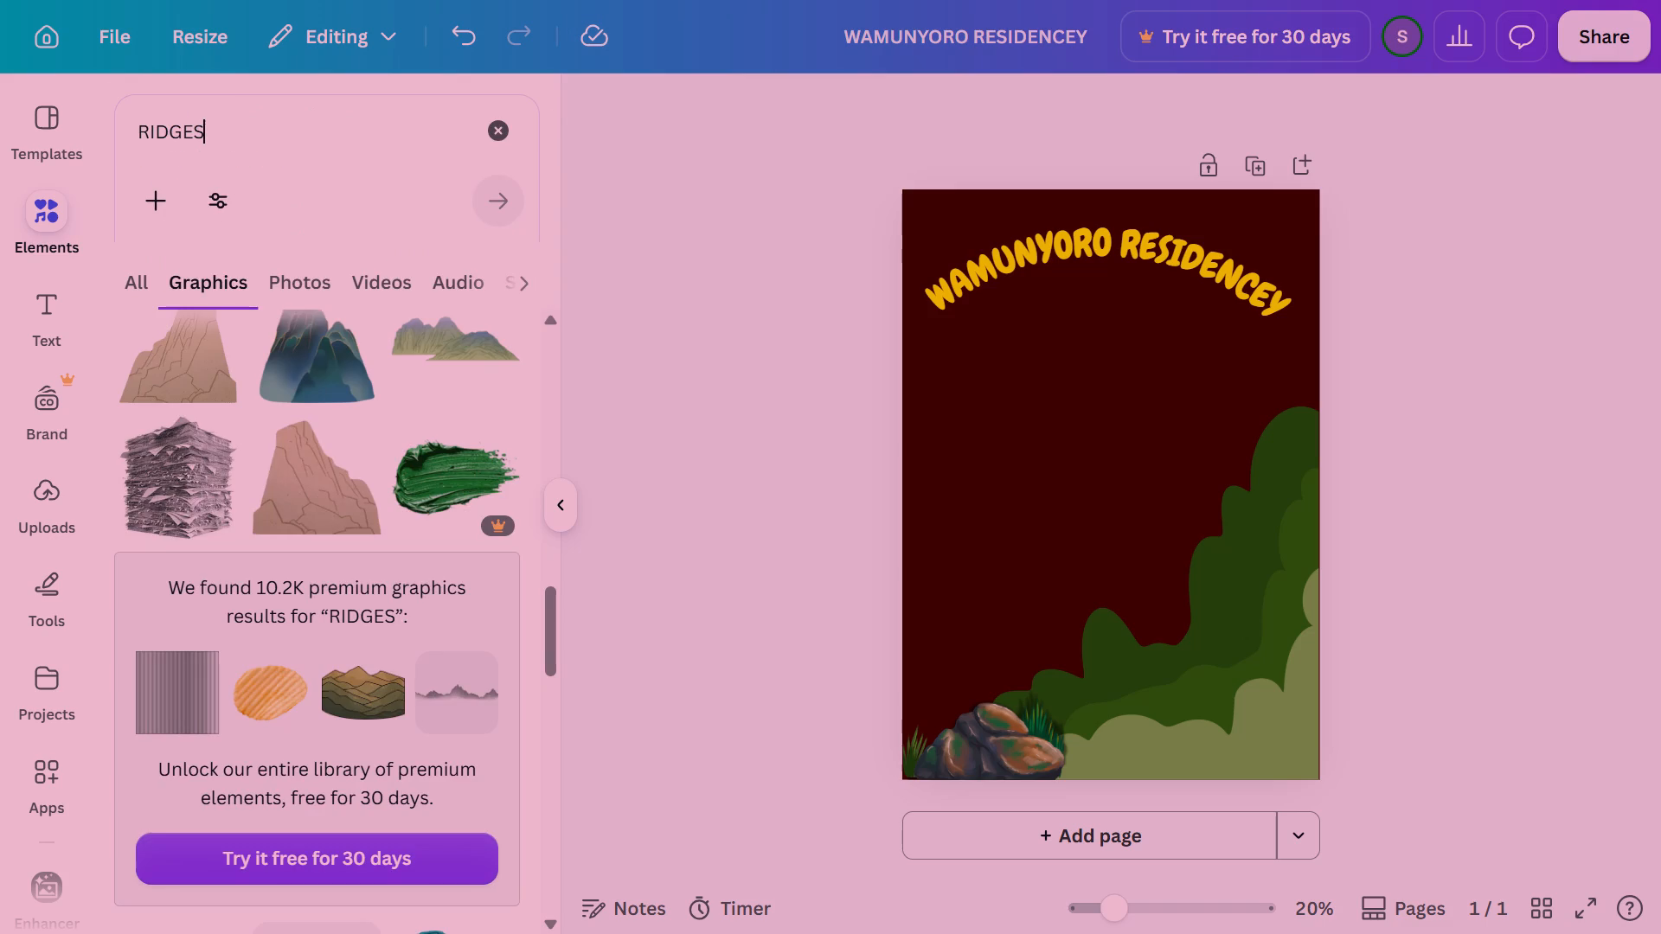
{"action": "key", "text": "BackSpace"}
{"action": "key", "text": "BackSpace"}
{"action": "key", "text": "BackSpace"}
{"action": "key", "text": "BackSpace"}
{"action": "key", "text": "BackSpace"}
{"action": "key", "text": "BackSpace"}
{"action": "key", "text": "BackSpace"}
{"action": "key", "text": "BackSpace"}
{"action": "key", "text": "BackSpace"}
{"action": "key", "text": "BackSpace"}
{"action": "key", "text": "BackSpace"}
{"action": "key", "text": "BackSpace"}
{"action": "key", "text": "BackSpace"}
{"action": "key", "text": "BackSpace"}
{"action": "key", "text": "BackSpace"}
{"action": "key", "text": "BackSpace"}
{"action": "key", "text": "BackSpace"}
{"action": "key", "text": "BackSpace"}
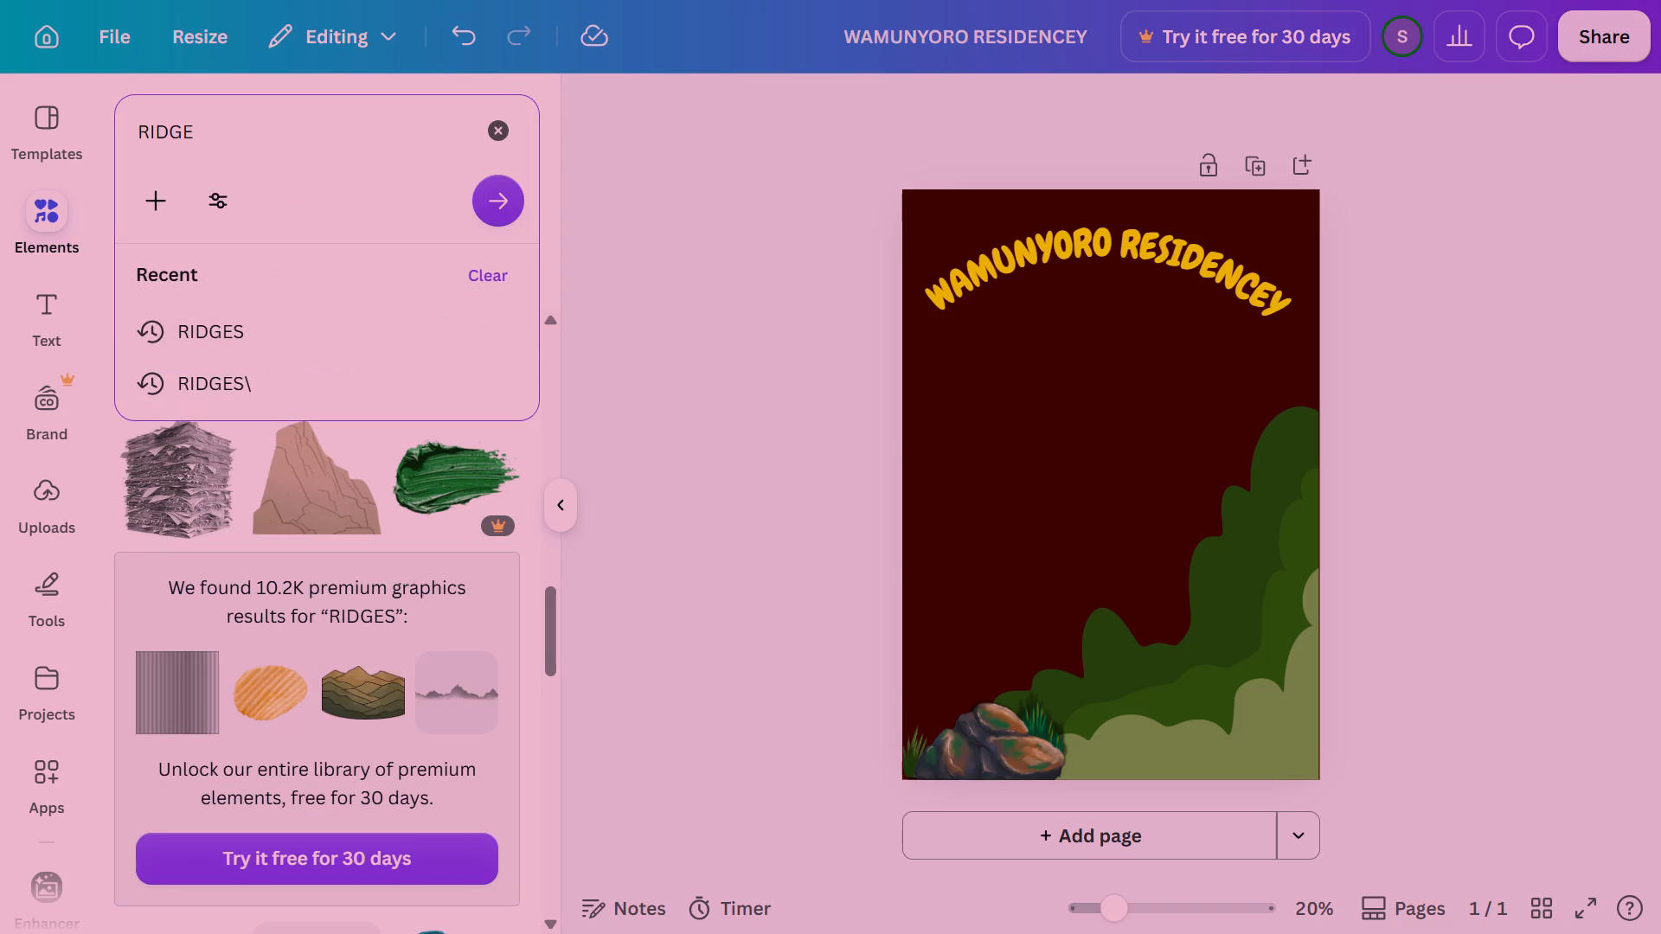
{"action": "key", "text": "BackSpace"}
{"action": "type", "text": "afari"}
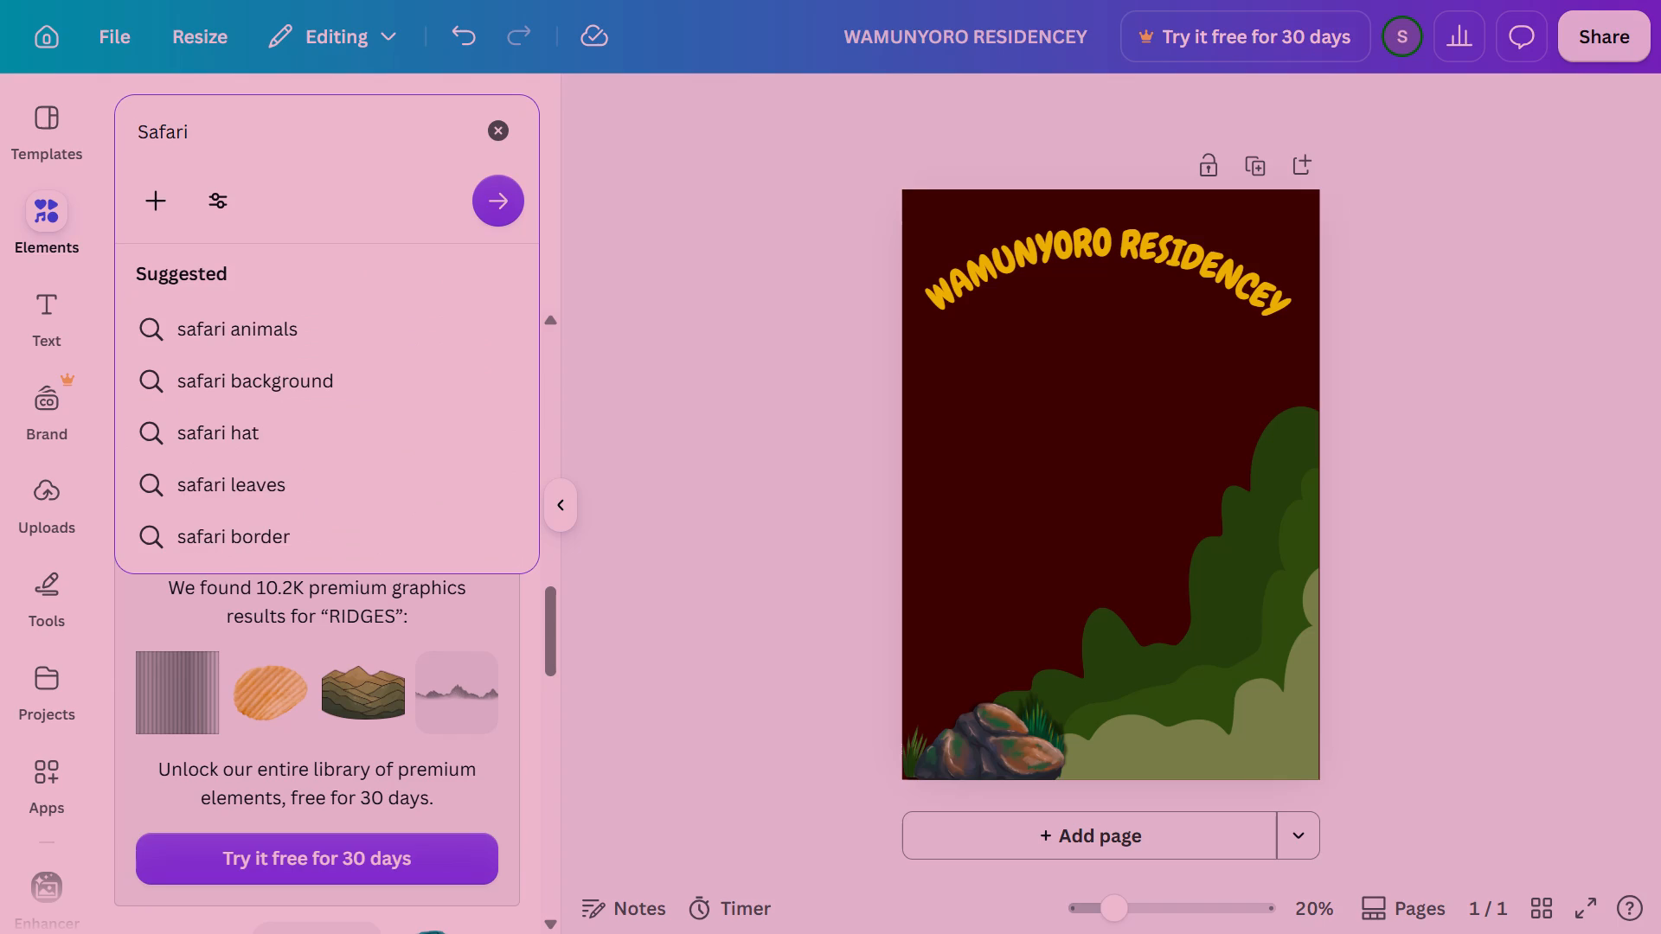
{"action": "key", "text": "Return"}
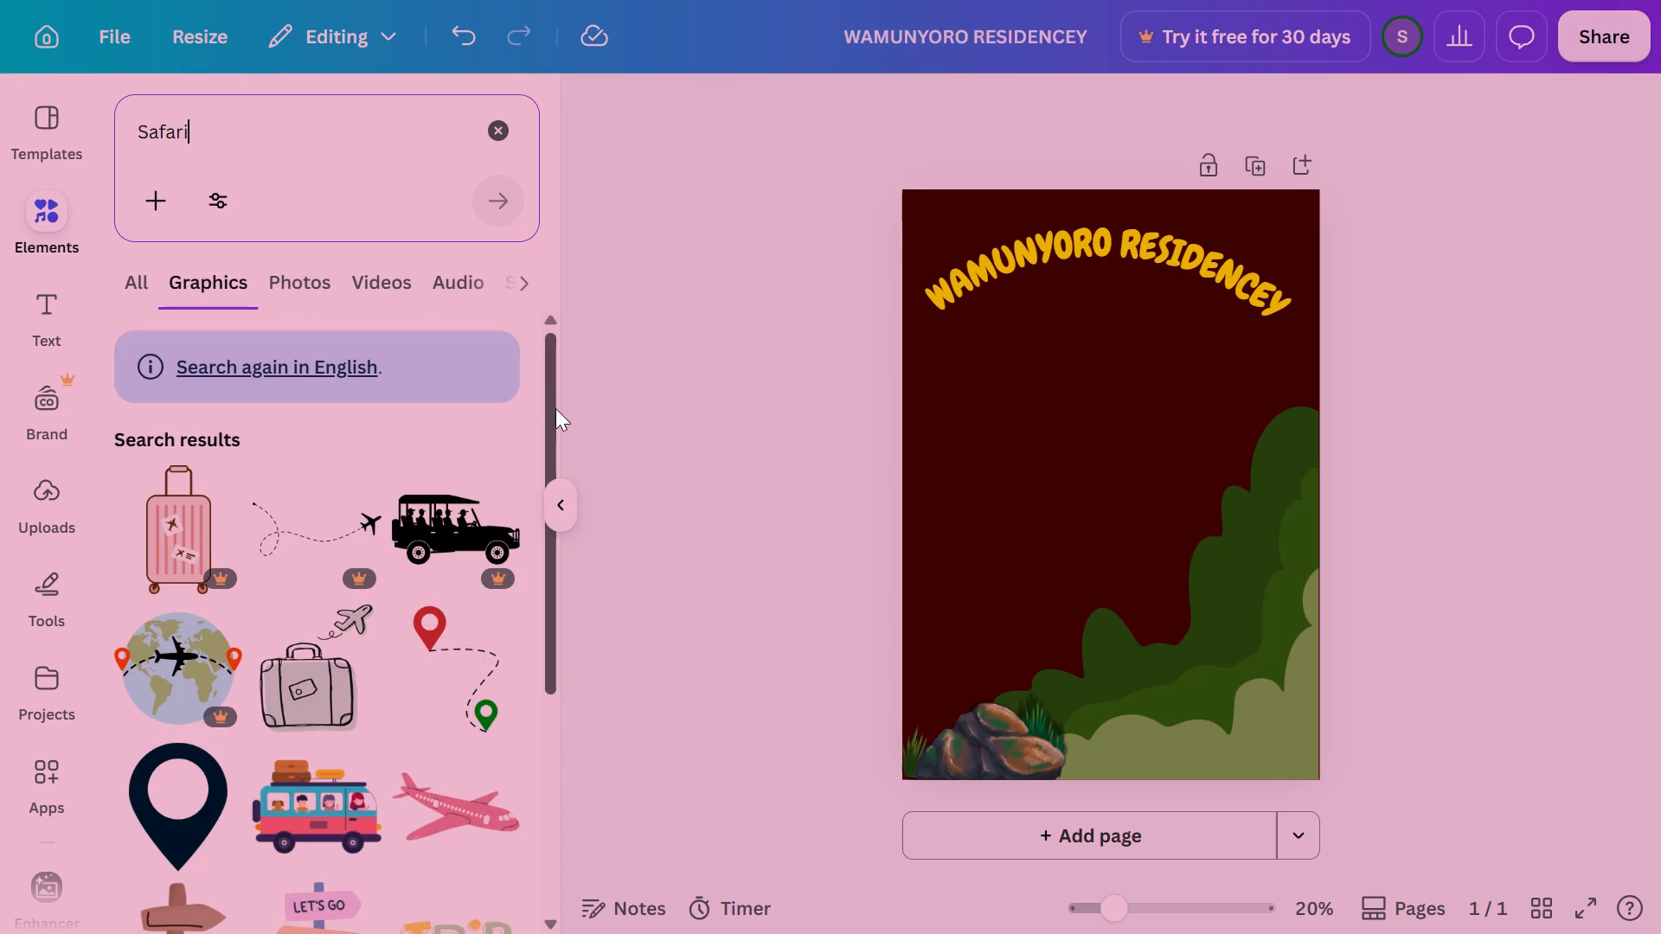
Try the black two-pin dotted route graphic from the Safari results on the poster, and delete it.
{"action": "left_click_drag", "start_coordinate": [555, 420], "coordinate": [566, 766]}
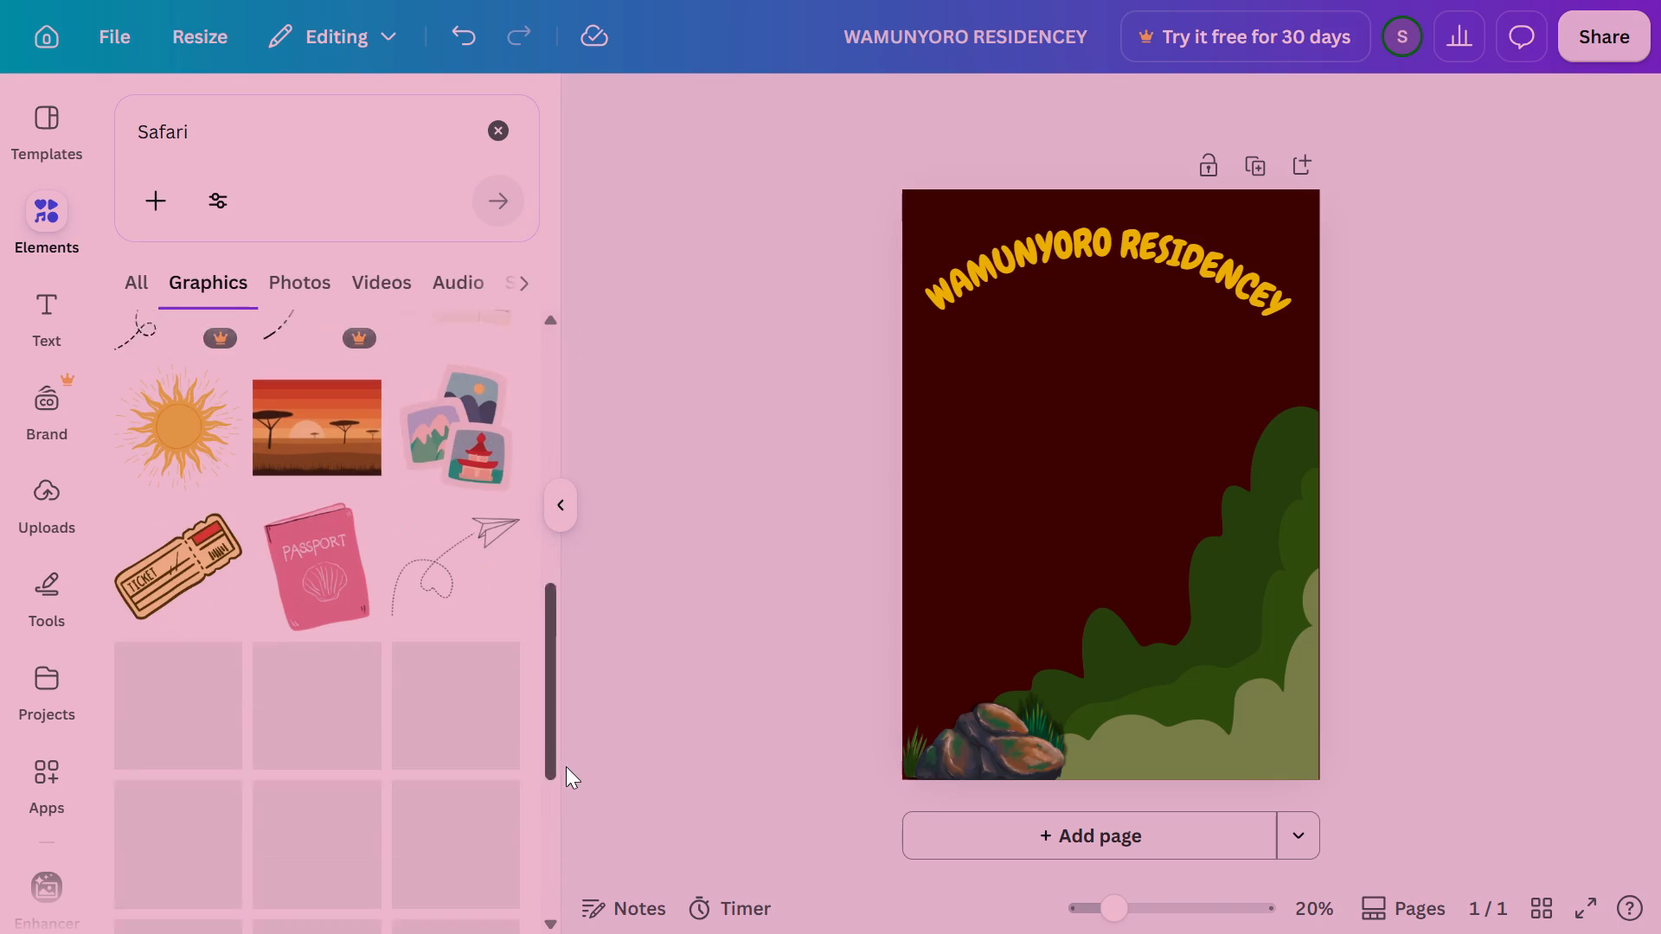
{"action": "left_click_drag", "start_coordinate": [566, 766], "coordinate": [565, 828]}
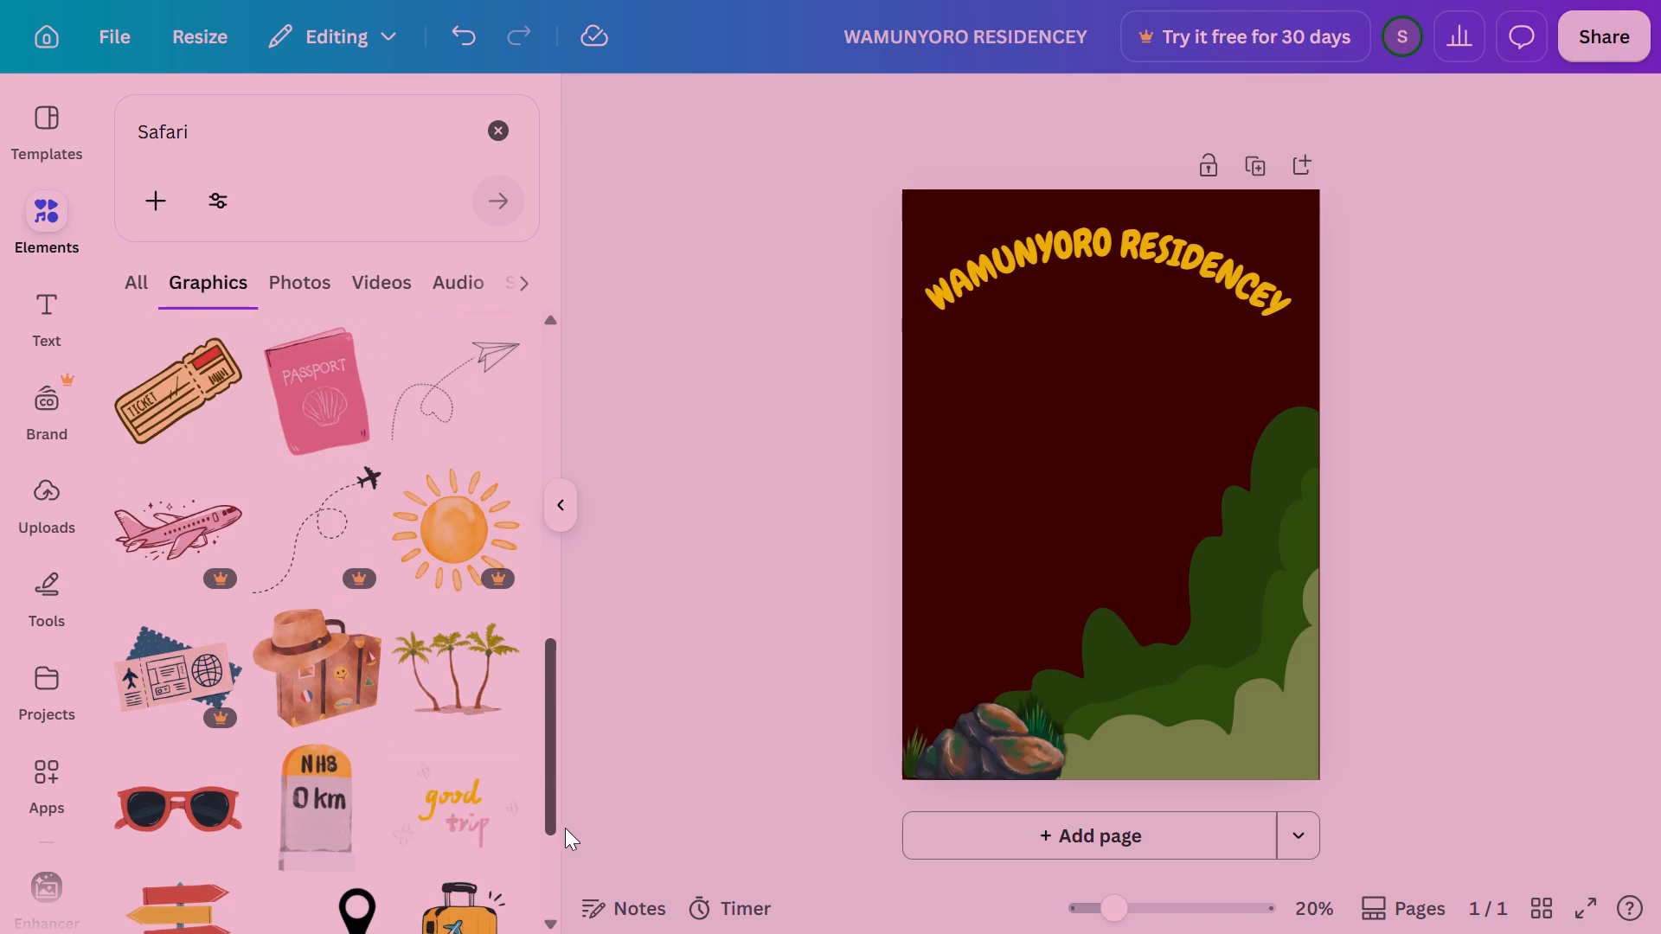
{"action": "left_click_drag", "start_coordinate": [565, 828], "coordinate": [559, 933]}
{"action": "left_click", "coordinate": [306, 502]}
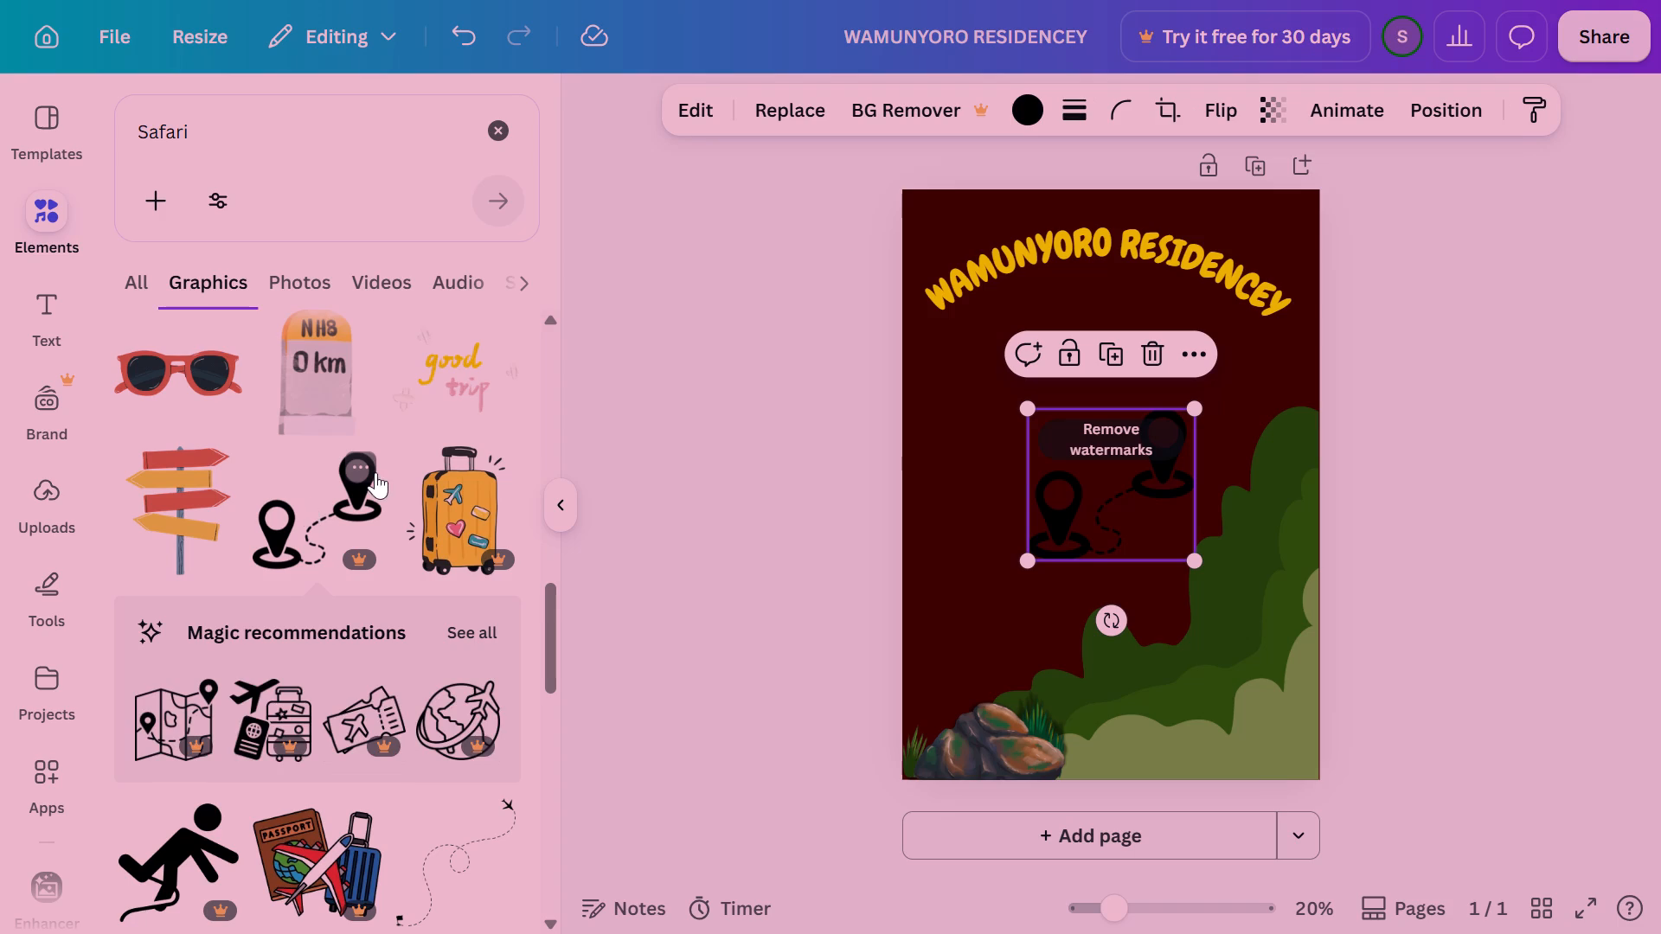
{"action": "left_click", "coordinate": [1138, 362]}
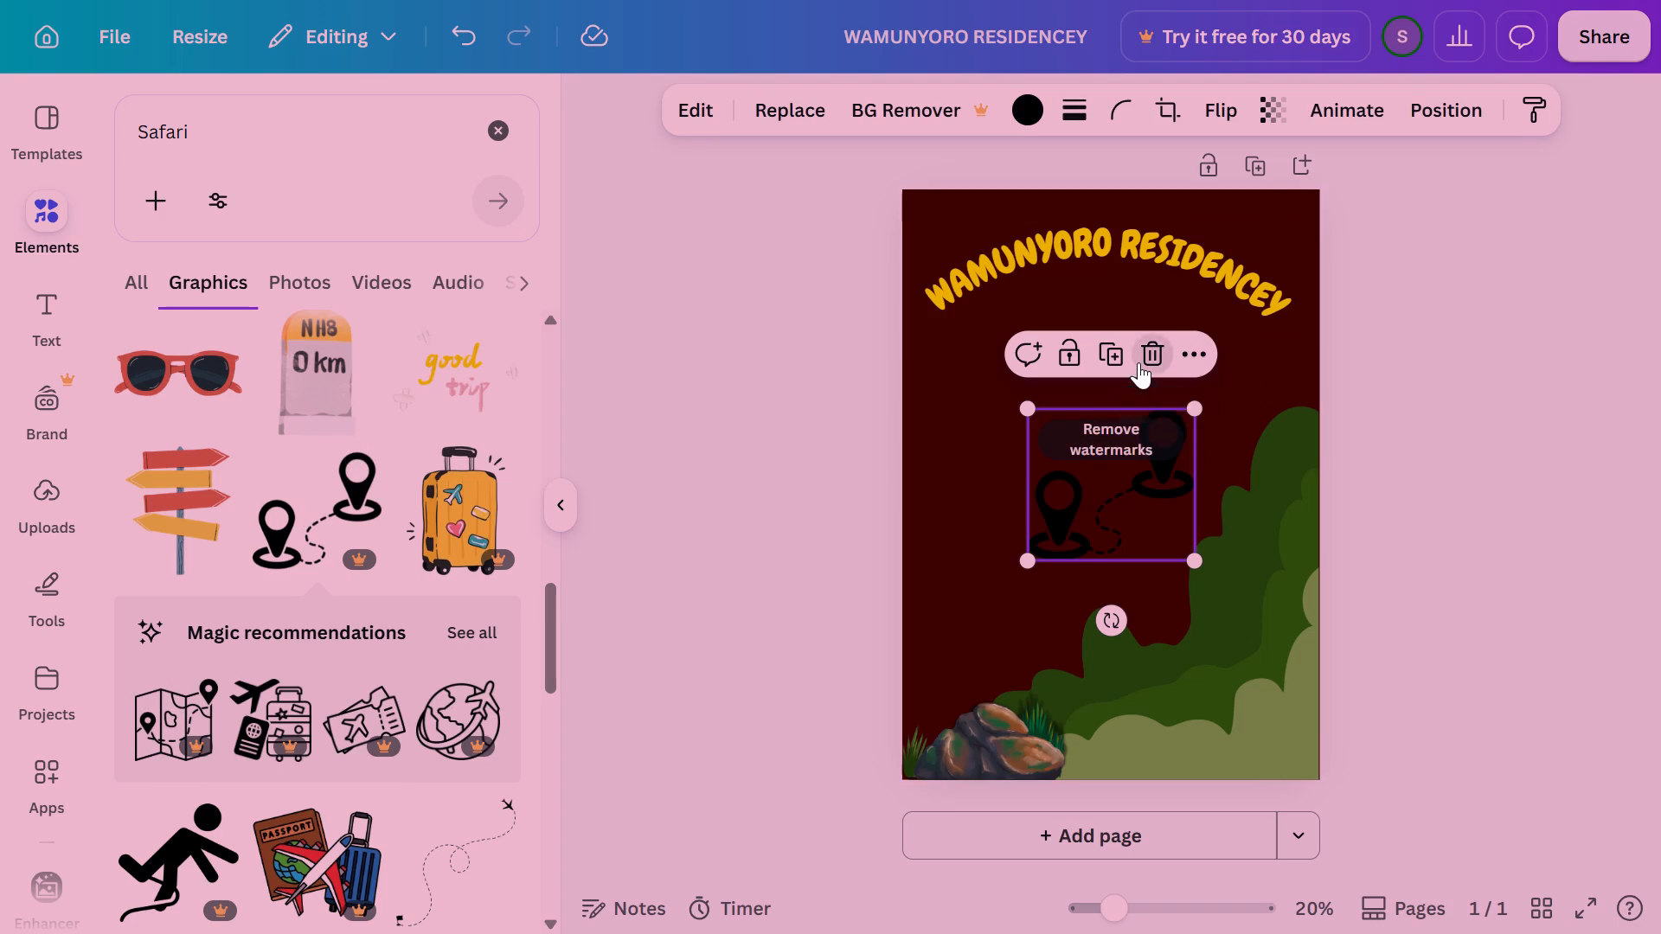
Browse the remaining Safari graphics for vehicles, animals and signs that could suit the poster.
{"action": "left_click_drag", "start_coordinate": [548, 614], "coordinate": [542, 707]}
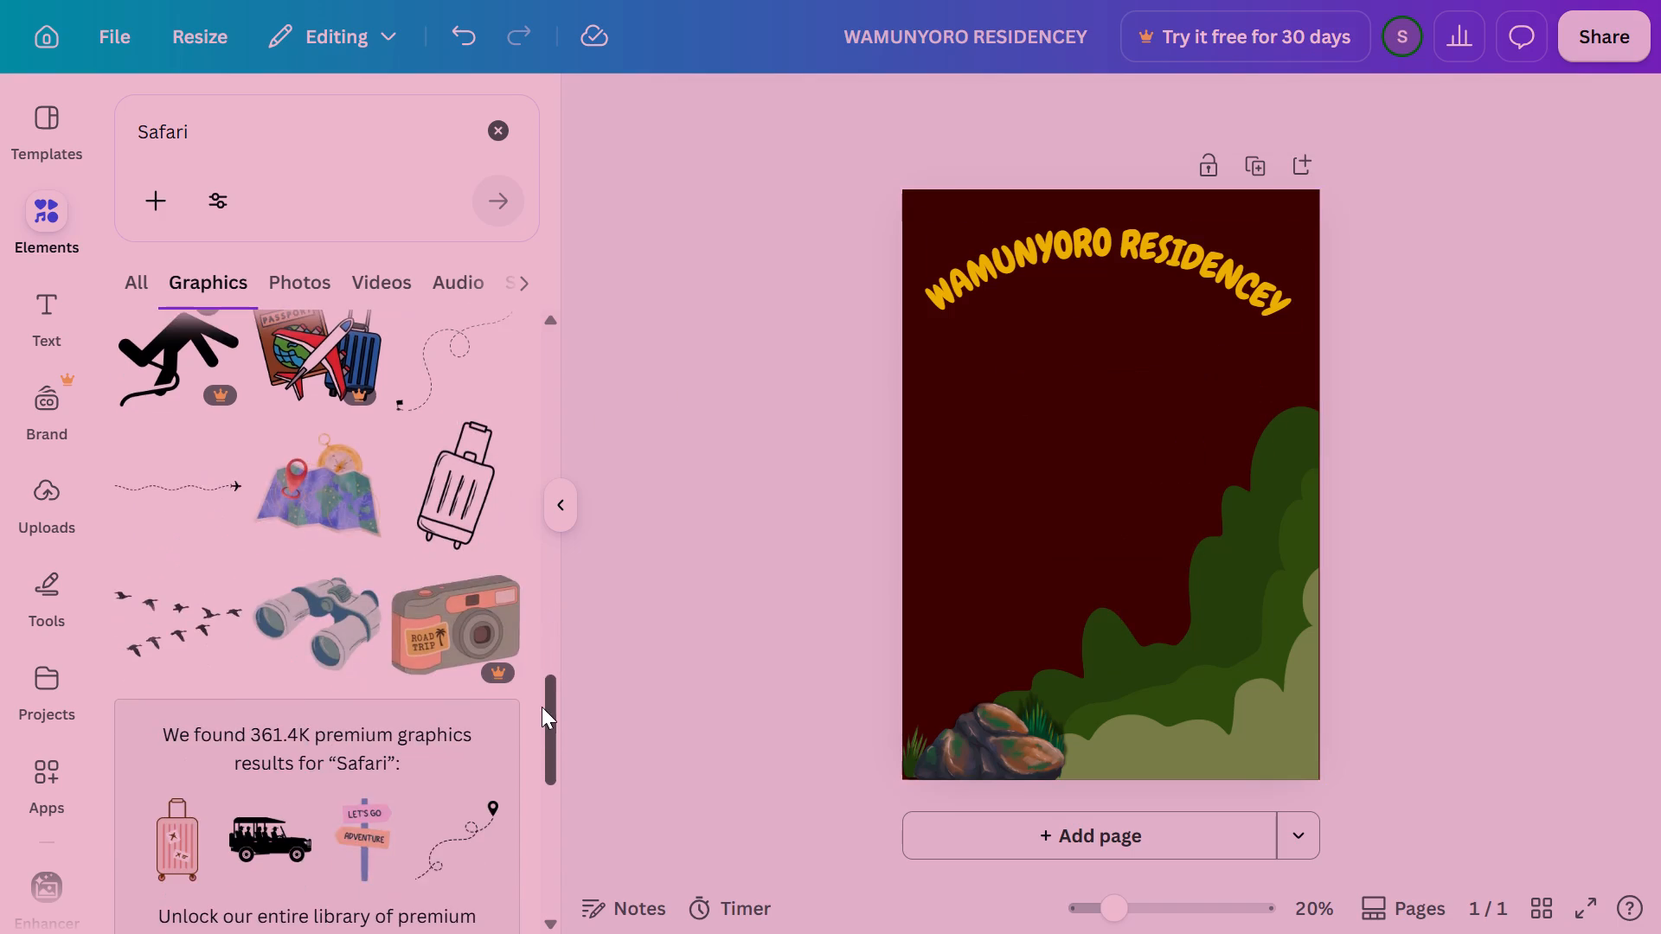
{"action": "left_click_drag", "start_coordinate": [542, 707], "coordinate": [539, 858]}
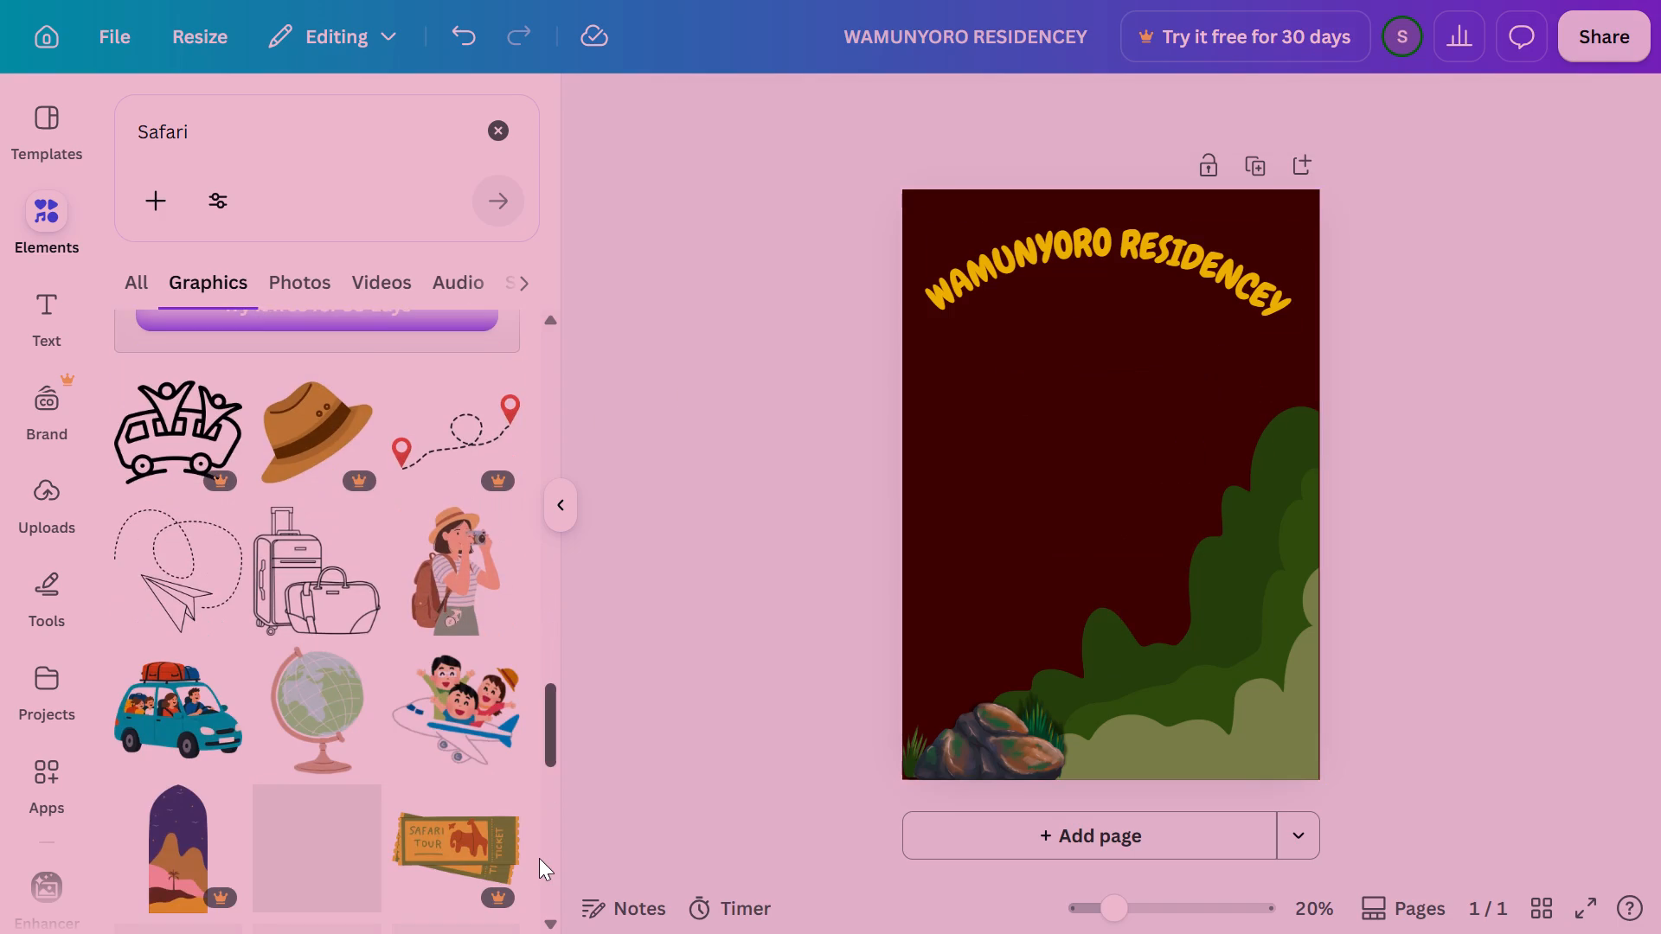
{"action": "left_click_drag", "start_coordinate": [539, 858], "coordinate": [539, 913]}
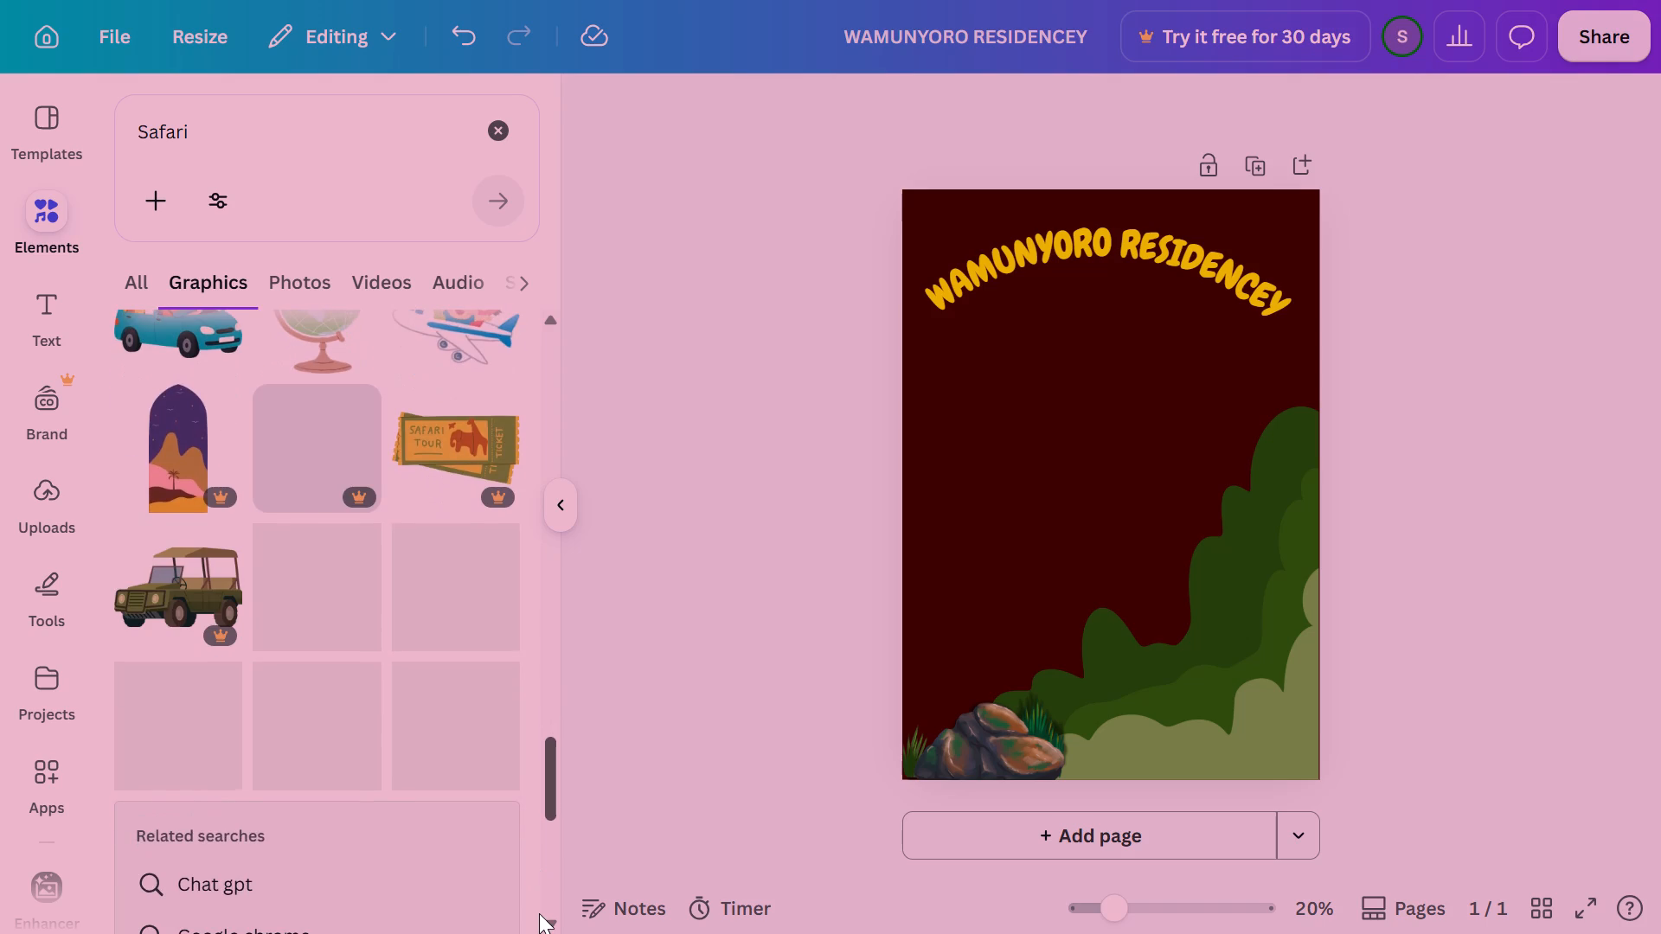
{"action": "left_click_drag", "start_coordinate": [539, 913], "coordinate": [536, 933]}
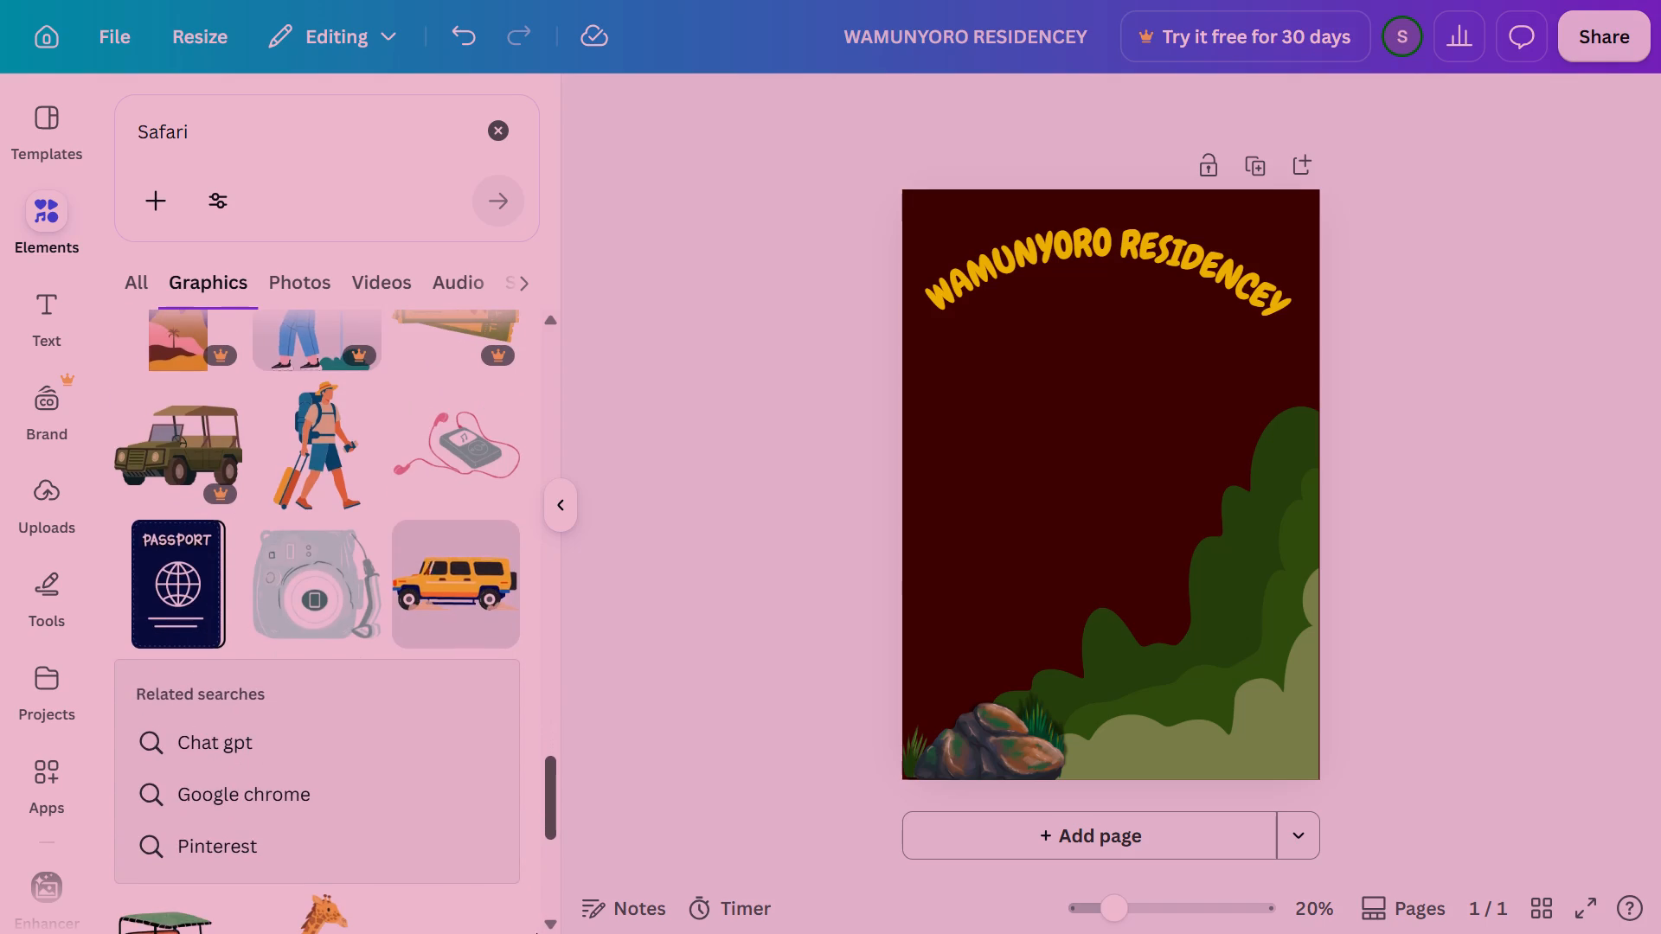
{"action": "left_click_drag", "start_coordinate": [536, 933], "coordinate": [531, 933]}
{"action": "left_click_drag", "start_coordinate": [541, 789], "coordinate": [533, 848]}
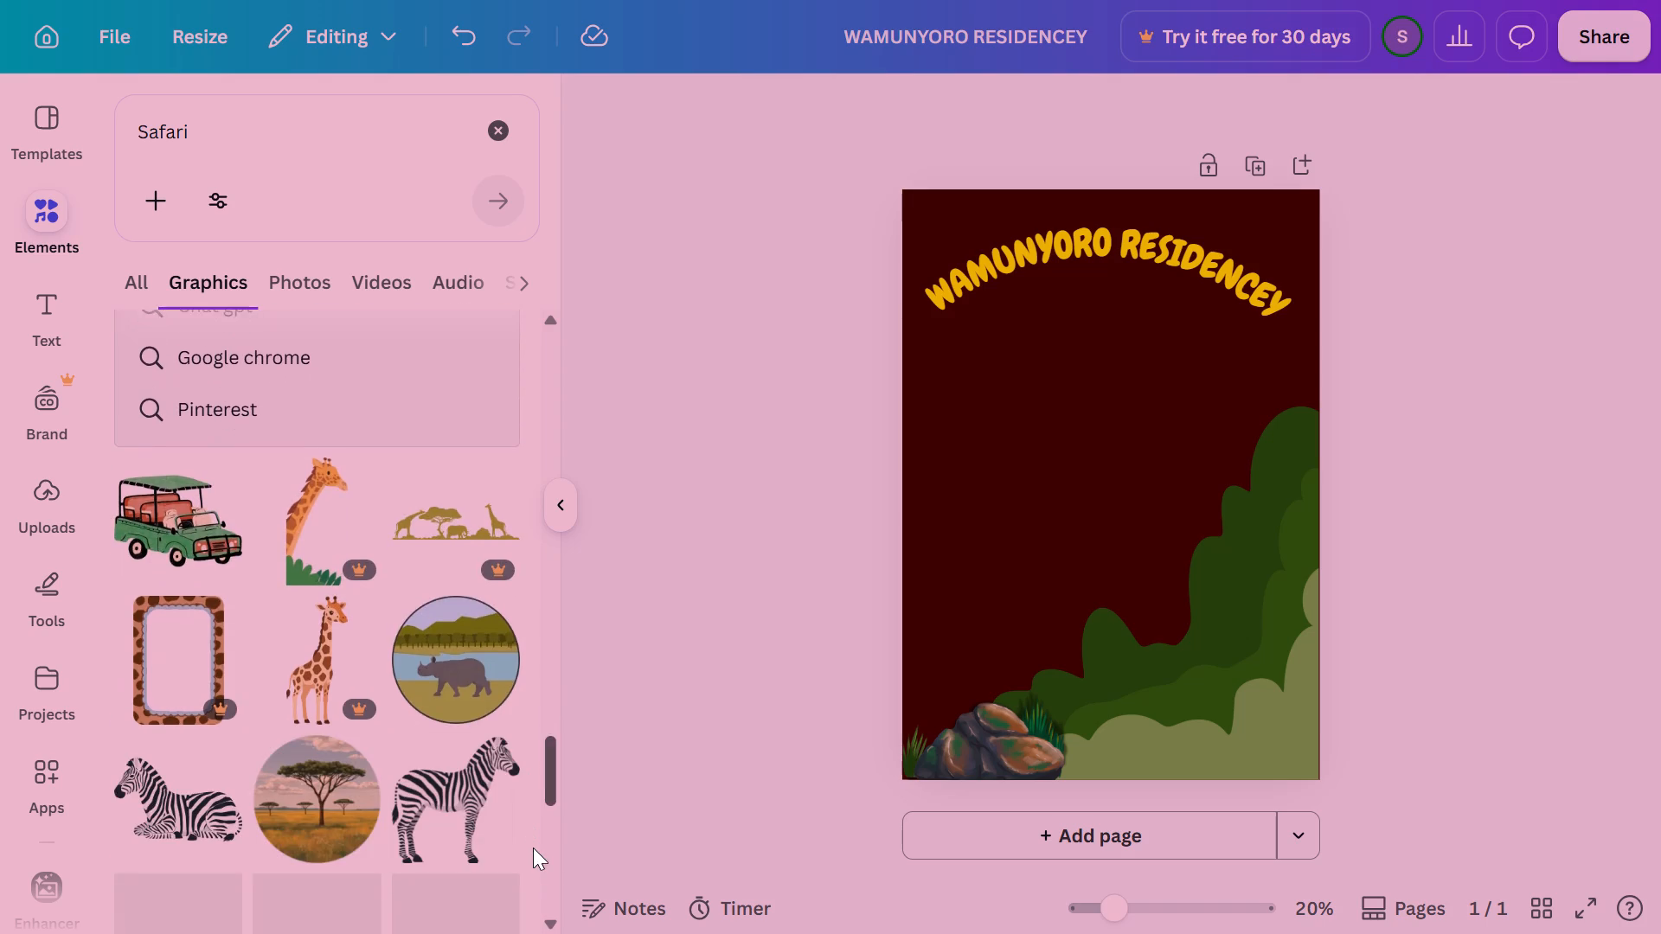
{"action": "left_click_drag", "start_coordinate": [533, 848], "coordinate": [530, 883]}
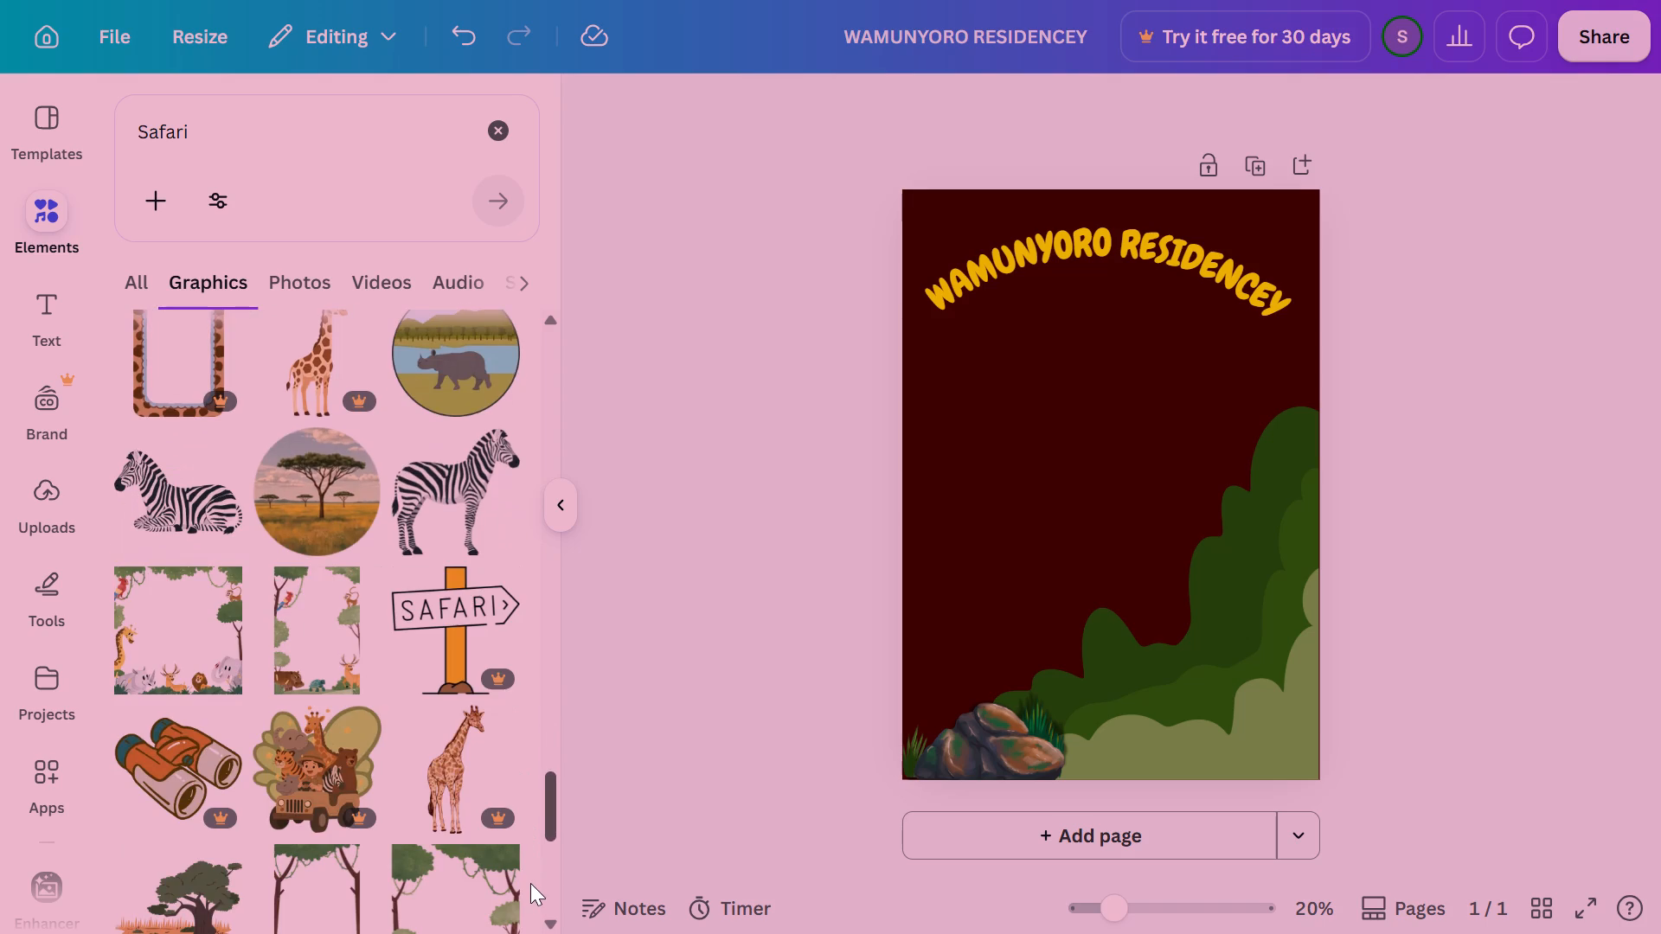
{"action": "left_click_drag", "start_coordinate": [530, 883], "coordinate": [483, 5]}
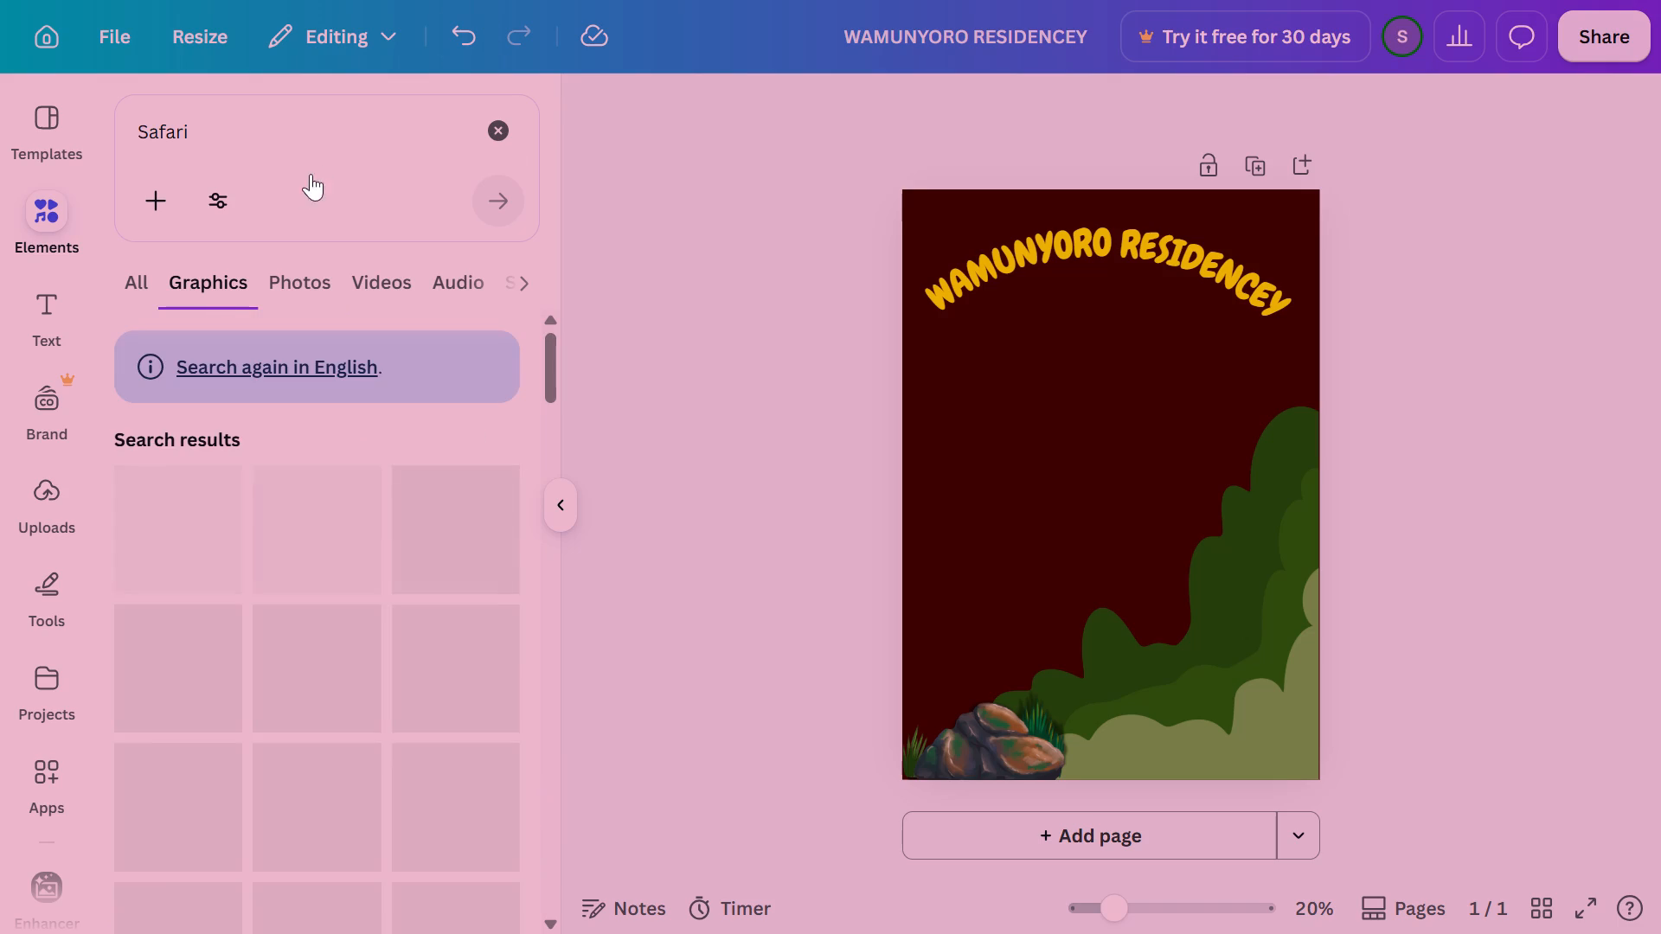
Replace the graphics search with sign posts.
{"action": "left_click", "coordinate": [237, 122]}
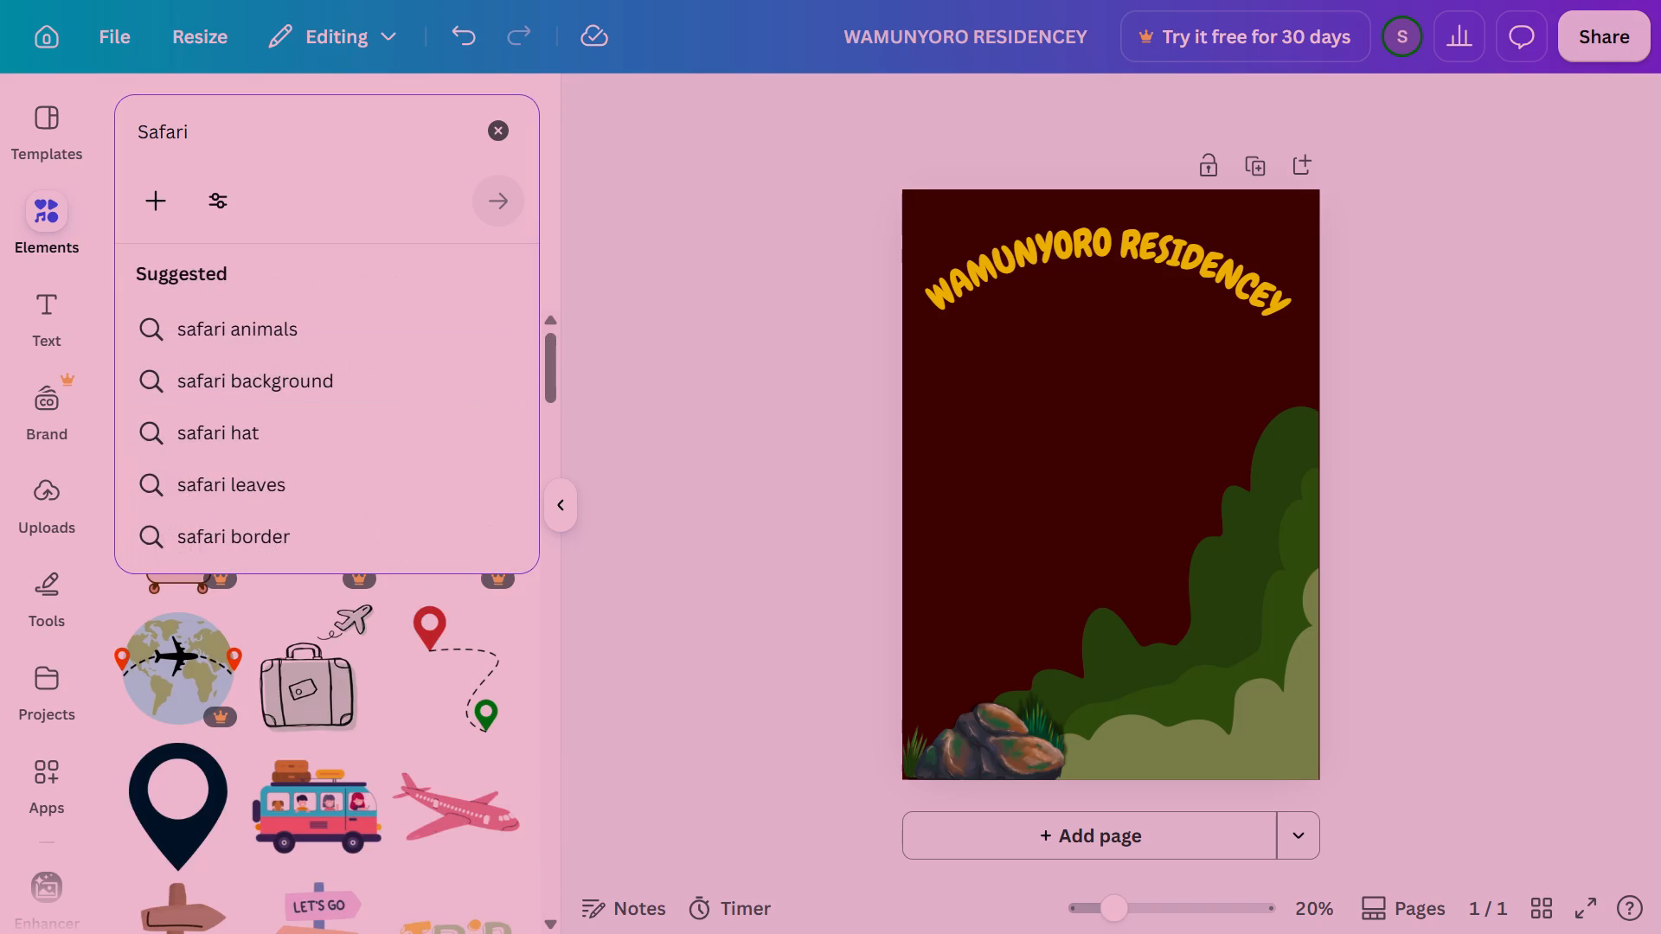
{"action": "key", "text": "BackSpace"}
{"action": "key", "text": "BackSpace"}
{"action": "key", "text": "BackSpace"}
{"action": "key", "text": "BackSpace"}
{"action": "key", "text": "BackSpace"}
{"action": "key", "text": "BackSpace"}
{"action": "key", "text": "BackSpace"}
{"action": "key", "text": "BackSpace"}
{"action": "key", "text": "BackSpace"}
{"action": "key", "text": "BackSpace"}
{"action": "key", "text": "BackSpace"}
{"action": "key", "text": "BackSpace"}
{"action": "key", "text": "BackSpace"}
{"action": "key", "text": "BackSpace"}
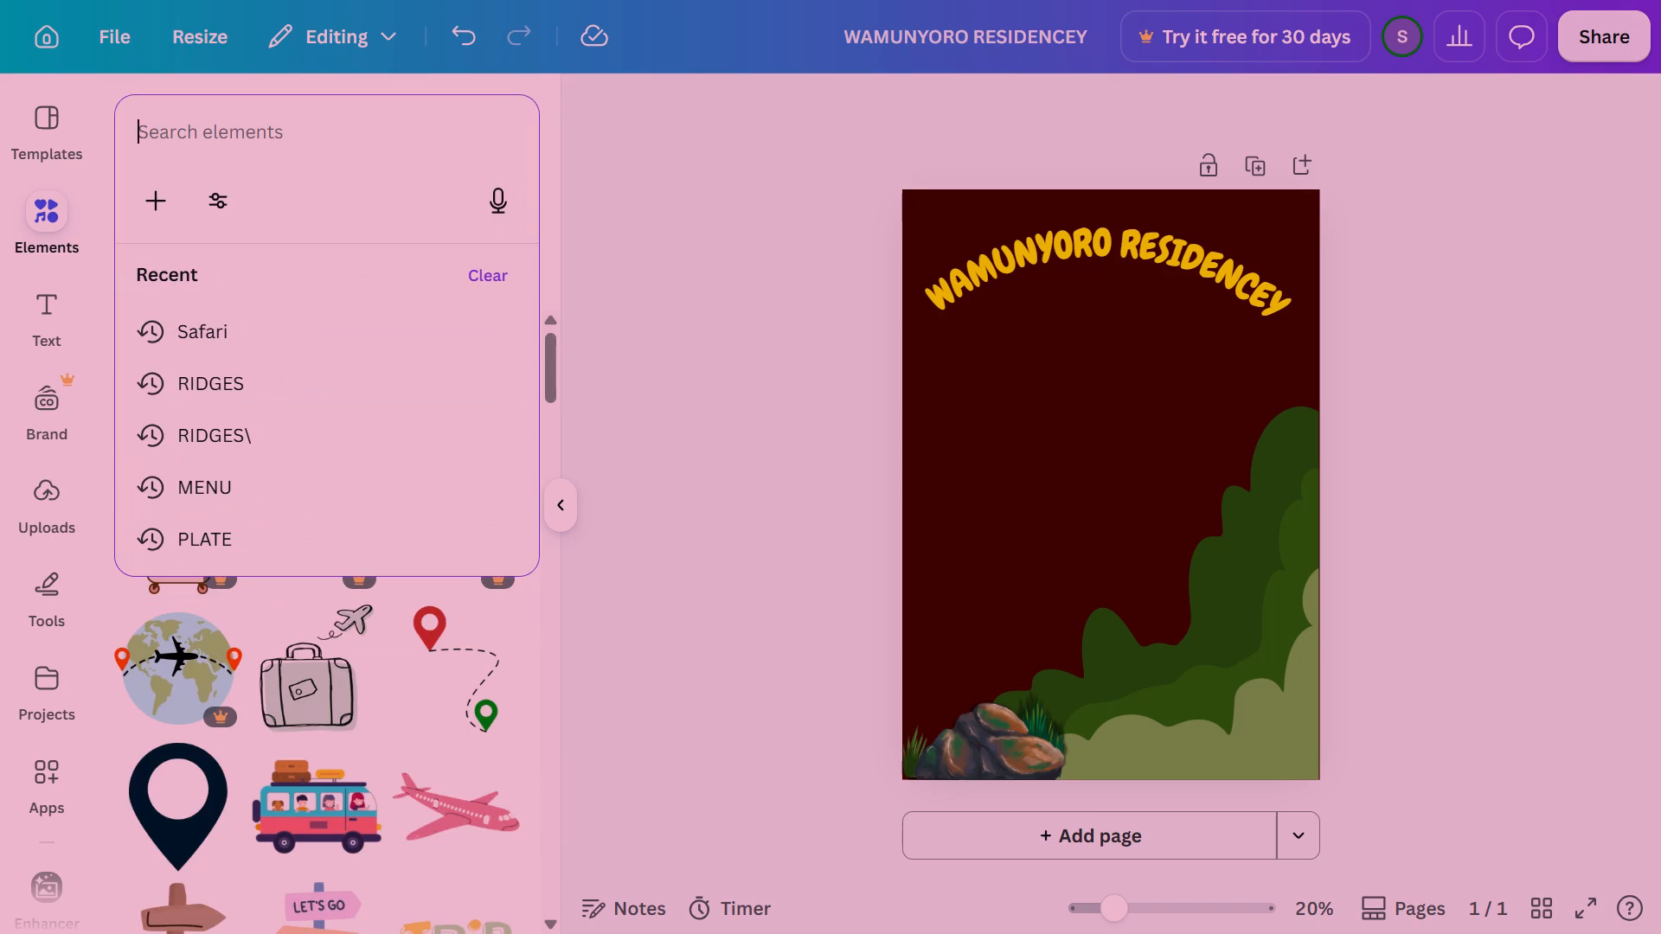
{"action": "type", "text": "sign posts"}
{"action": "key", "text": "Return"}
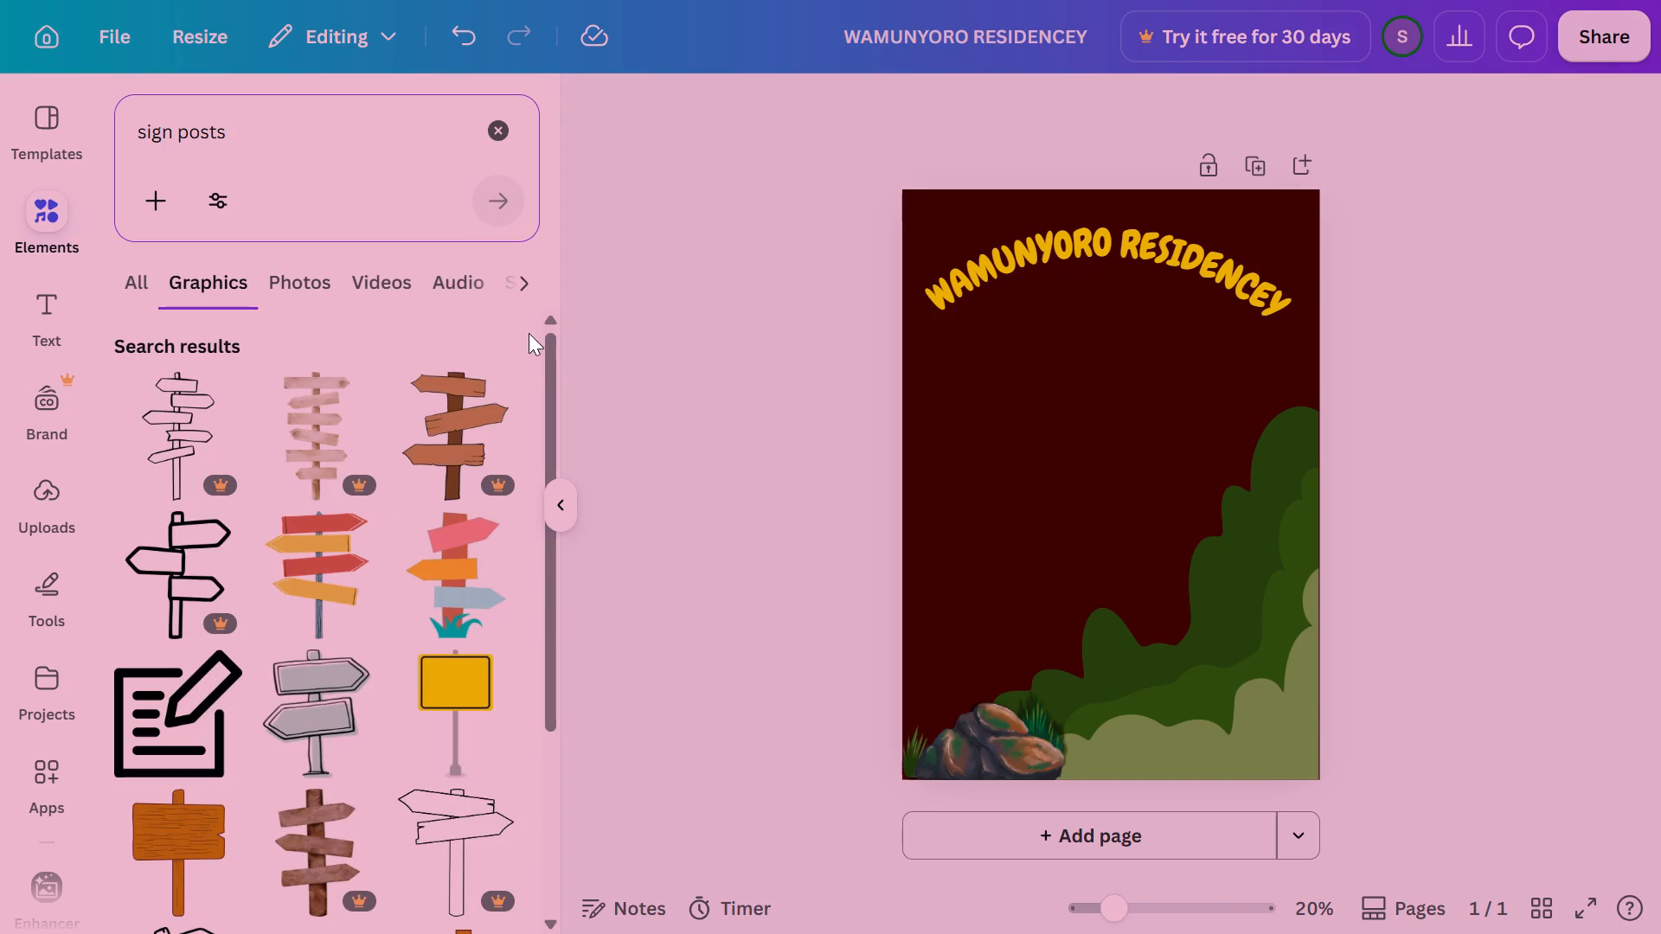
Look through the sign post graphics and add the blank rectangular wooden signboard on a single post to the poster.
{"action": "left_click_drag", "start_coordinate": [548, 361], "coordinate": [545, 470]}
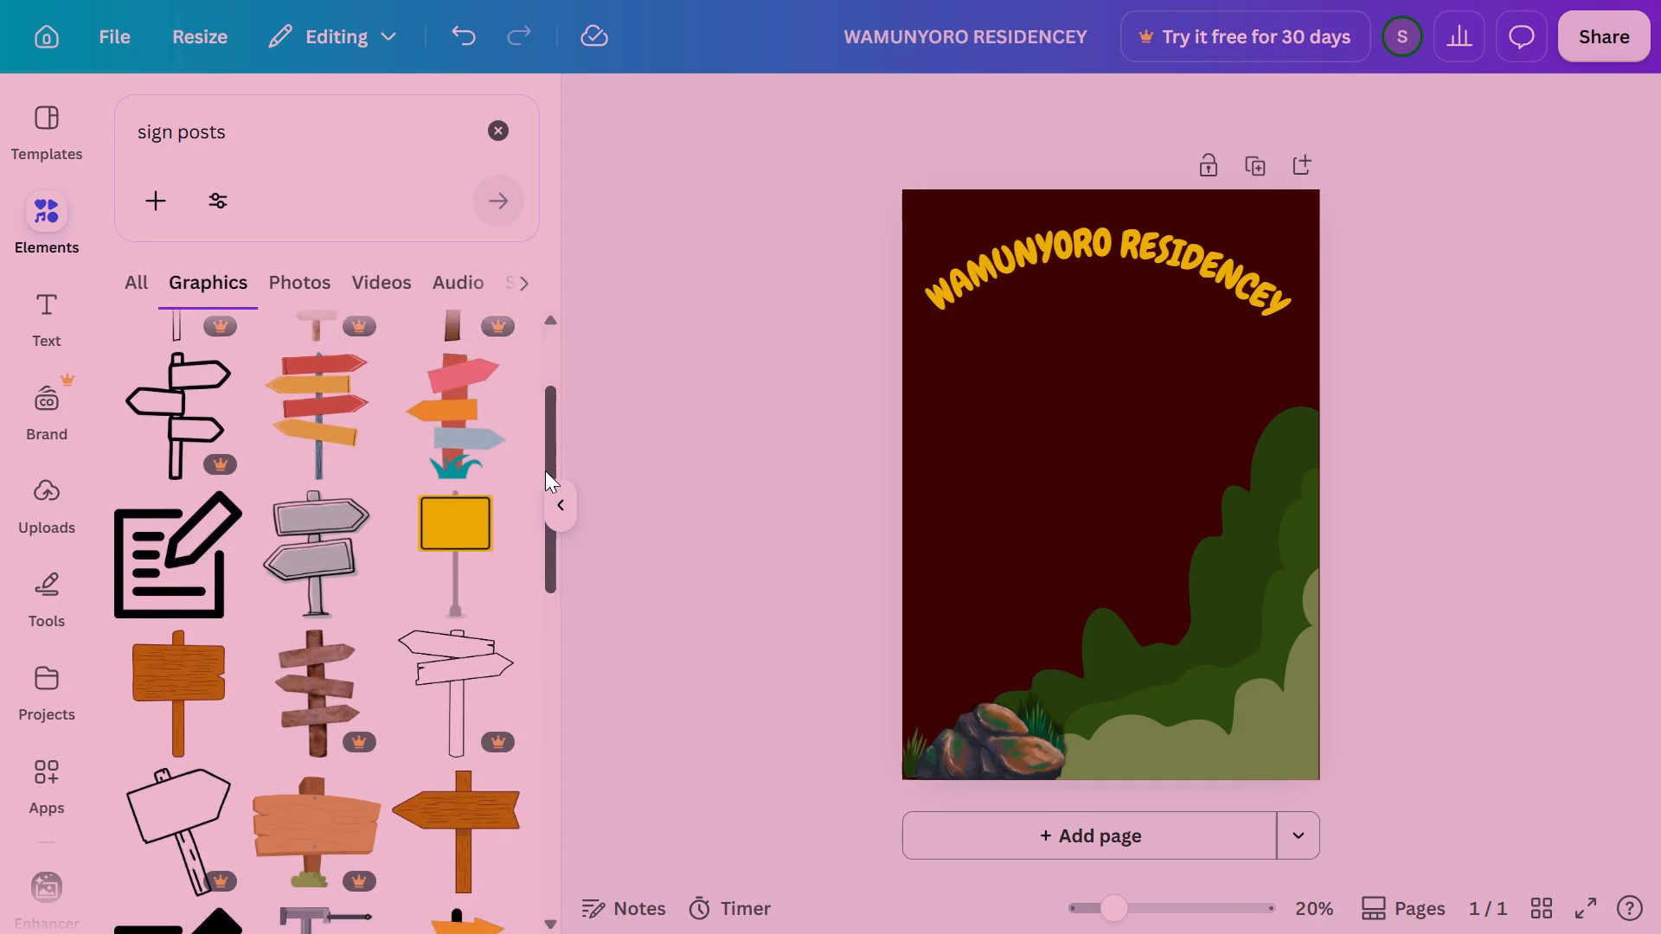
{"action": "left_click_drag", "start_coordinate": [545, 470], "coordinate": [541, 610]}
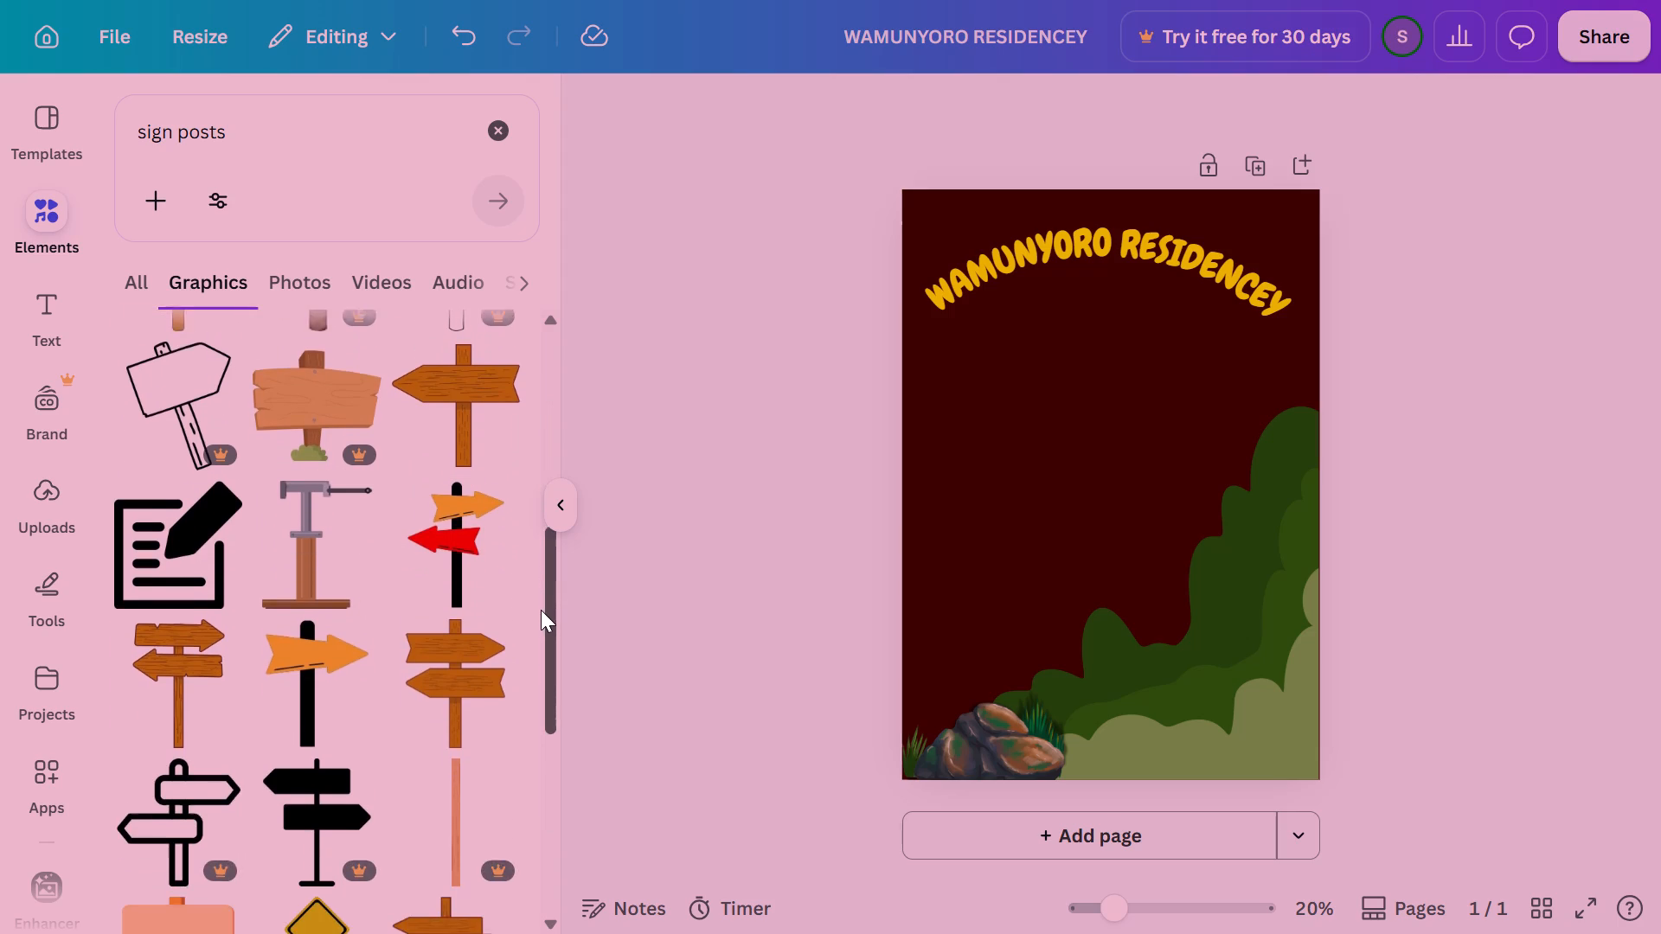
{"action": "left_click_drag", "start_coordinate": [541, 610], "coordinate": [535, 789]}
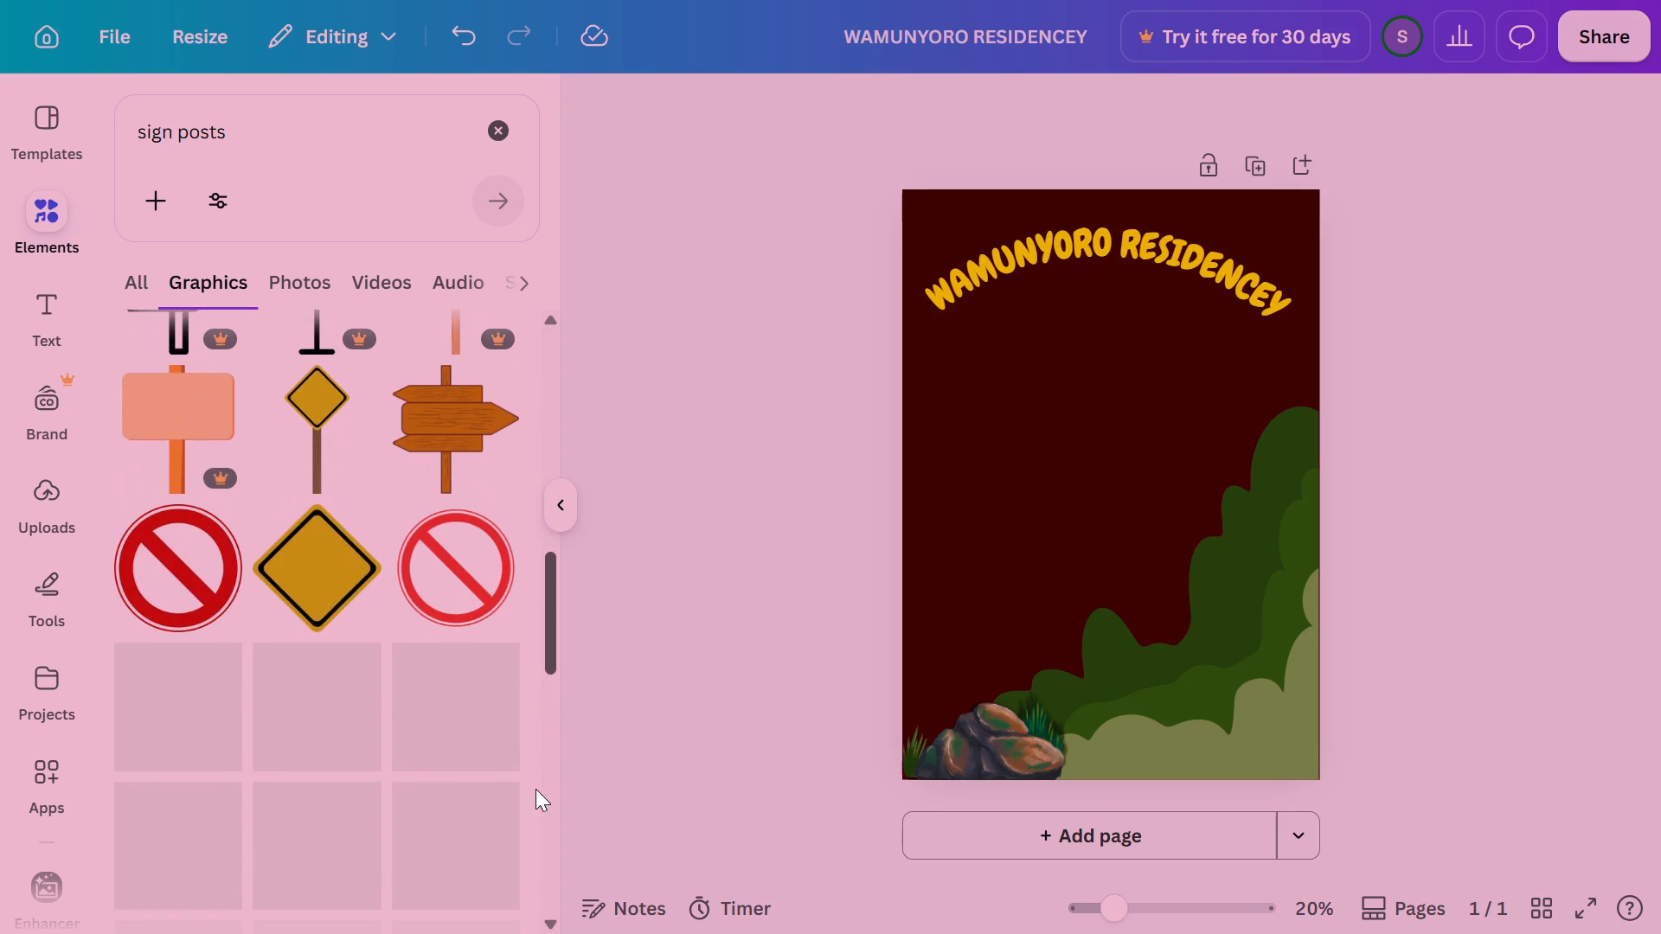
{"action": "left_click_drag", "start_coordinate": [535, 789], "coordinate": [534, 835]}
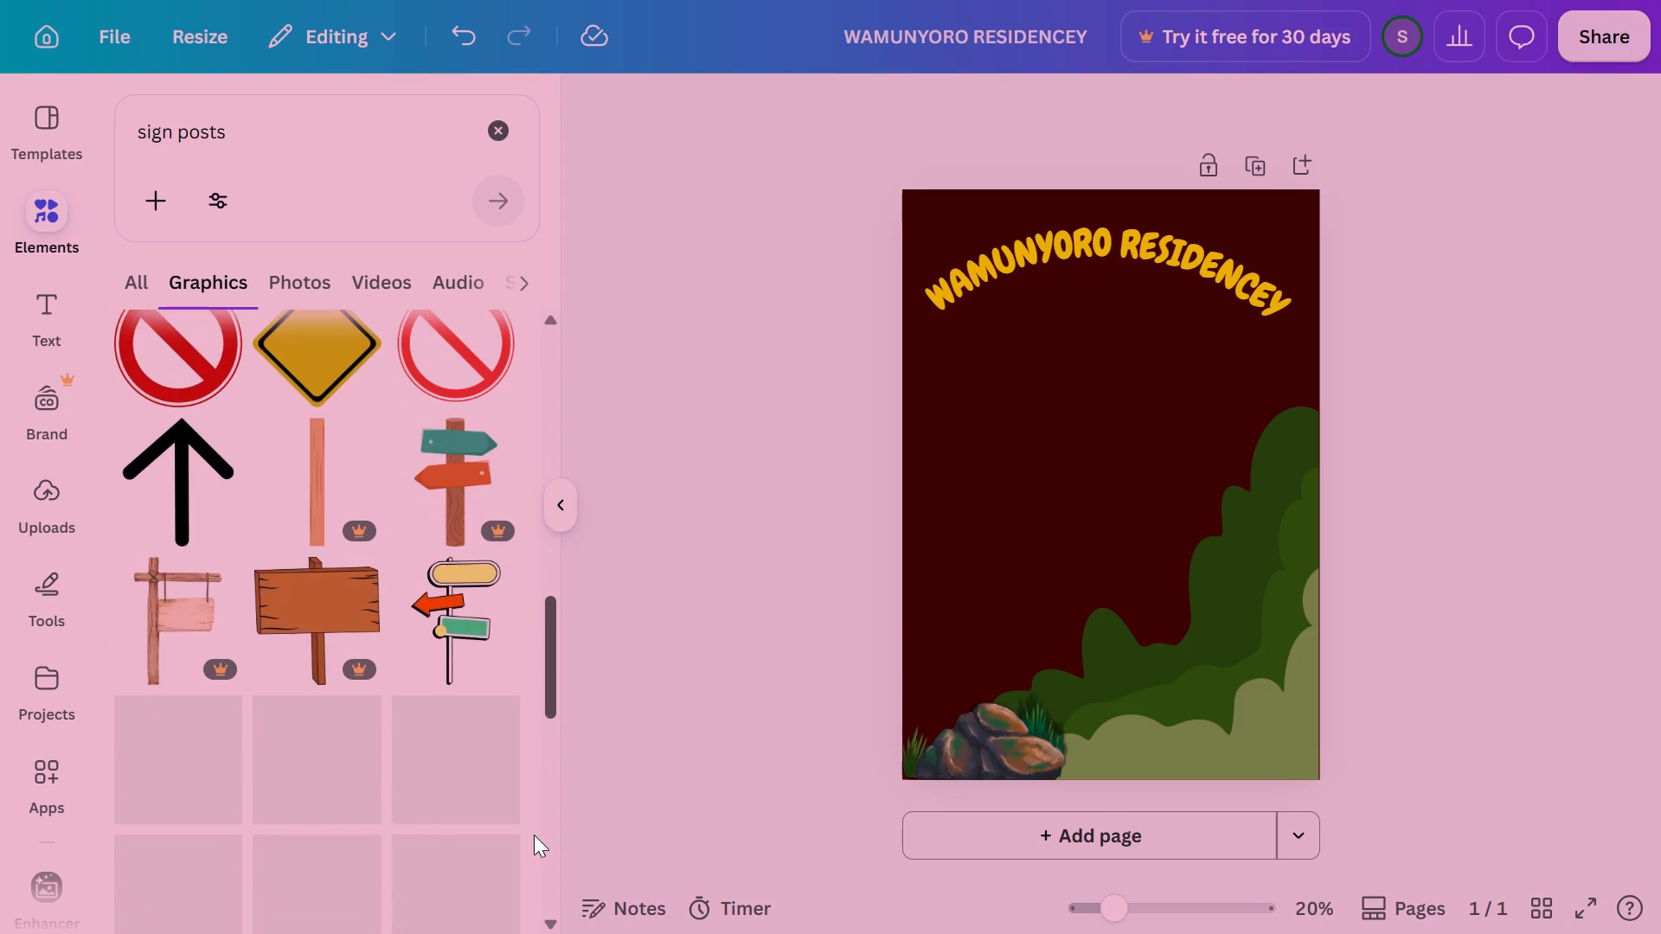
{"action": "left_click_drag", "start_coordinate": [534, 835], "coordinate": [507, 617]}
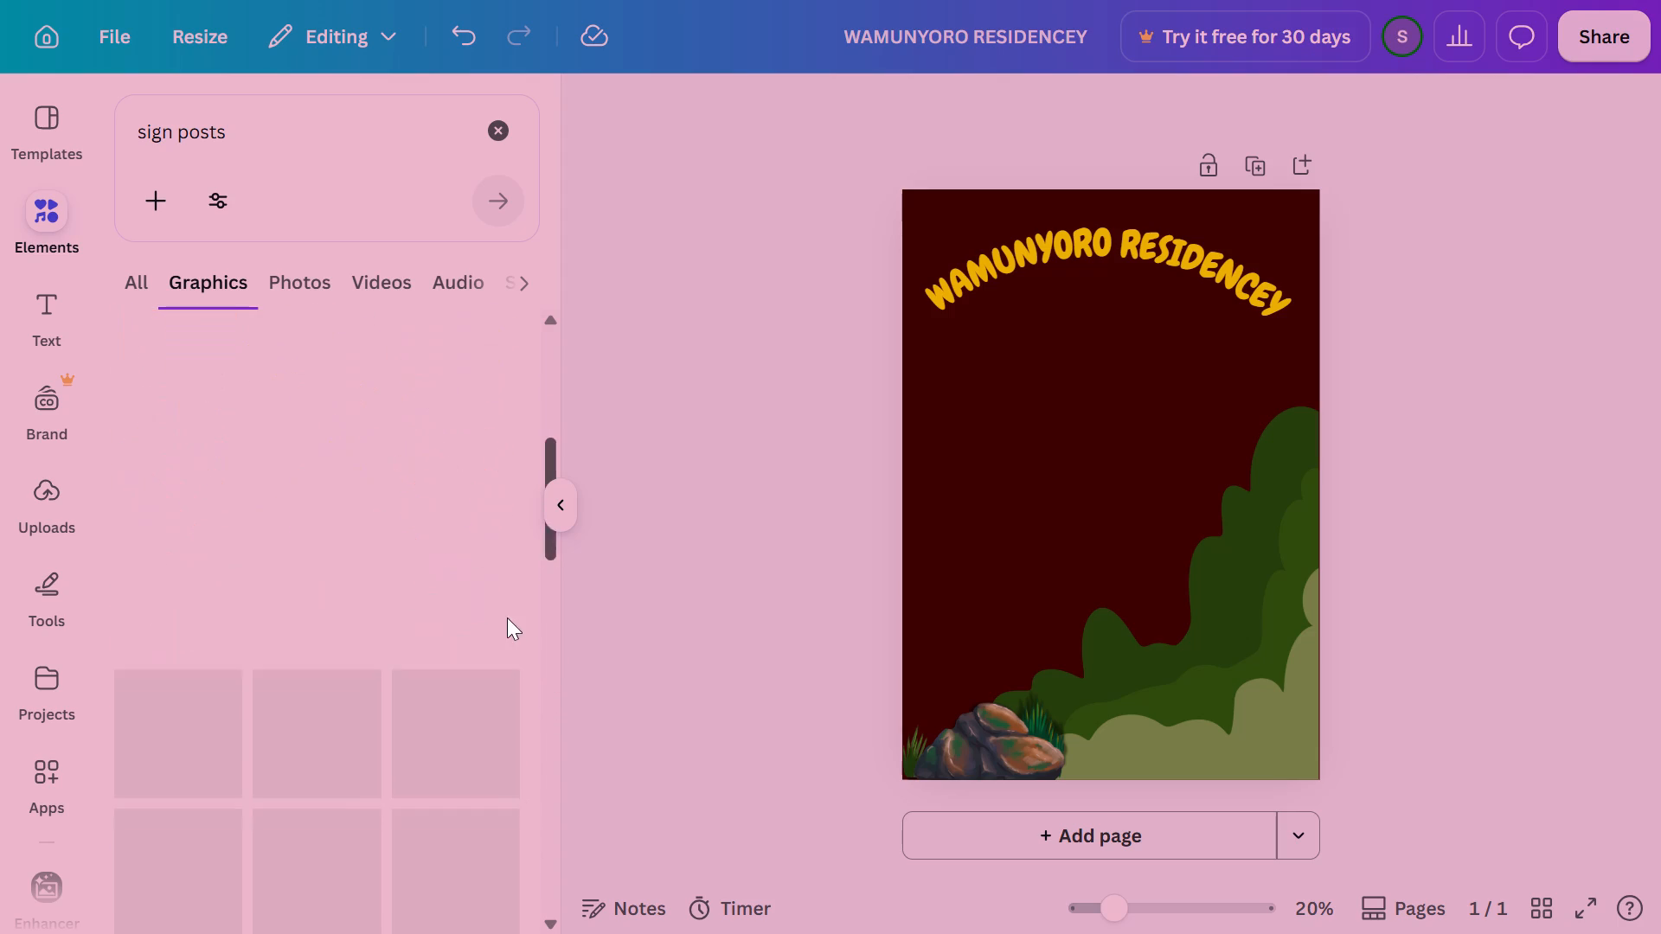
{"action": "left_click_drag", "start_coordinate": [507, 617], "coordinate": [489, 583]}
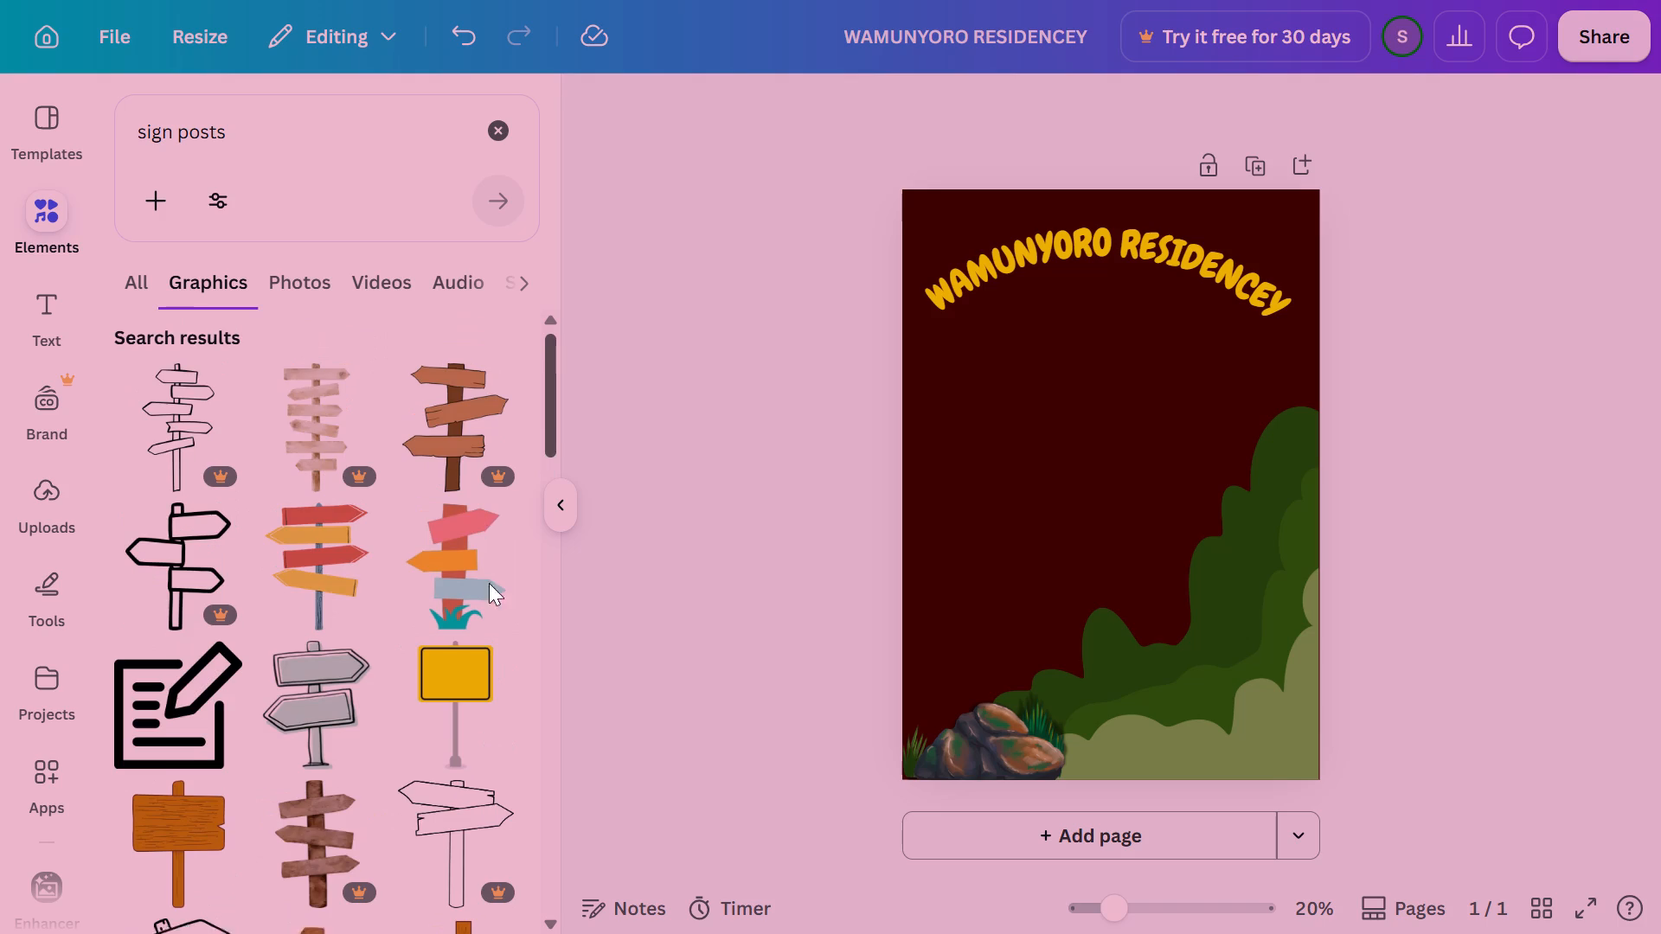
{"action": "left_click_drag", "start_coordinate": [489, 583], "coordinate": [480, 635]}
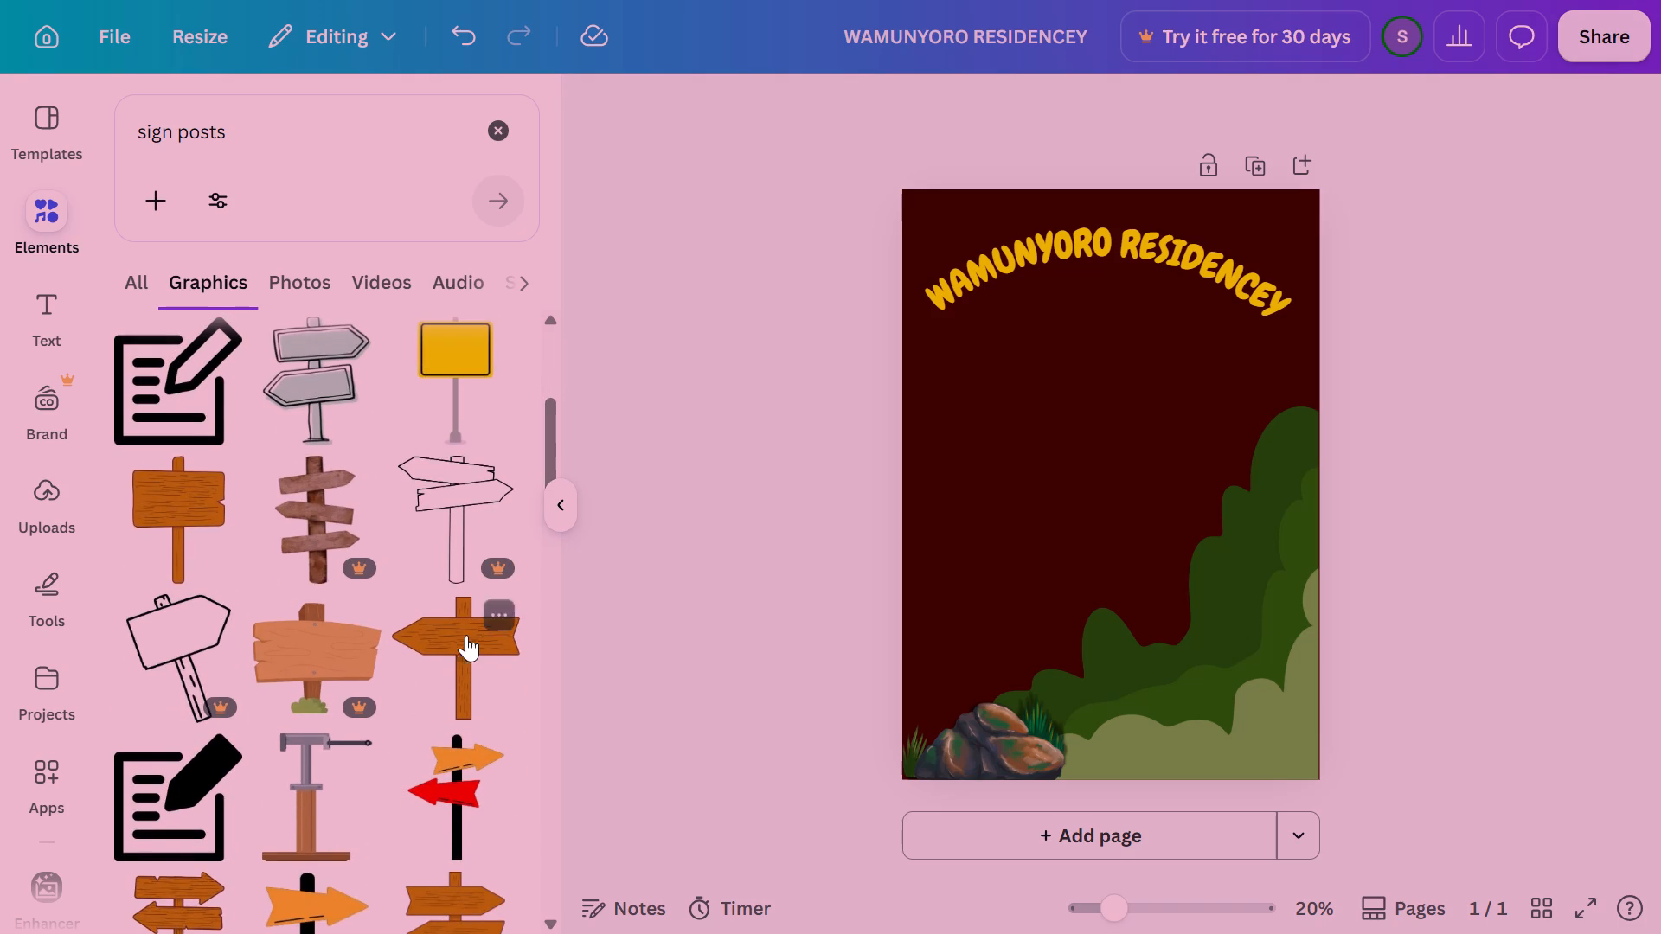
{"action": "left_click", "coordinate": [168, 472]}
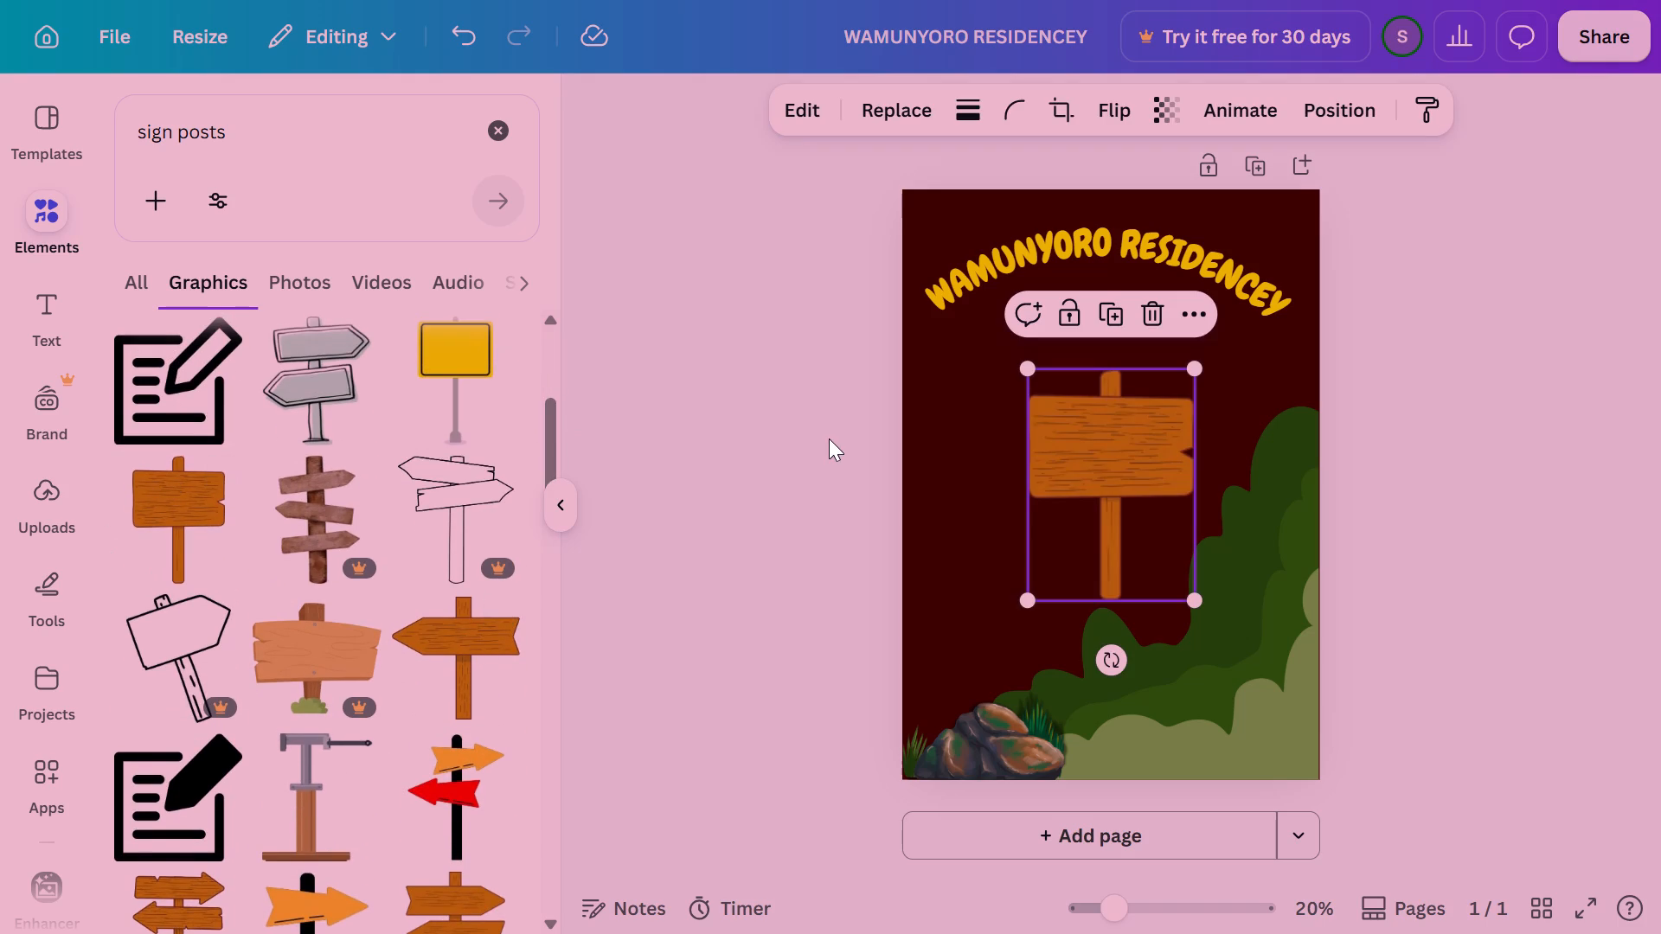
Enlarge the wooden signboard to about 26 wide by 36 high and position it centrally just beneath the curved title.
{"action": "left_click_drag", "start_coordinate": [1034, 606], "coordinate": [948, 606]}
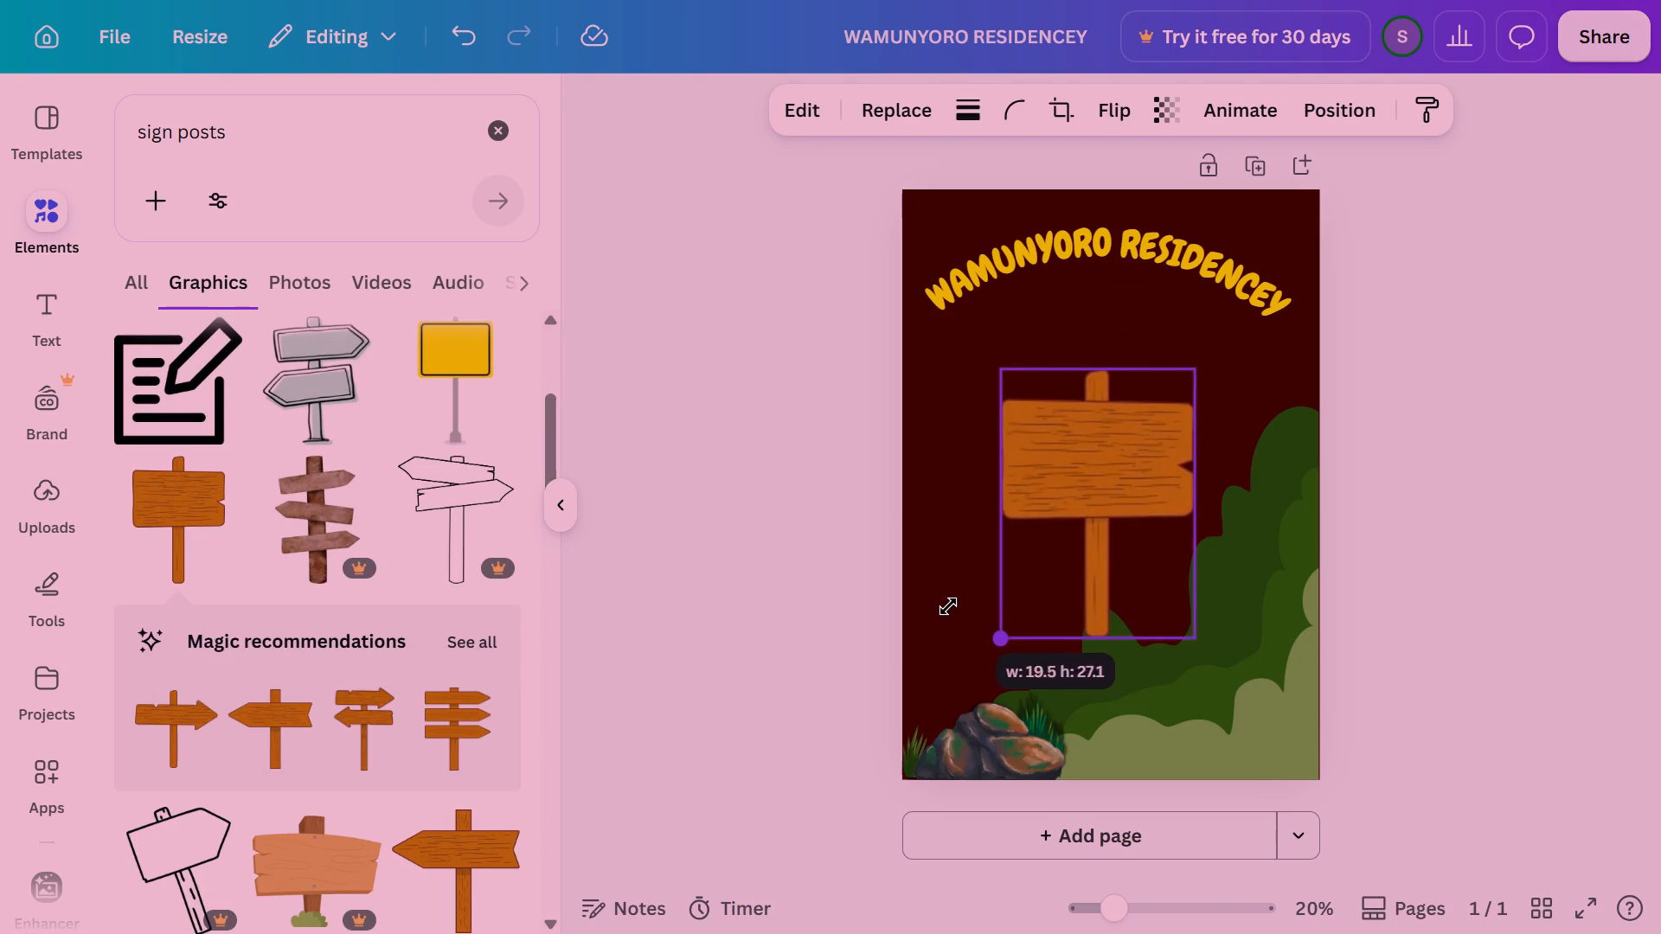
{"action": "left_click_drag", "start_coordinate": [948, 606], "coordinate": [888, 606]}
{"action": "left_click_drag", "start_coordinate": [1106, 533], "coordinate": [1106, 533]}
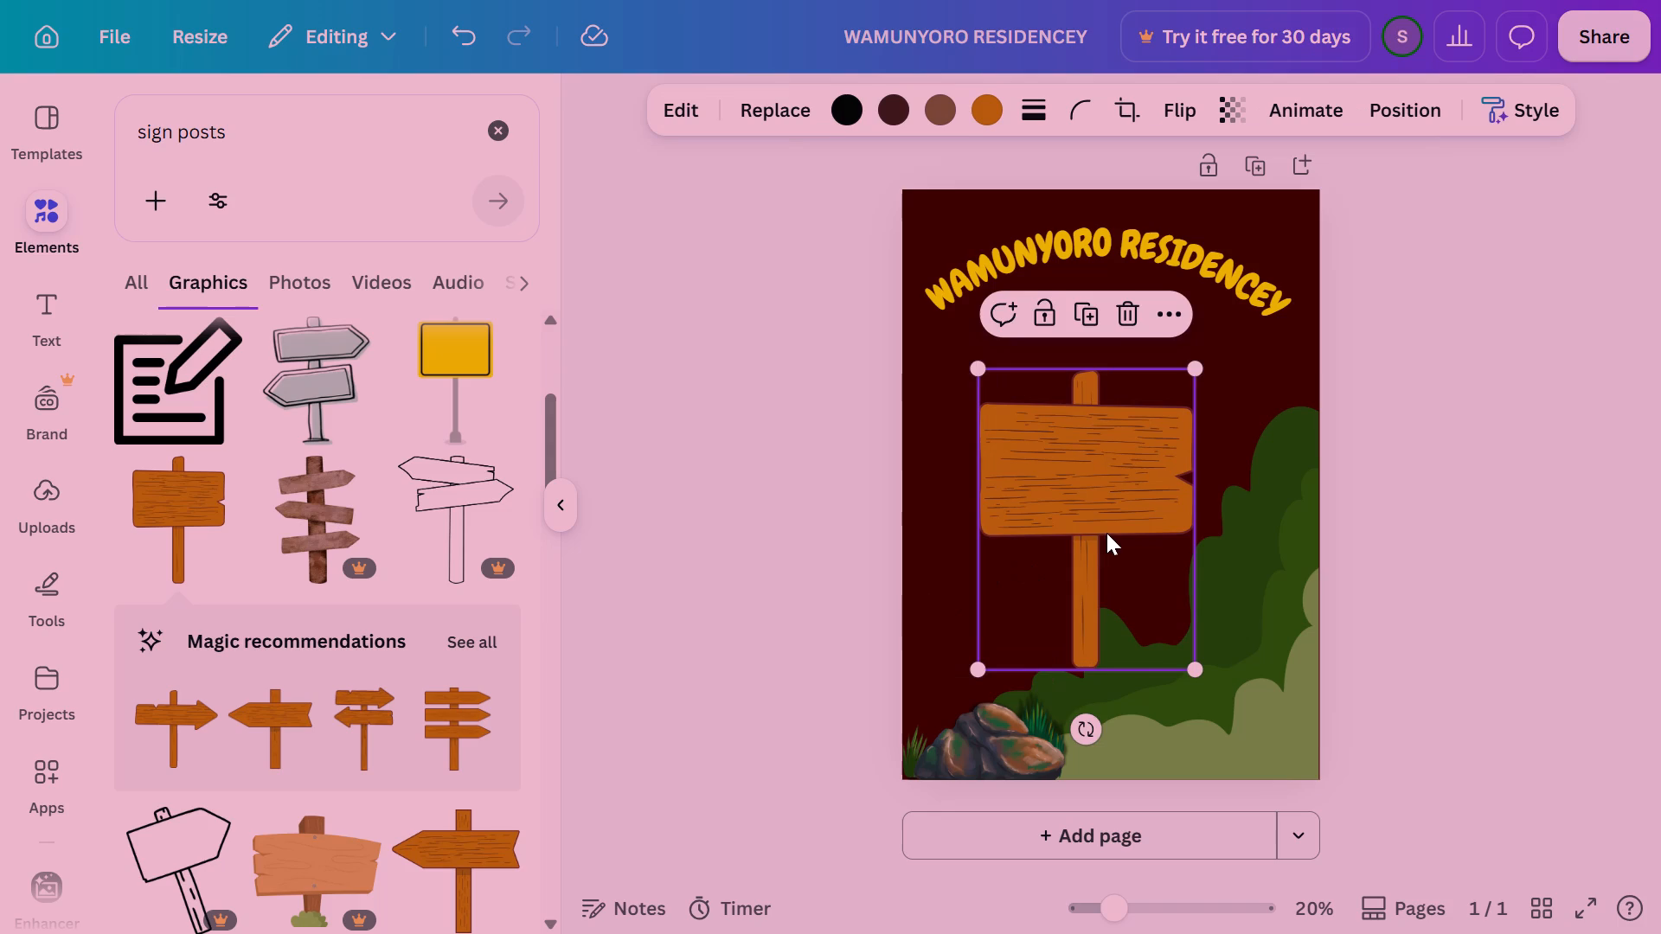
{"action": "left_click_drag", "start_coordinate": [1106, 533], "coordinate": [1092, 526]}
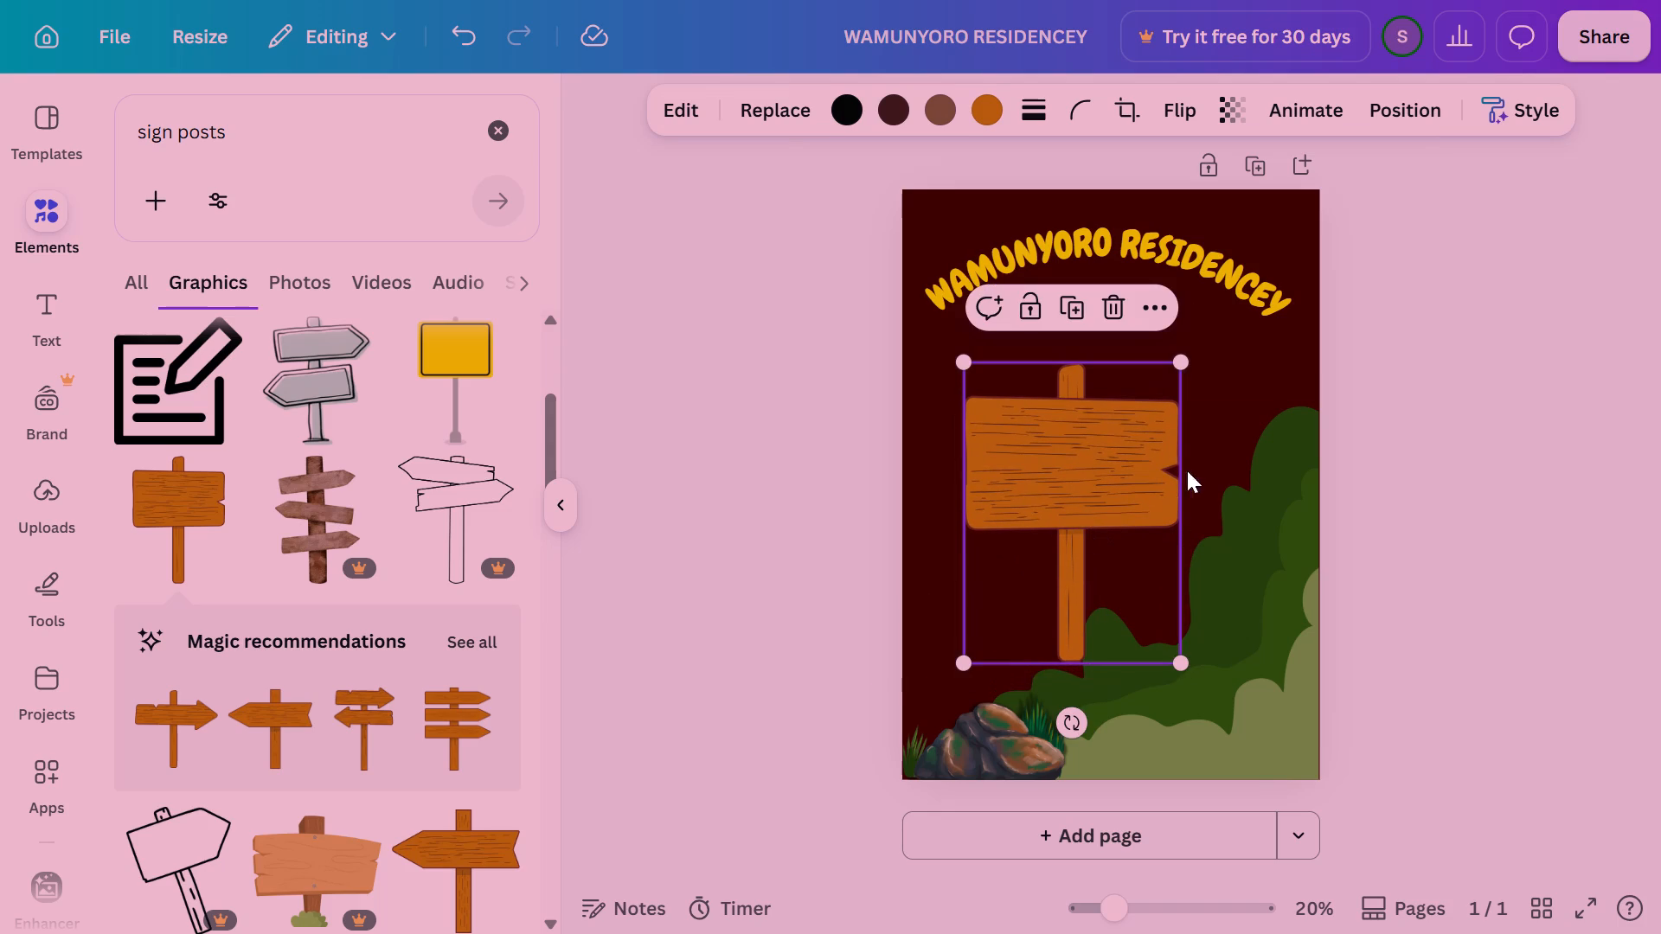
{"action": "left_click", "coordinate": [1099, 478]}
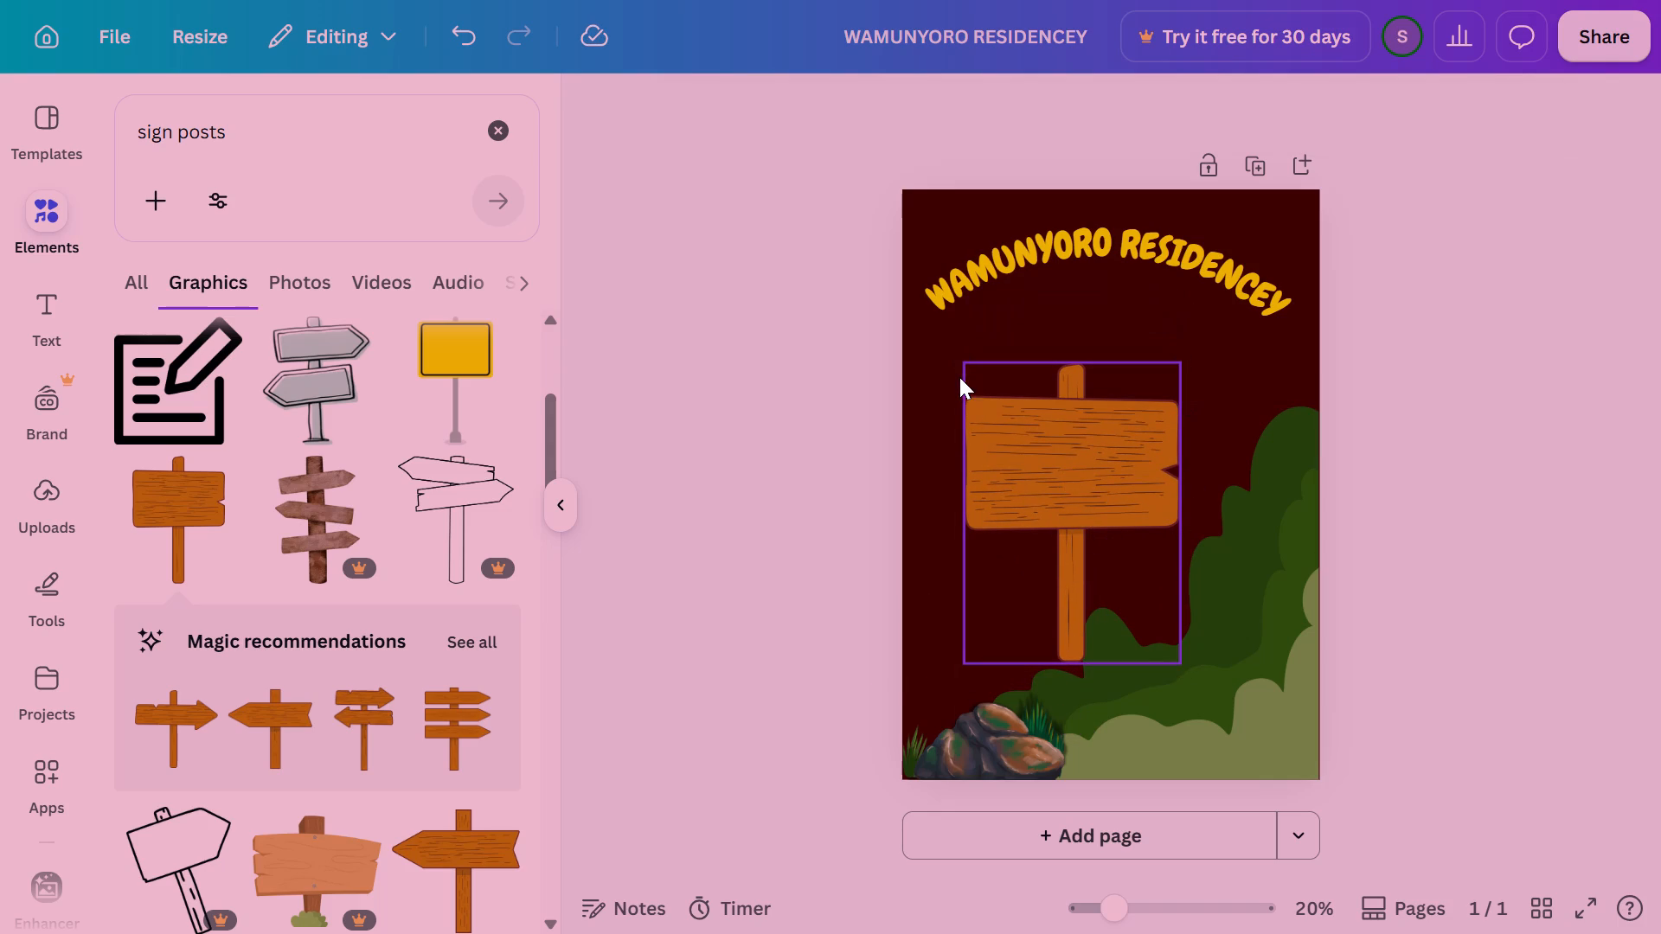
{"action": "left_click", "coordinate": [1048, 421]}
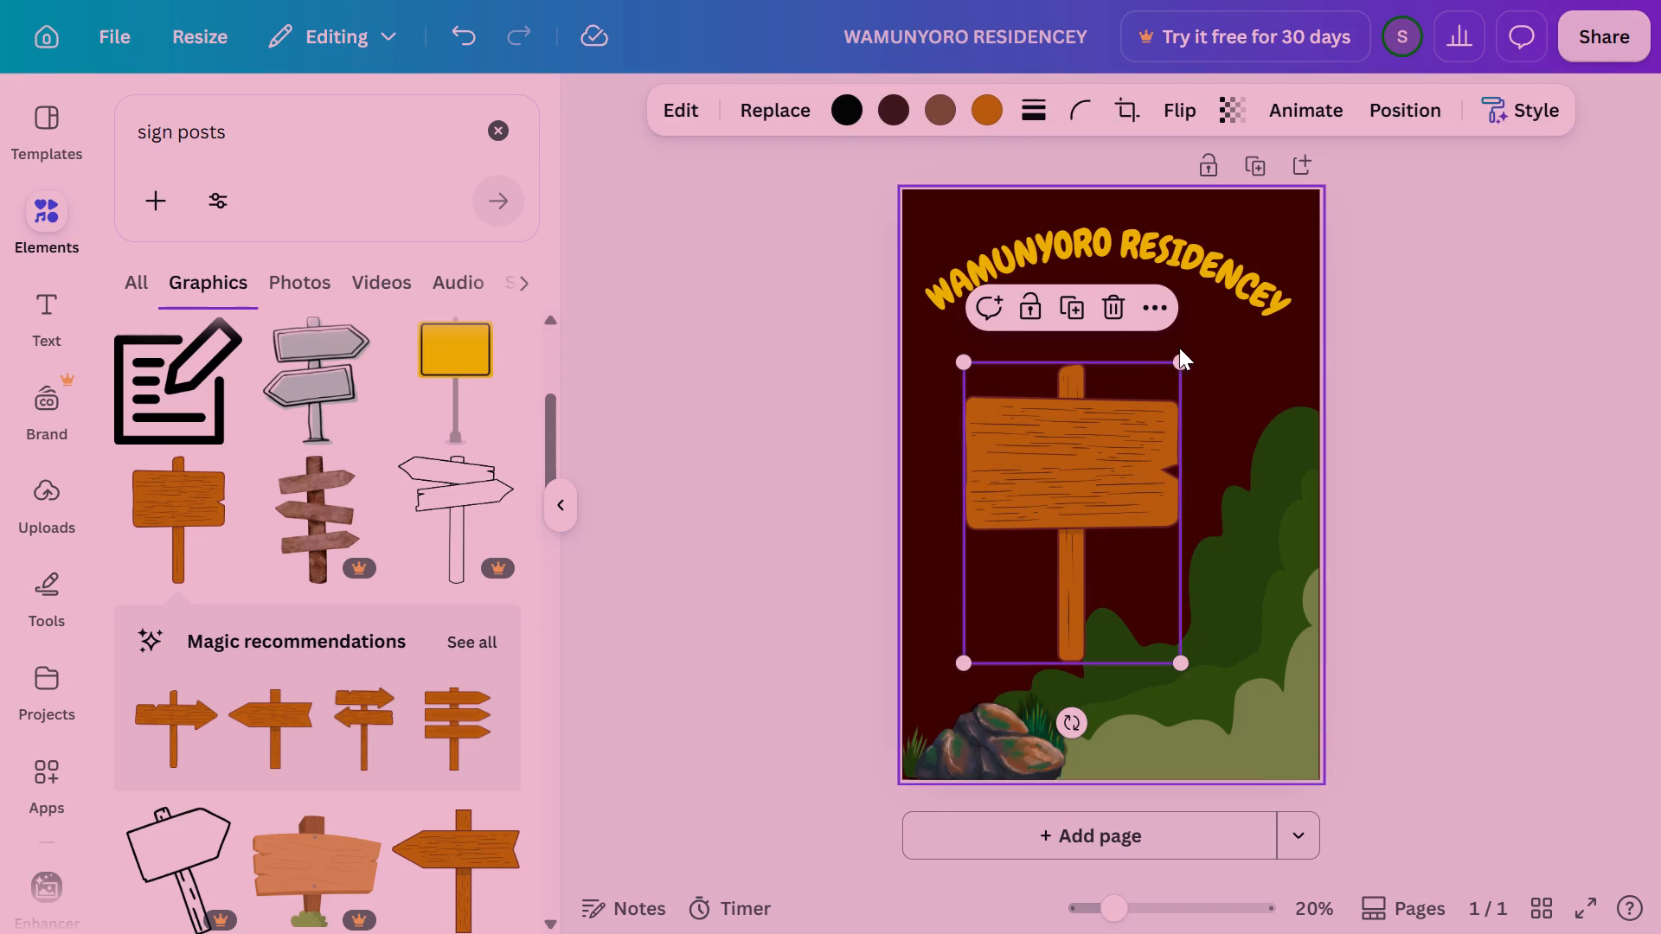
{"action": "left_click_drag", "start_coordinate": [1179, 364], "coordinate": [1241, 316]}
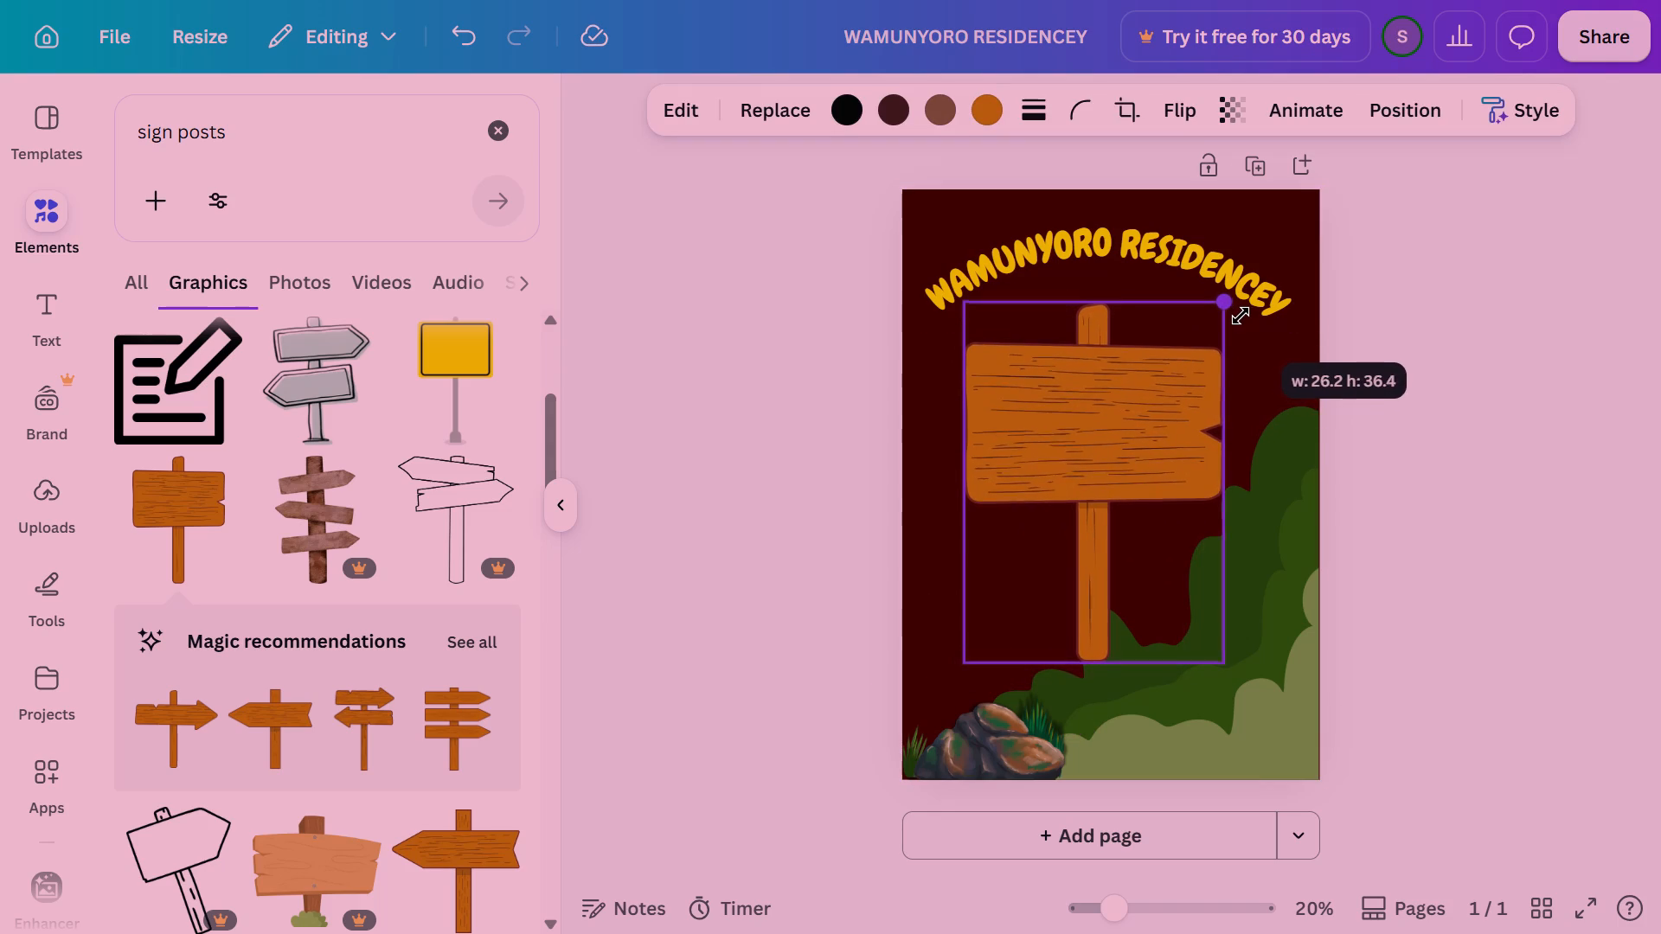
{"action": "left_click_drag", "start_coordinate": [1241, 316], "coordinate": [1241, 315]}
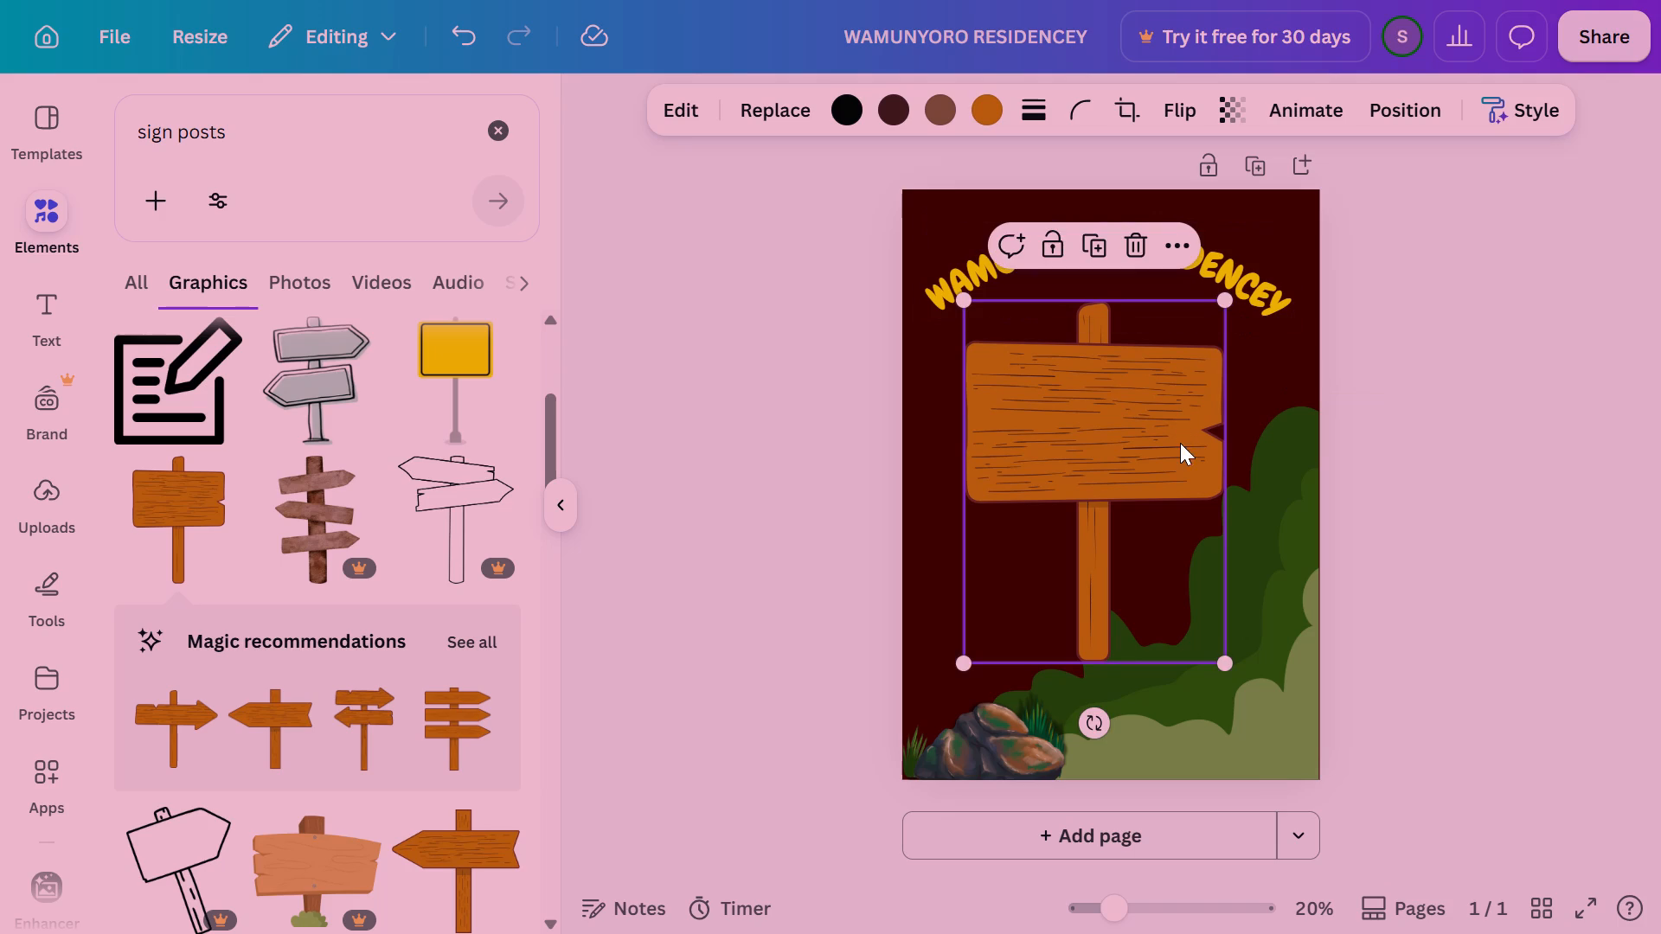
{"action": "left_click_drag", "start_coordinate": [1225, 662], "coordinate": [1182, 664]}
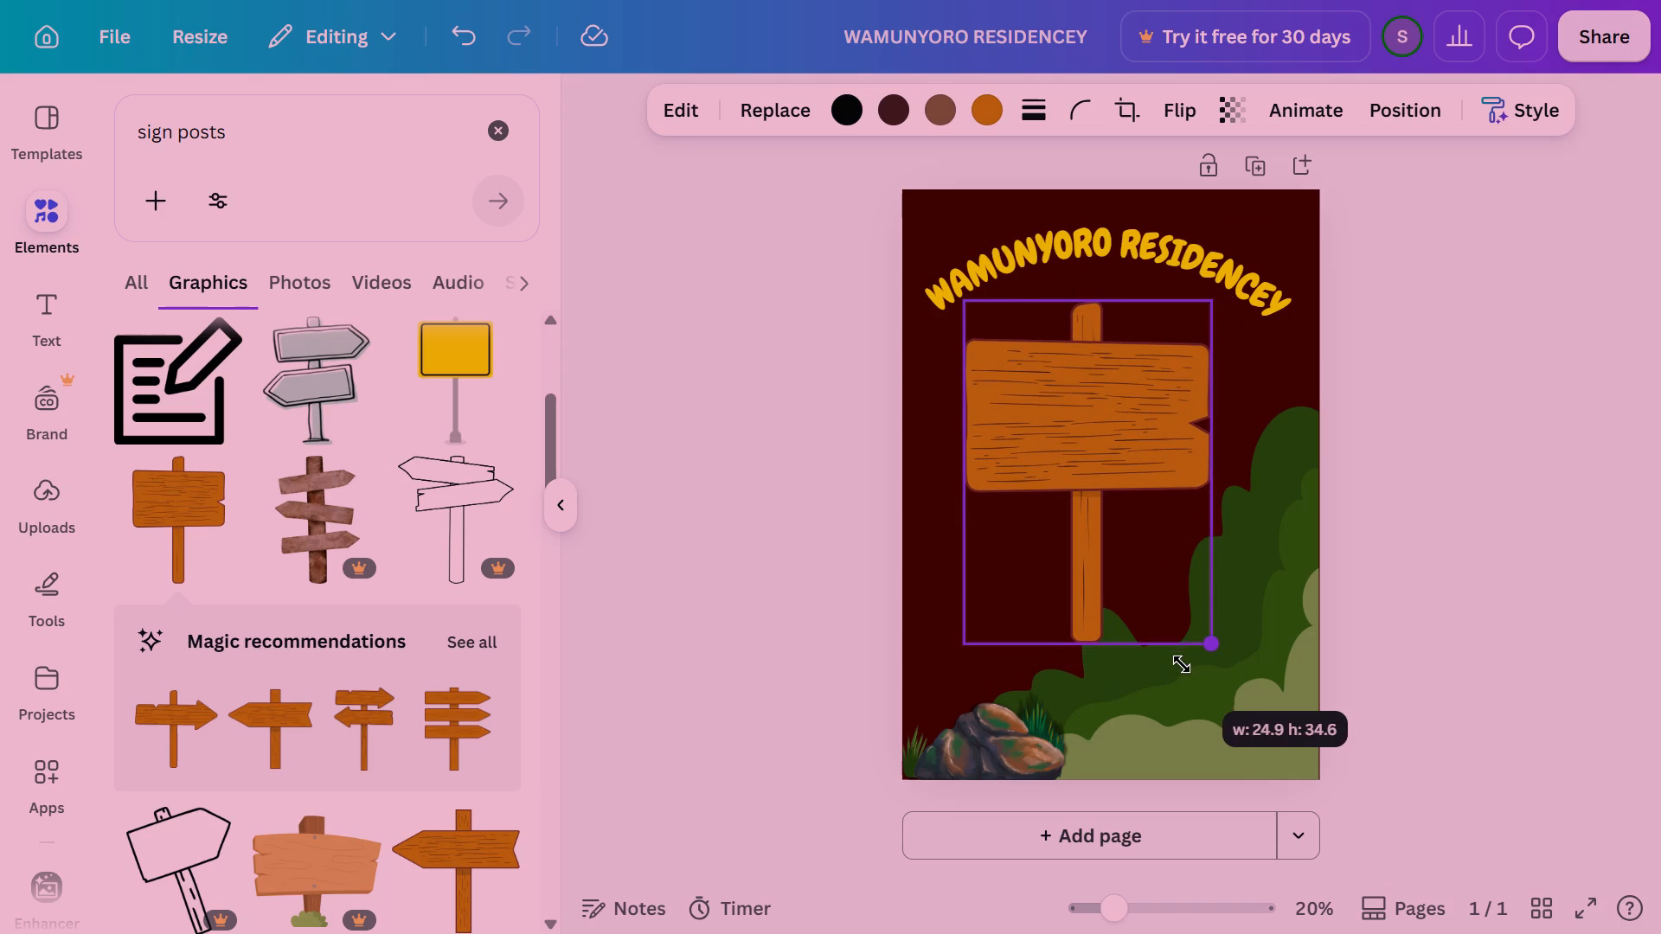
{"action": "left_click_drag", "start_coordinate": [1182, 664], "coordinate": [1214, 665]}
{"action": "left_click_drag", "start_coordinate": [1155, 516], "coordinate": [1170, 503]}
Send the wooden signboard backward so its post stands behind the green bushes.
{"action": "right_click", "coordinate": [1150, 471]}
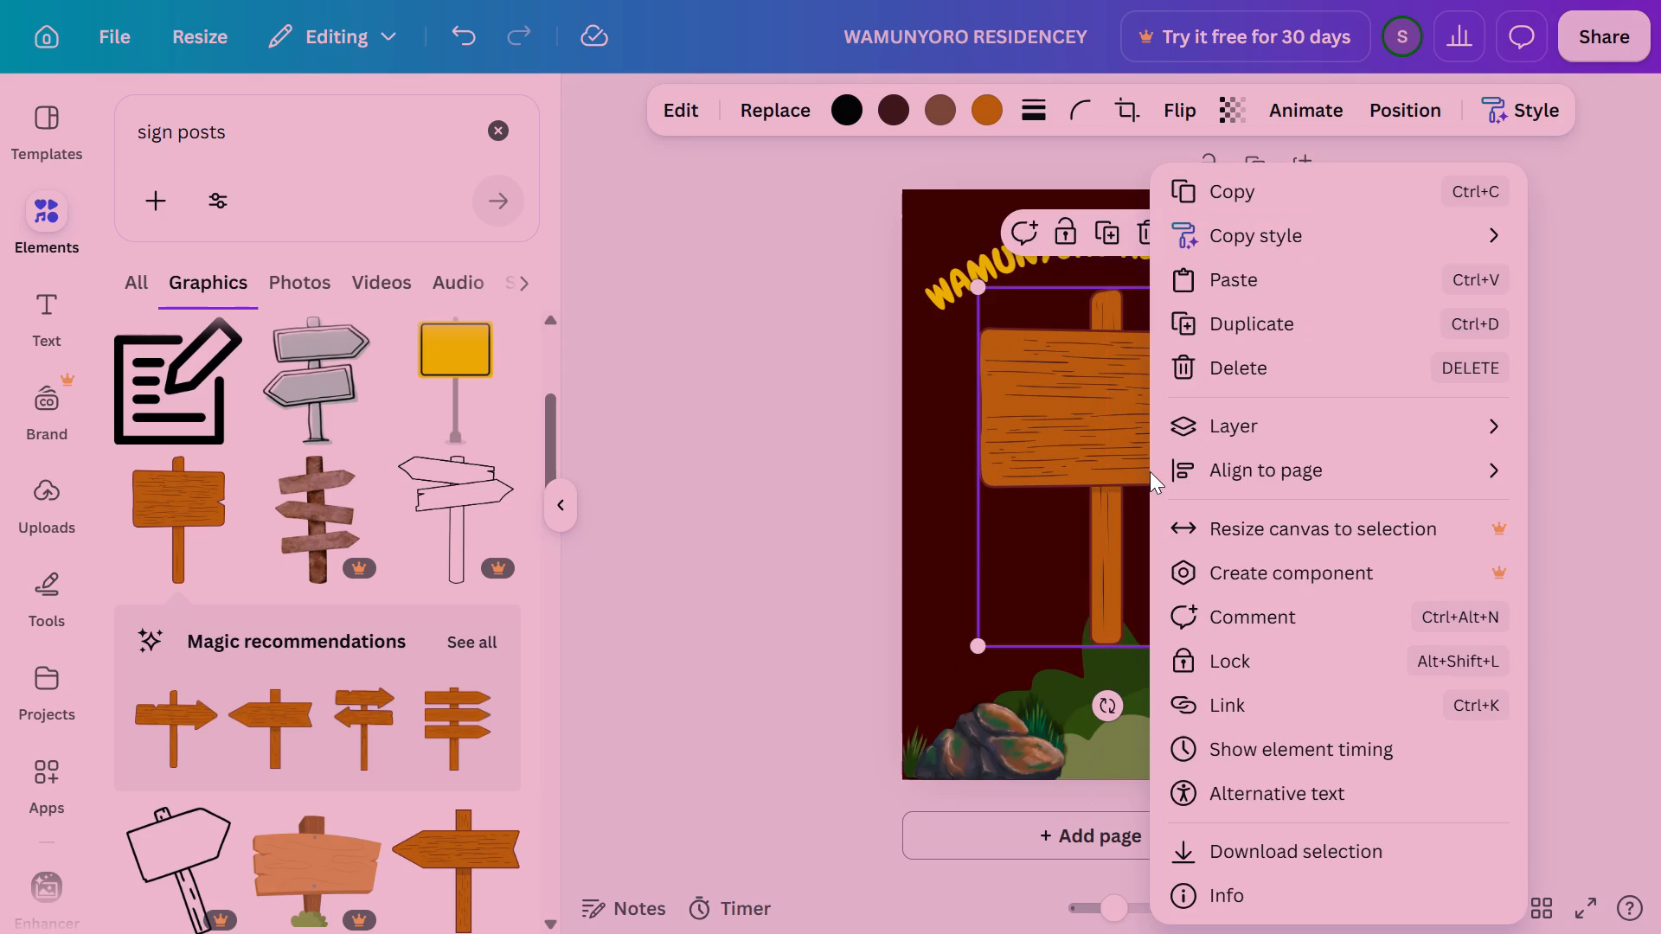
{"action": "left_click", "coordinate": [1303, 439]}
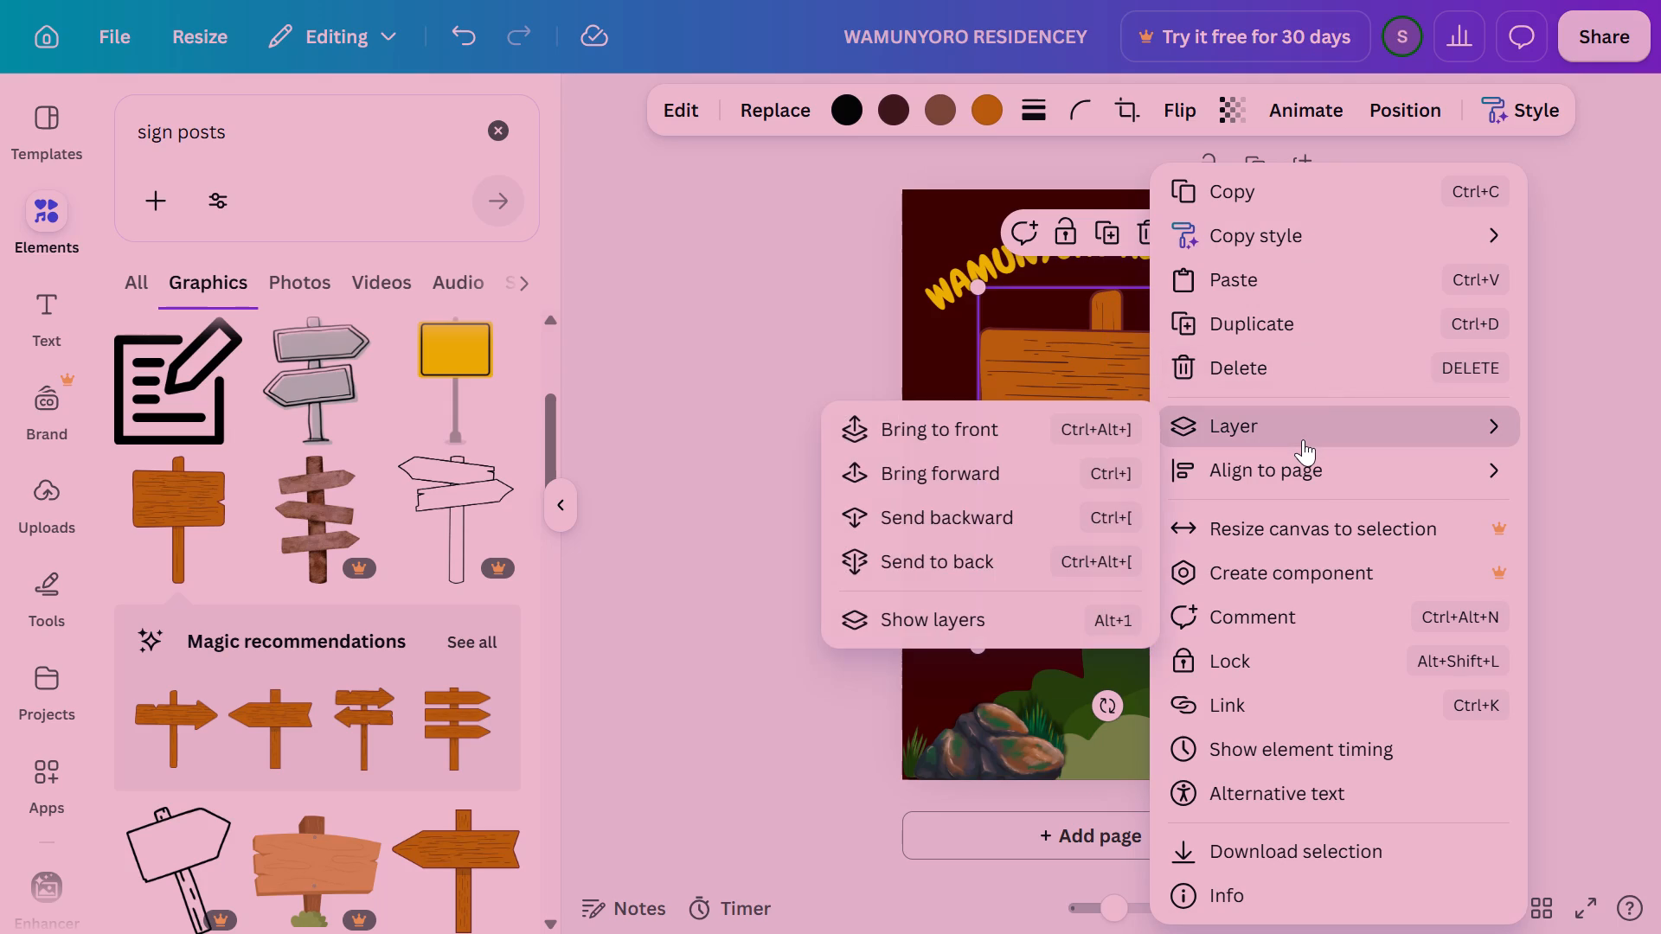
{"action": "left_click", "coordinate": [1027, 515]}
{"action": "left_click", "coordinate": [708, 590]}
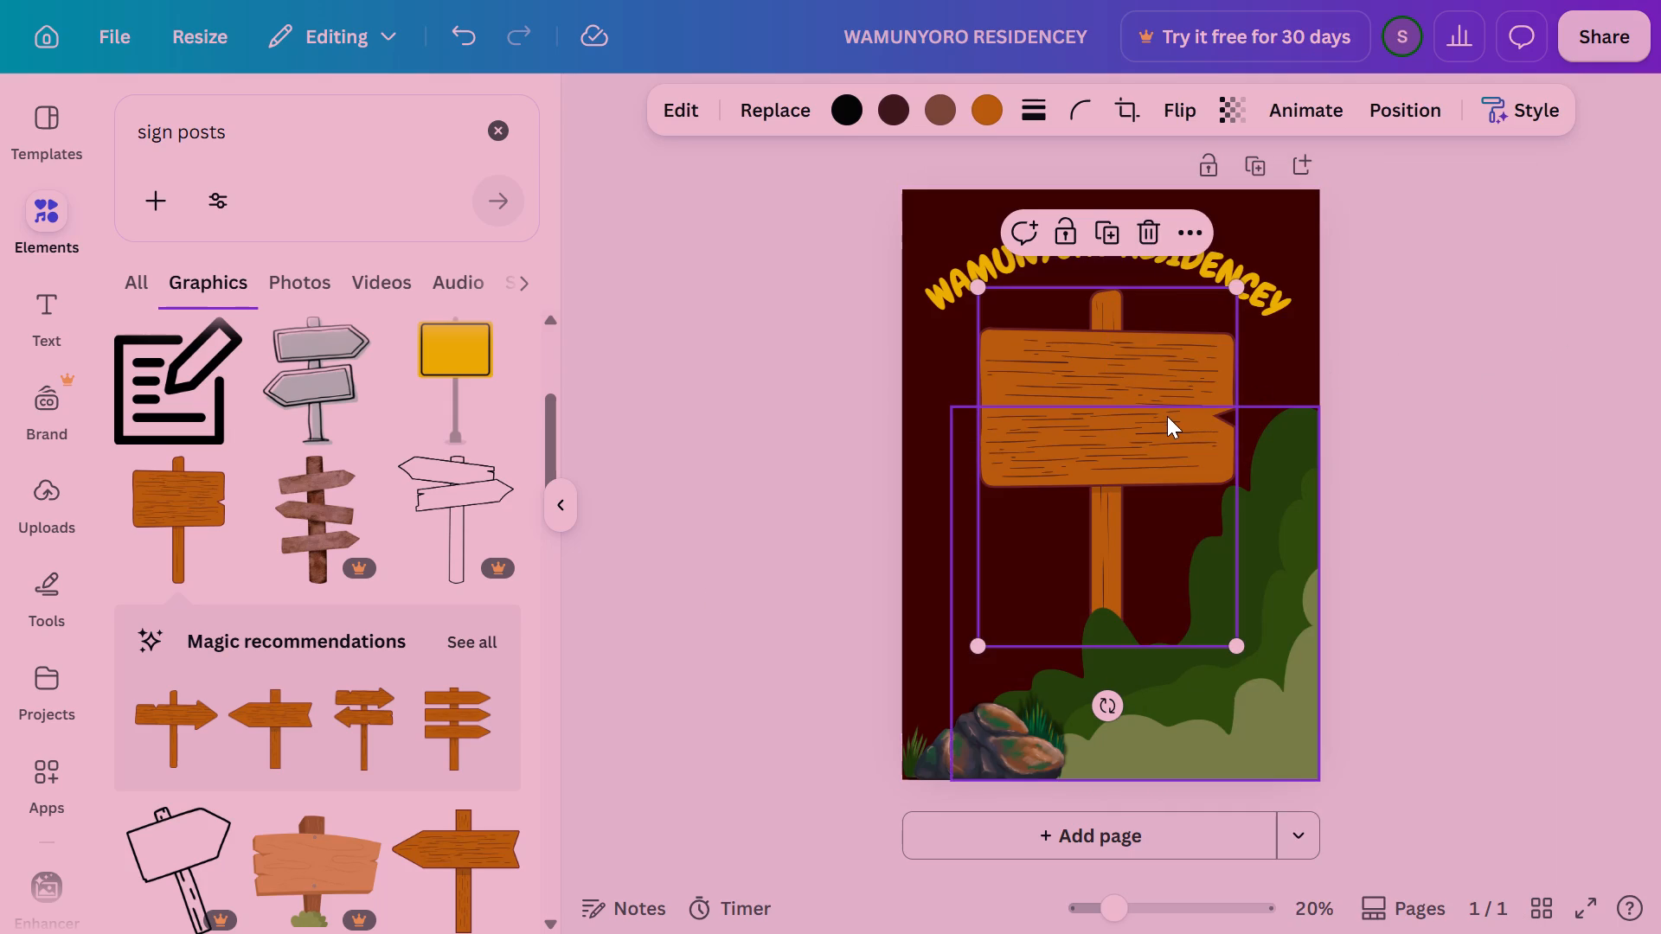
Nudge the wooden signboard slightly down the page to a Y position of about 10.44 cm.
{"action": "key", "text": "Down"}
{"action": "key", "text": "Down"}
{"action": "key", "text": "Down"}
{"action": "key", "text": "Down"}
{"action": "key", "text": "Down"}
{"action": "key", "text": "Down"}
{"action": "key", "text": "Down"}
{"action": "key", "text": "Down"}
{"action": "key", "text": "Down"}
{"action": "key", "text": "Down"}
{"action": "key", "text": "Down"}
{"action": "key", "text": "Down"}
{"action": "key", "text": "Down"}
{"action": "key", "text": "Down"}
{"action": "key", "text": "Down"}
{"action": "key", "text": "Down"}
{"action": "key", "text": "Down"}
{"action": "key", "text": "Down"}
{"action": "key", "text": "Up"}
{"action": "key", "text": "Down"}
{"action": "left_click", "coordinate": [1632, 318]}
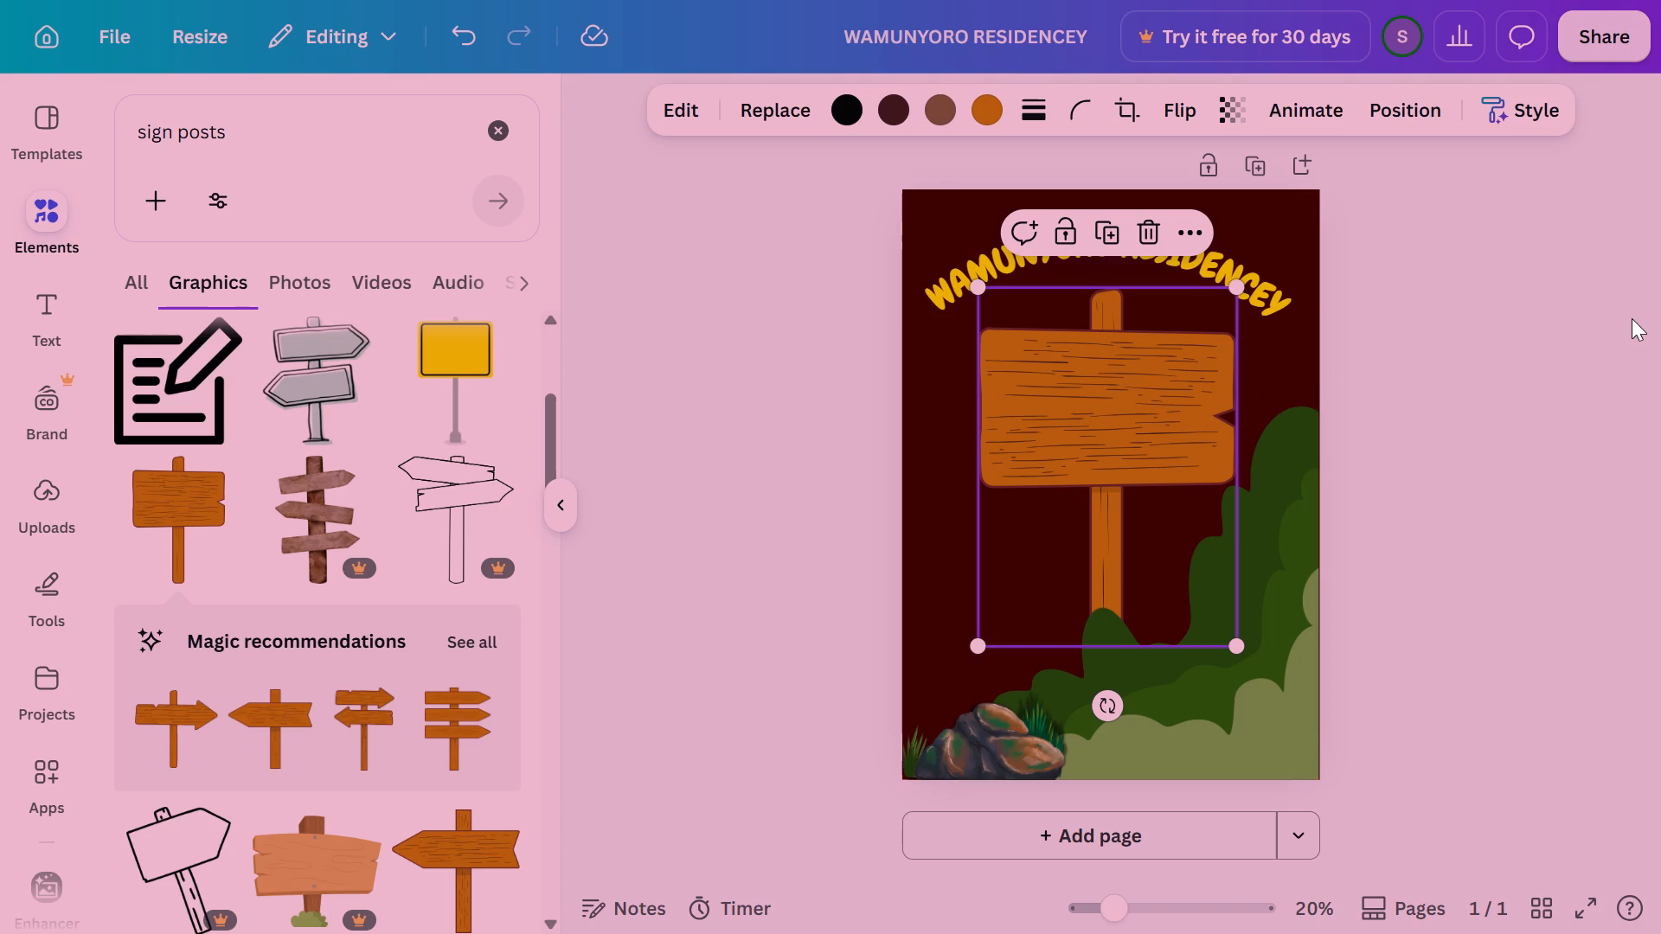
{"action": "left_click", "coordinate": [1096, 432]}
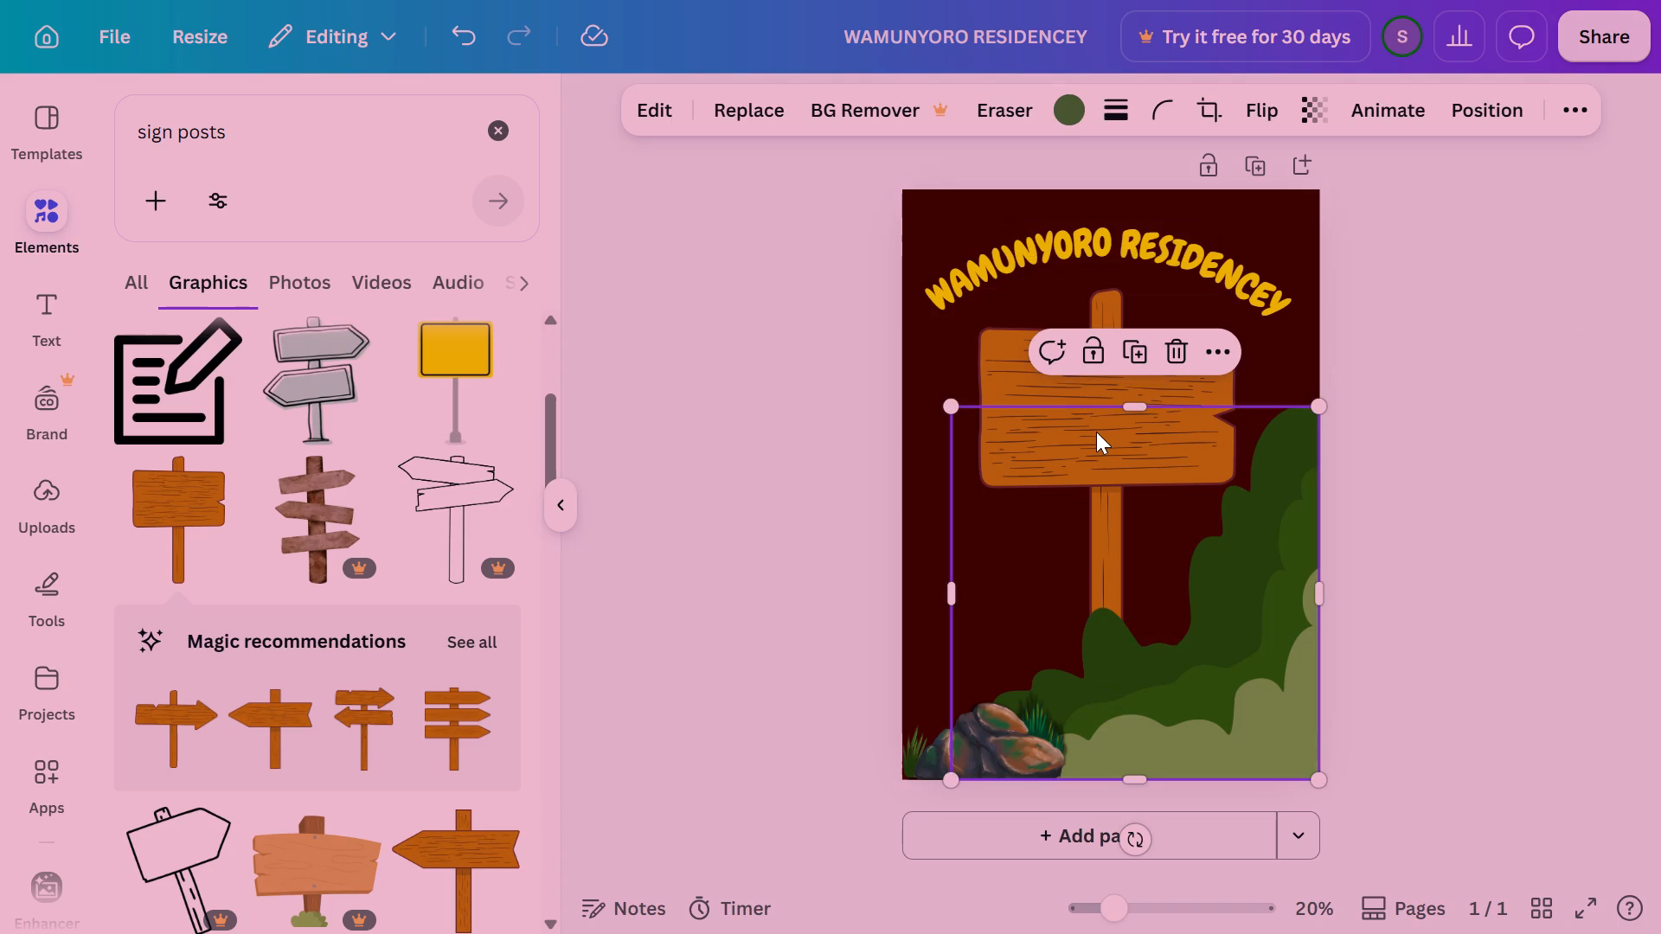
{"action": "left_click", "coordinate": [1577, 336]}
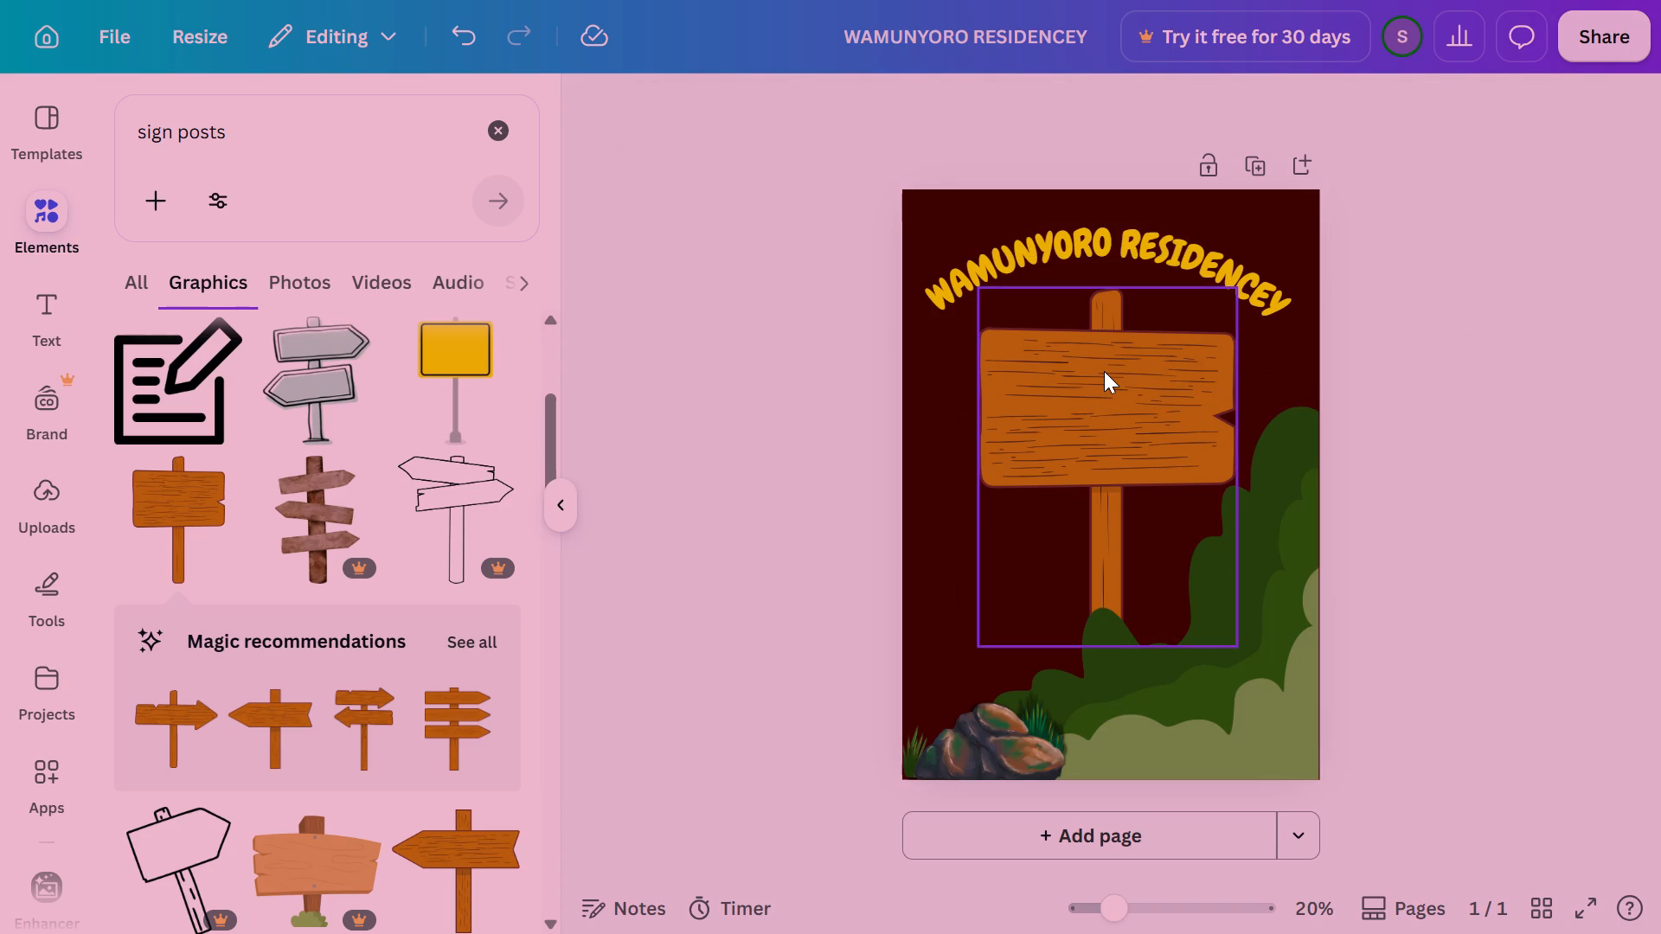
{"action": "left_click", "coordinate": [1104, 371]}
{"action": "key", "text": "Down"}
{"action": "key", "text": "Down"}
{"action": "key", "text": "Down"}
{"action": "key", "text": "Down"}
{"action": "key", "text": "Down"}
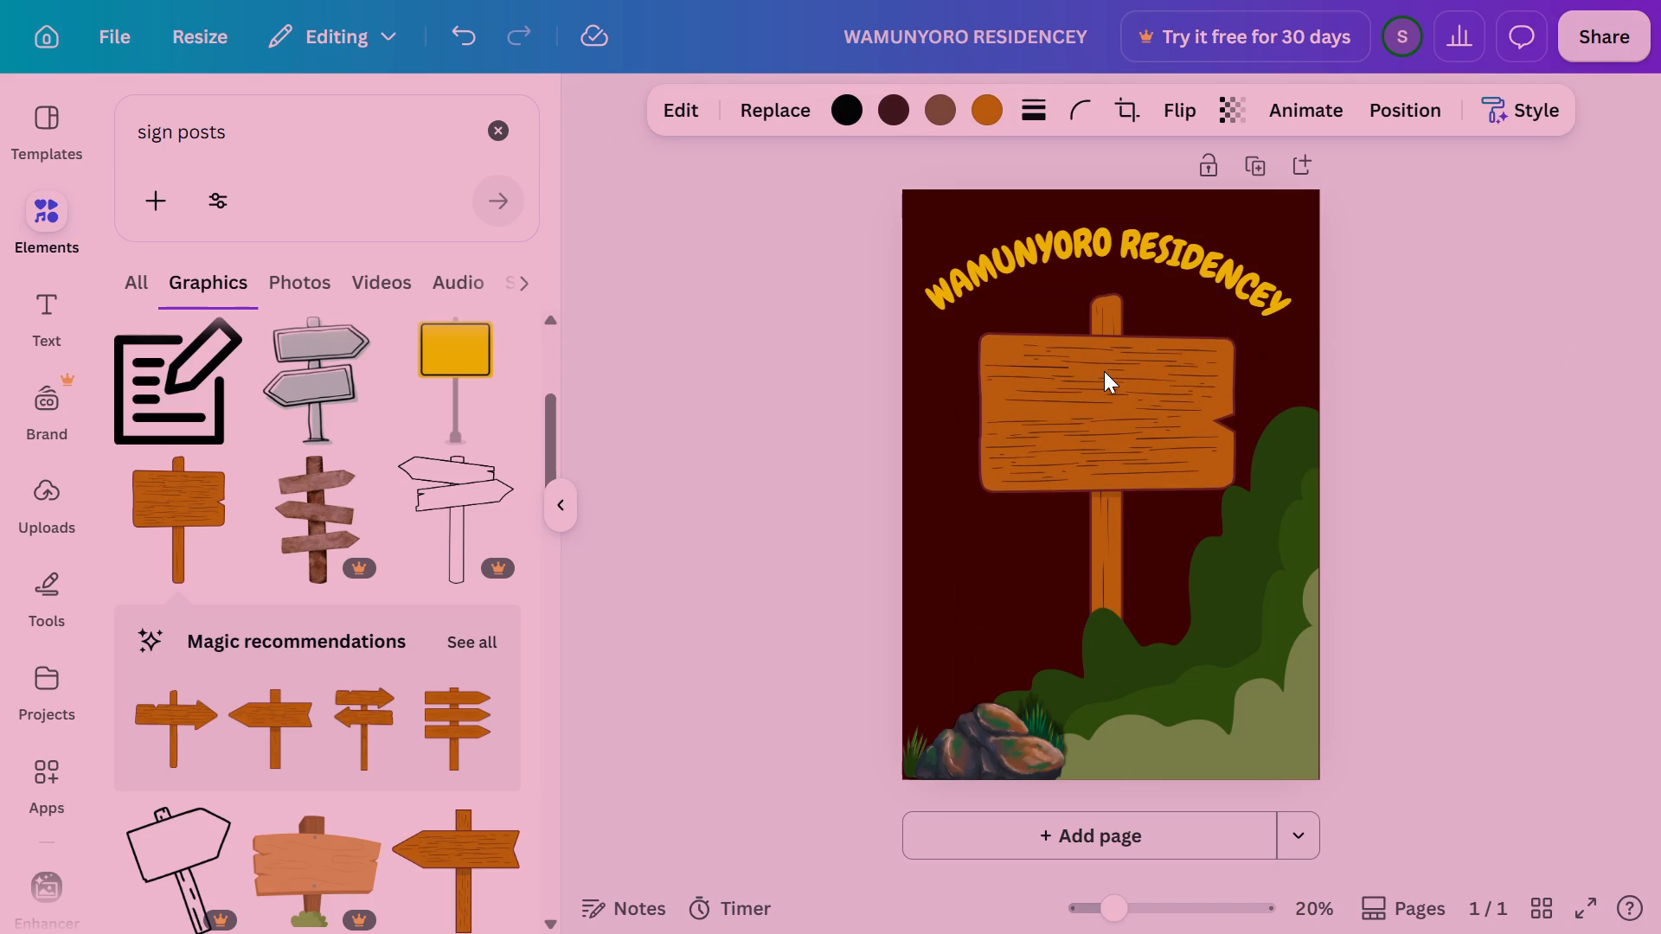
{"action": "key", "text": "Down"}
{"action": "left_click", "coordinate": [1476, 387]}
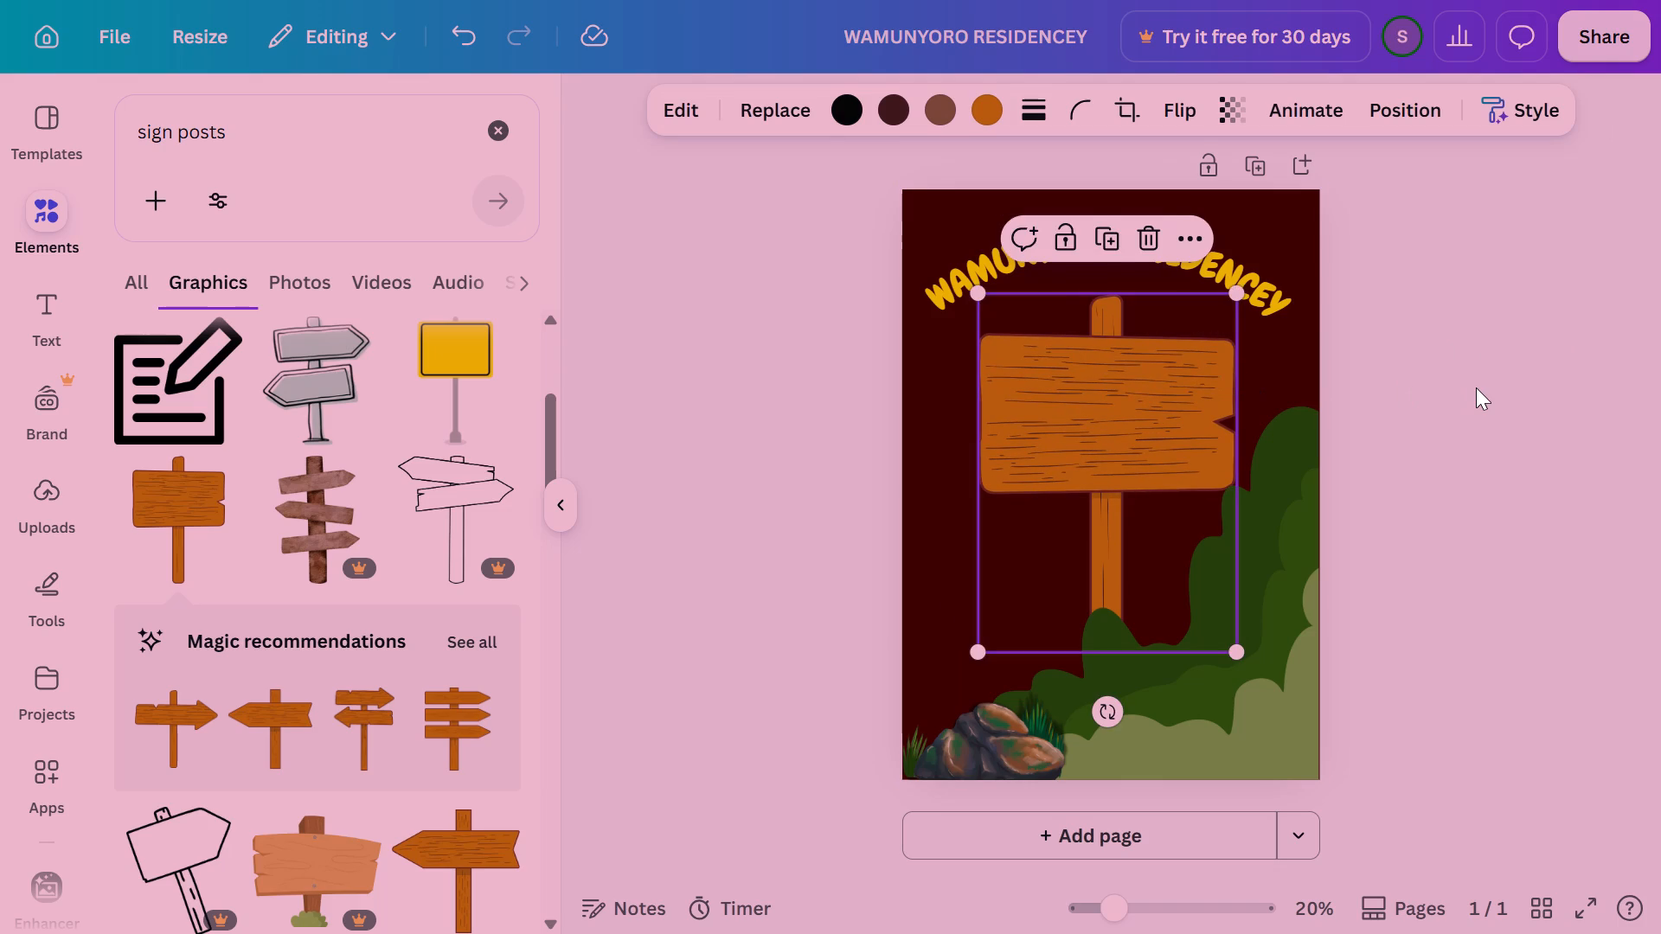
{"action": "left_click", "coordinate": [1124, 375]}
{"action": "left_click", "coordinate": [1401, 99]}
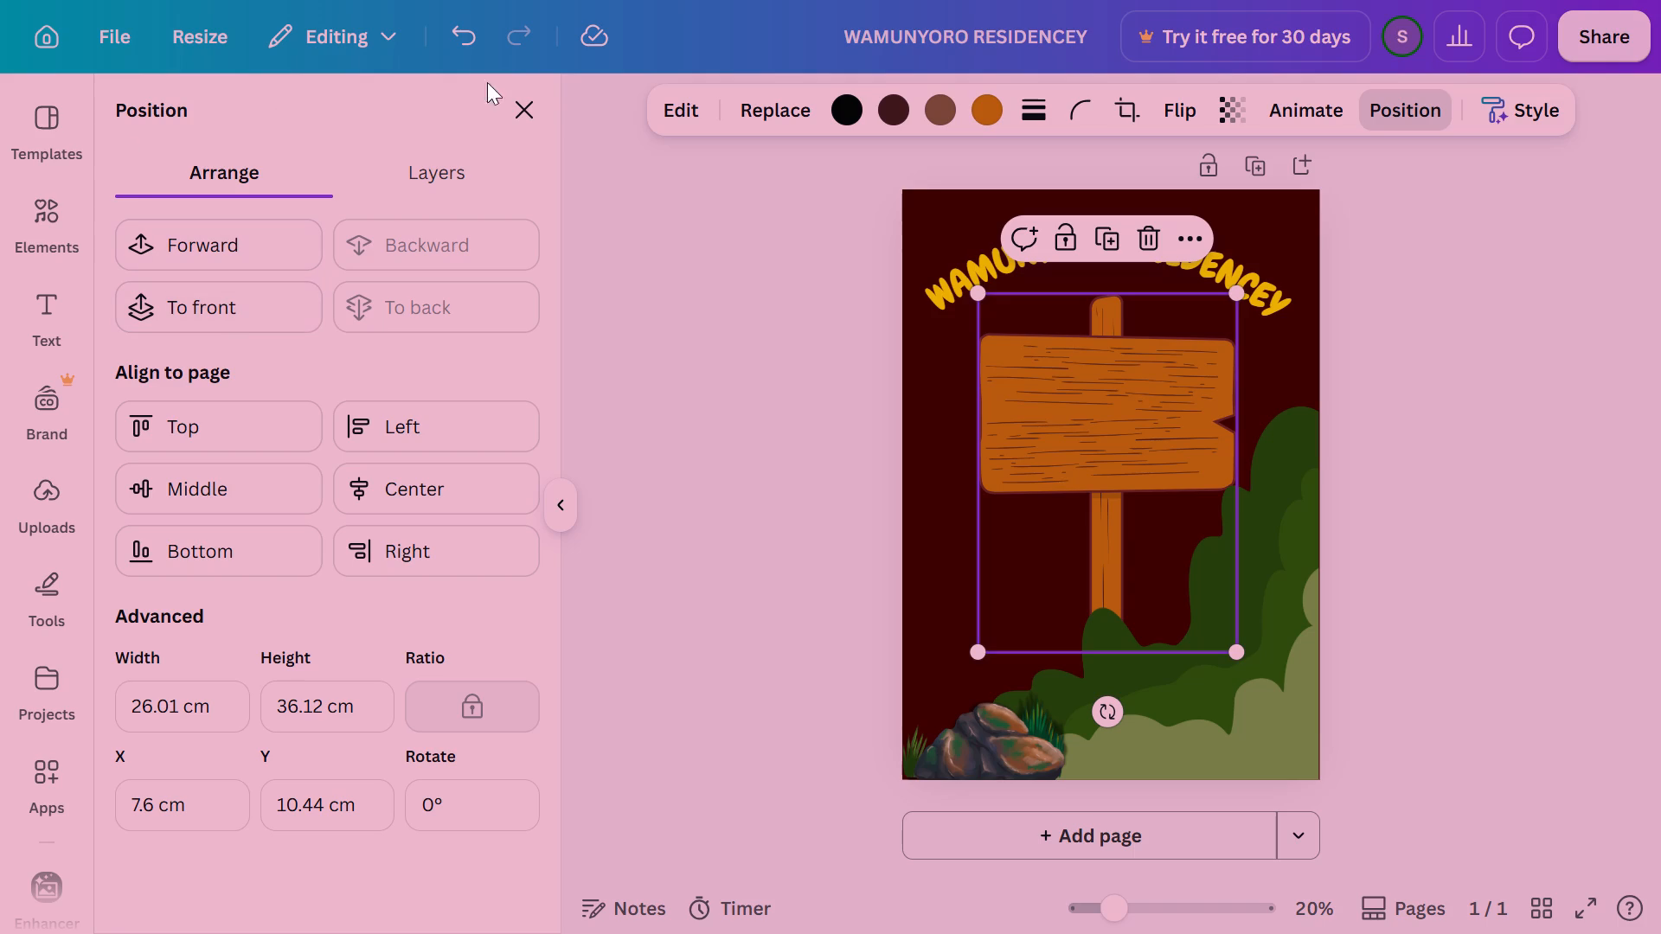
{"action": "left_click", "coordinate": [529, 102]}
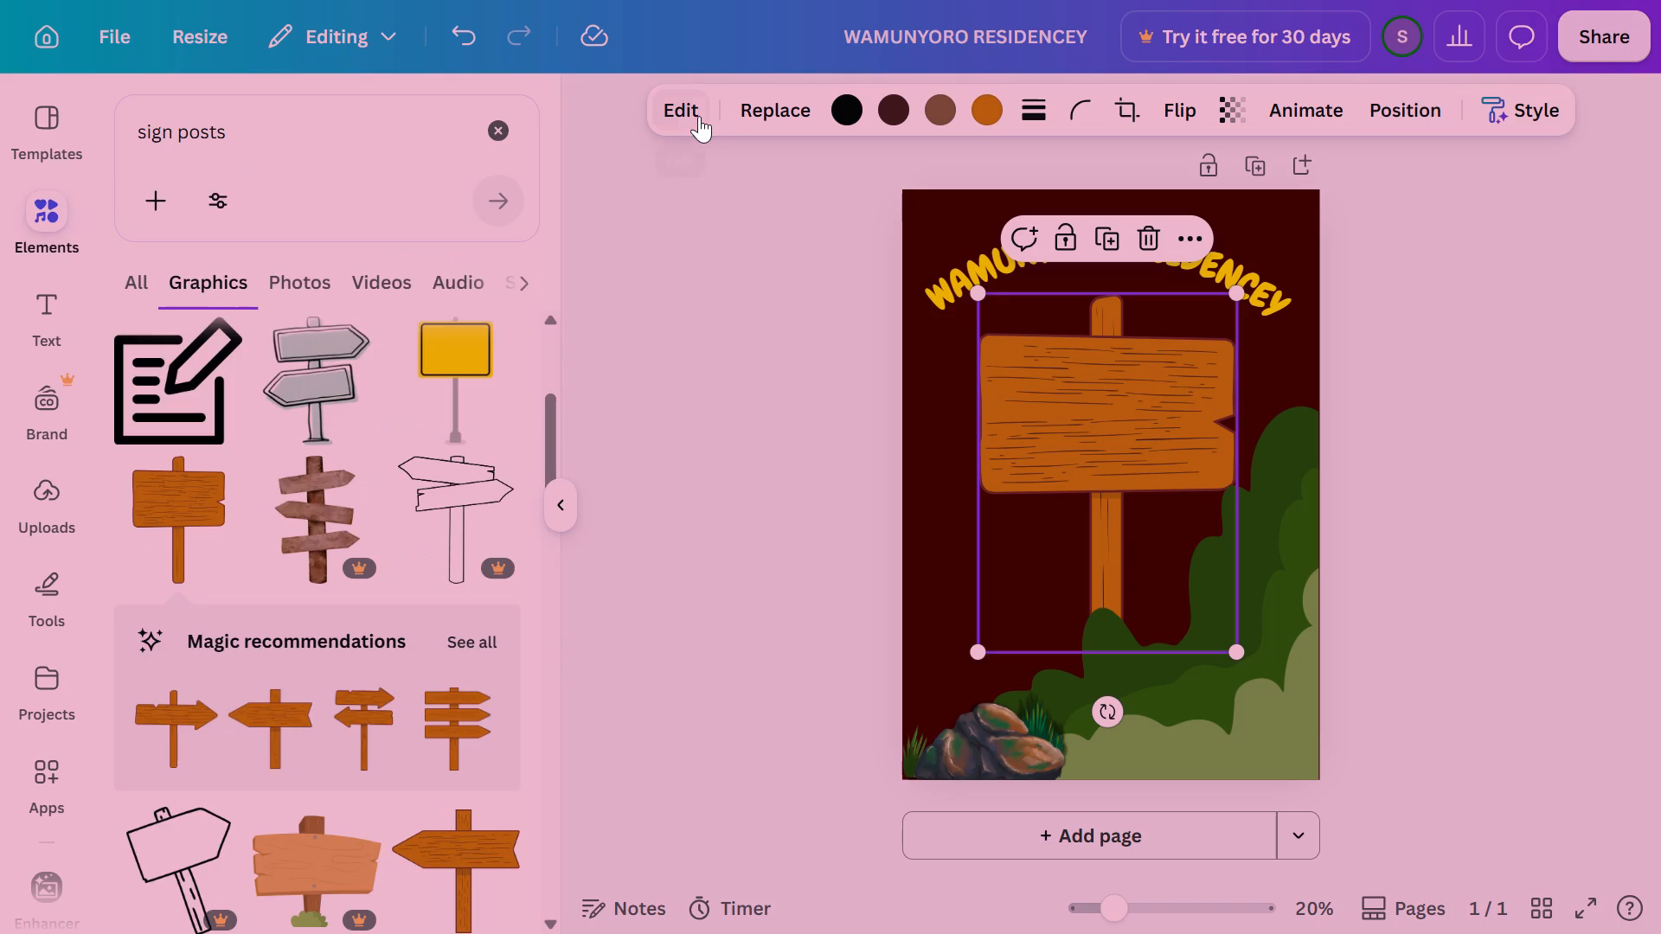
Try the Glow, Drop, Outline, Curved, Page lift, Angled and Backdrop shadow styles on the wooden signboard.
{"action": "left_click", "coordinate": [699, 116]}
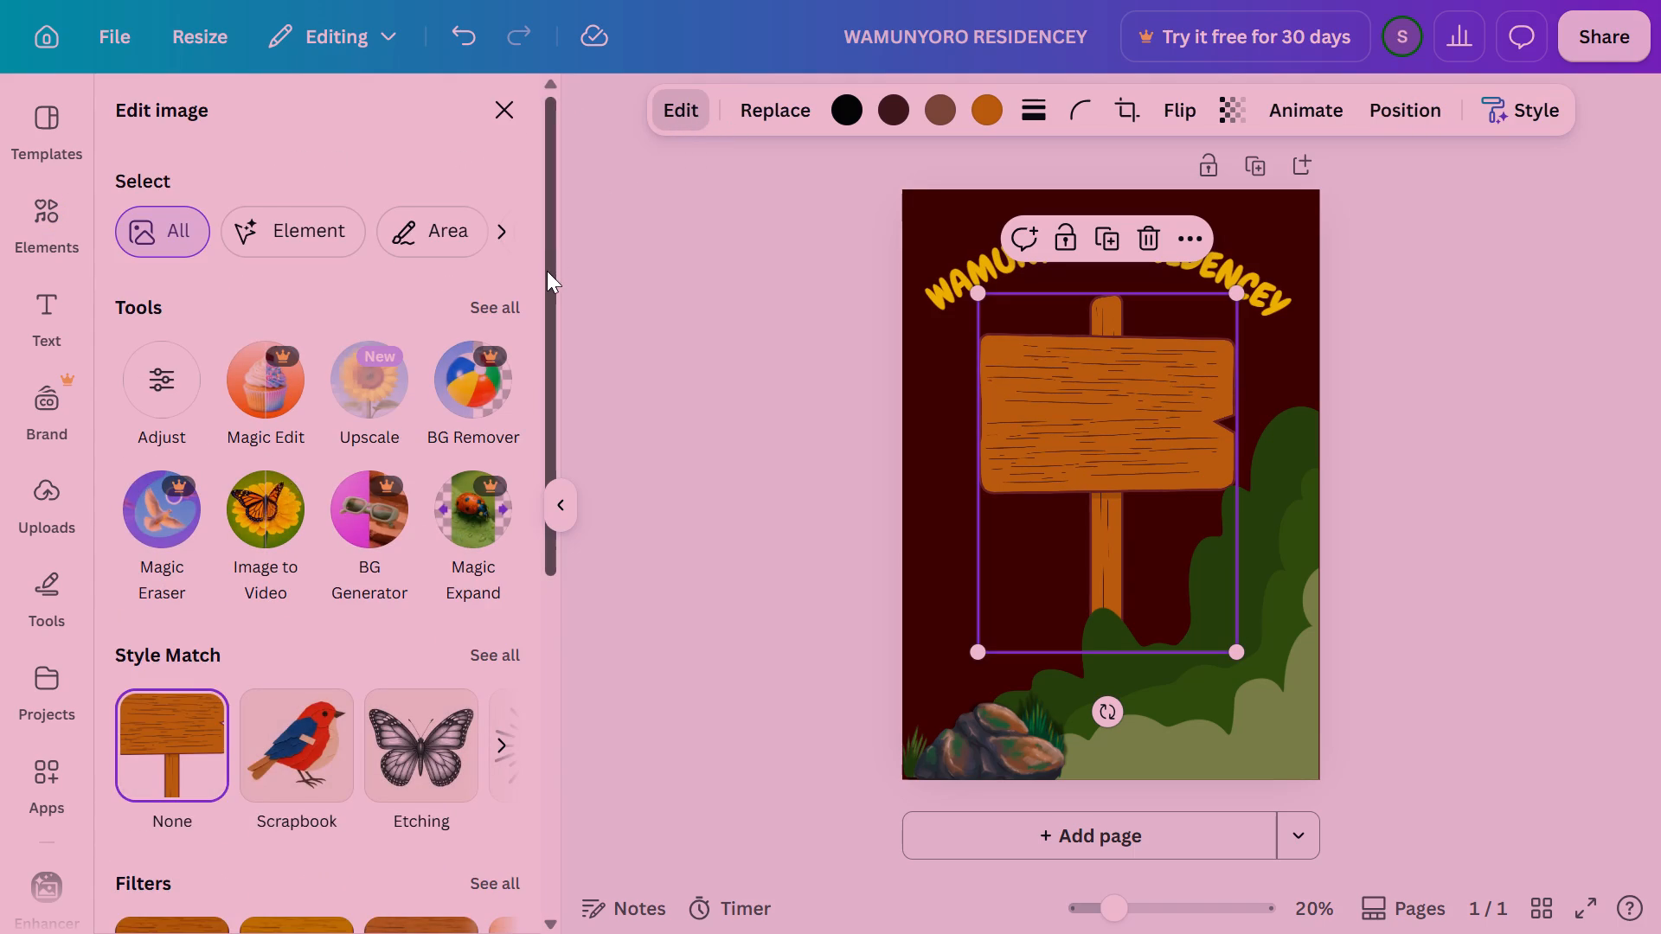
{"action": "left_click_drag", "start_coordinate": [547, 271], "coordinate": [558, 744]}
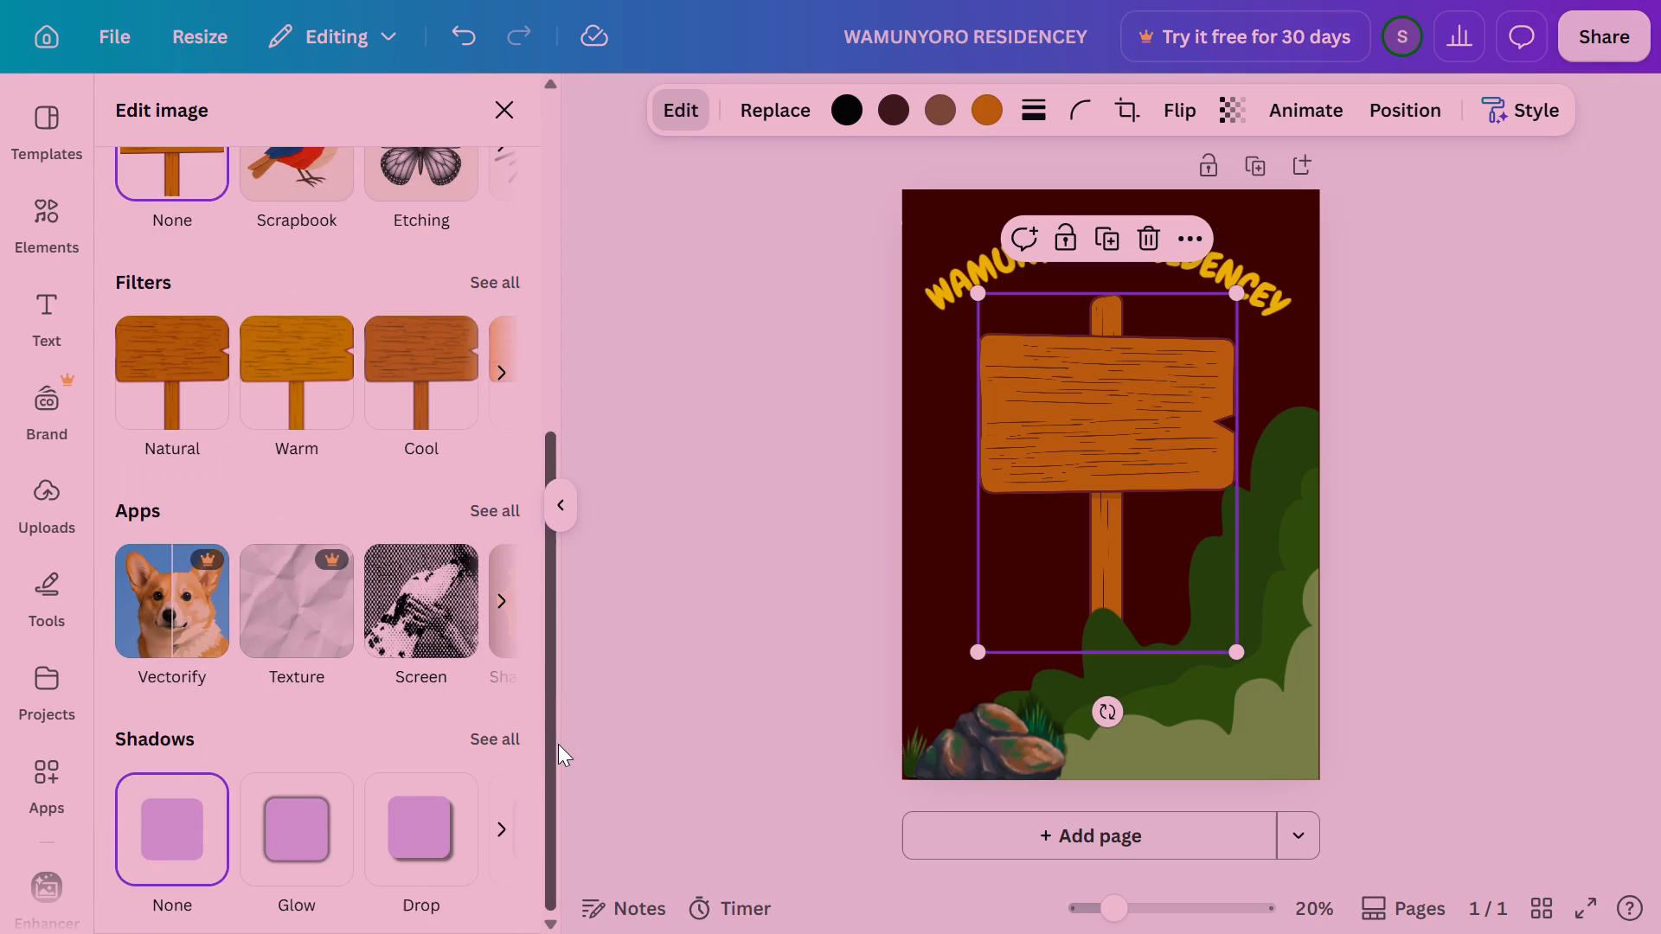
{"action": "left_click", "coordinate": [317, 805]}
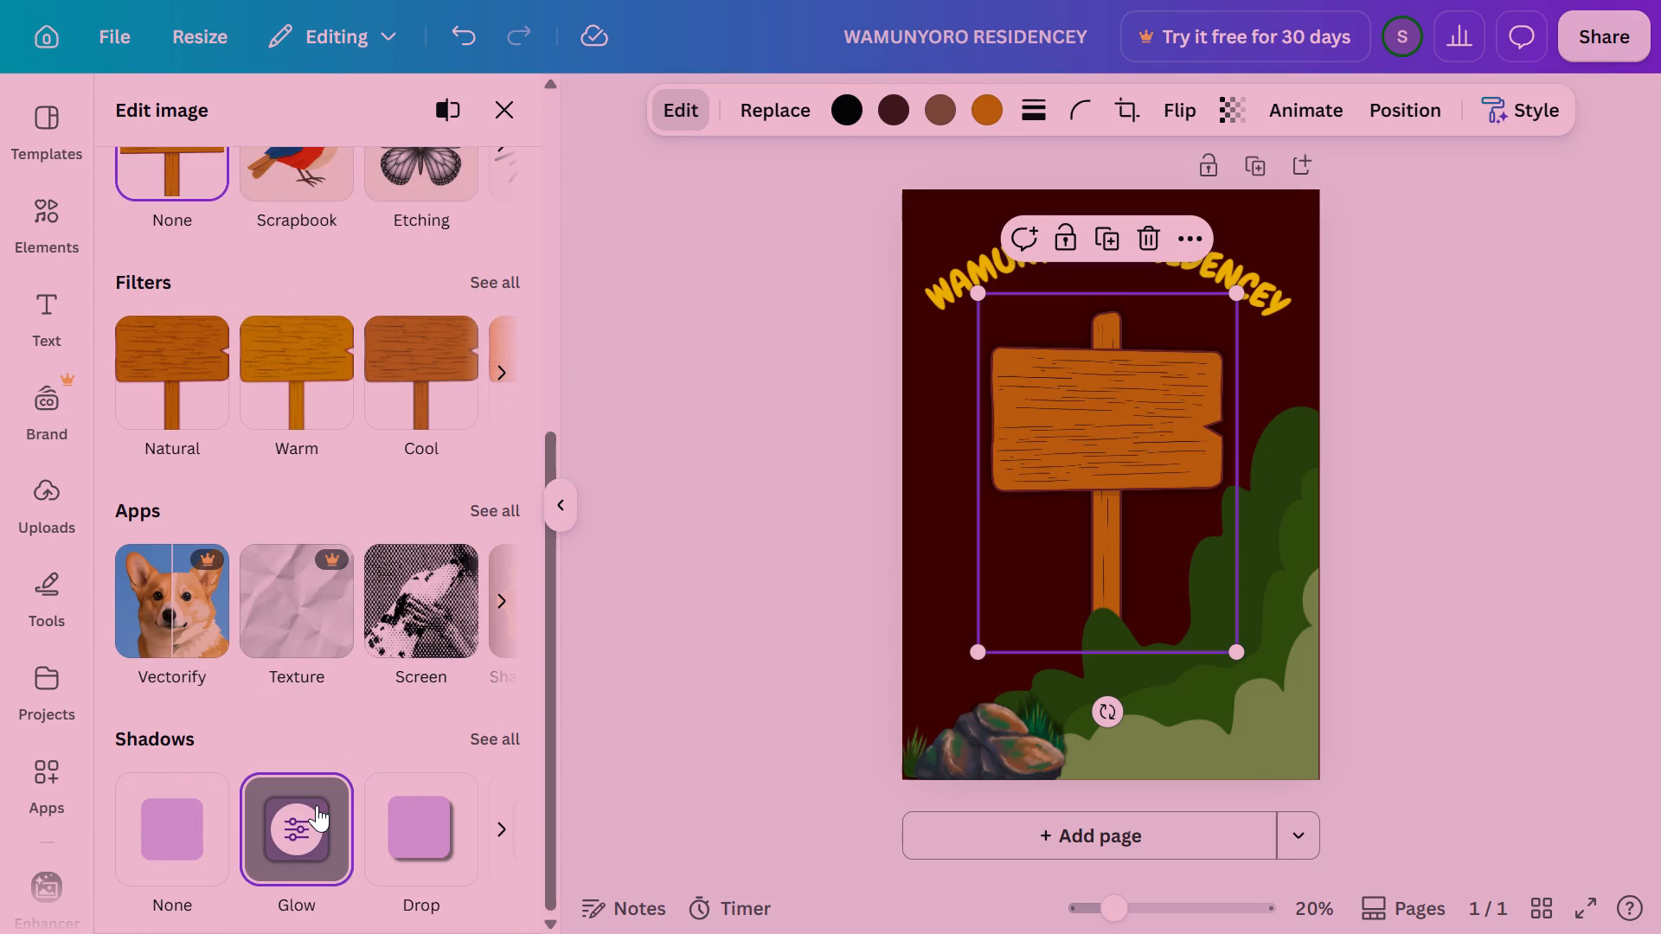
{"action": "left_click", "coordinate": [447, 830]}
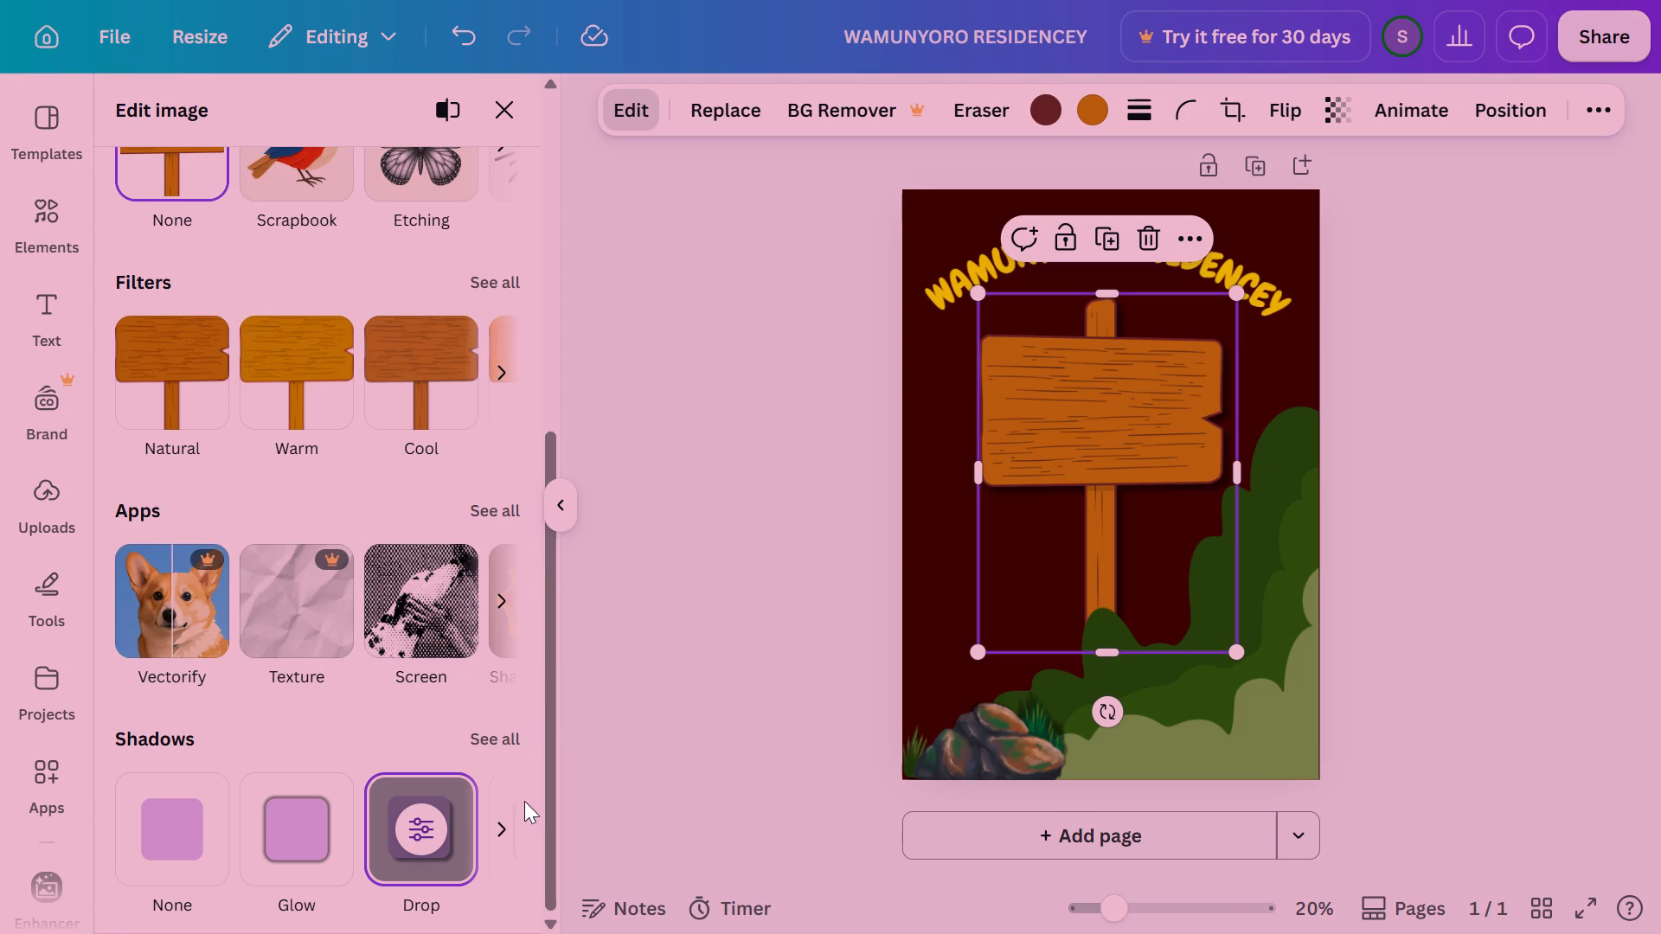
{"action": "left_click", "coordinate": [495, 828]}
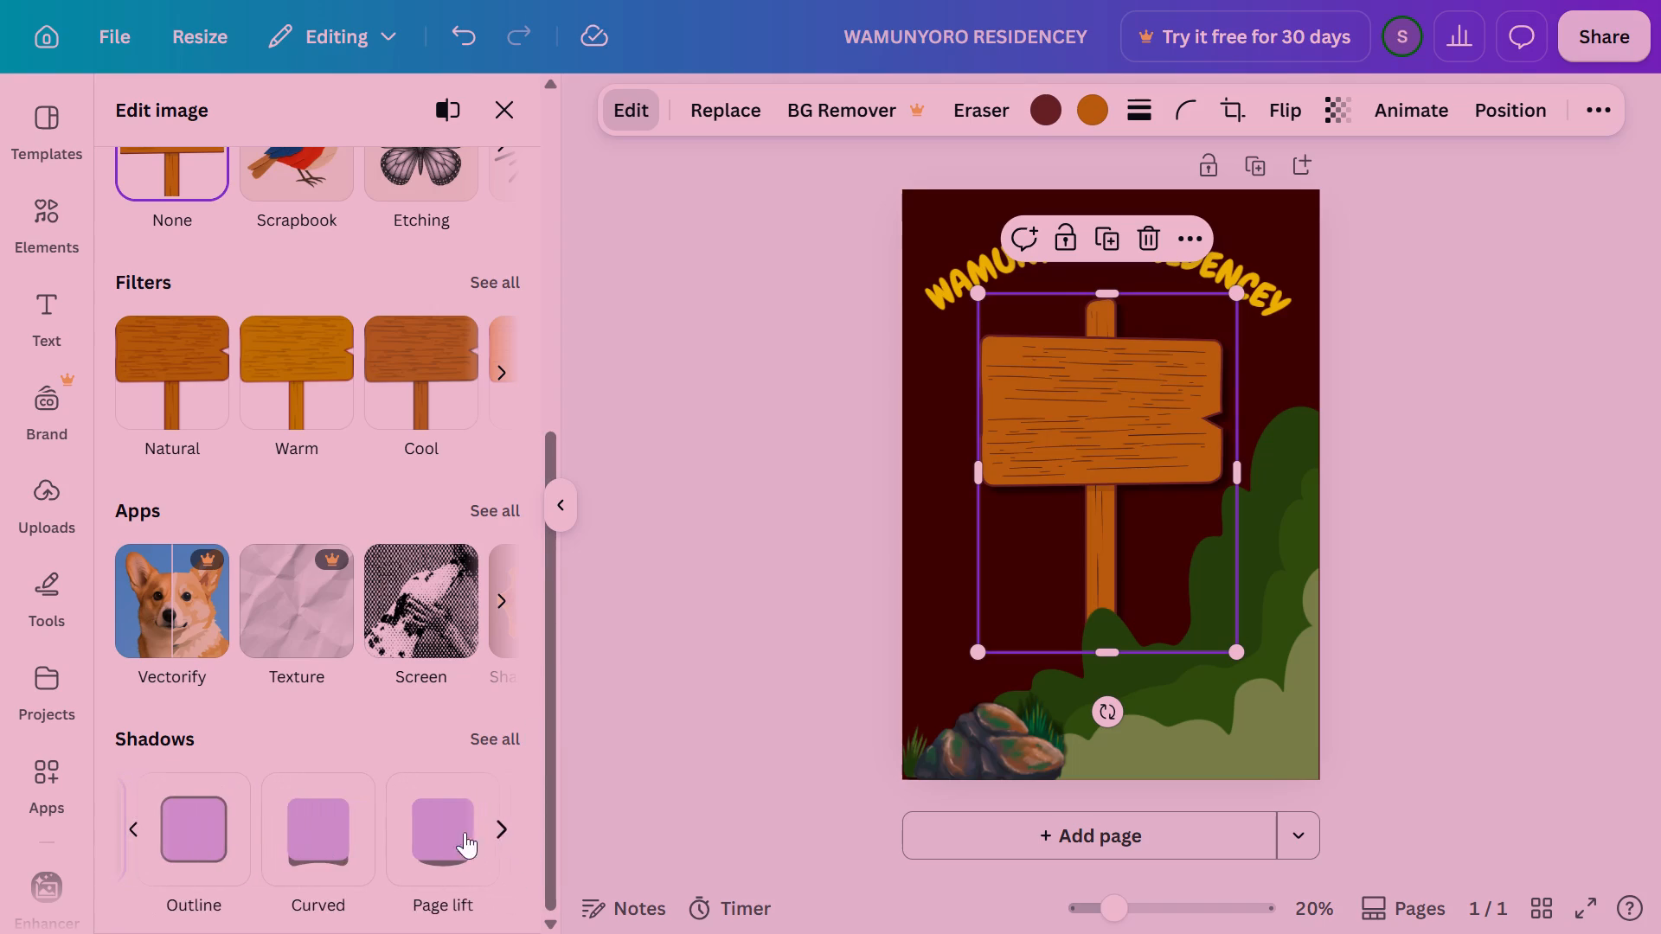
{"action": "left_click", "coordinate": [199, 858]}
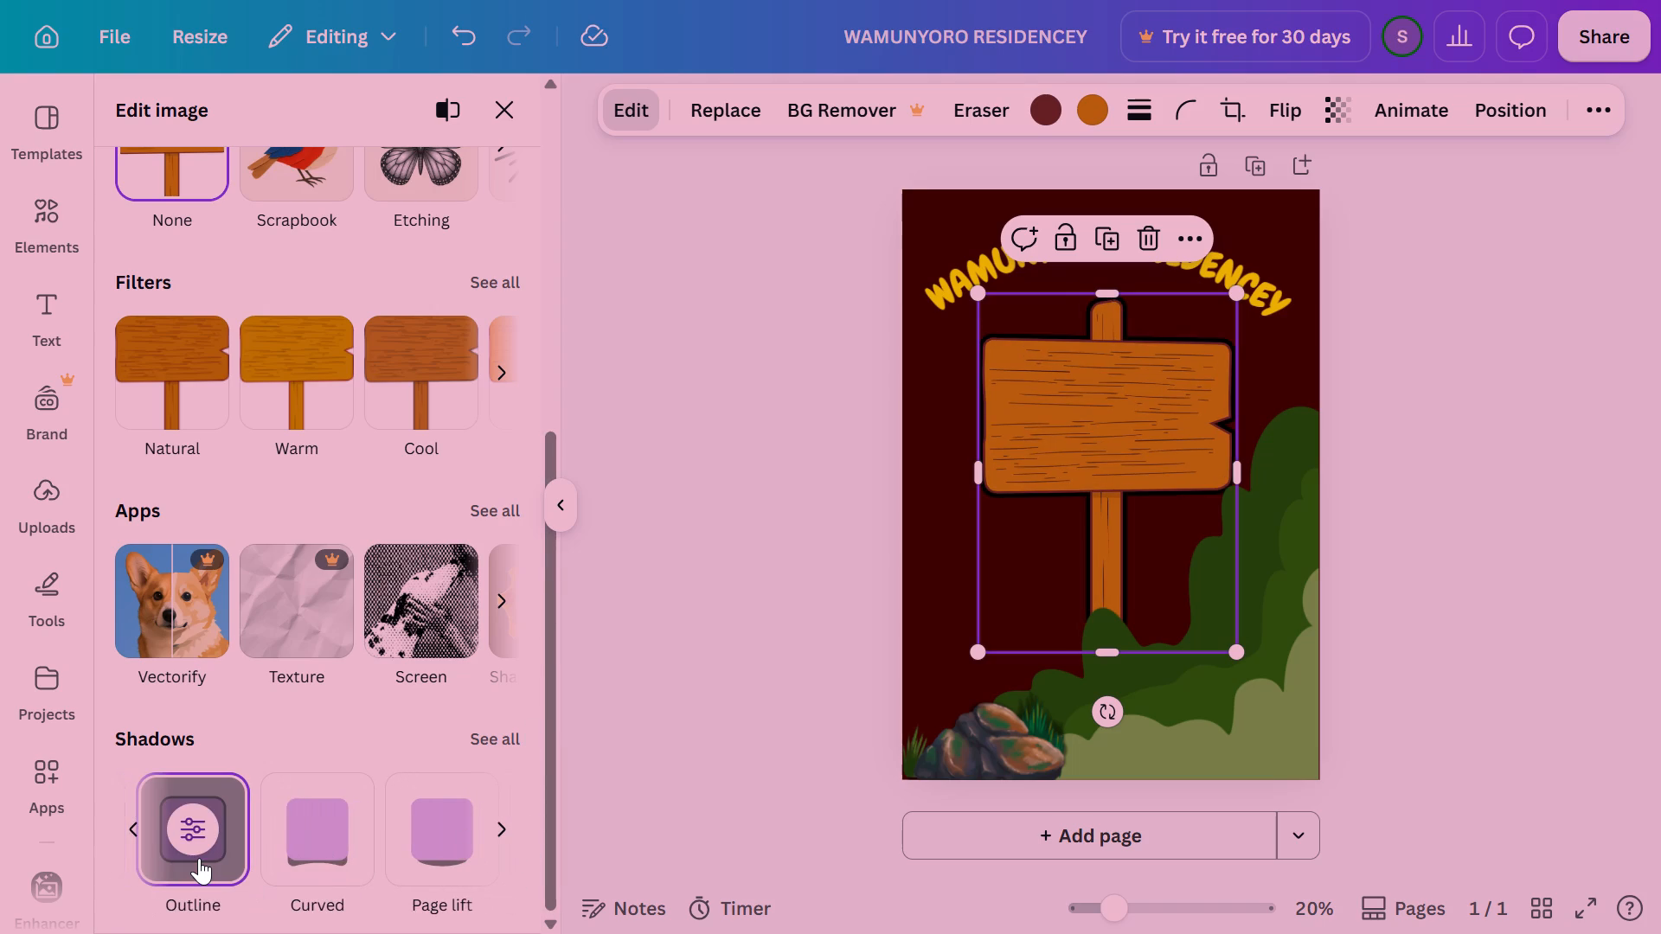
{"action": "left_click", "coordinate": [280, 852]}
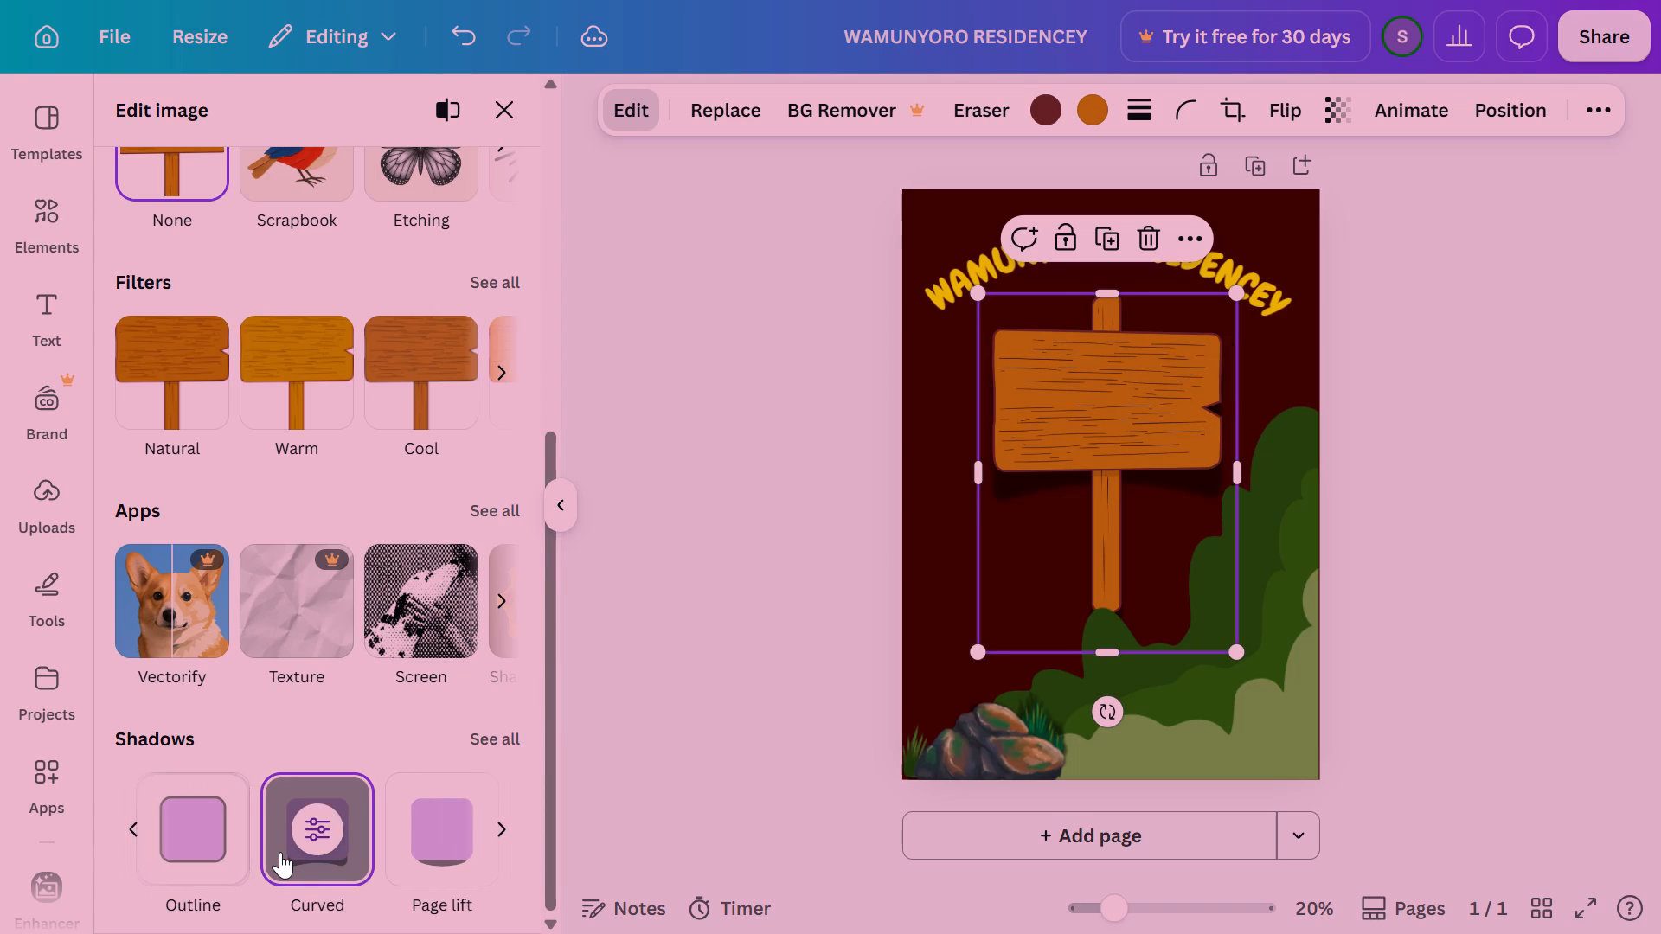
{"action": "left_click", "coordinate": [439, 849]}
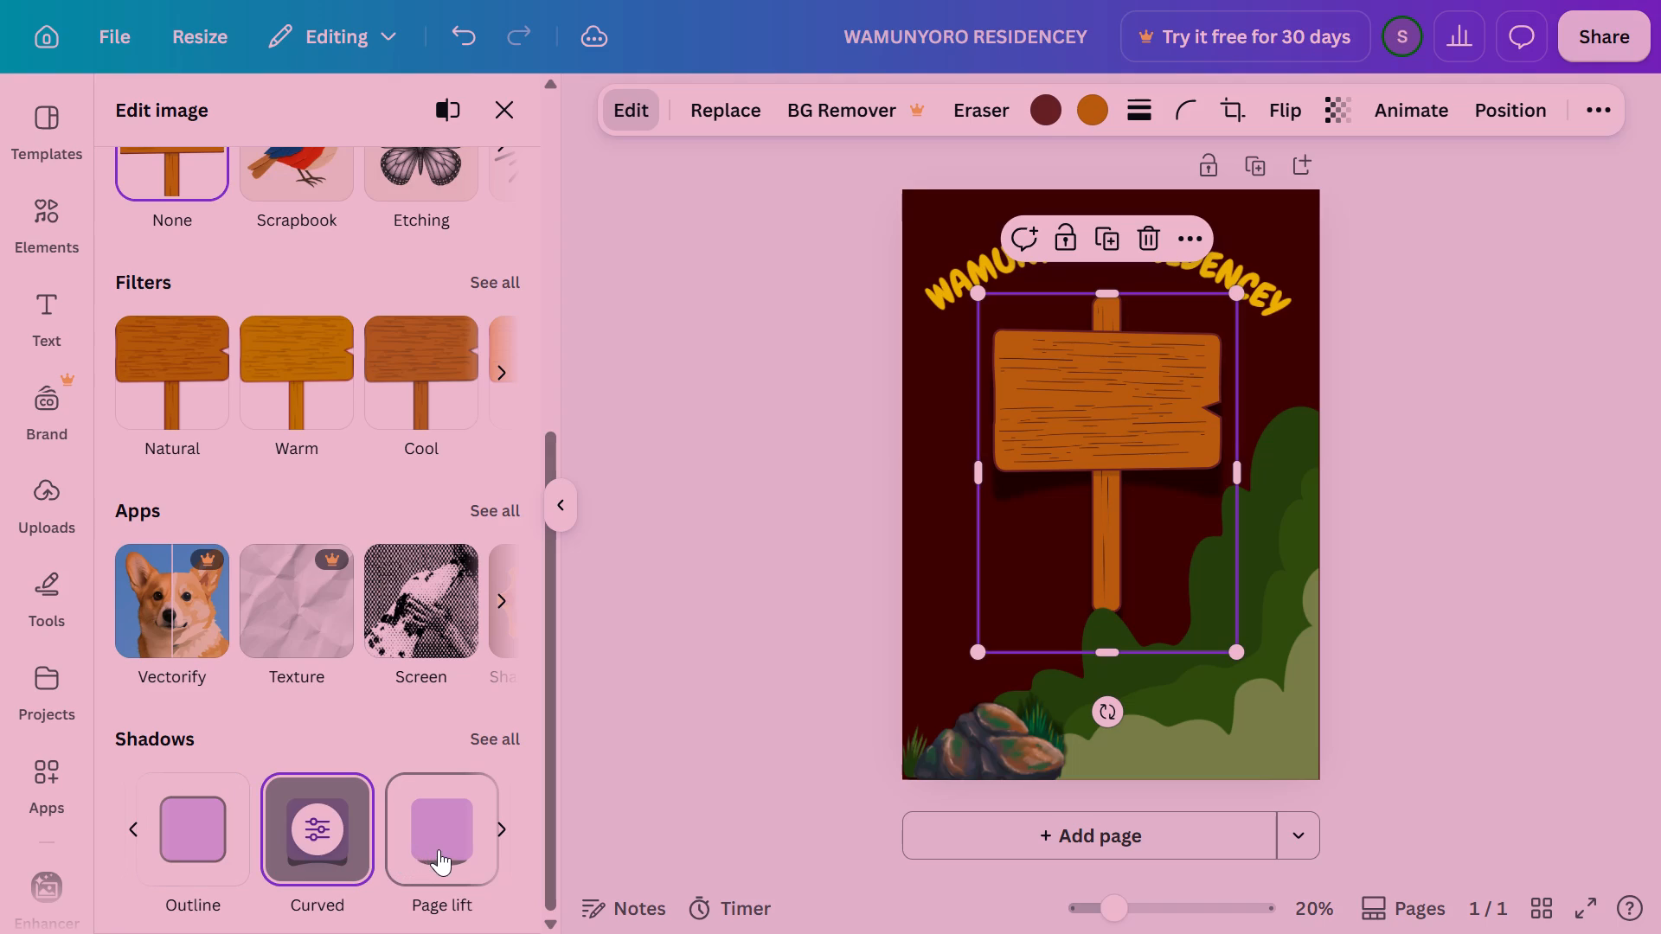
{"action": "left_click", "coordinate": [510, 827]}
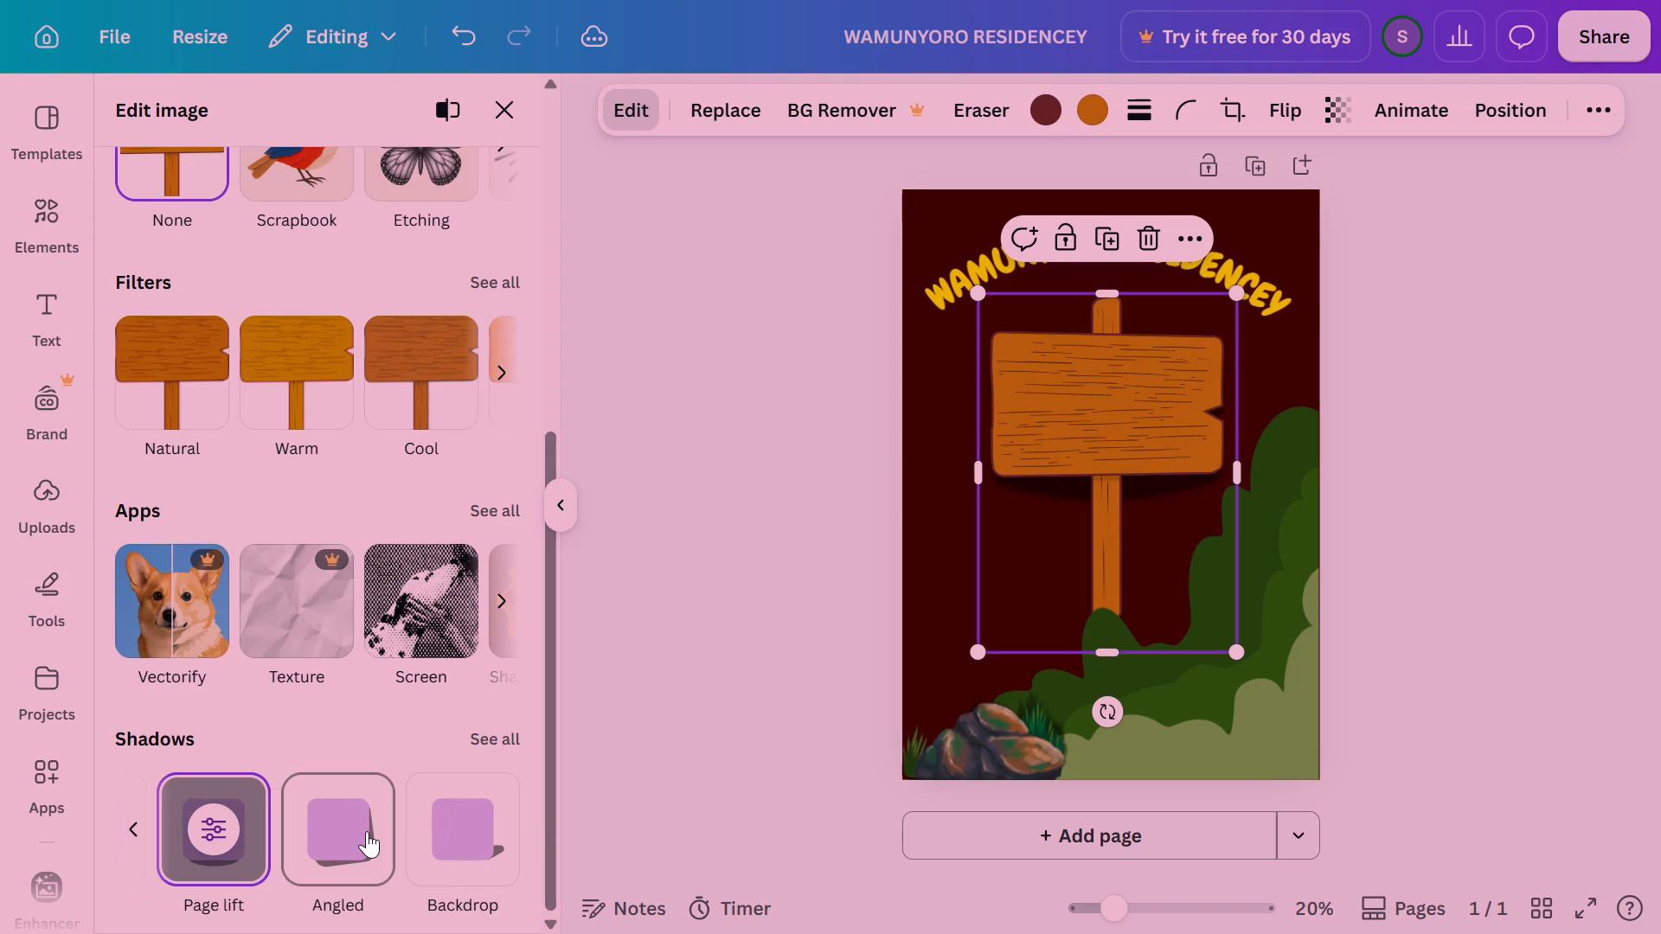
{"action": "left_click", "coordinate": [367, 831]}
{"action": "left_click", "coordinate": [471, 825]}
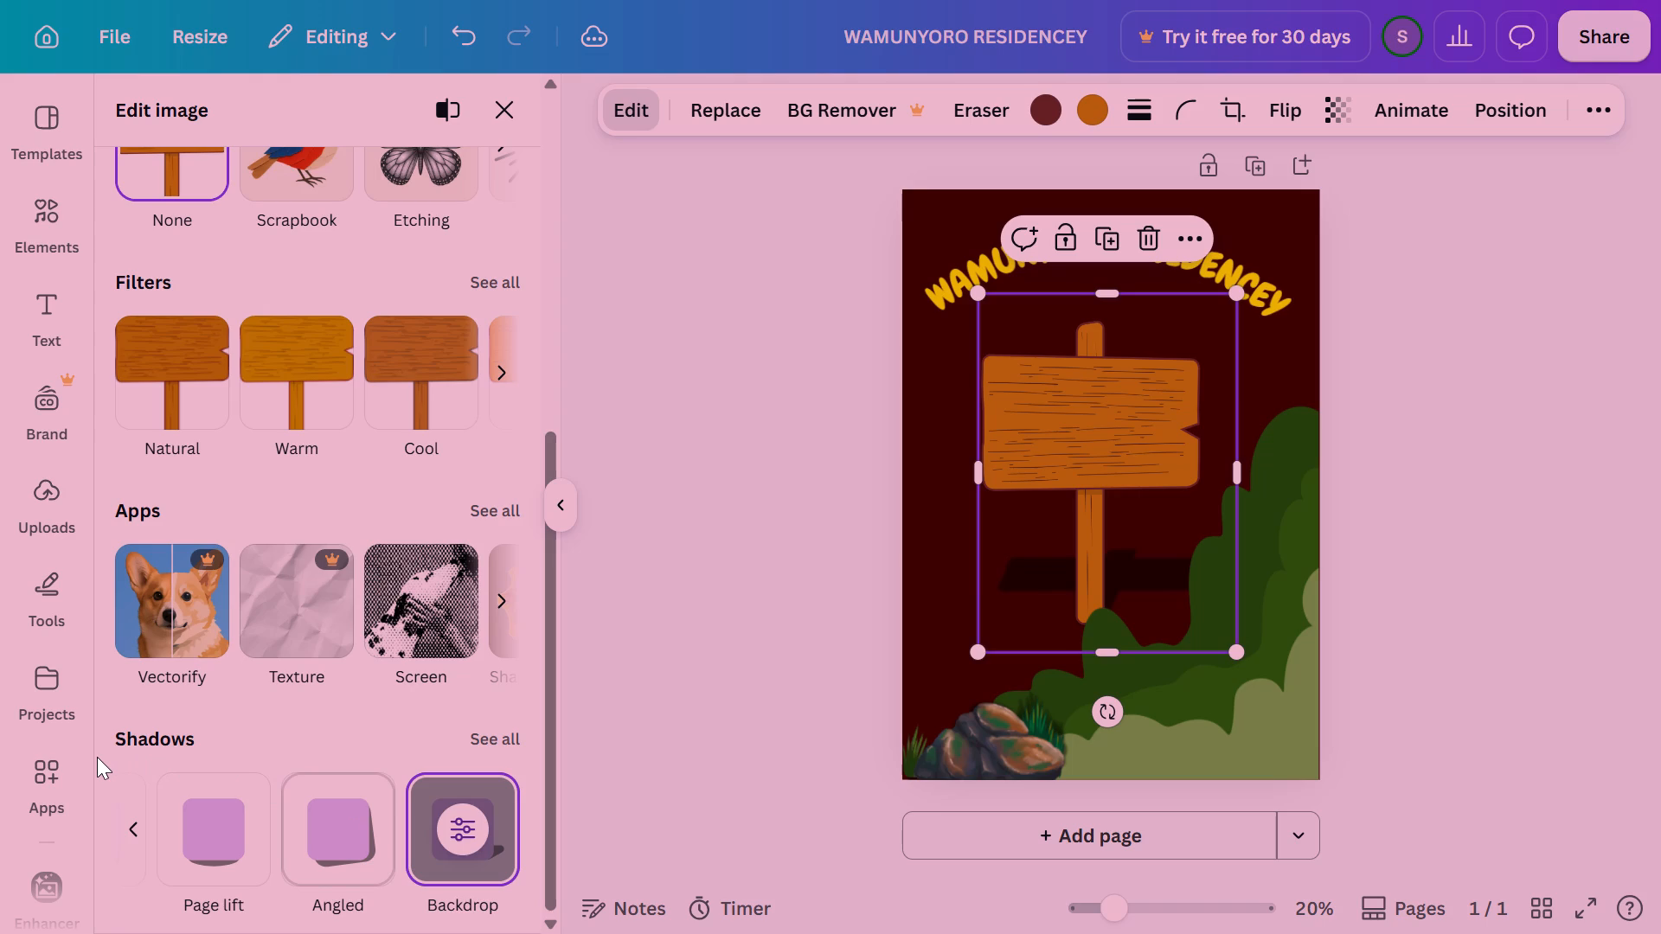
Apply the Drop shadow style to the wooden signboard.
{"action": "left_click", "coordinate": [150, 829]}
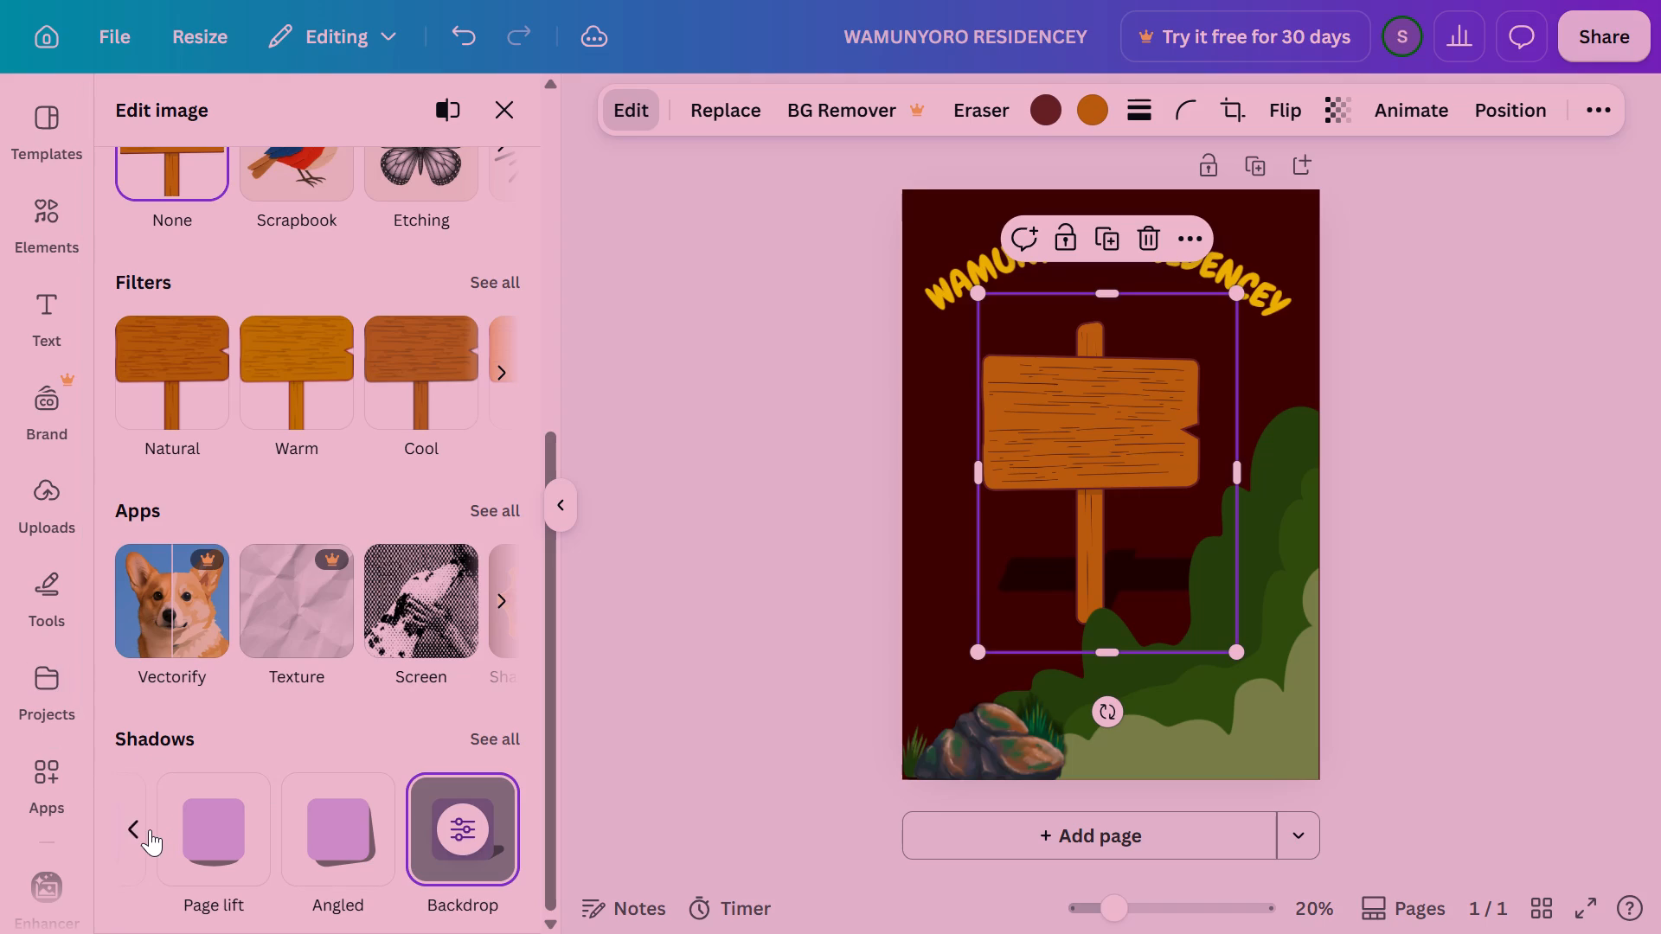
{"action": "left_click", "coordinate": [150, 829]}
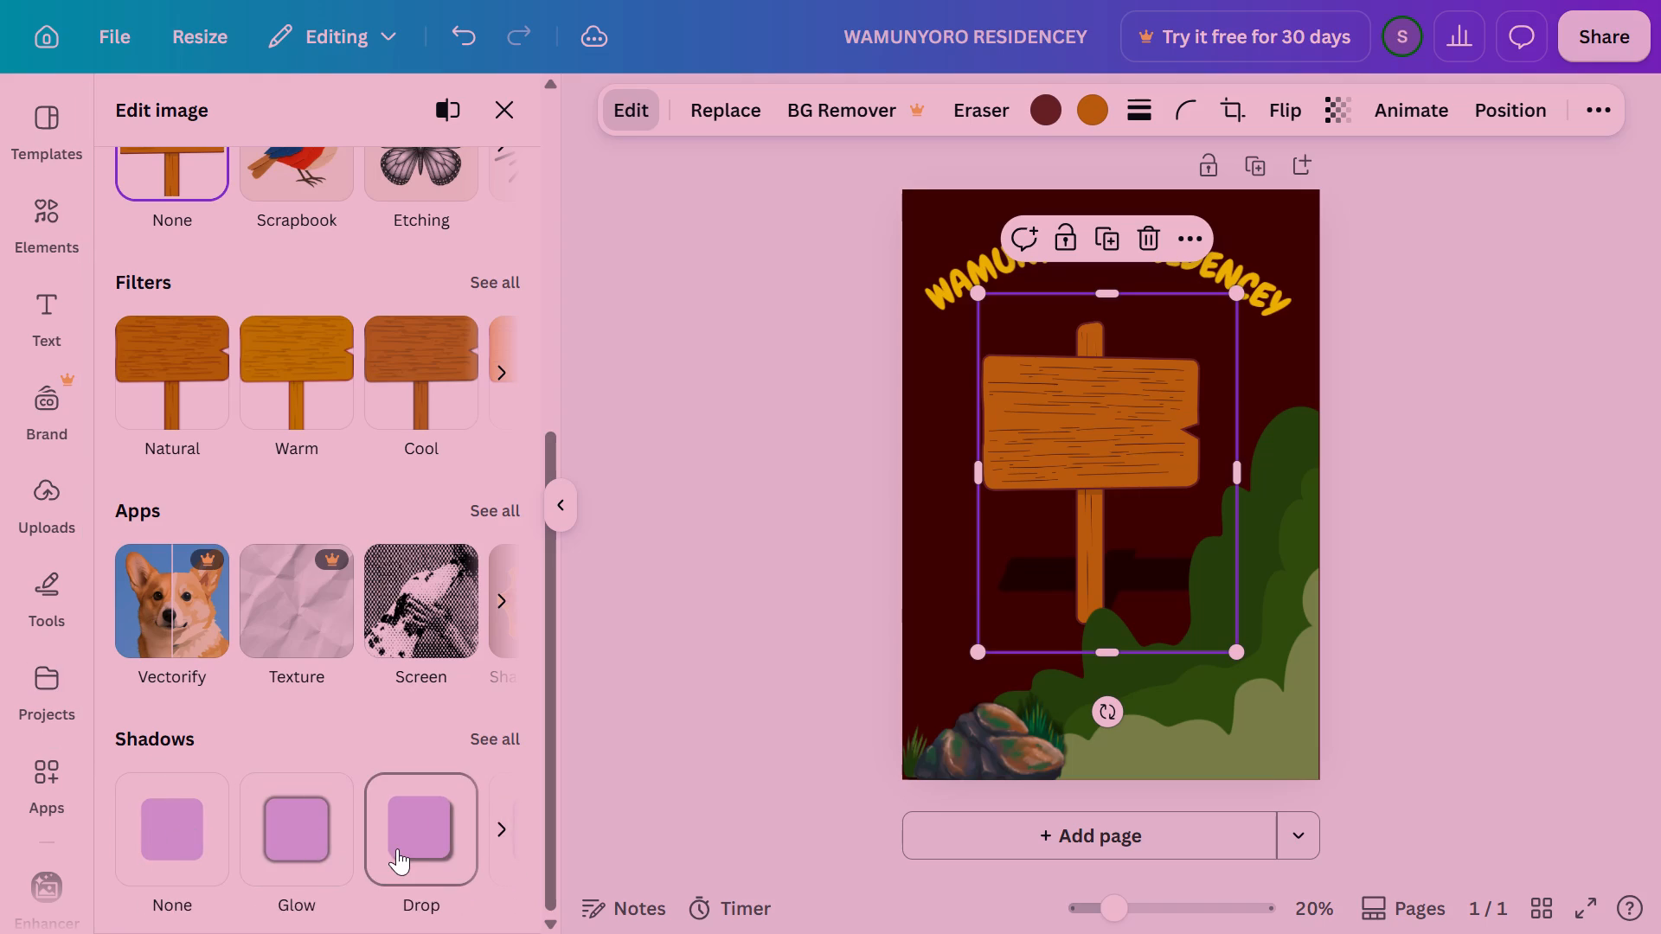
{"action": "left_click", "coordinate": [397, 848]}
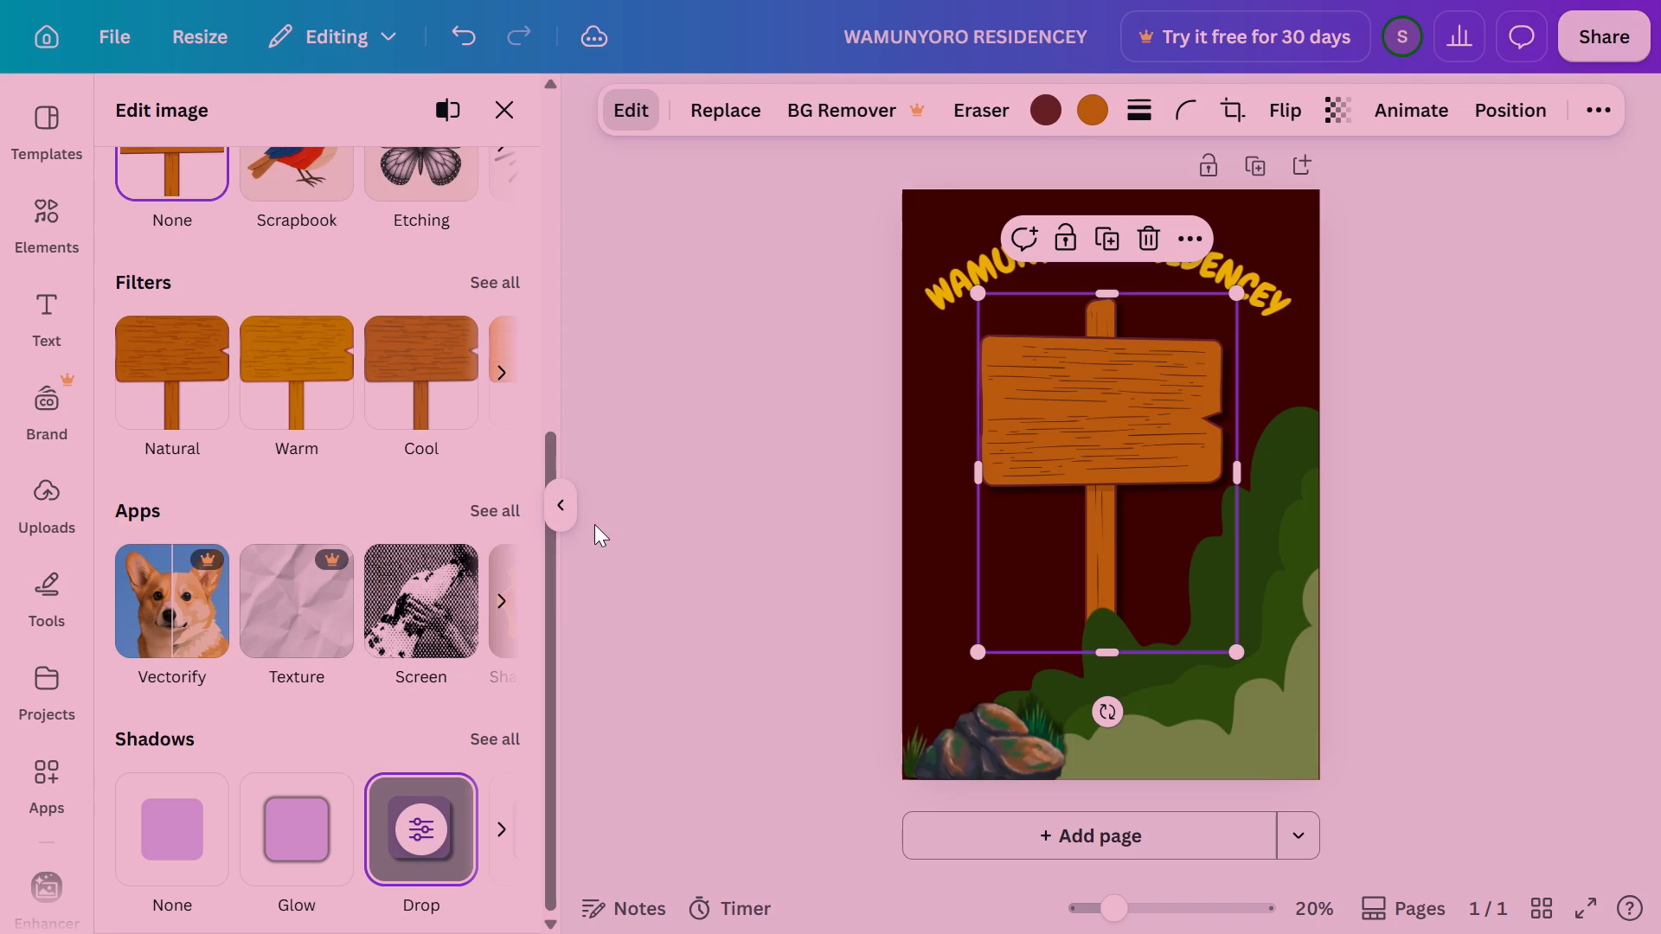
Adjust the signboard's drop shadow to angle 32, distance 46 and intensity 100.
{"action": "left_click", "coordinate": [416, 835]}
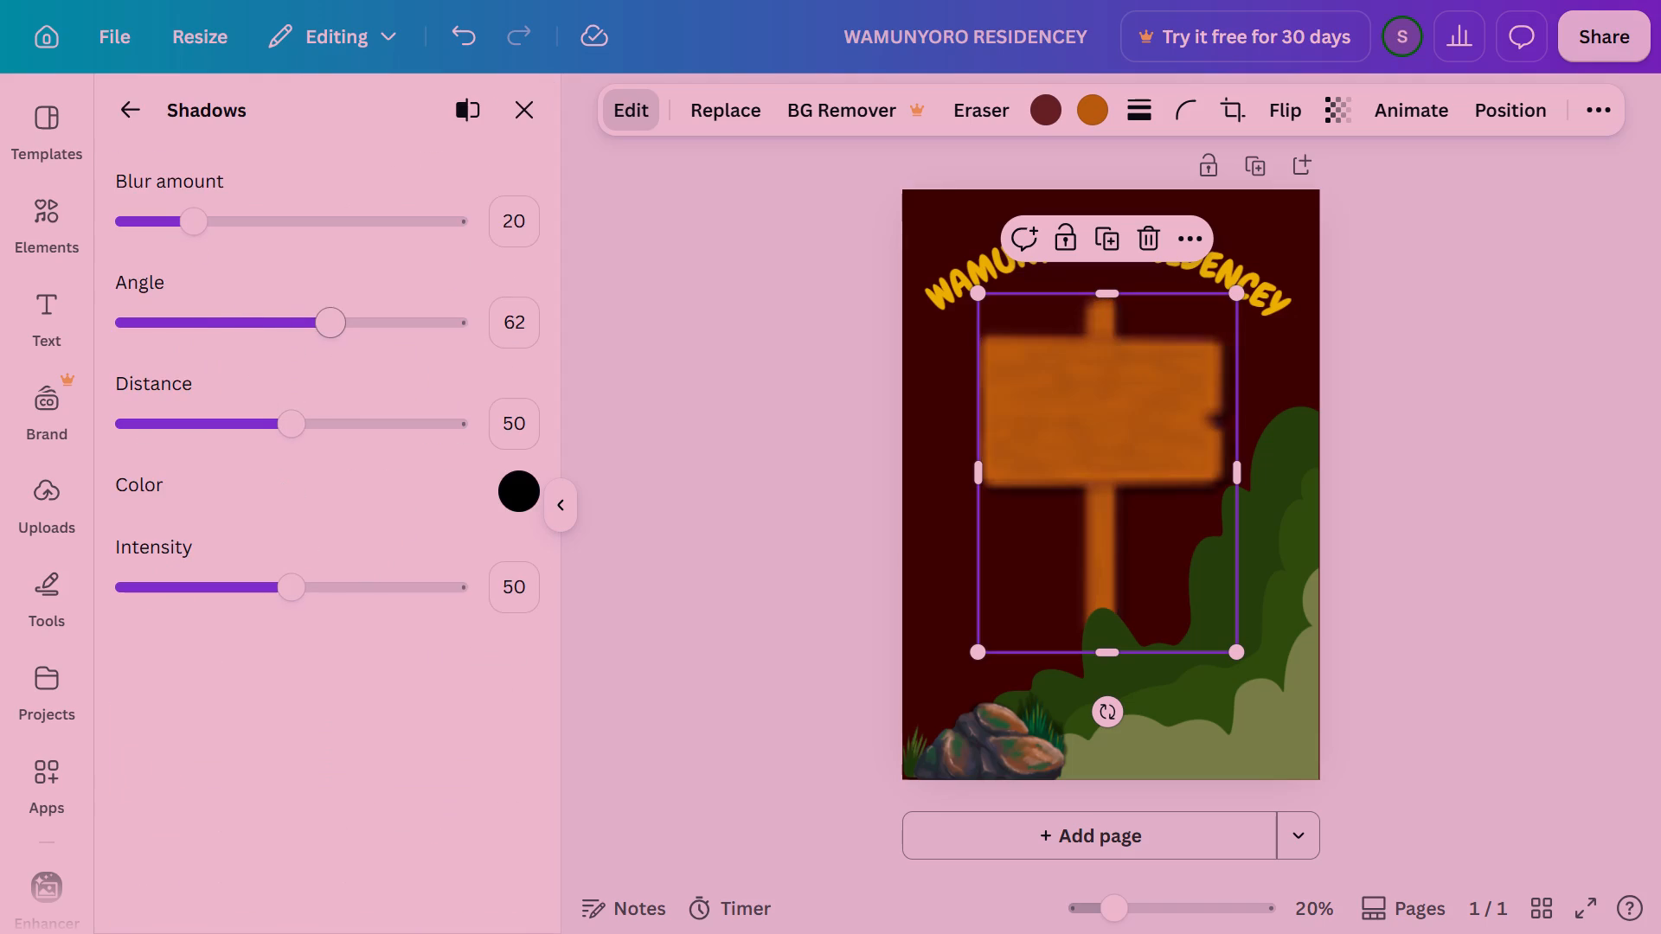
{"action": "left_click_drag", "start_coordinate": [324, 329], "coordinate": [446, 322]}
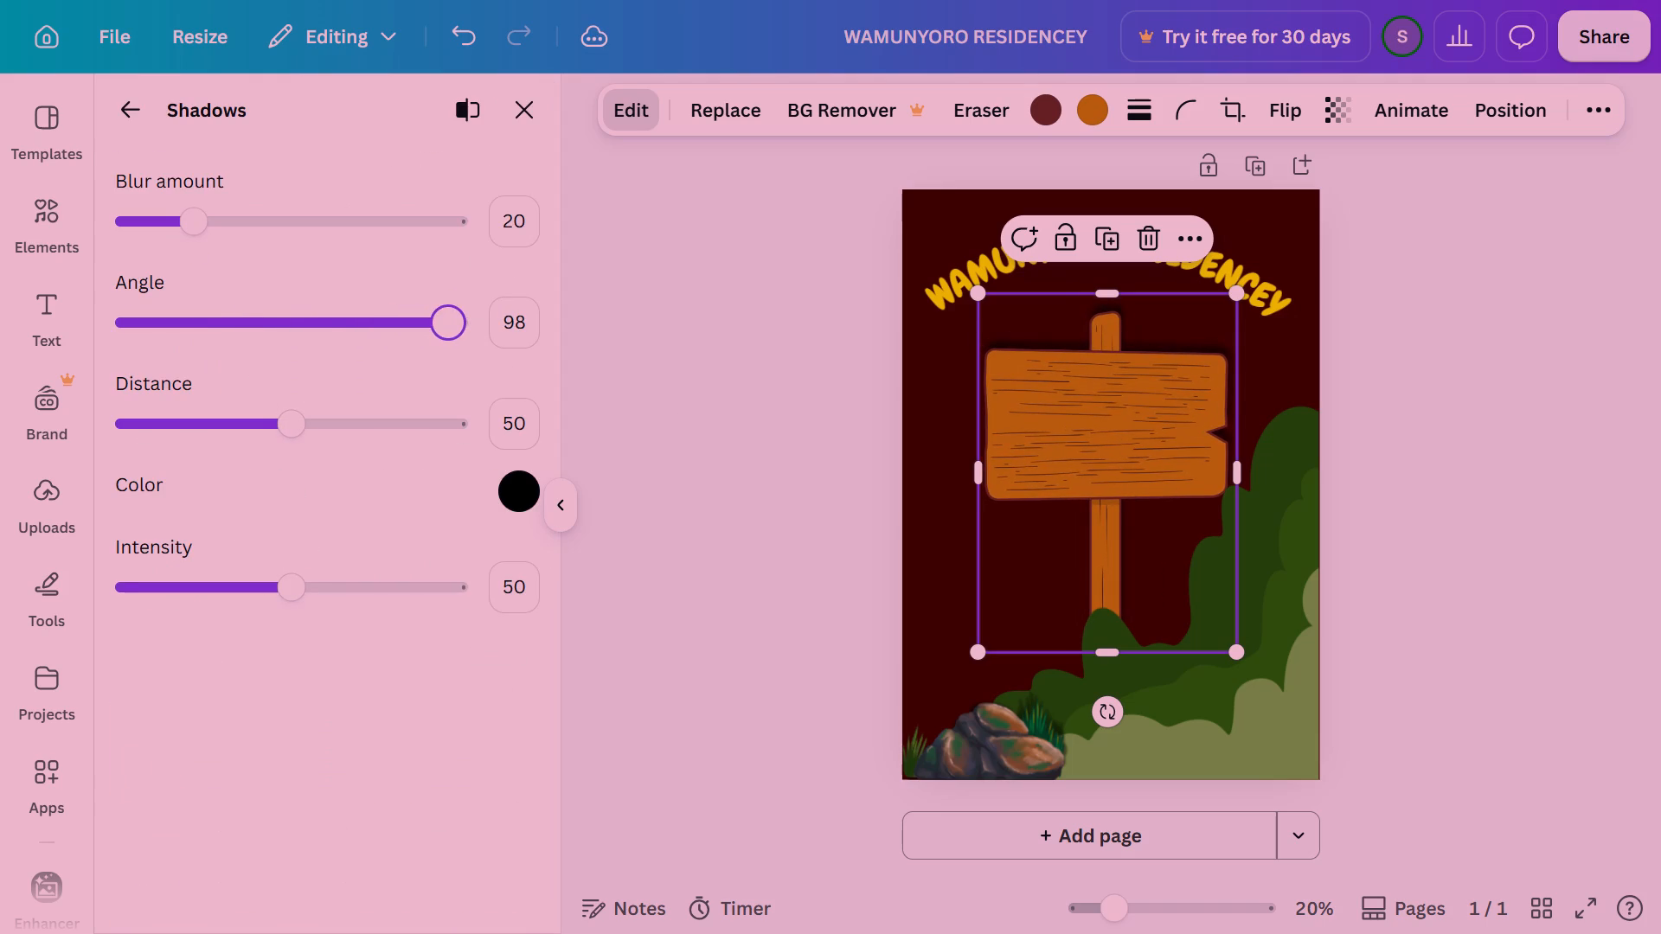
{"action": "left_click_drag", "start_coordinate": [446, 322], "coordinate": [186, 366]}
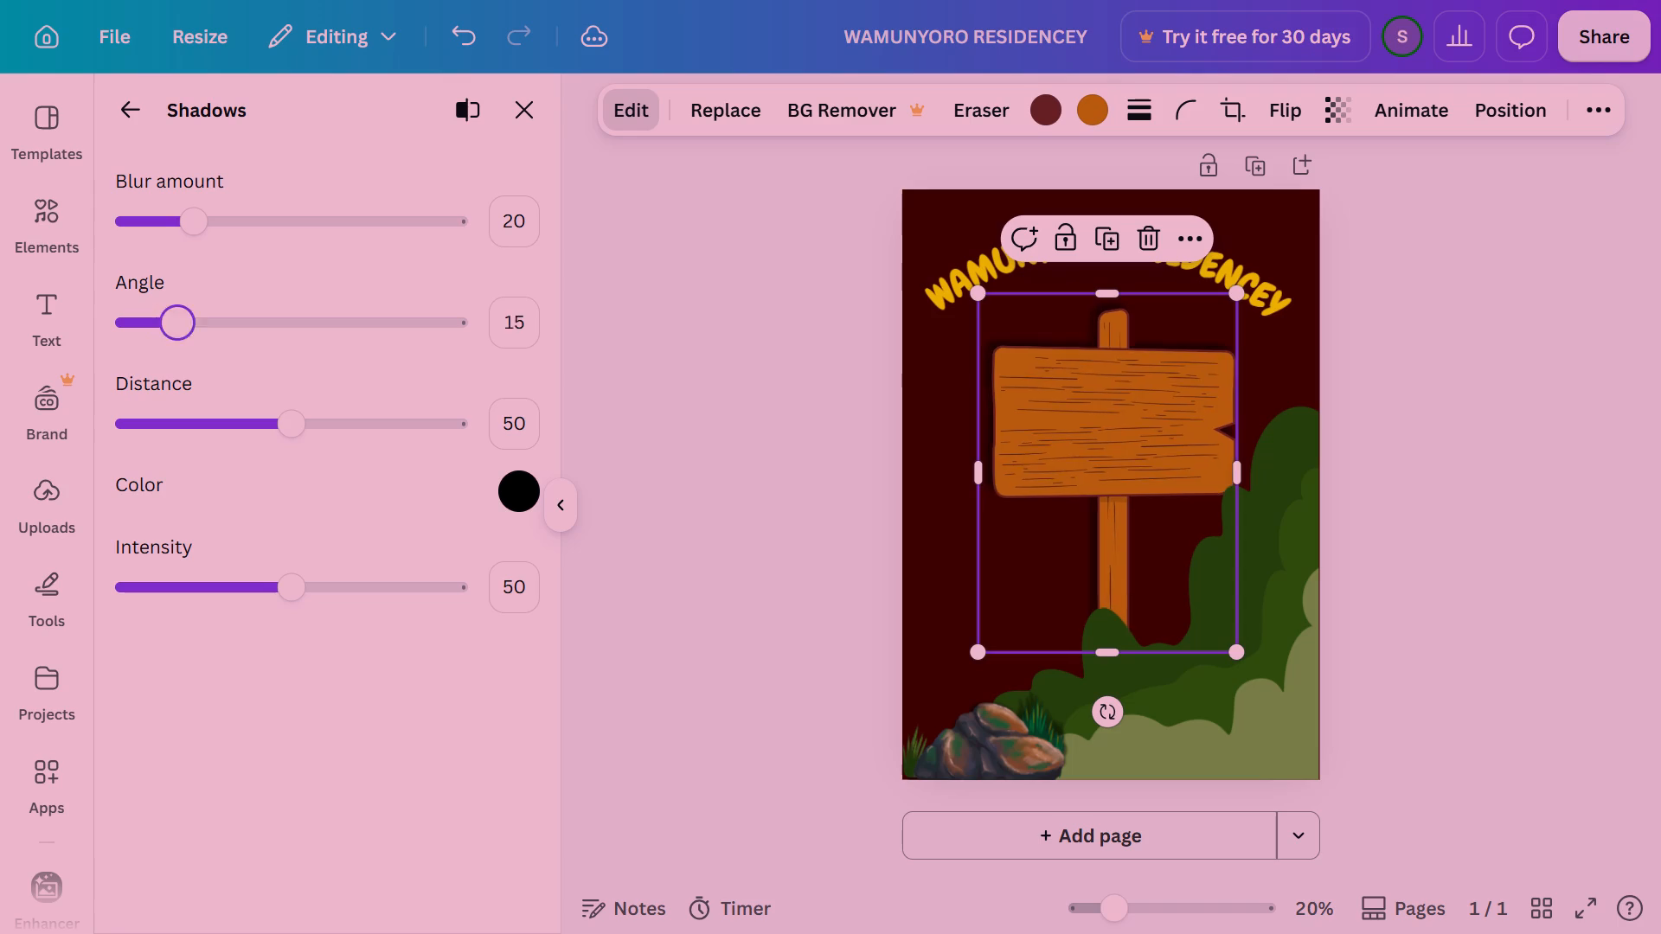
{"action": "left_click_drag", "start_coordinate": [186, 366], "coordinate": [231, 361]}
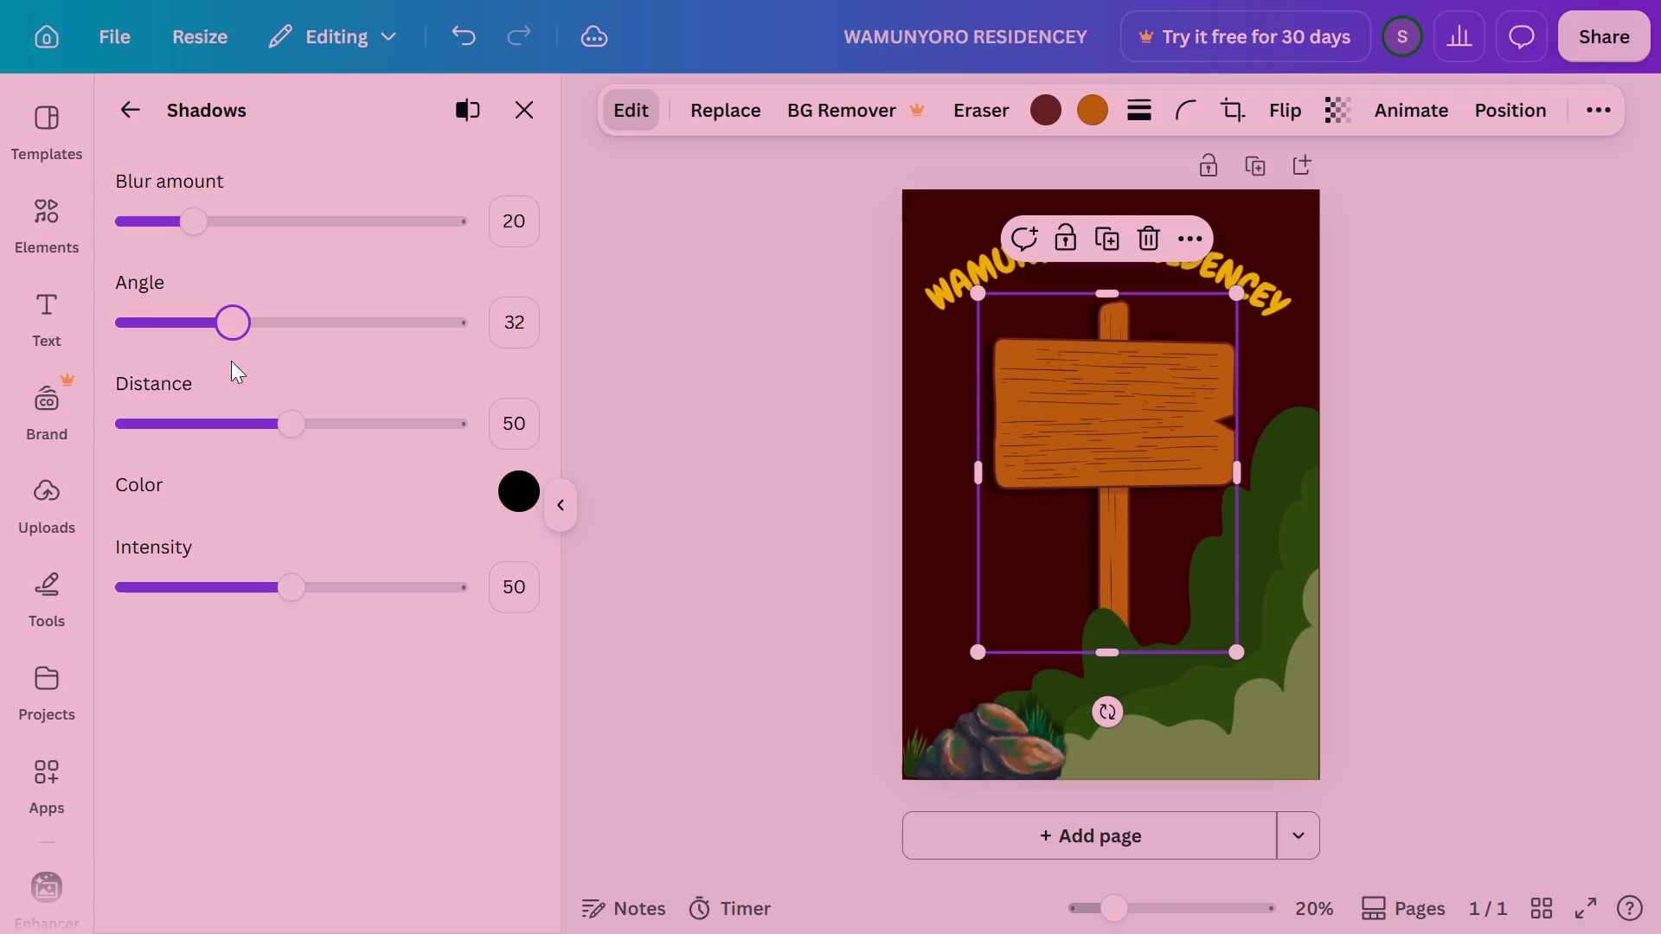
{"action": "left_click_drag", "start_coordinate": [301, 446], "coordinate": [478, 470]}
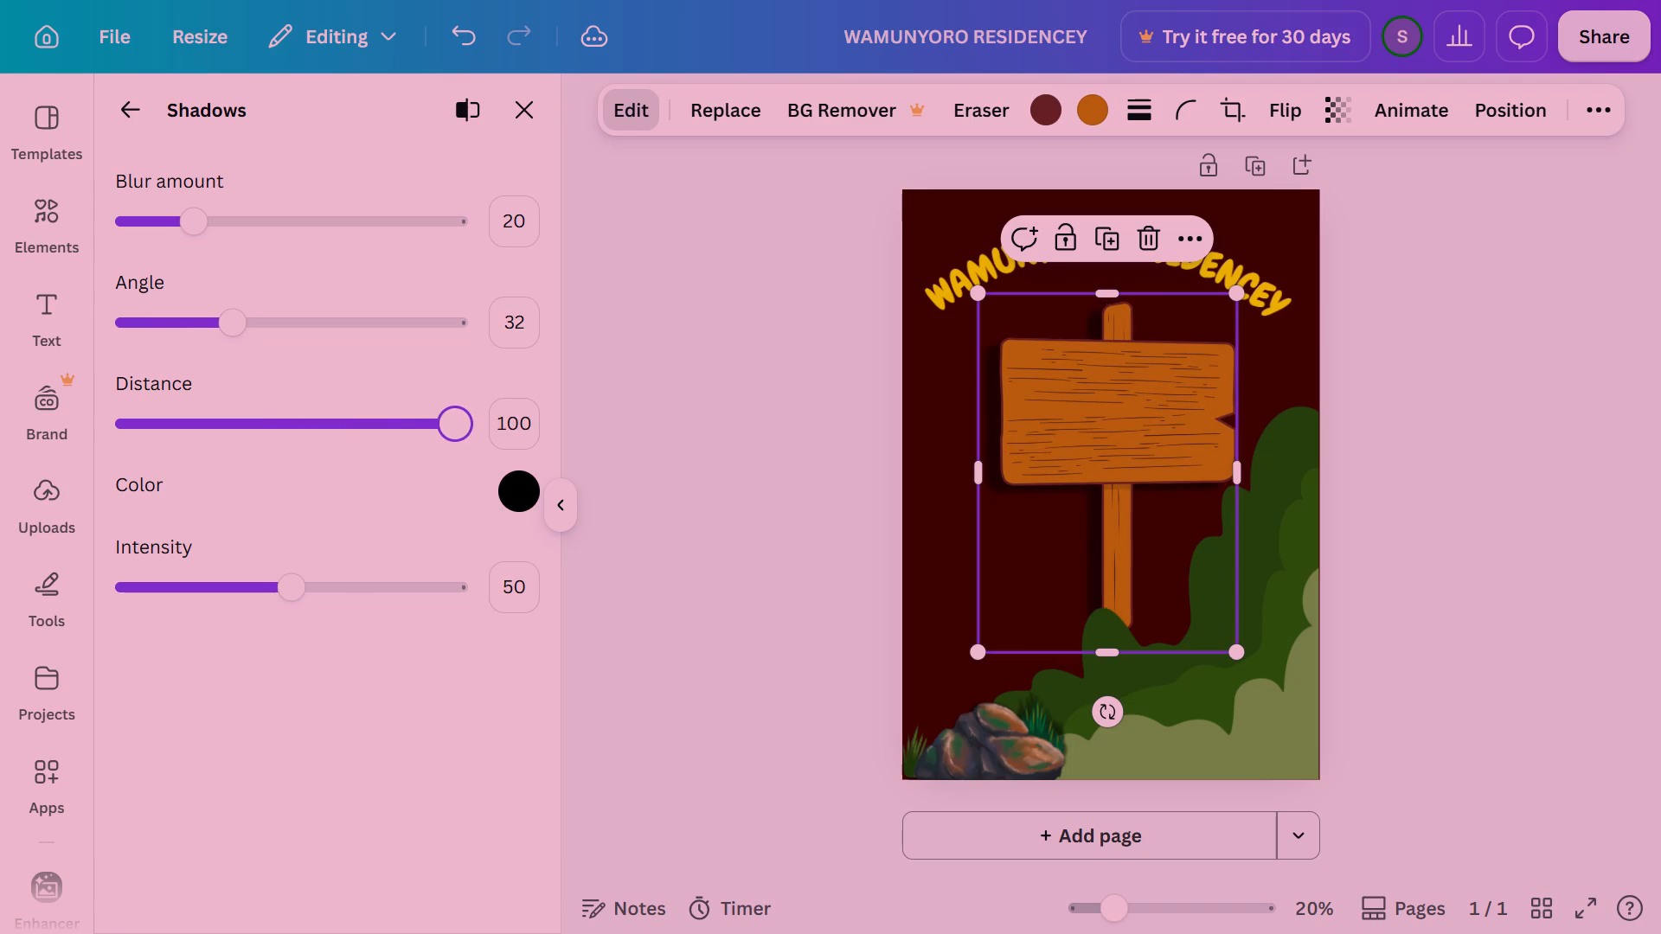
{"action": "left_click_drag", "start_coordinate": [478, 470], "coordinate": [311, 456]}
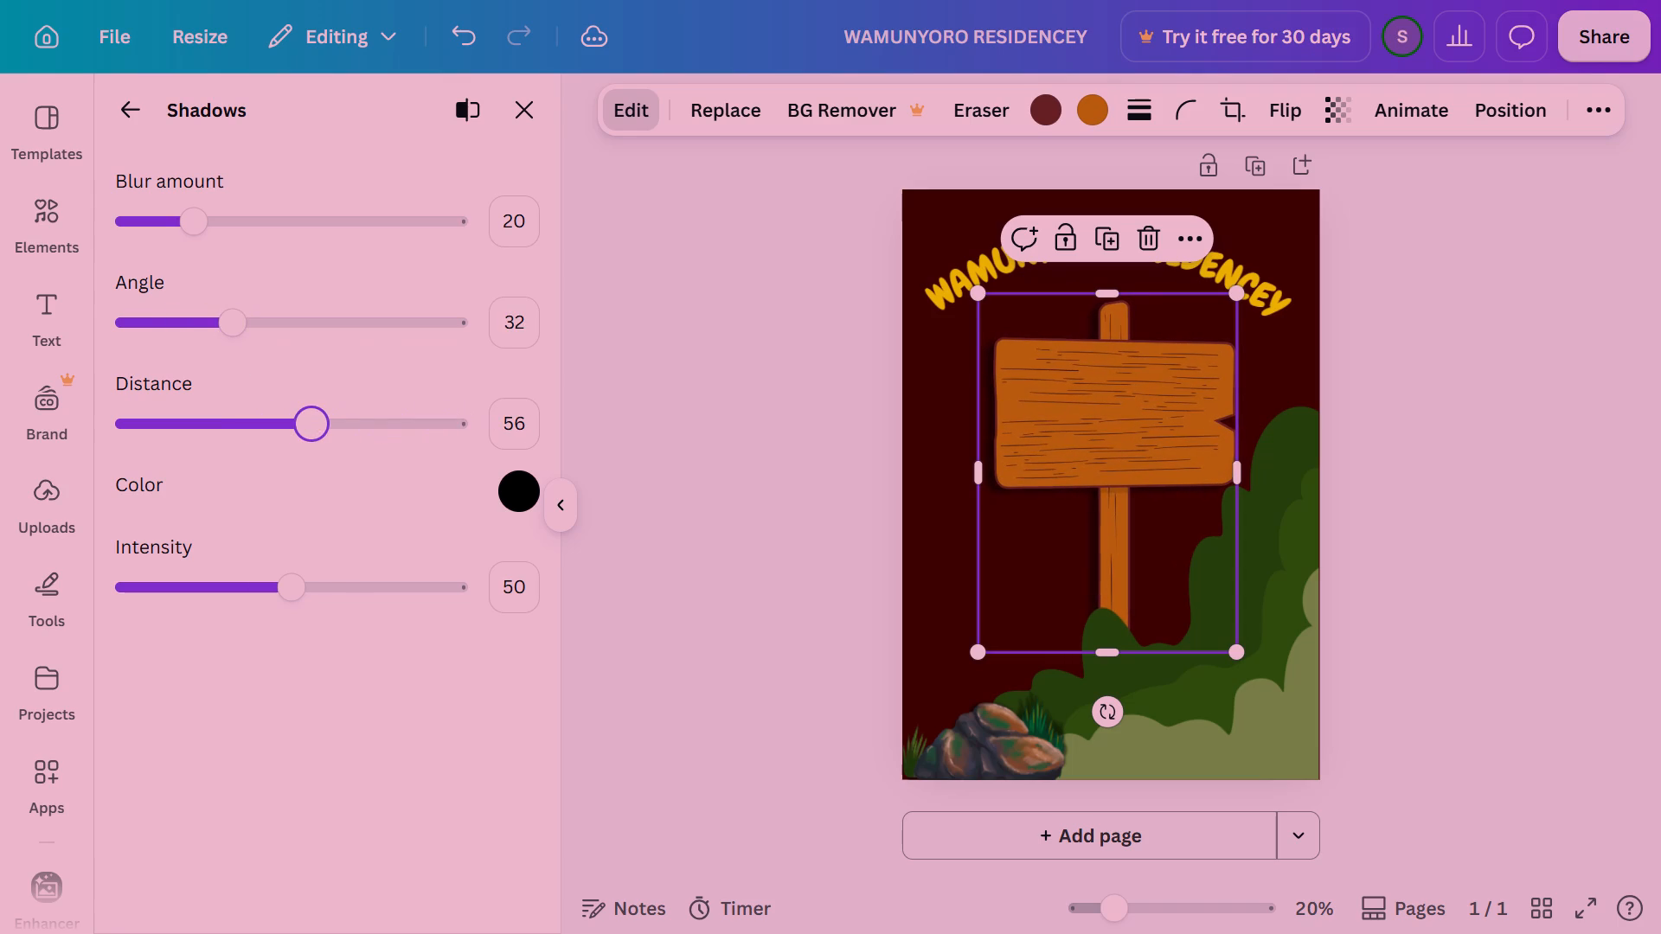
{"action": "left_click_drag", "start_coordinate": [311, 456], "coordinate": [279, 456]}
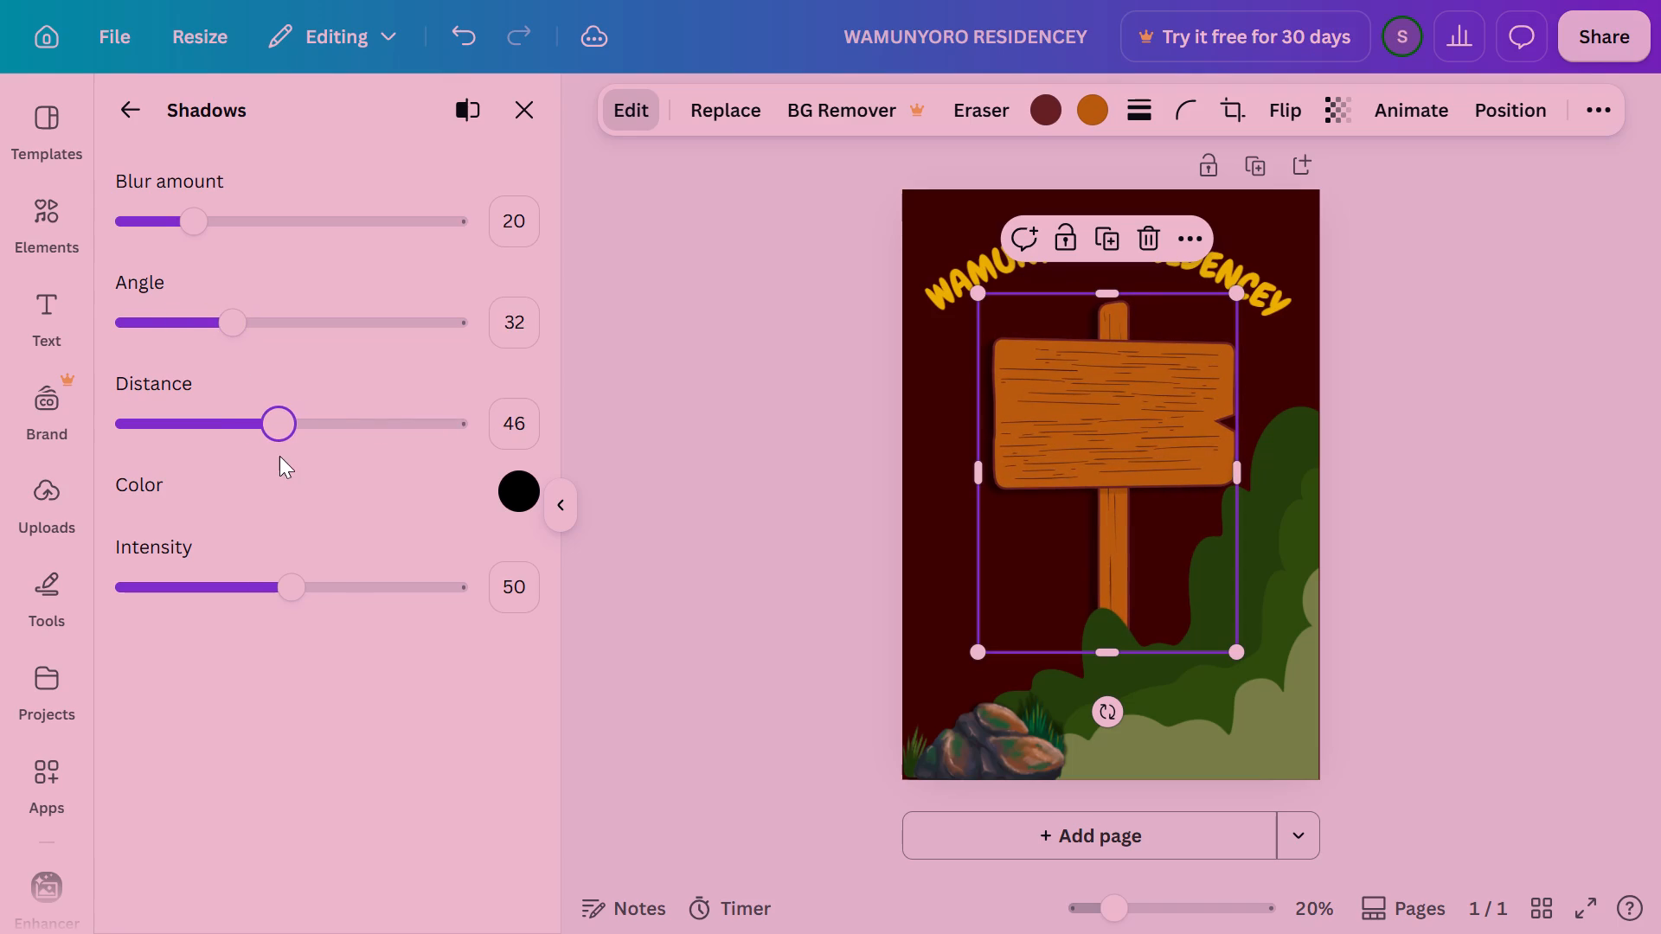
{"action": "left_click_drag", "start_coordinate": [290, 598], "coordinate": [393, 601]}
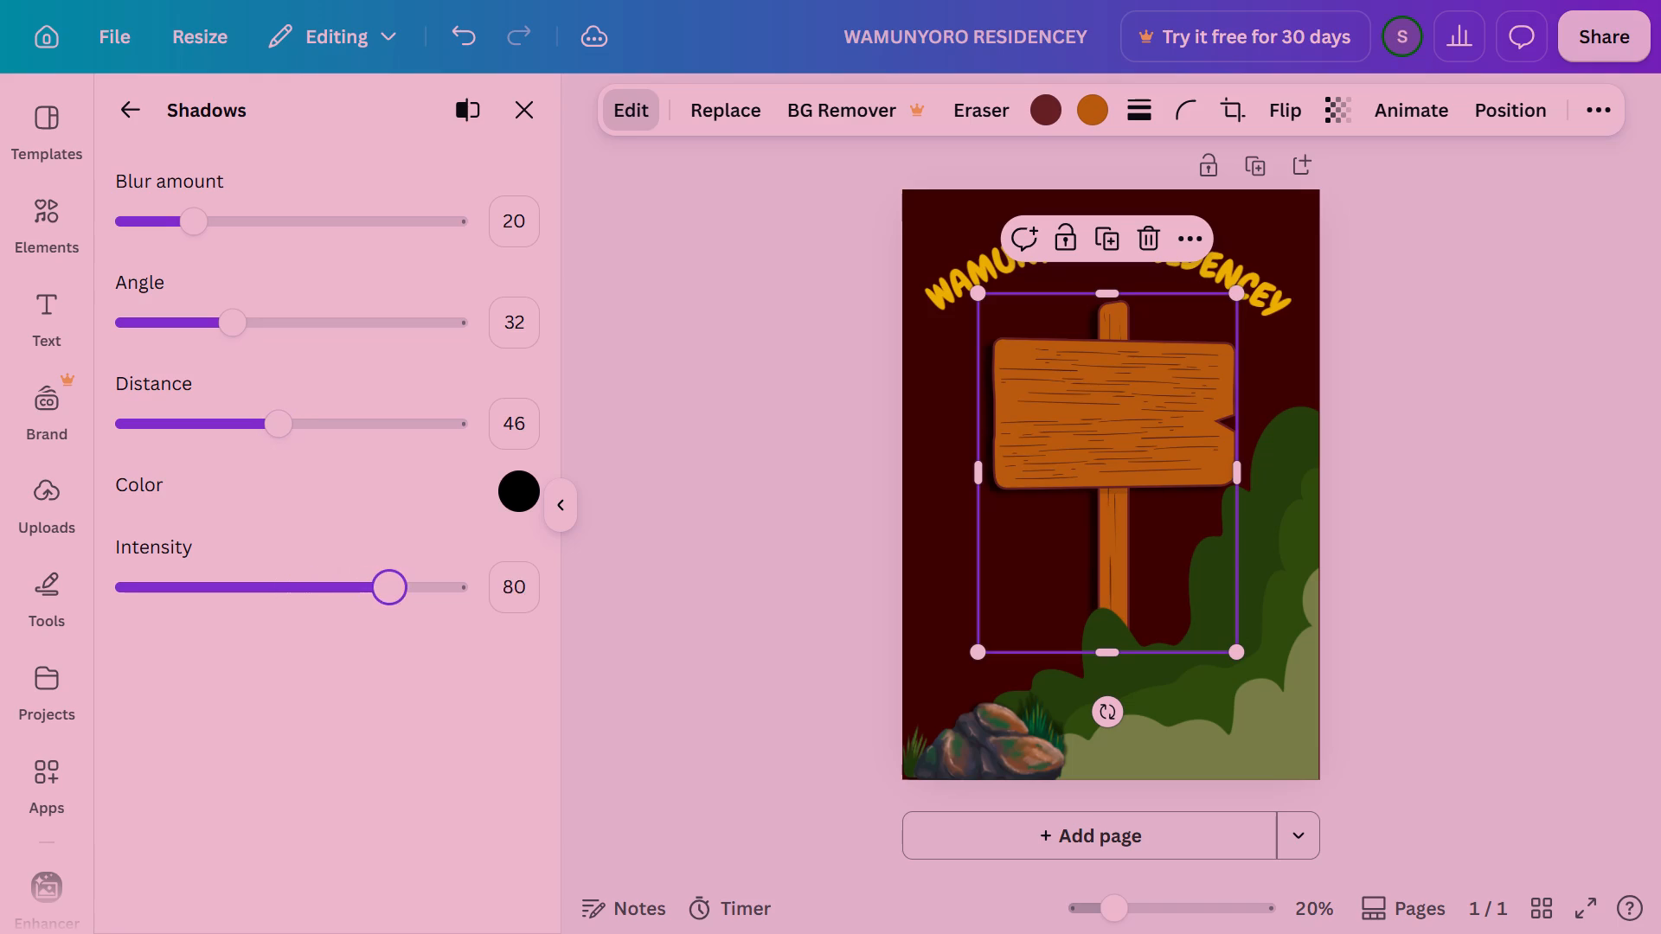
{"action": "left_click_drag", "start_coordinate": [393, 601], "coordinate": [550, 601]}
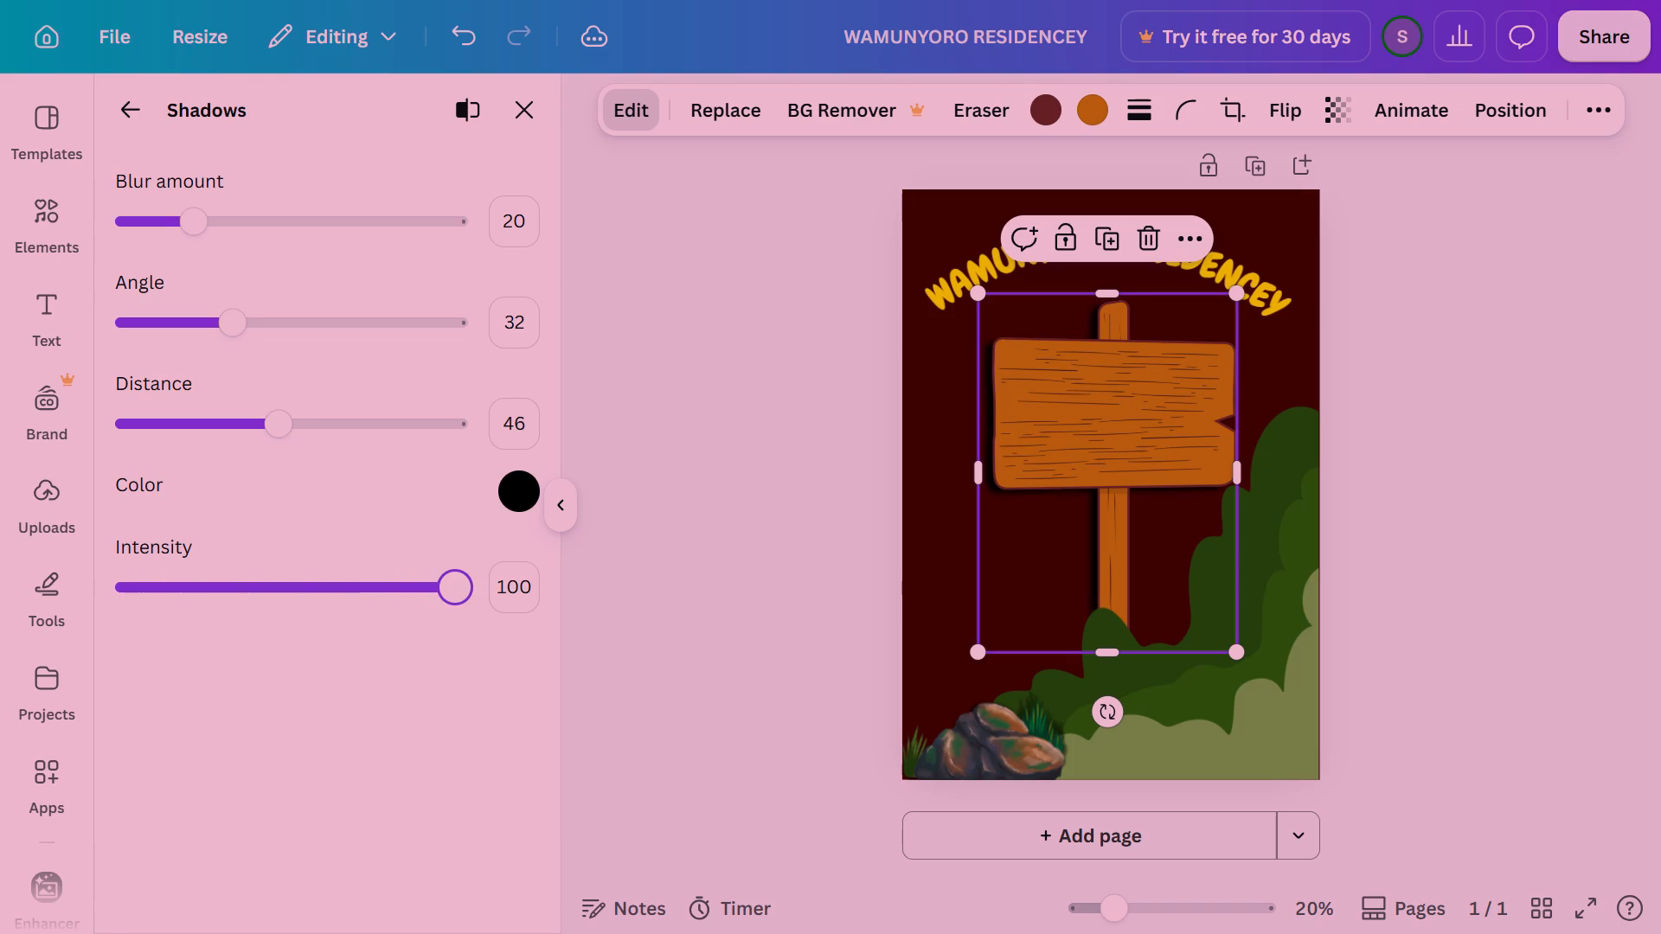
Set the signboard's drop shadow intensity to 69 and blur amount to 3.
{"action": "left_click_drag", "start_coordinate": [550, 601], "coordinate": [355, 613]}
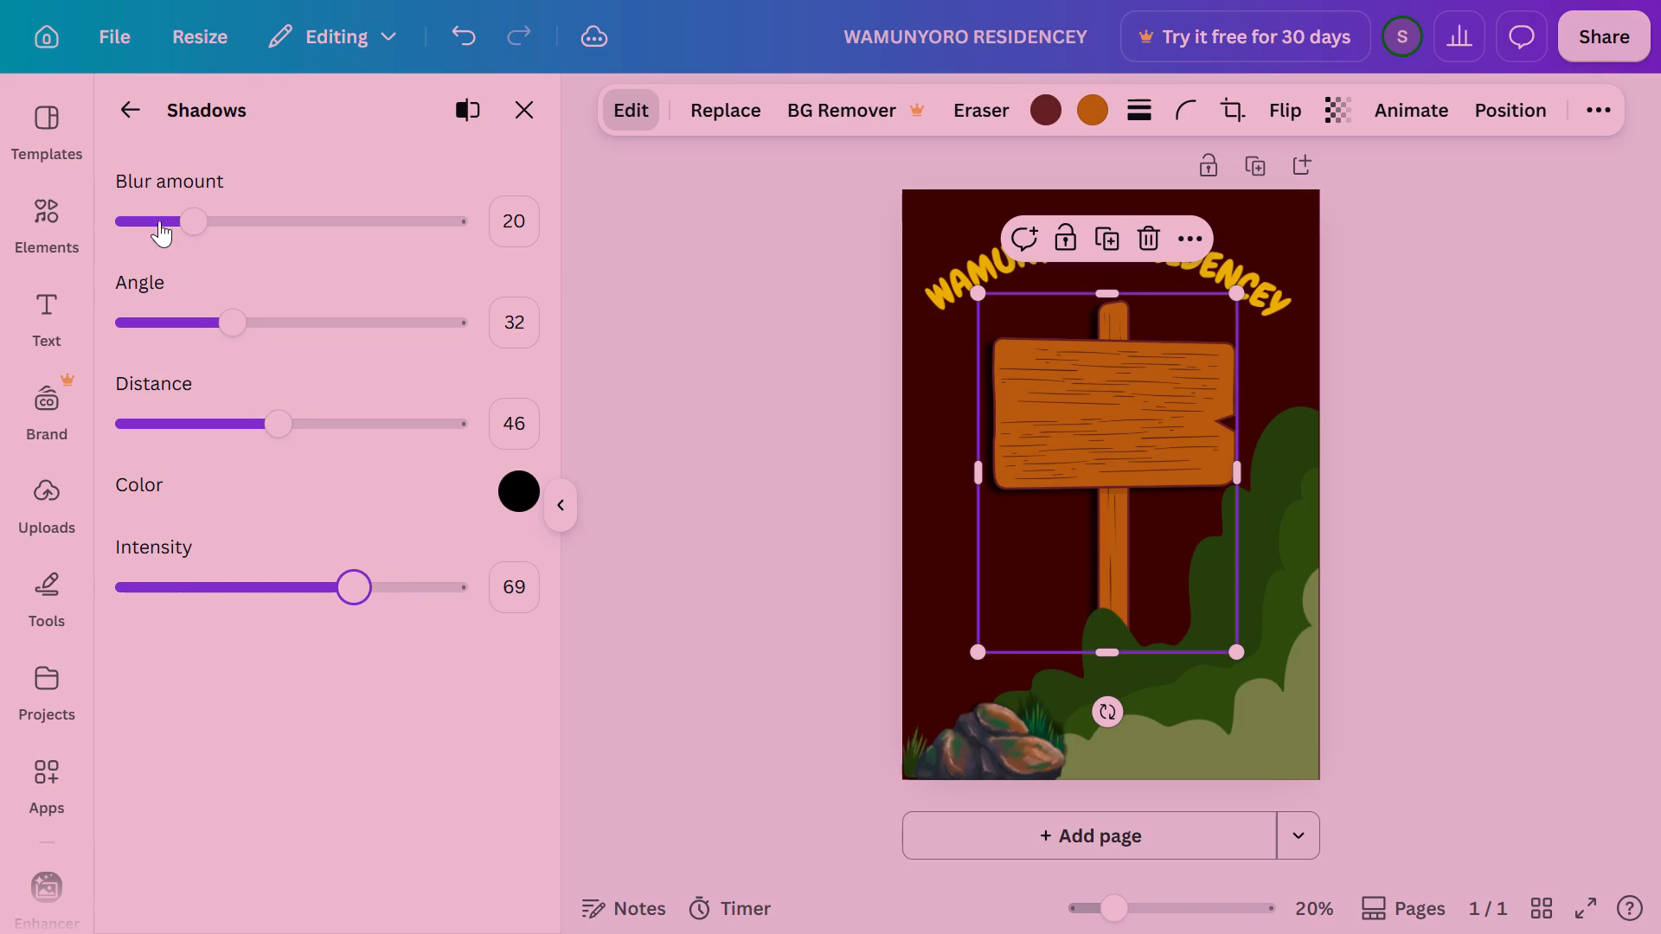
{"action": "left_click_drag", "start_coordinate": [190, 223], "coordinate": [234, 224]}
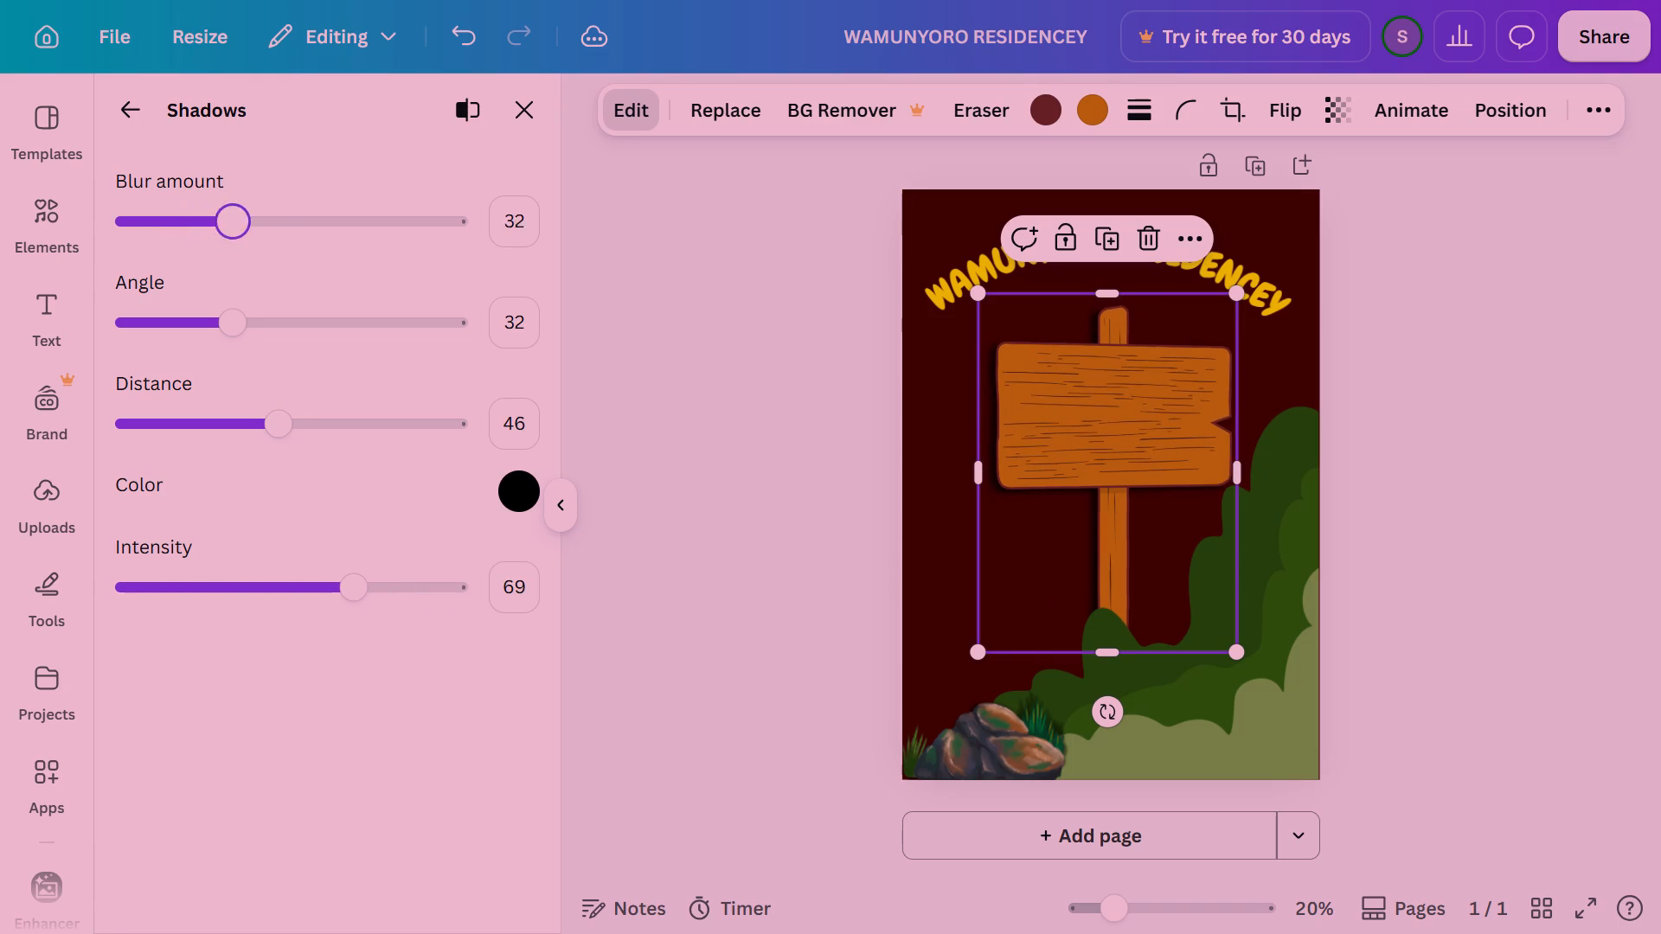
{"action": "left_click_drag", "start_coordinate": [234, 224], "coordinate": [136, 205]}
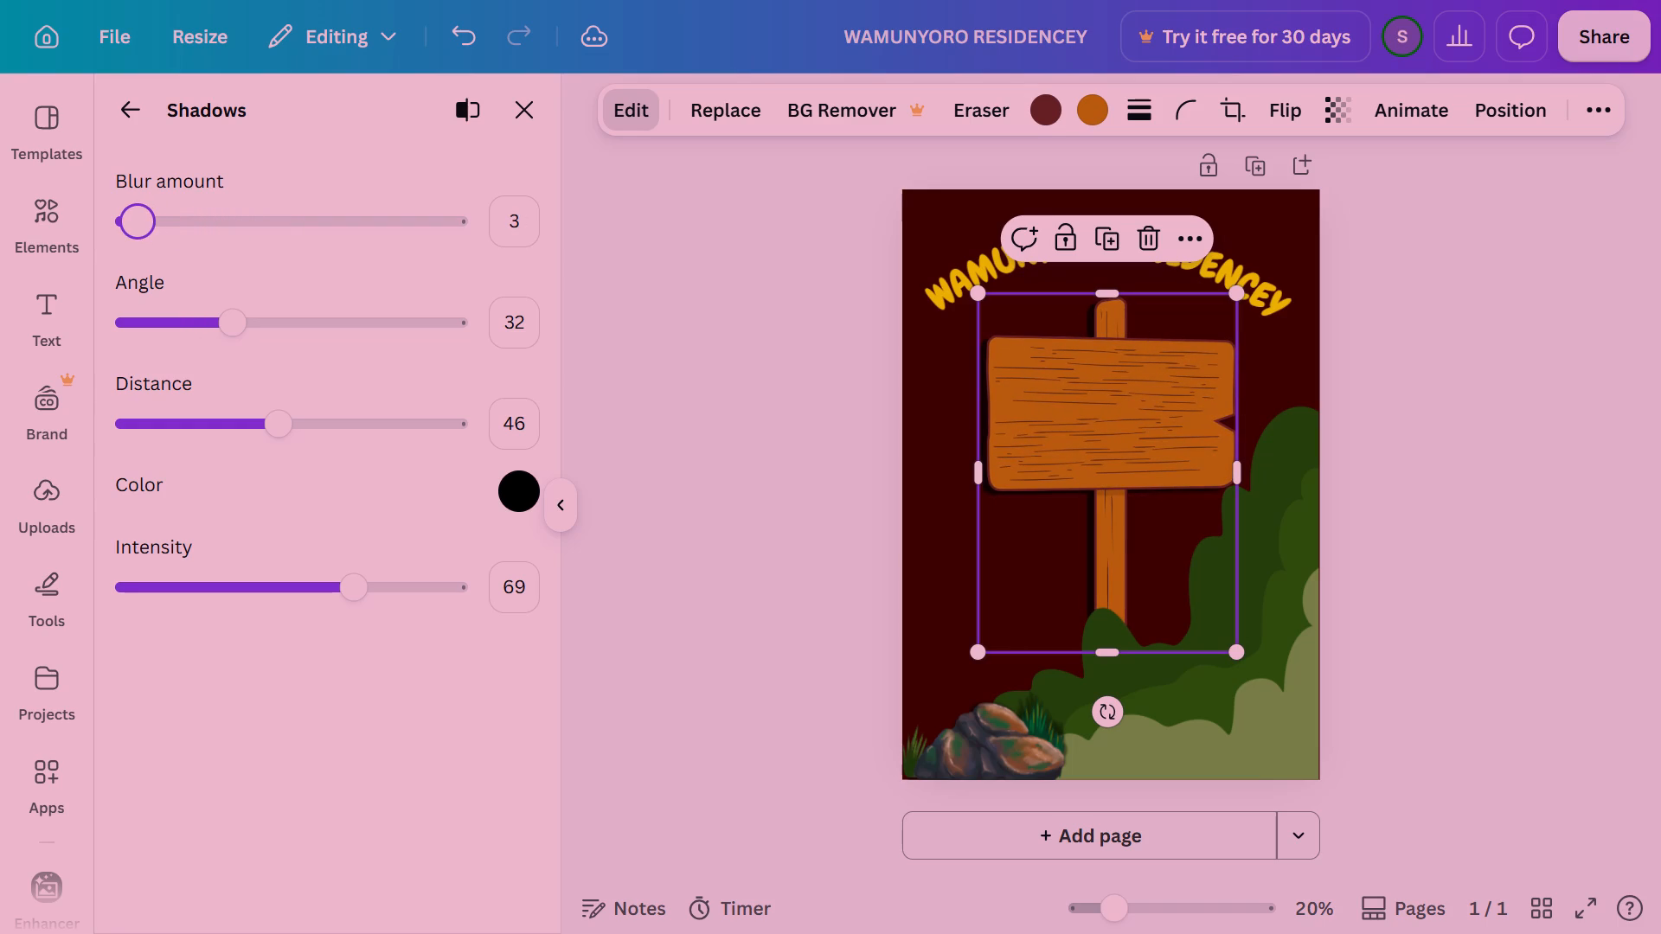
{"action": "left_click", "coordinate": [522, 121]}
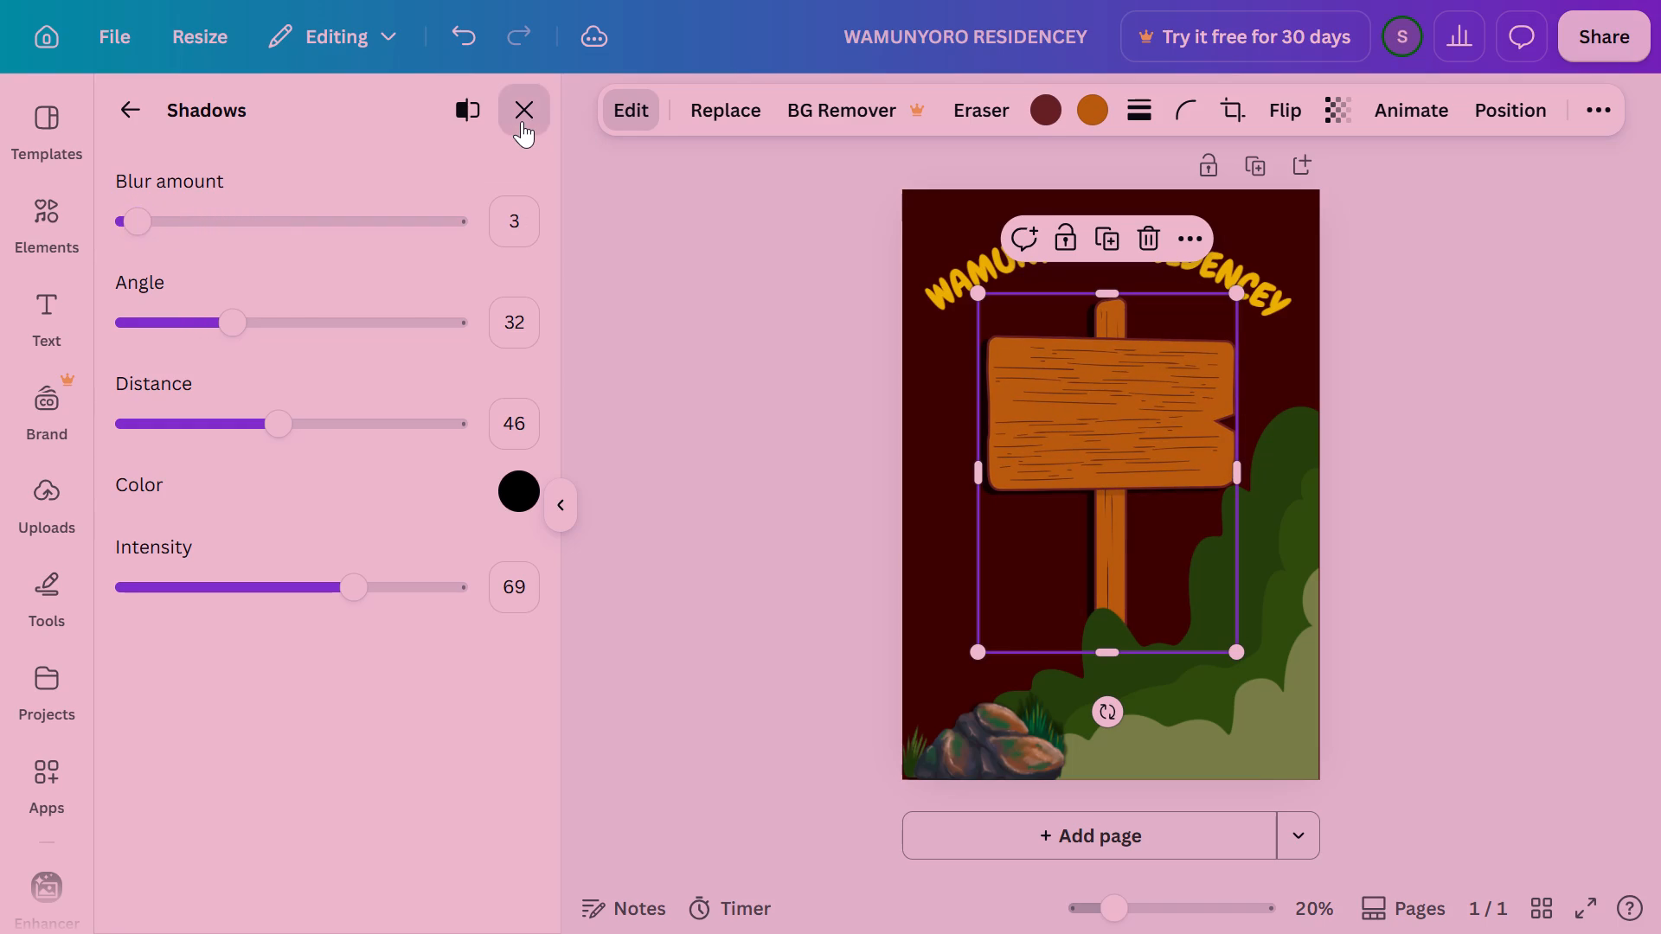
{"action": "left_click", "coordinate": [1487, 440]}
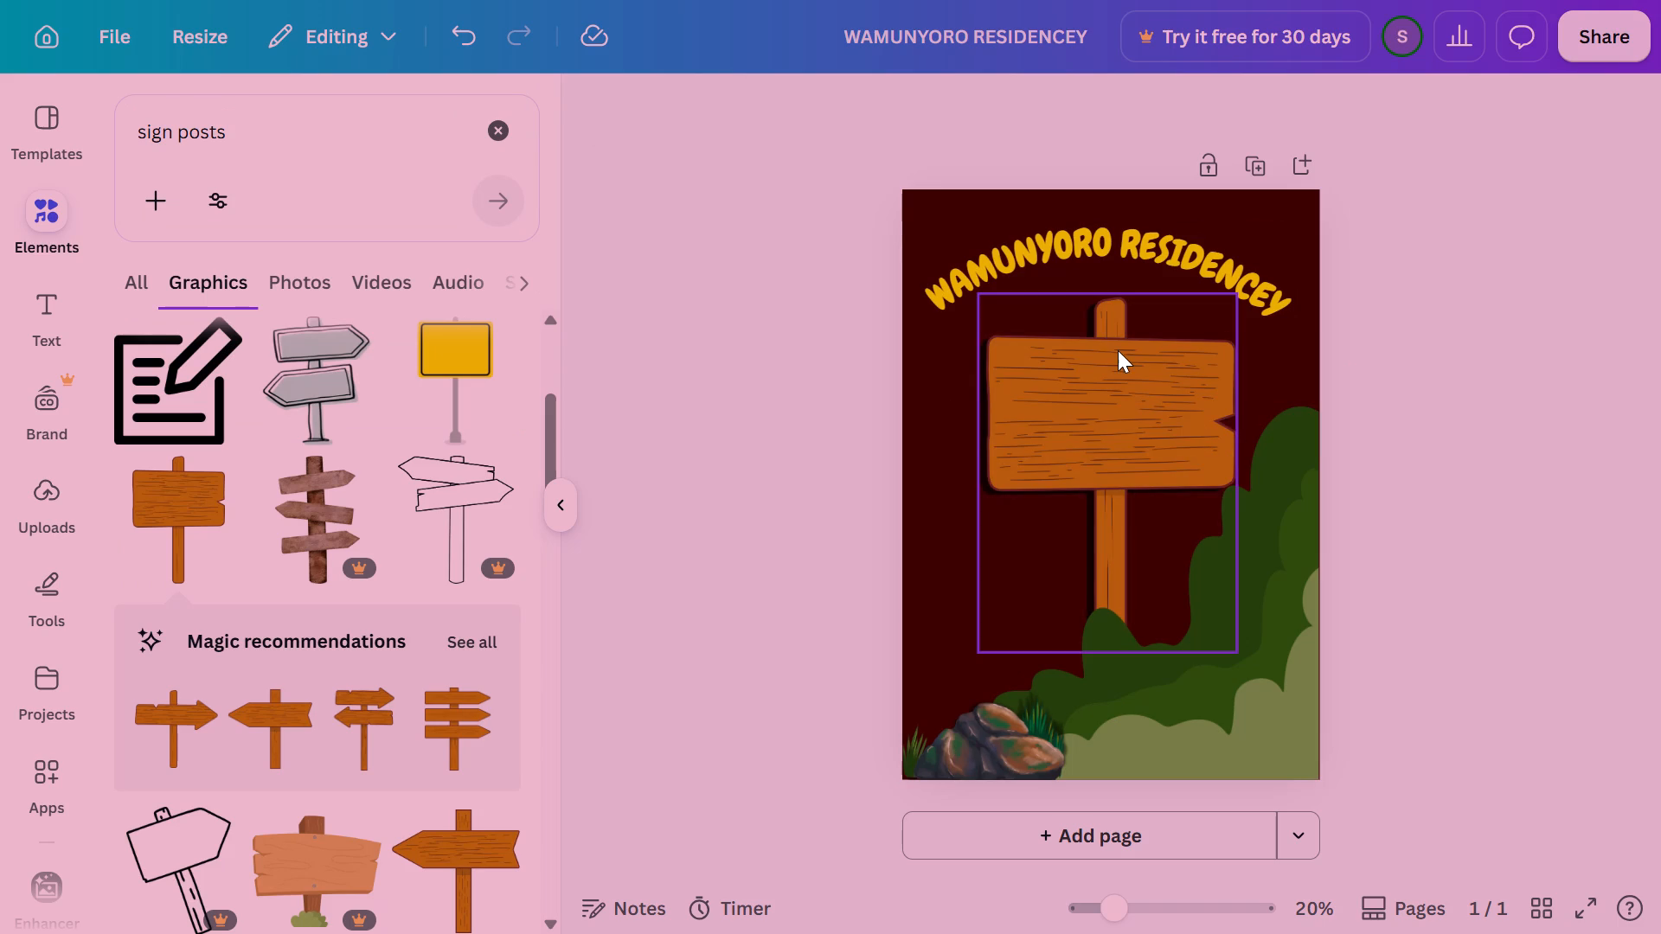
Add a text box over the wooden signboard, enlarge its text to size 90.6 and nudge it right across the board.
{"action": "left_click", "coordinate": [23, 319]}
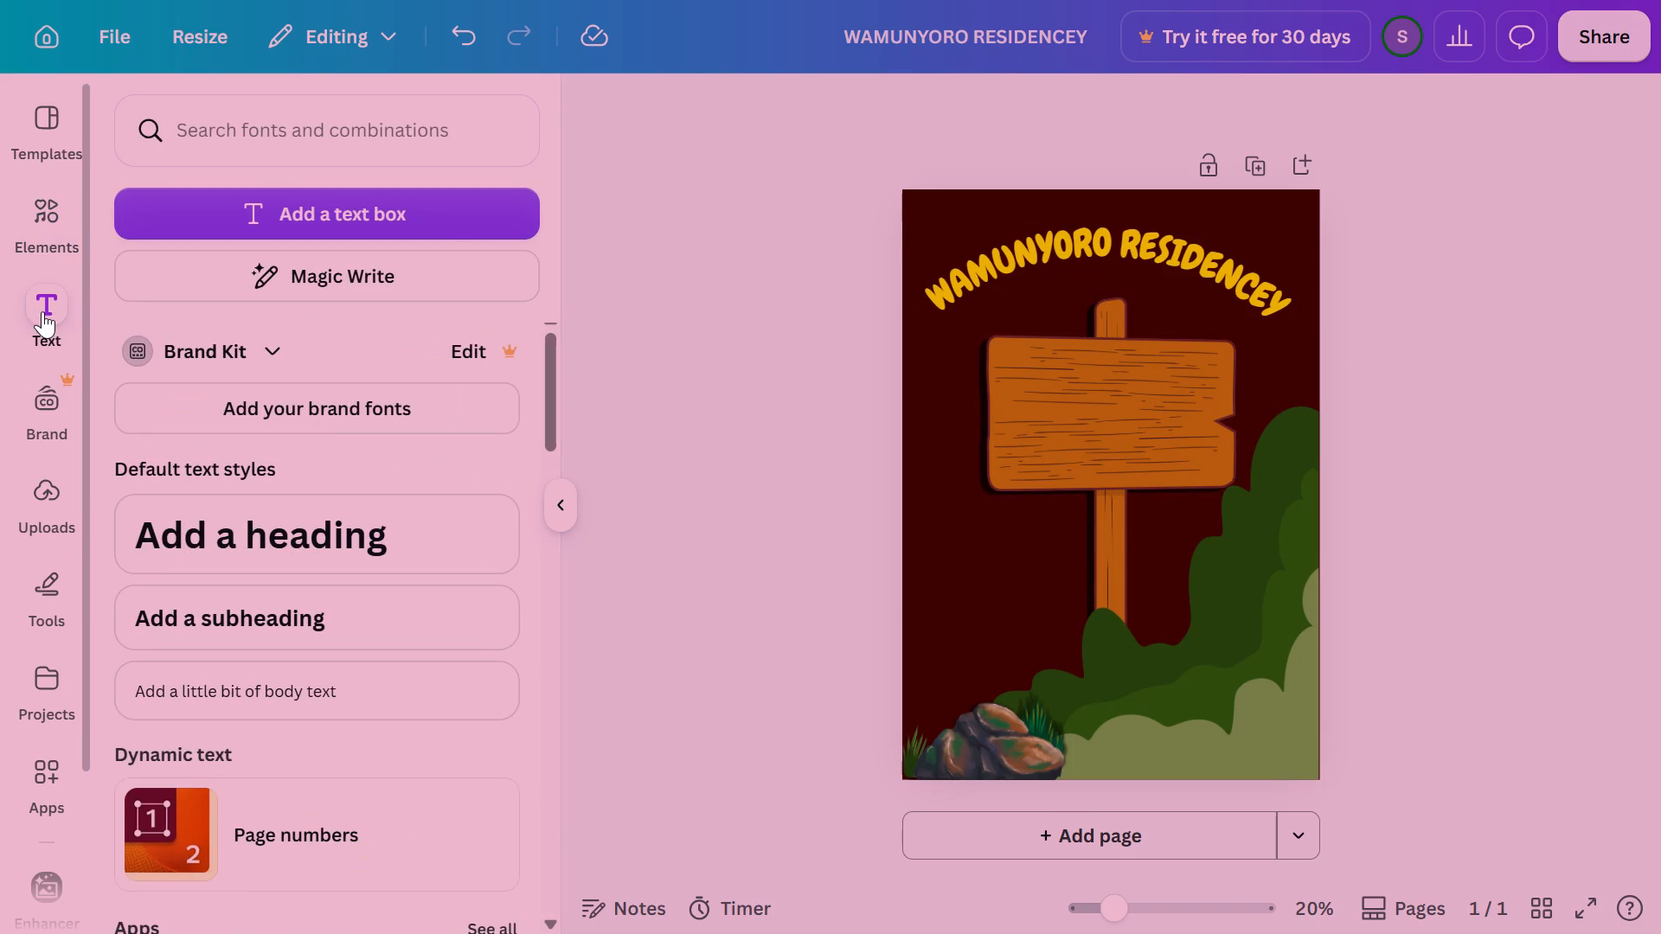
{"action": "left_click", "coordinate": [455, 212]}
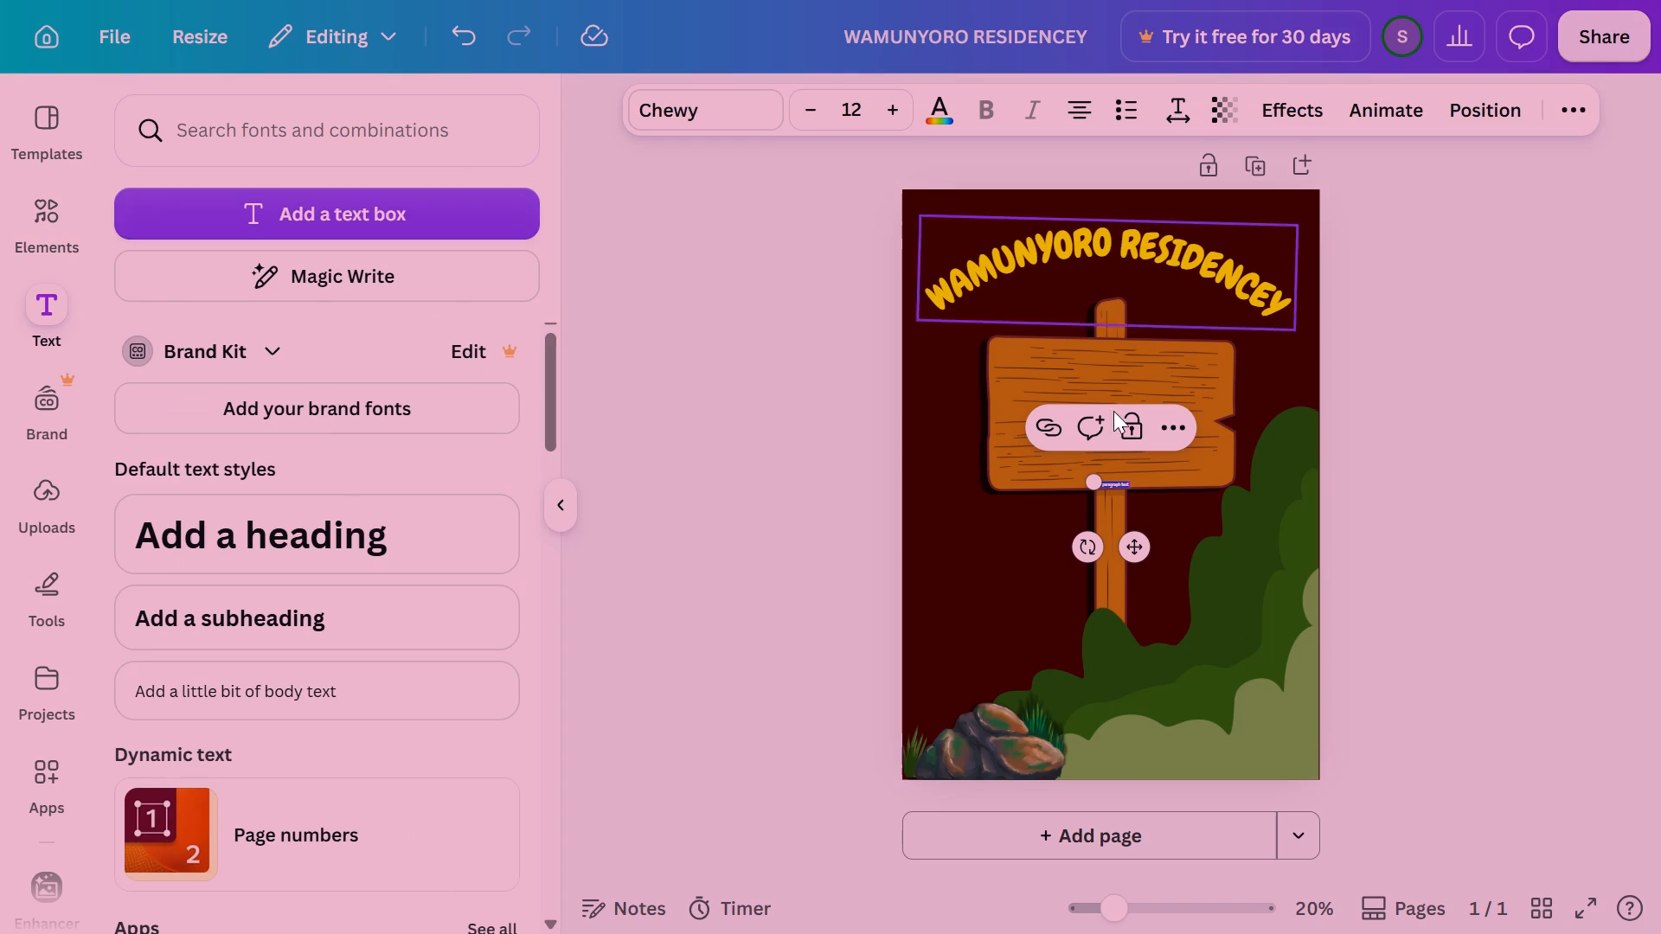
{"action": "left_click_drag", "start_coordinate": [1138, 552], "coordinate": [1144, 468]}
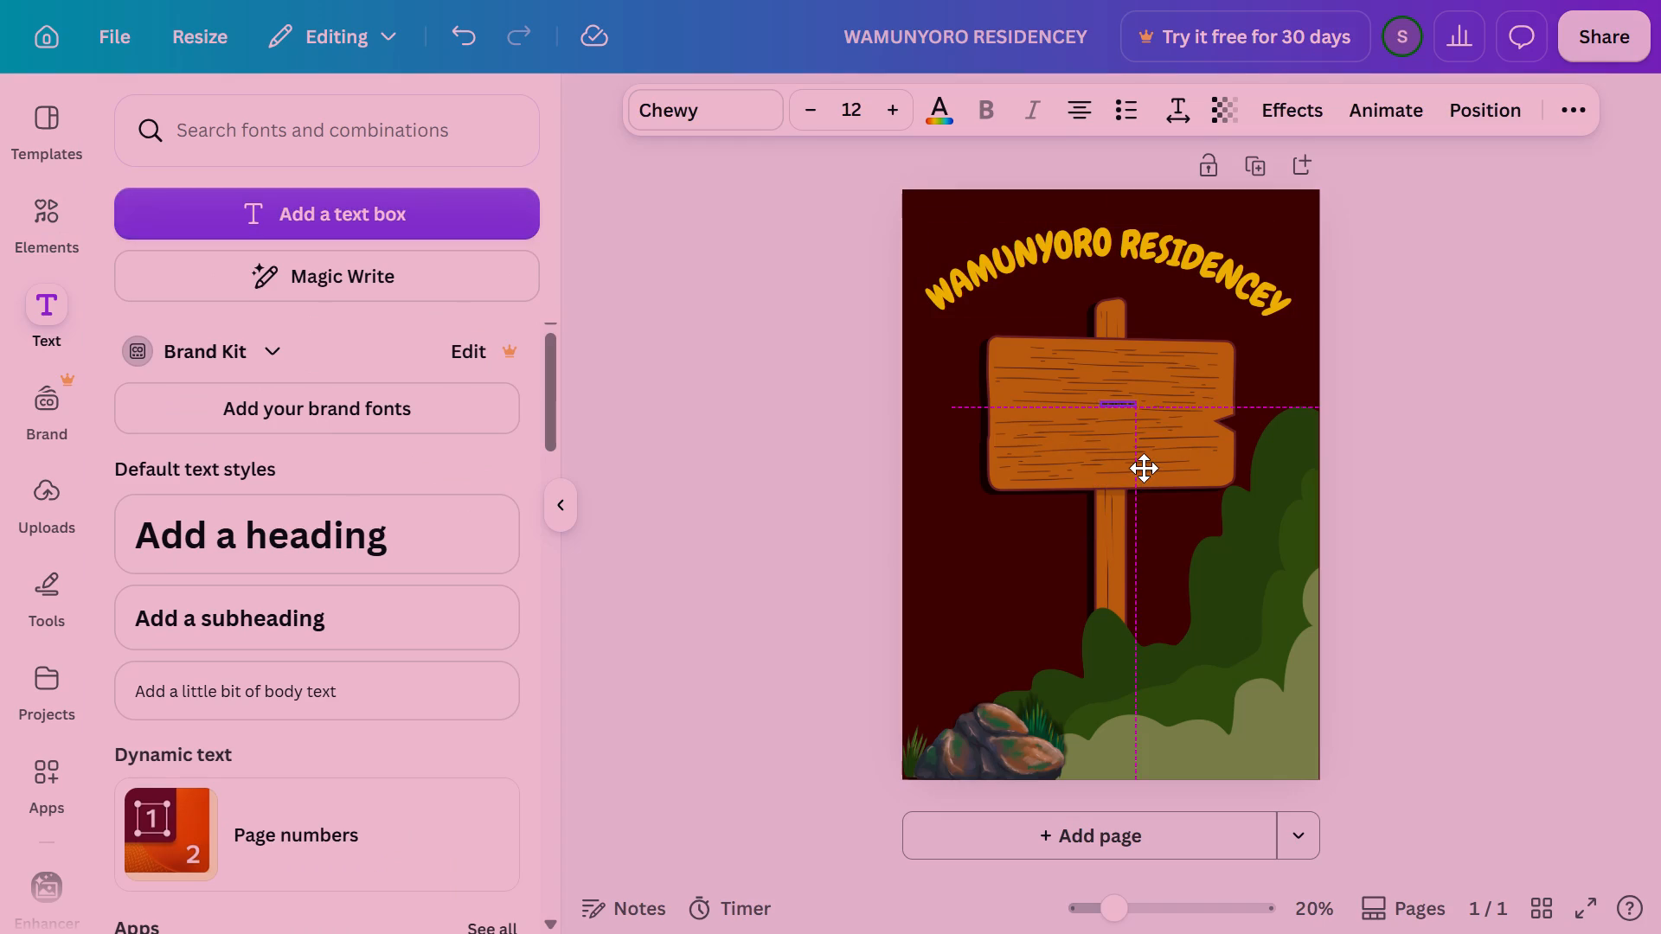
{"action": "left_click_drag", "start_coordinate": [1144, 468], "coordinate": [1139, 486]}
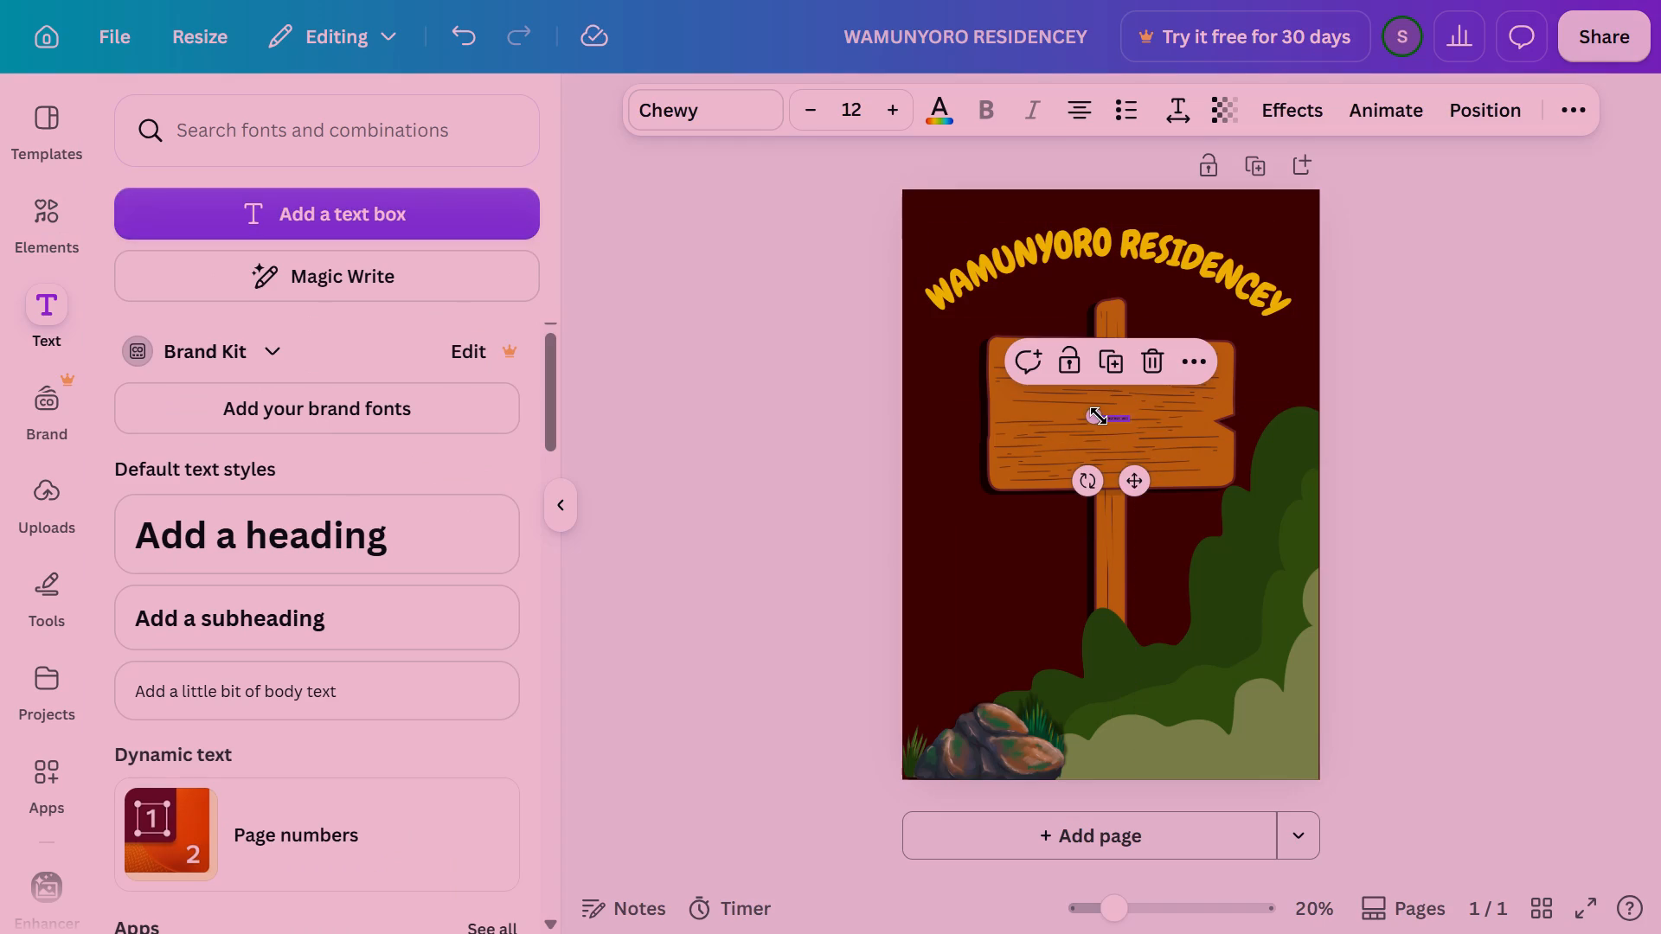
{"action": "left_click_drag", "start_coordinate": [1097, 414], "coordinate": [967, 349]}
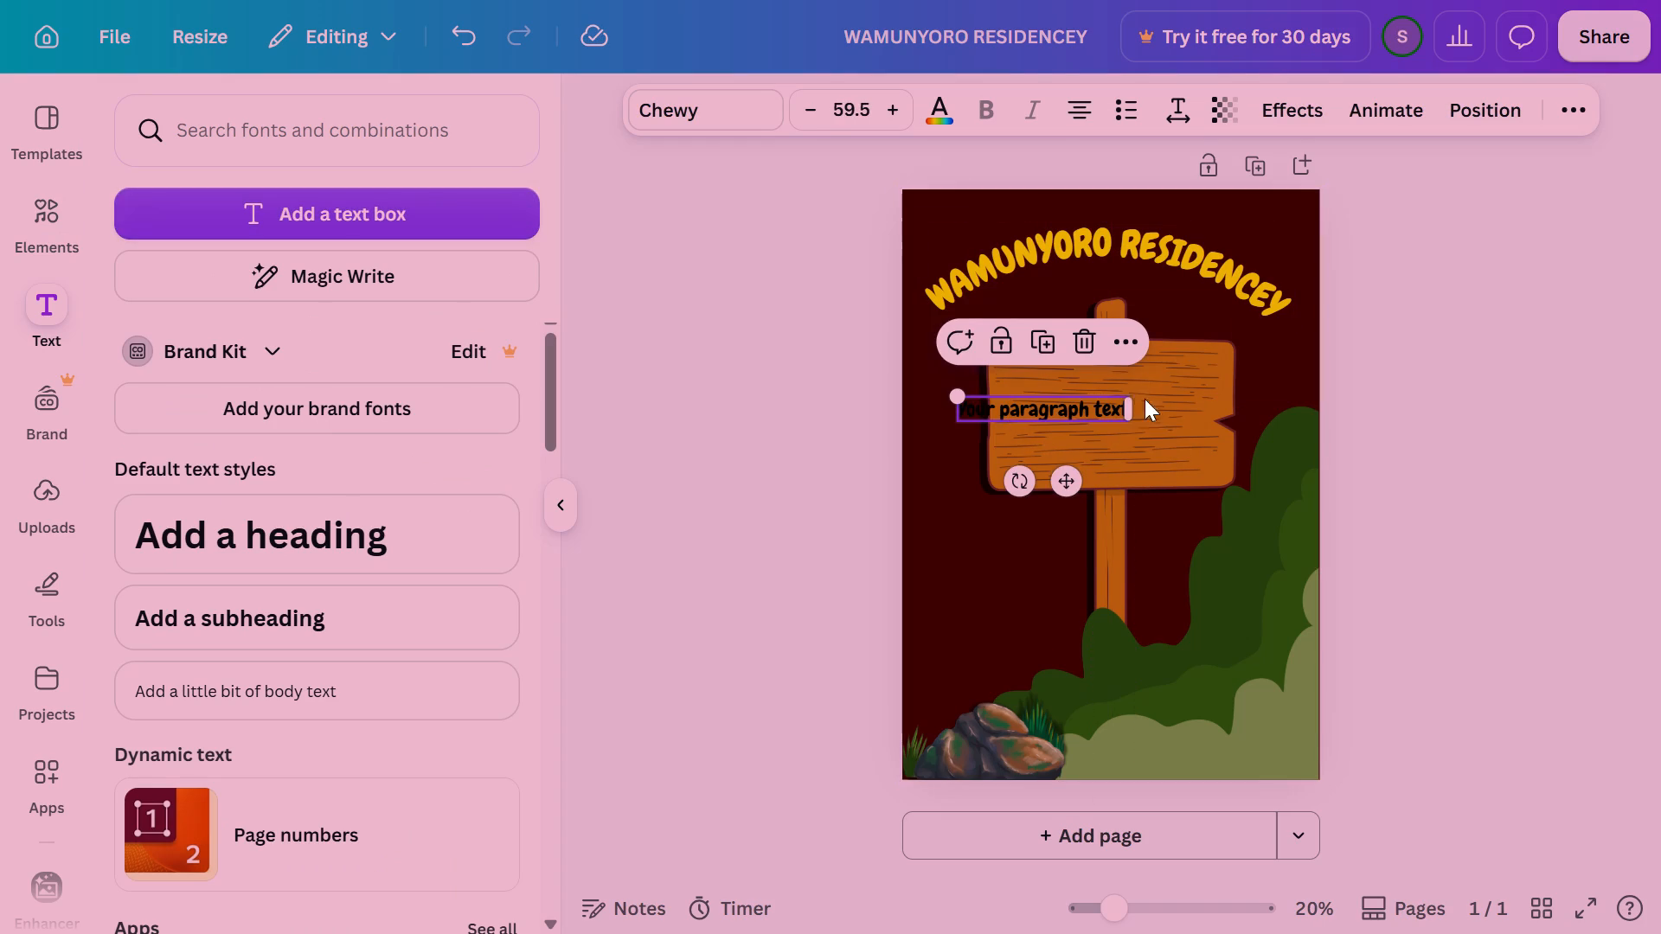
{"action": "left_click_drag", "start_coordinate": [1134, 426], "coordinate": [1222, 446]}
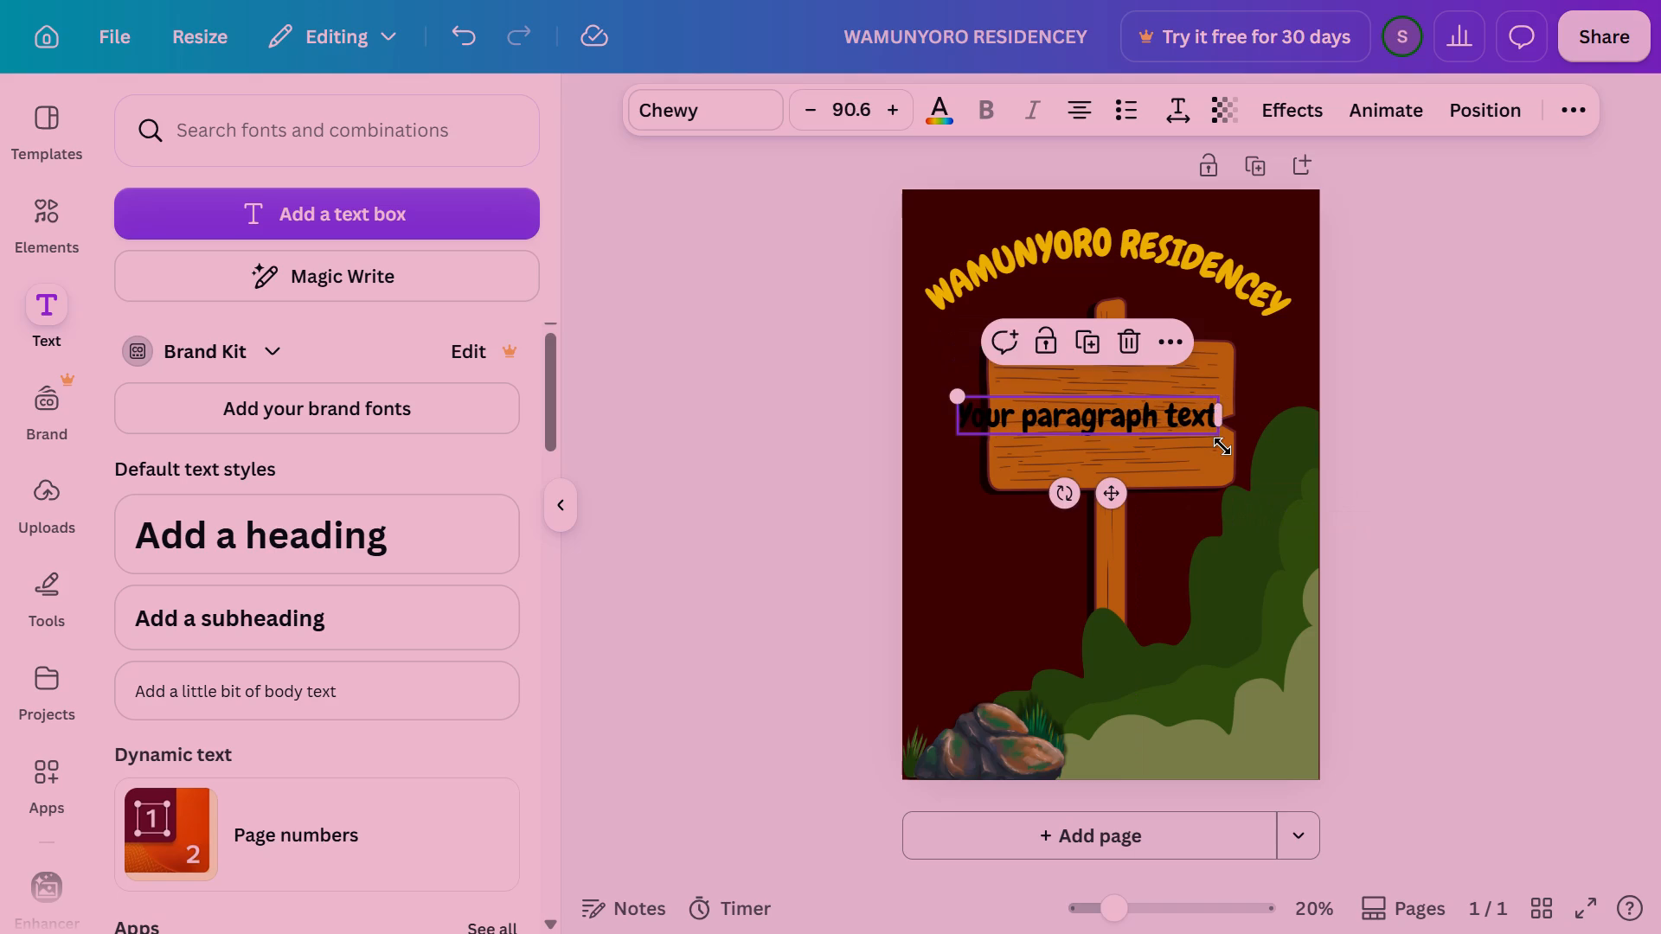
{"action": "key", "text": "Right"}
{"action": "key", "text": "Right"}
{"action": "key", "text": "Right"}
{"action": "key", "text": "Right"}
{"action": "key", "text": "Right"}
{"action": "key", "text": "Right"}
{"action": "key", "text": "Right"}
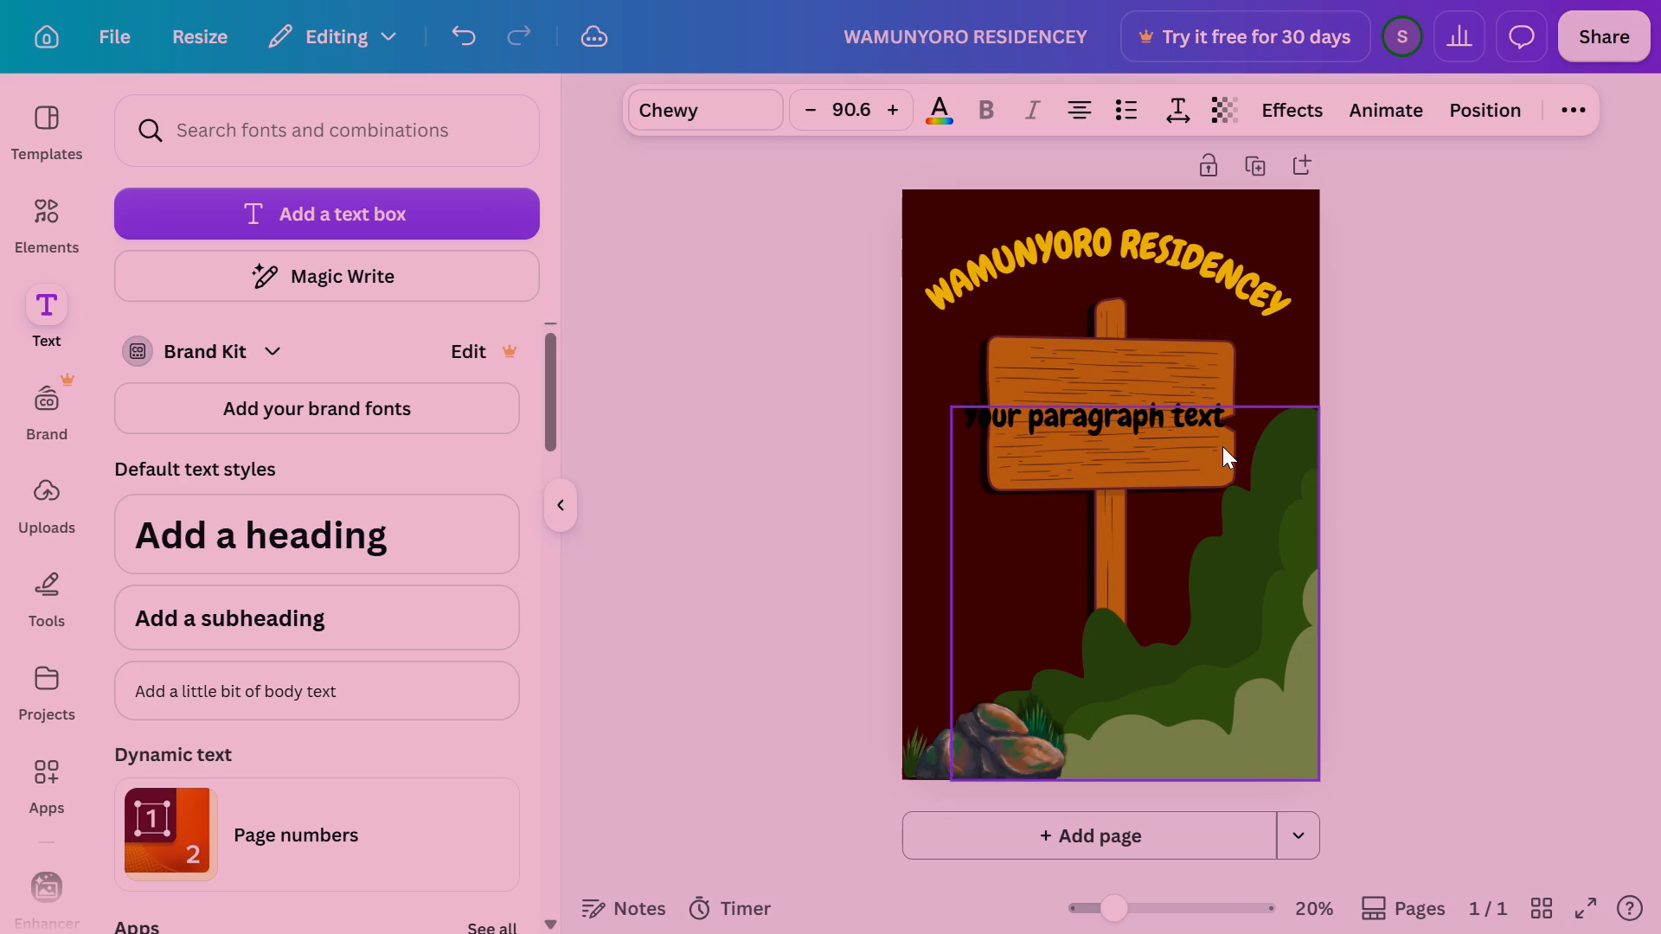
{"action": "key", "text": "Right"}
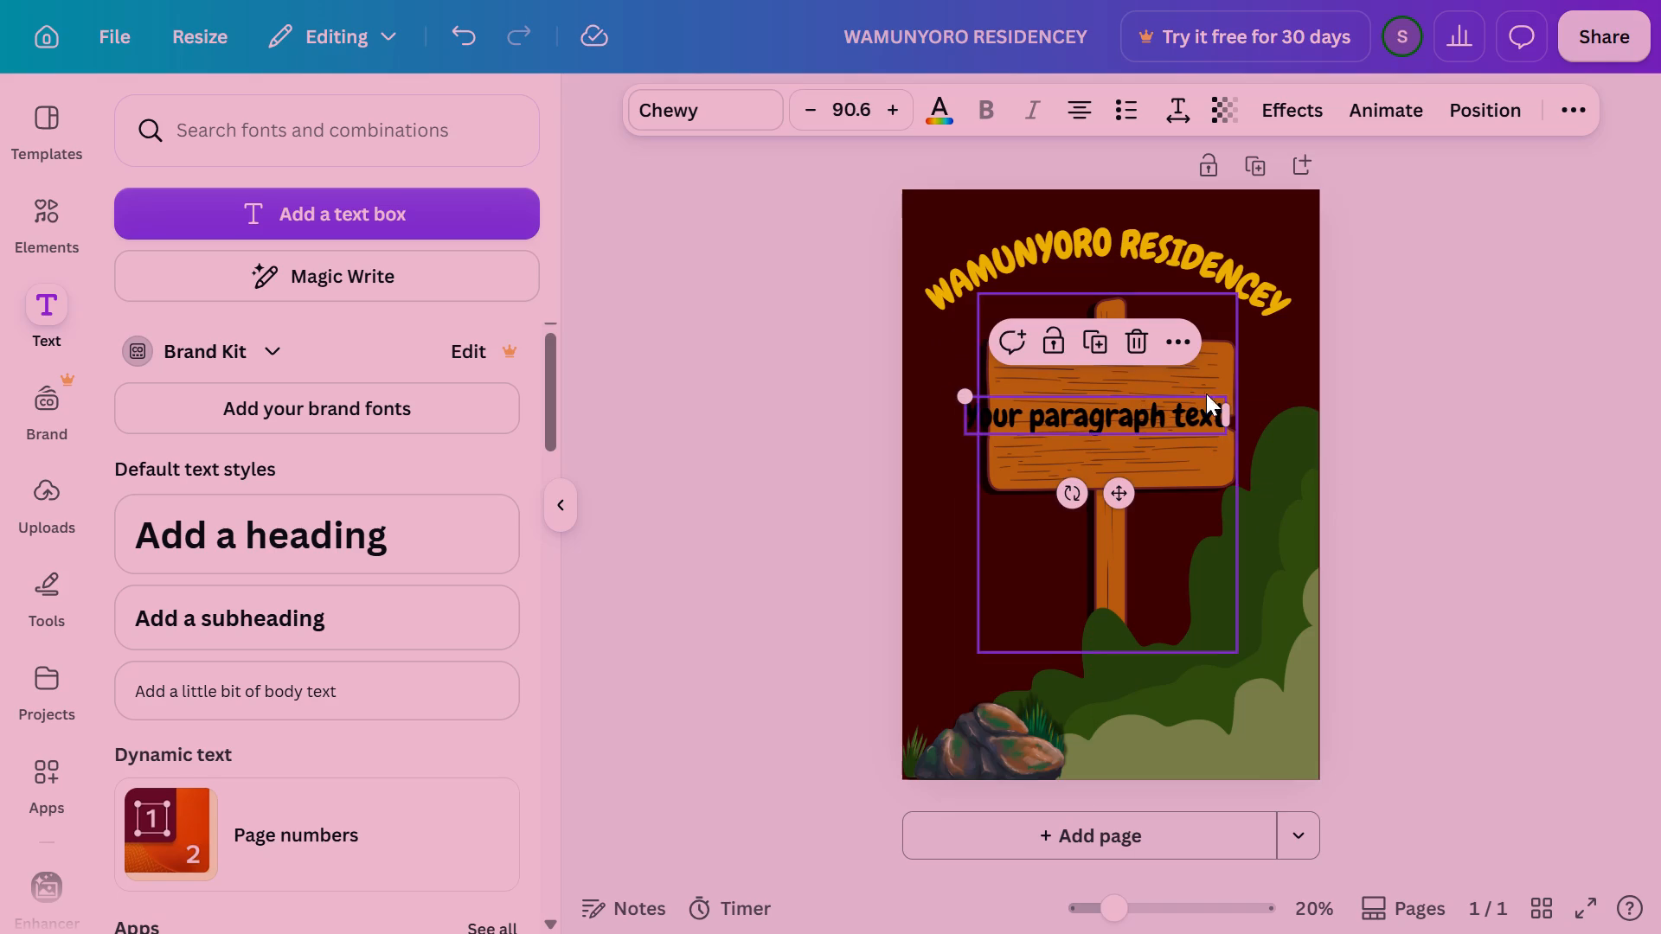
Delete all of the placeholder text in the signboard's text box.
{"action": "left_click", "coordinate": [1216, 412]}
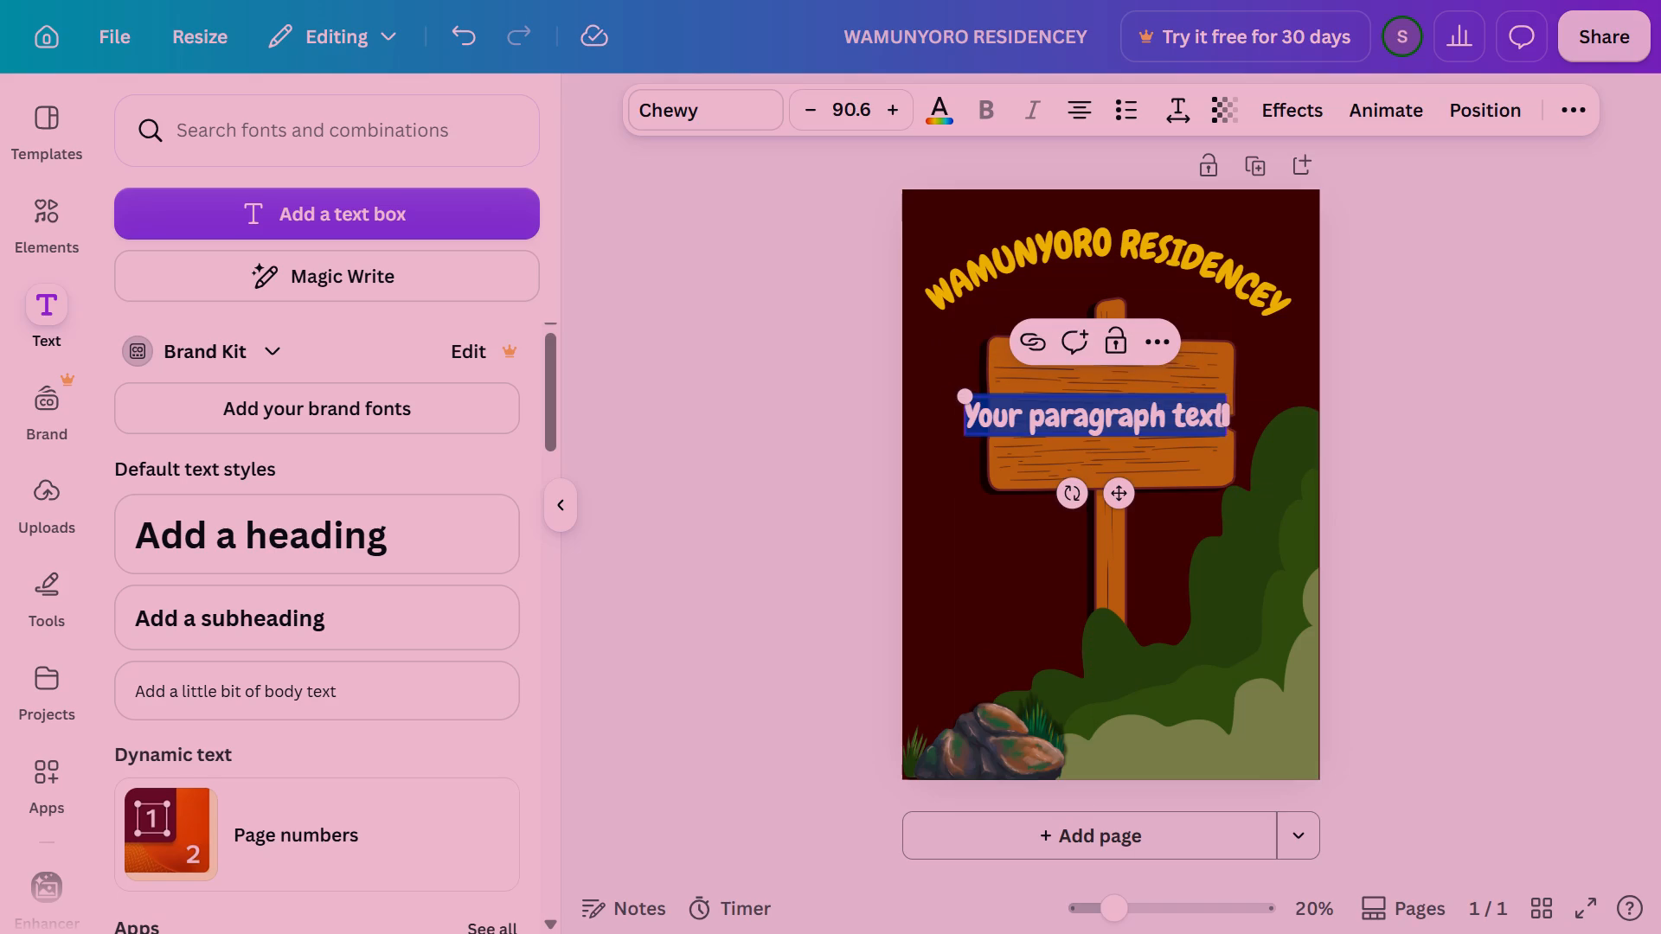
{"action": "left_click", "coordinate": [1219, 414]}
{"action": "key", "text": "BackSpace"}
{"action": "key", "text": "BackSpace"}
{"action": "key", "text": "BackSpace"}
{"action": "key", "text": "BackSpace"}
{"action": "key", "text": "BackSpace"}
{"action": "key", "text": "BackSpace"}
{"action": "key", "text": "BackSpace"}
{"action": "key", "text": "BackSpace"}
{"action": "key", "text": "BackSpace"}
{"action": "key", "text": "BackSpace"}
{"action": "key", "text": "BackSpace"}
{"action": "key", "text": "BackSpace"}
{"action": "key", "text": "BackSpace"}
{"action": "key", "text": "BackSpace"}
{"action": "key", "text": "BackSpace"}
{"action": "key", "text": "BackSpace"}
{"action": "key", "text": "BackSpace"}
{"action": "key", "text": "BackSpace"}
{"action": "key", "text": "BackSpace"}
{"action": "key", "text": "BackSpace"}
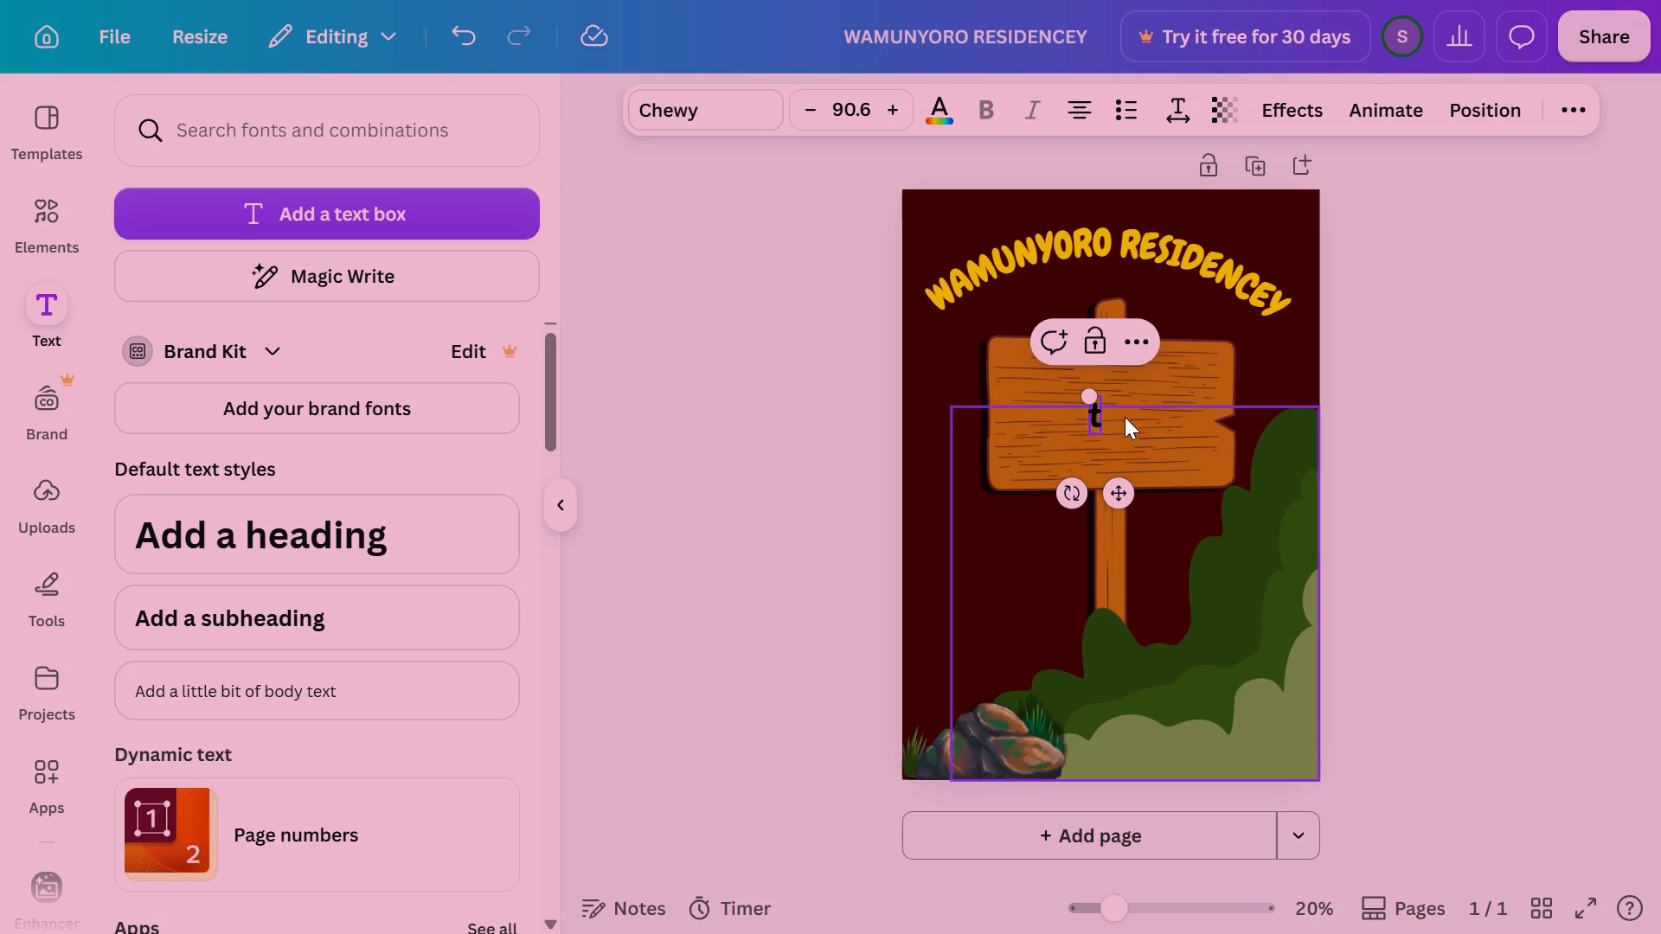
{"action": "left_click", "coordinate": [1098, 417]}
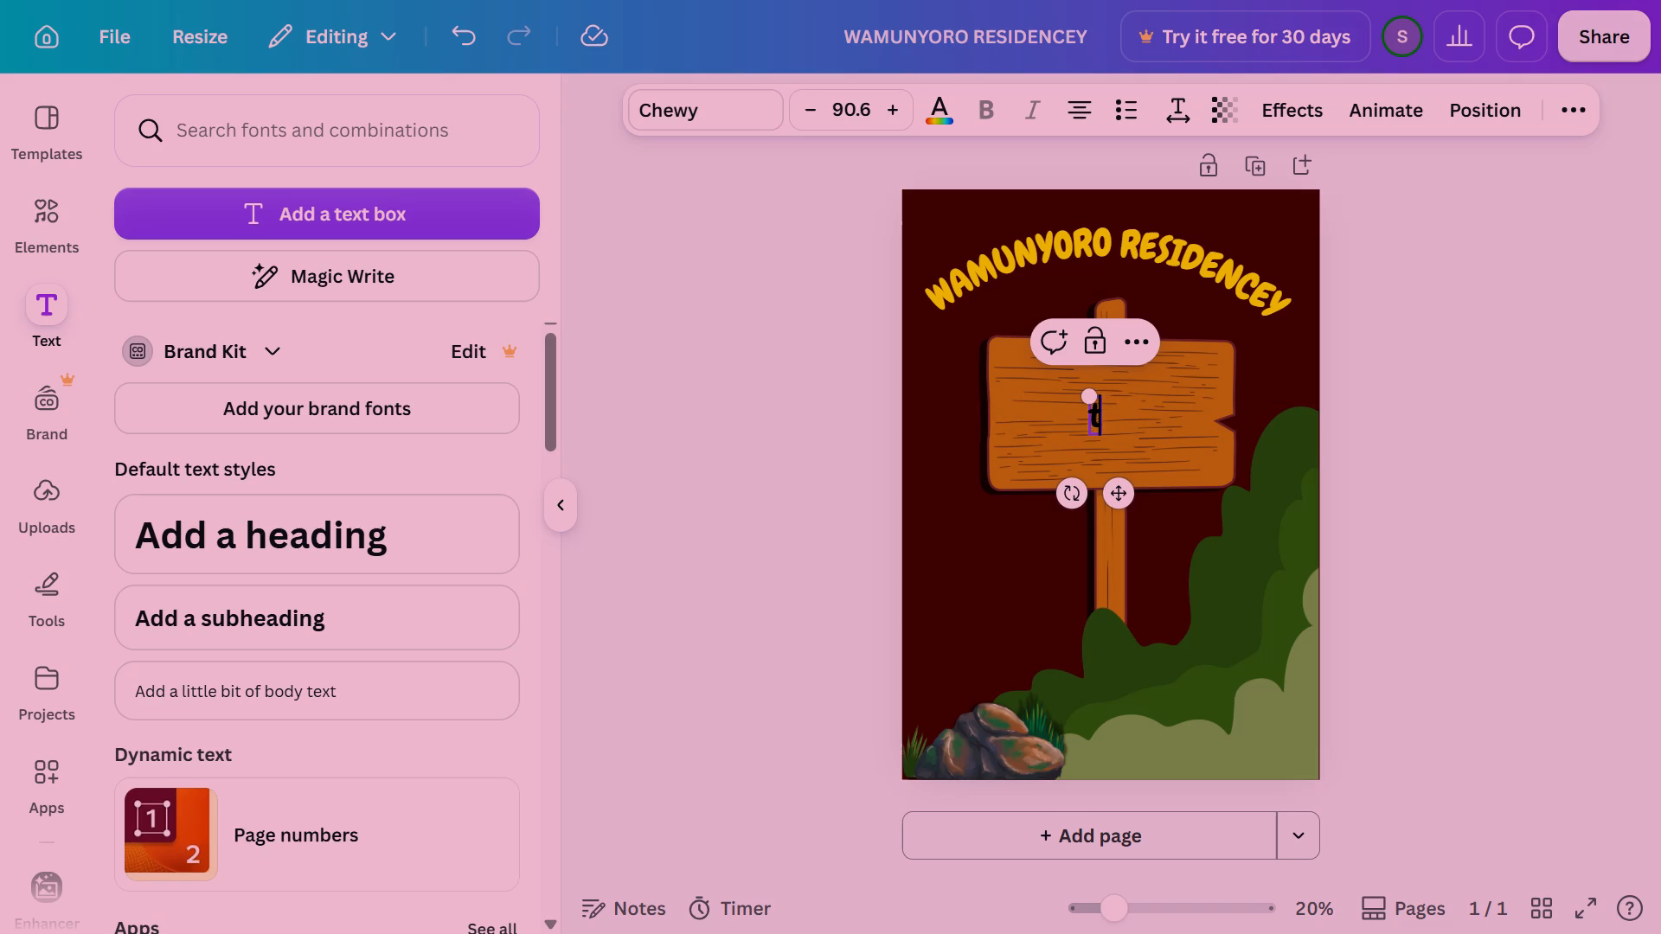
{"action": "key", "text": "BackSpace"}
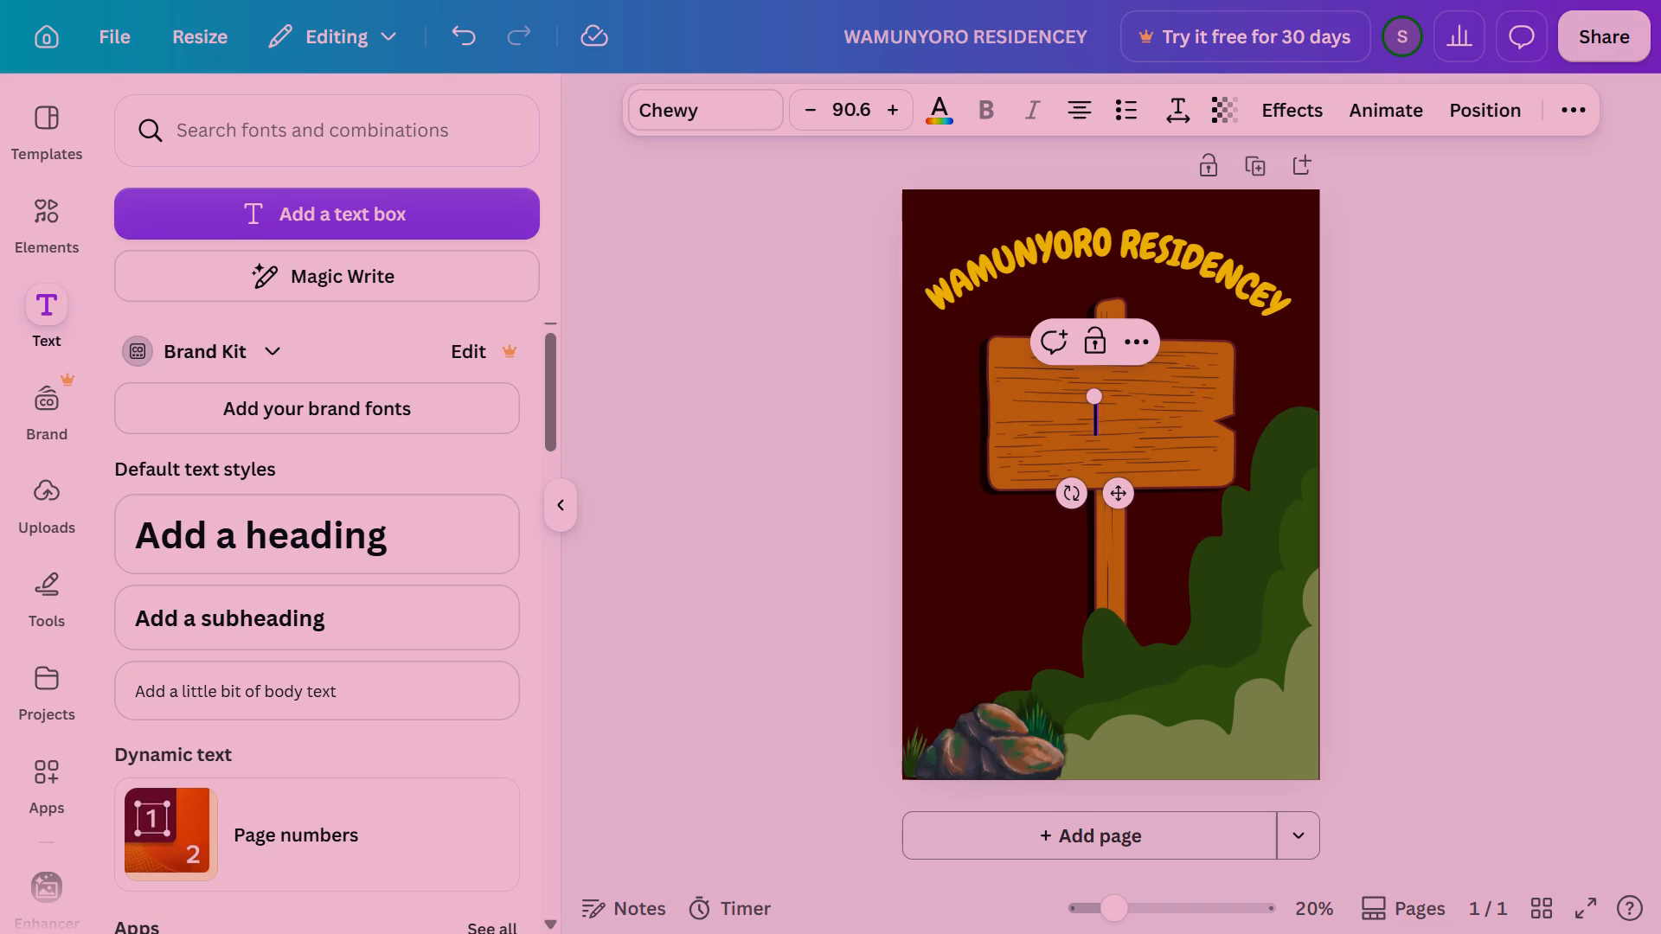
Enter the text NOW TO, OPEN, IN AREAS, CLOSER, YO YOU on five separate lines in the signboard's text box.
{"action": "type", "text": "NOE"}
{"action": "key", "text": "BackSpace"}
{"action": "key", "text": "w"}
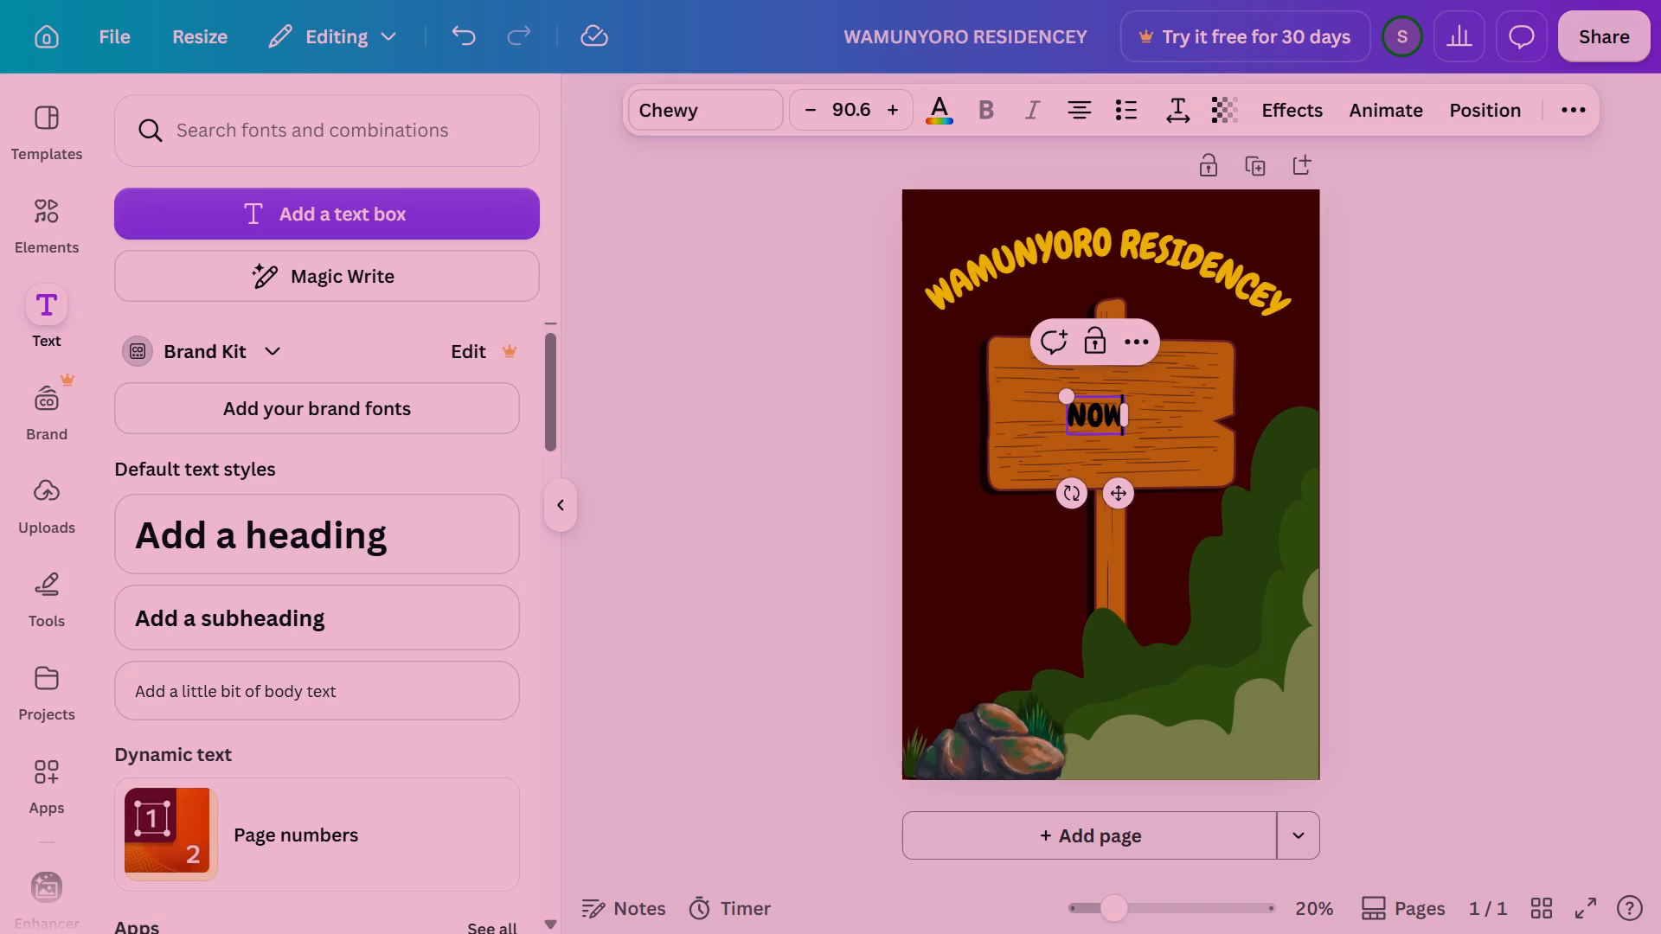
{"action": "key", "text": "space"}
{"action": "type", "text": "TO"}
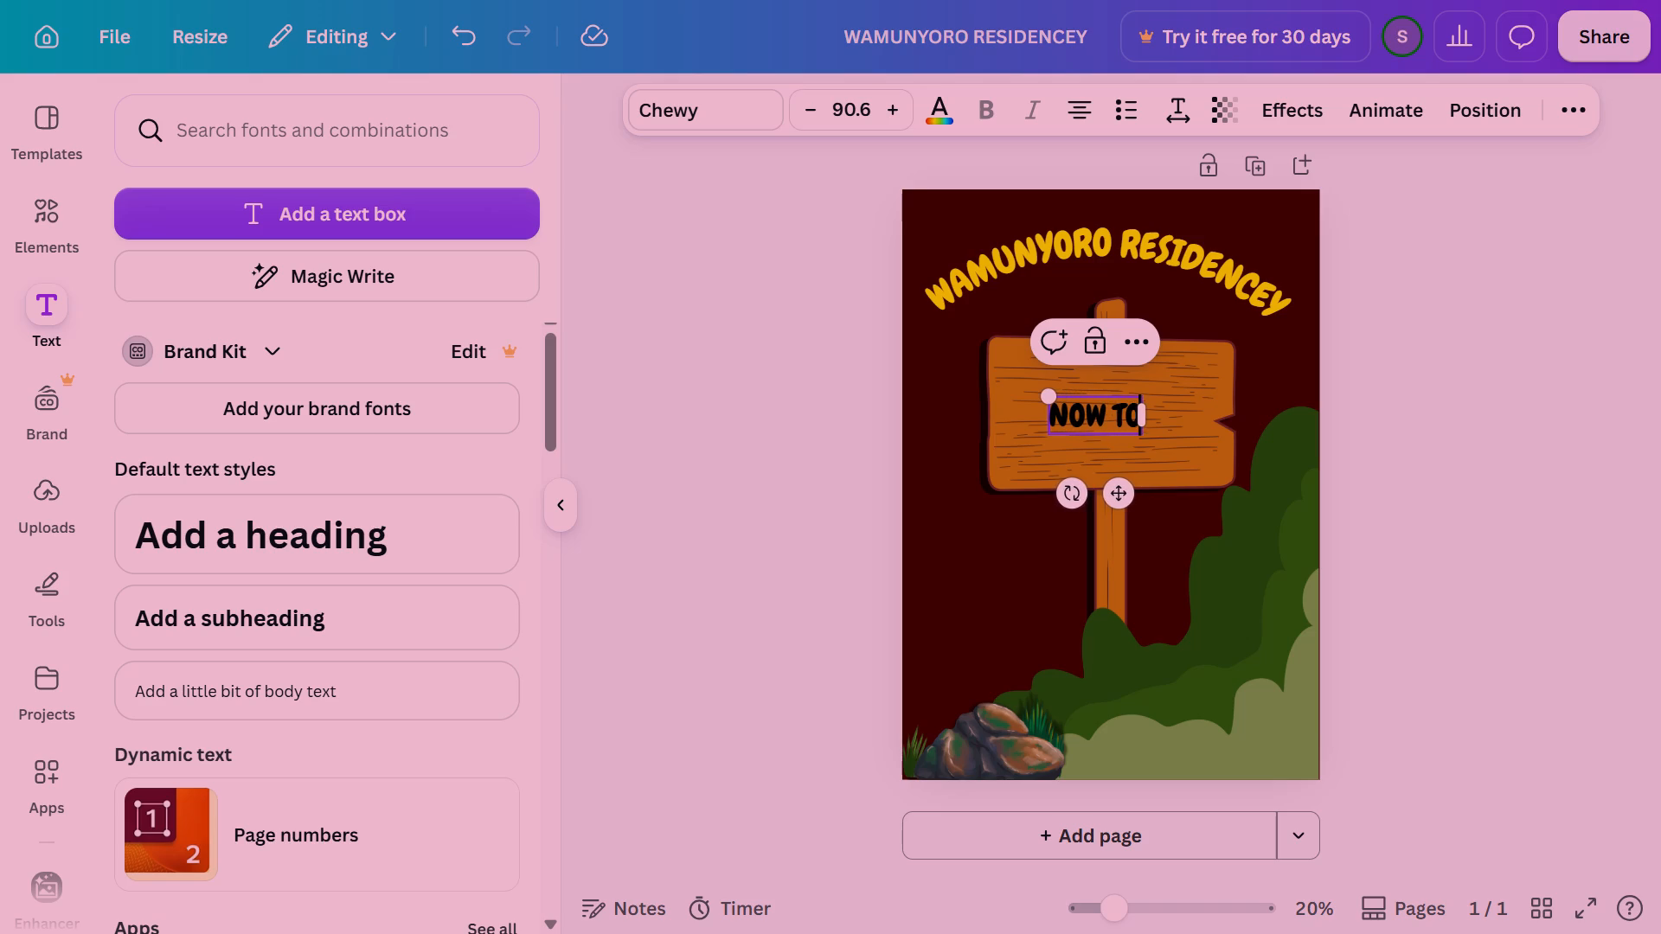
{"action": "key", "text": "Return"}
{"action": "type", "text": "OPEN"}
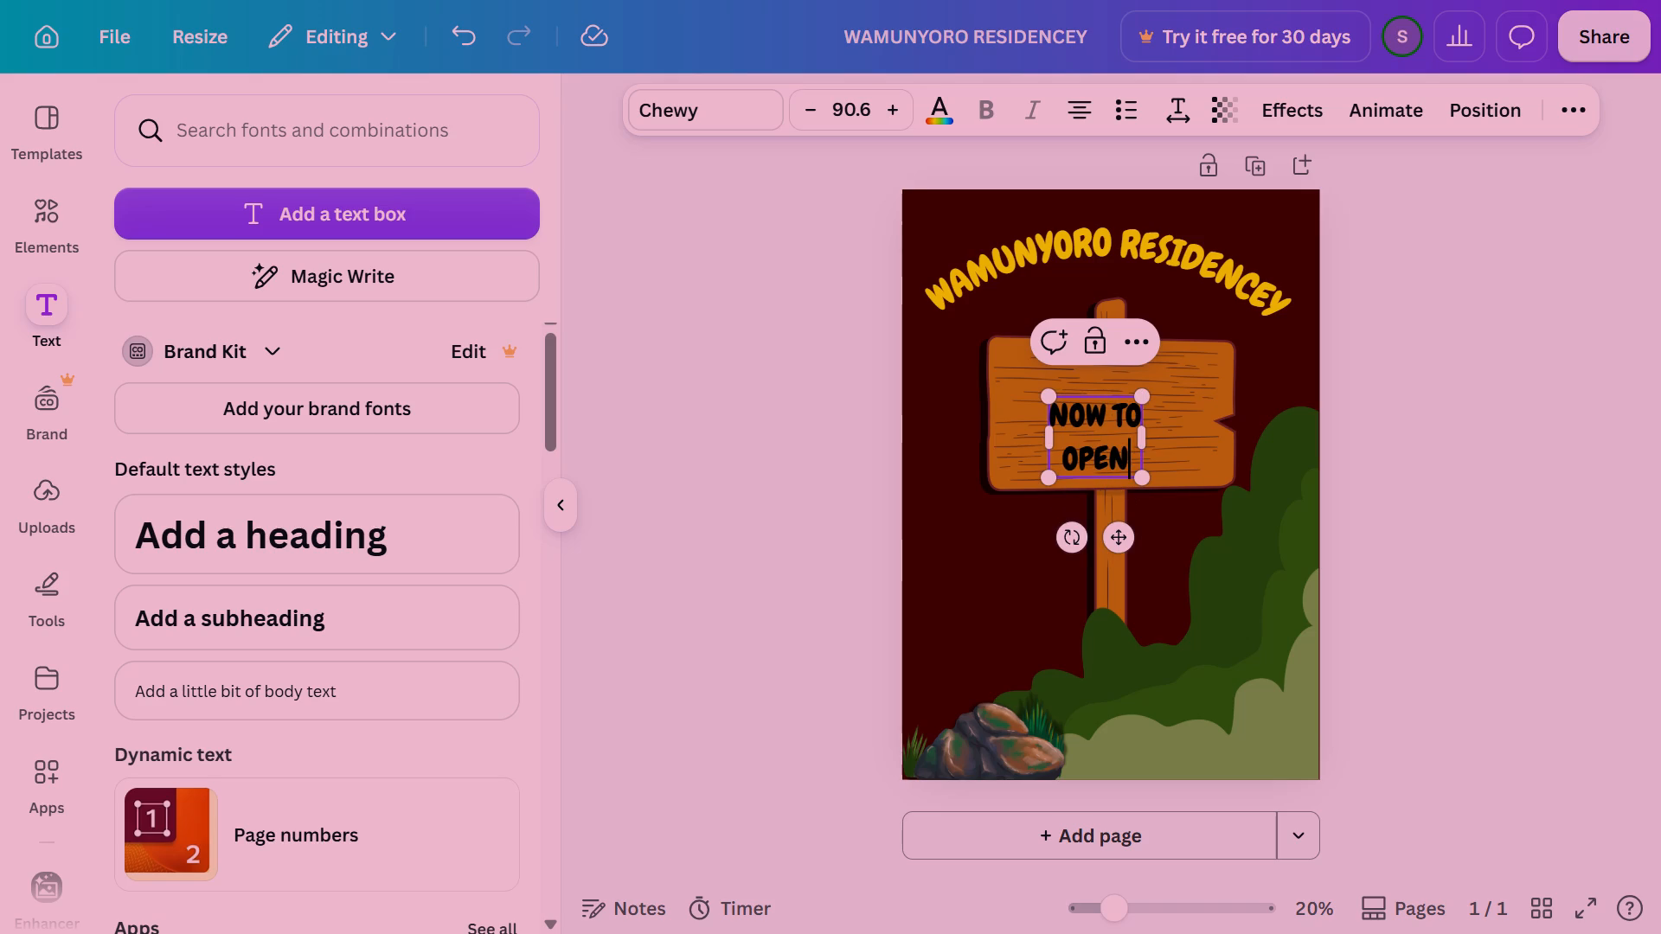
{"action": "key", "text": "Return"}
{"action": "type", "text": "IN"}
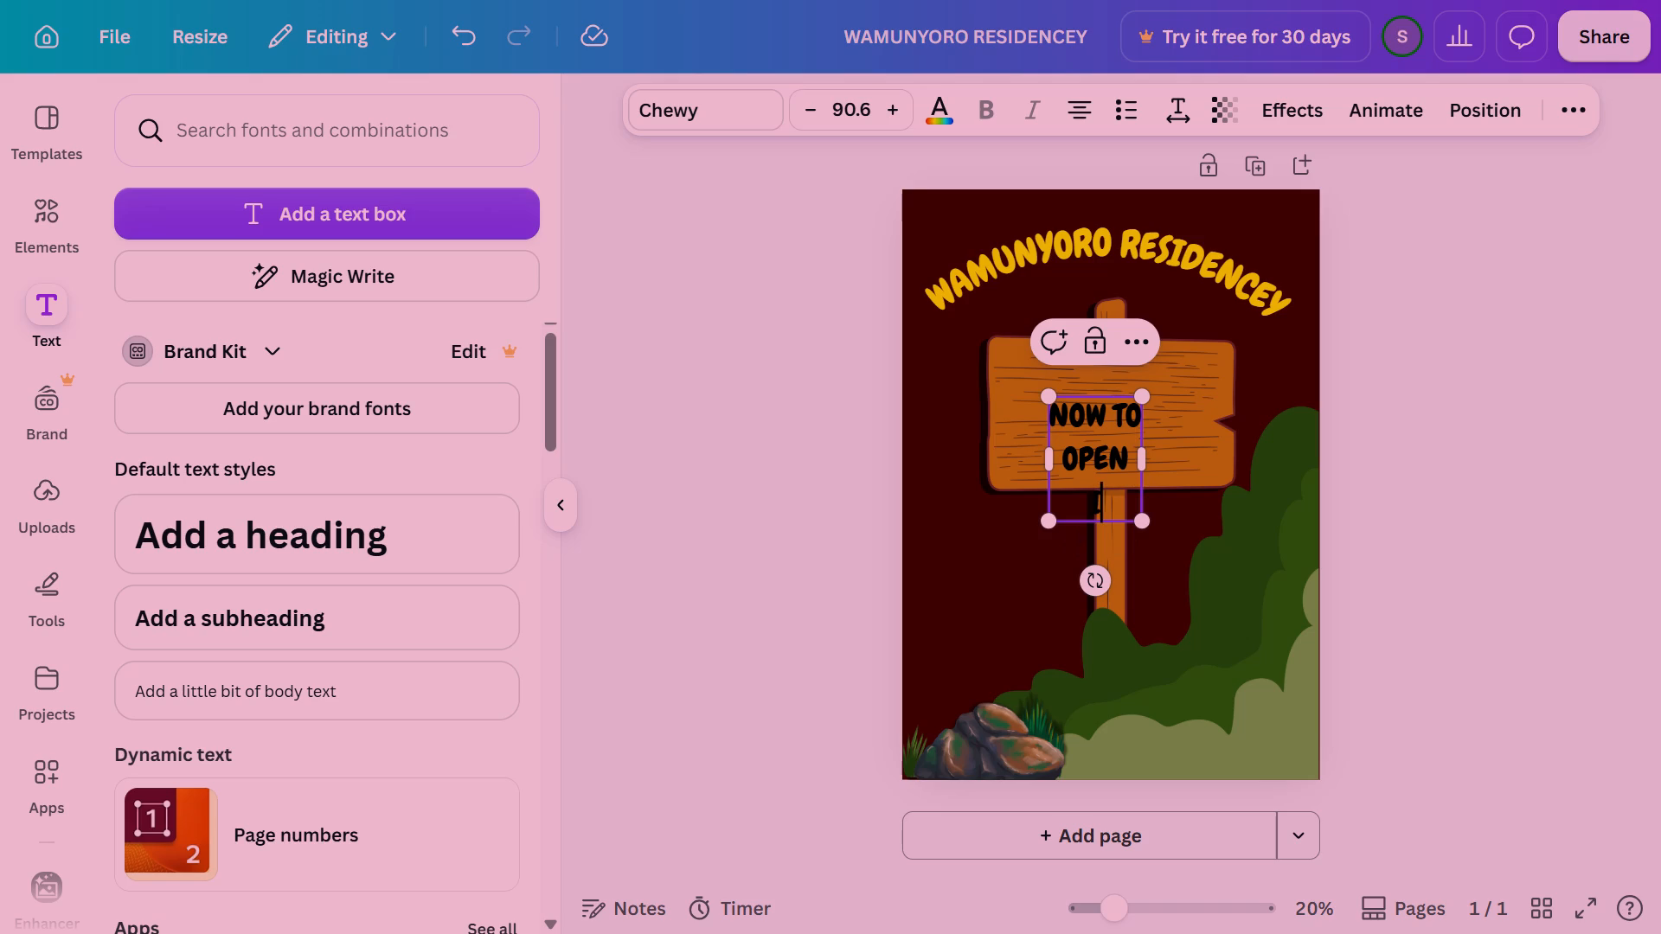
{"action": "key", "text": "space"}
{"action": "type", "text": "AREAS"}
{"action": "key", "text": "space"}
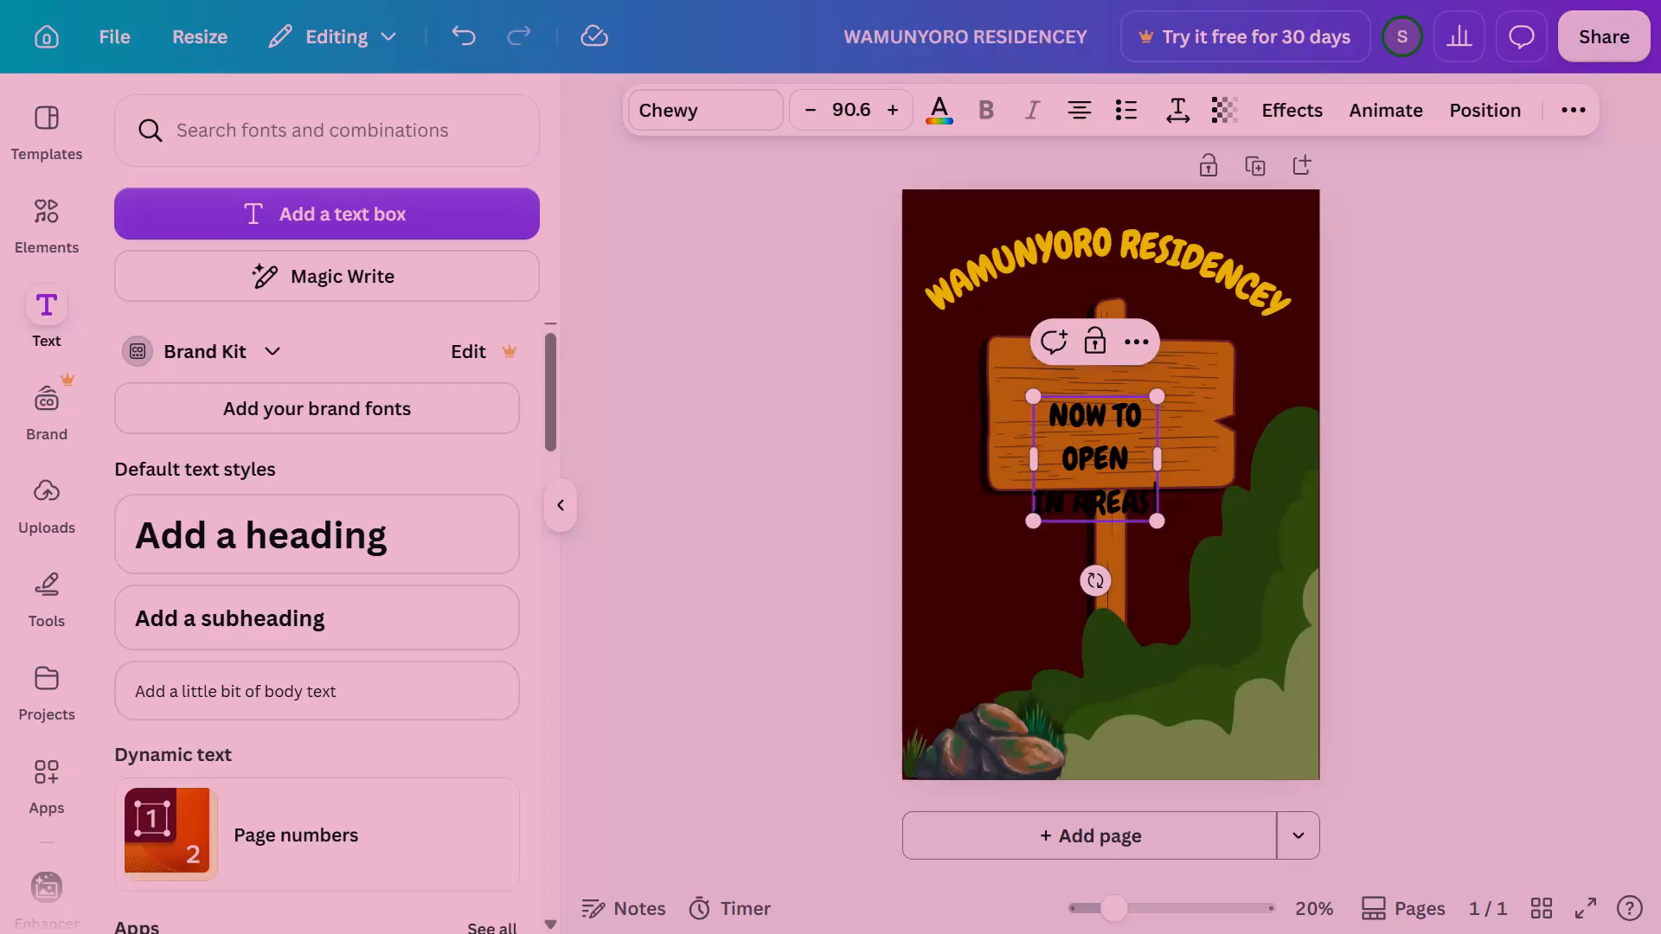
{"action": "key", "text": "Return"}
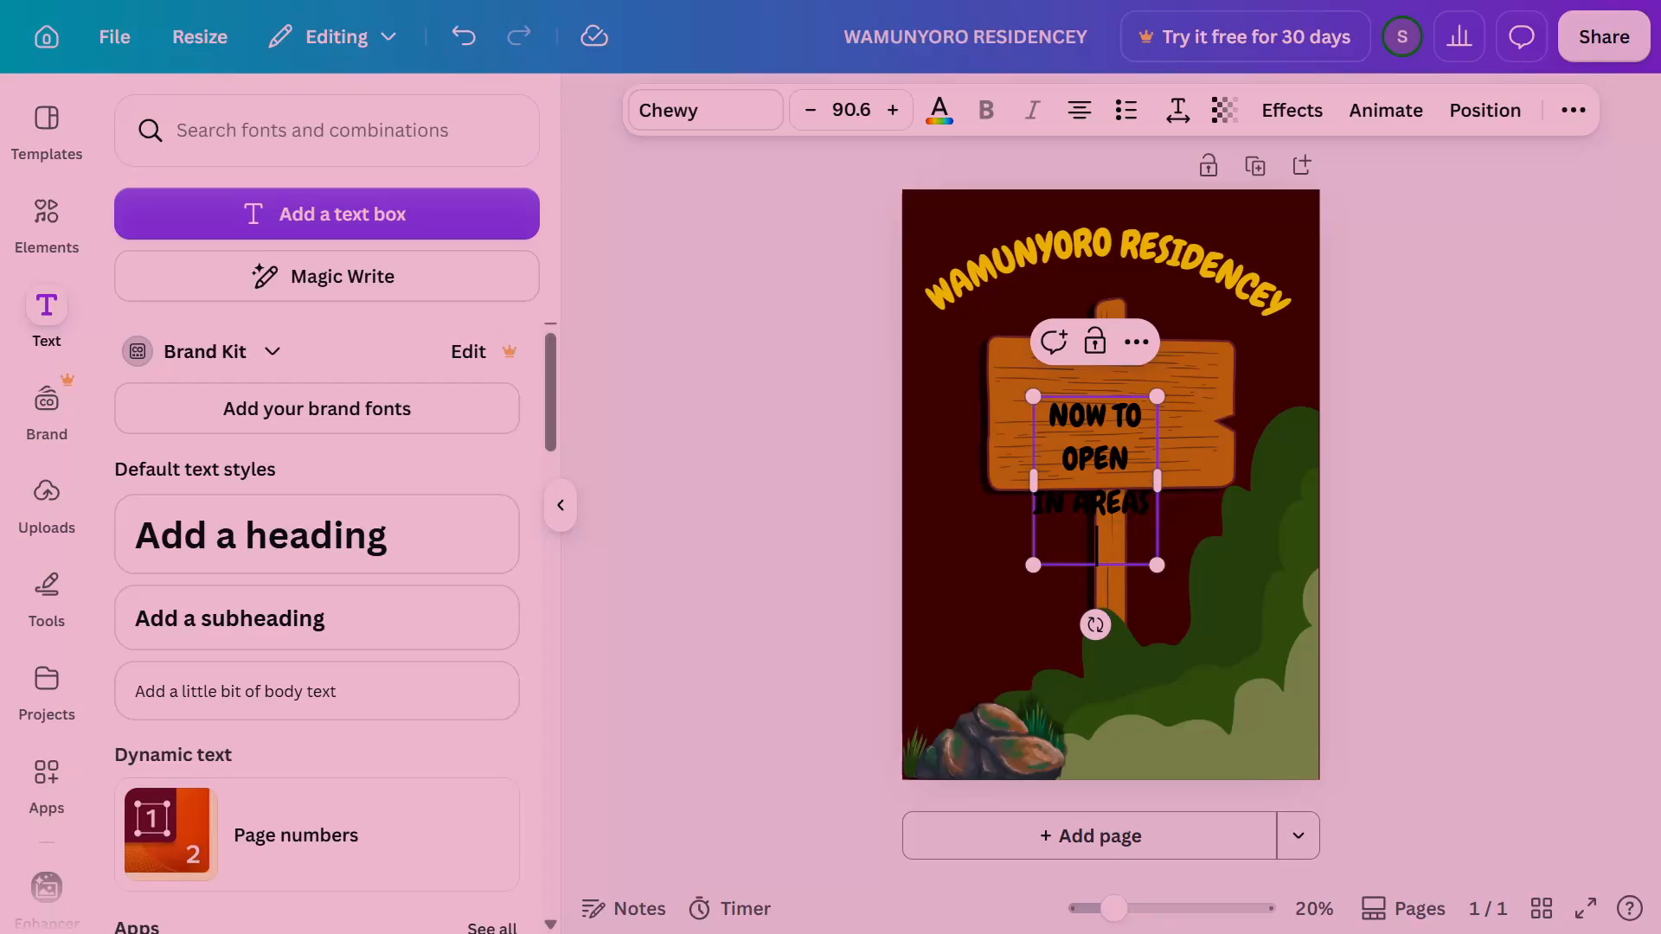
{"action": "type", "text": "CLOSER"}
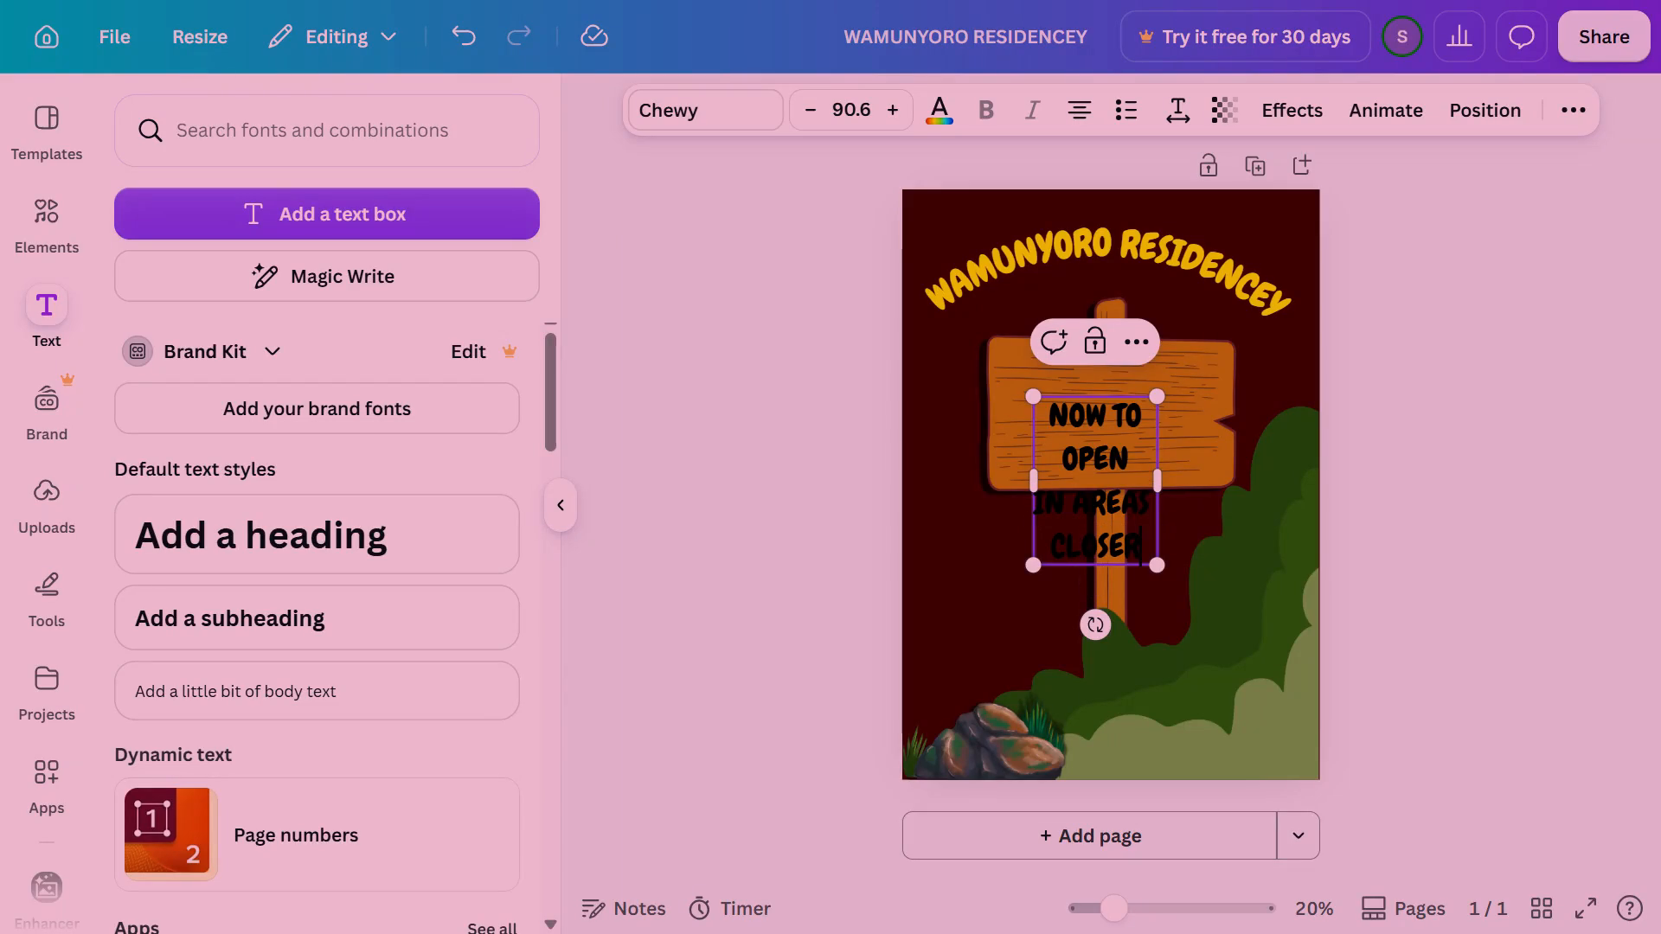
{"action": "key", "text": "BackSpace"}
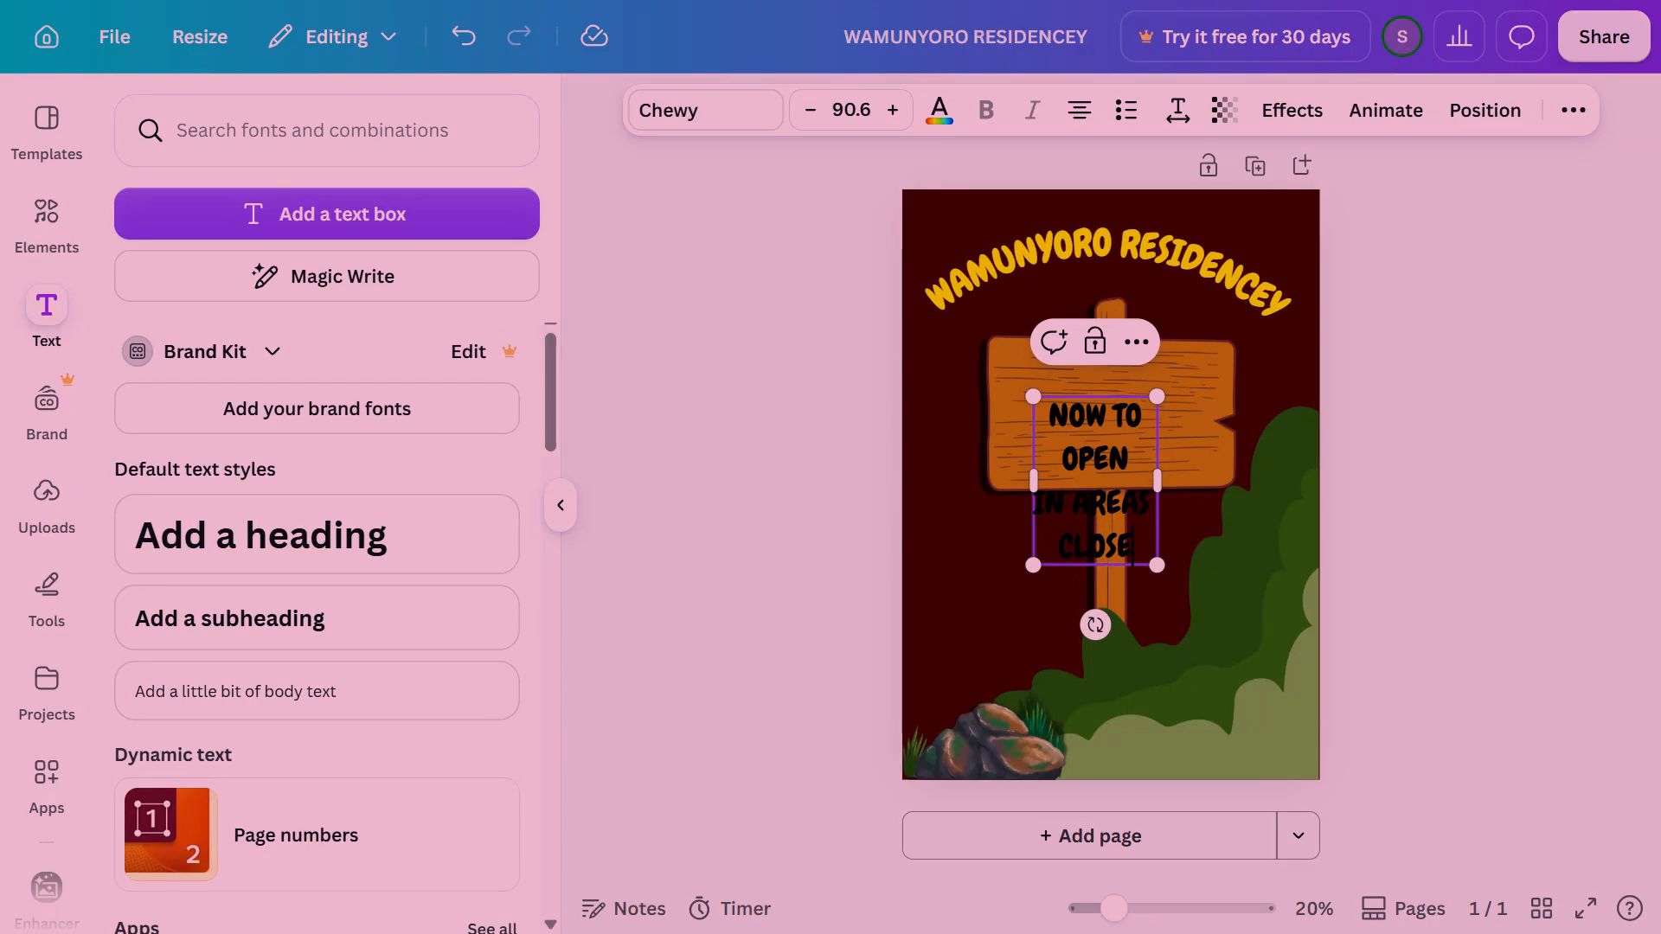
{"action": "key", "text": "r"}
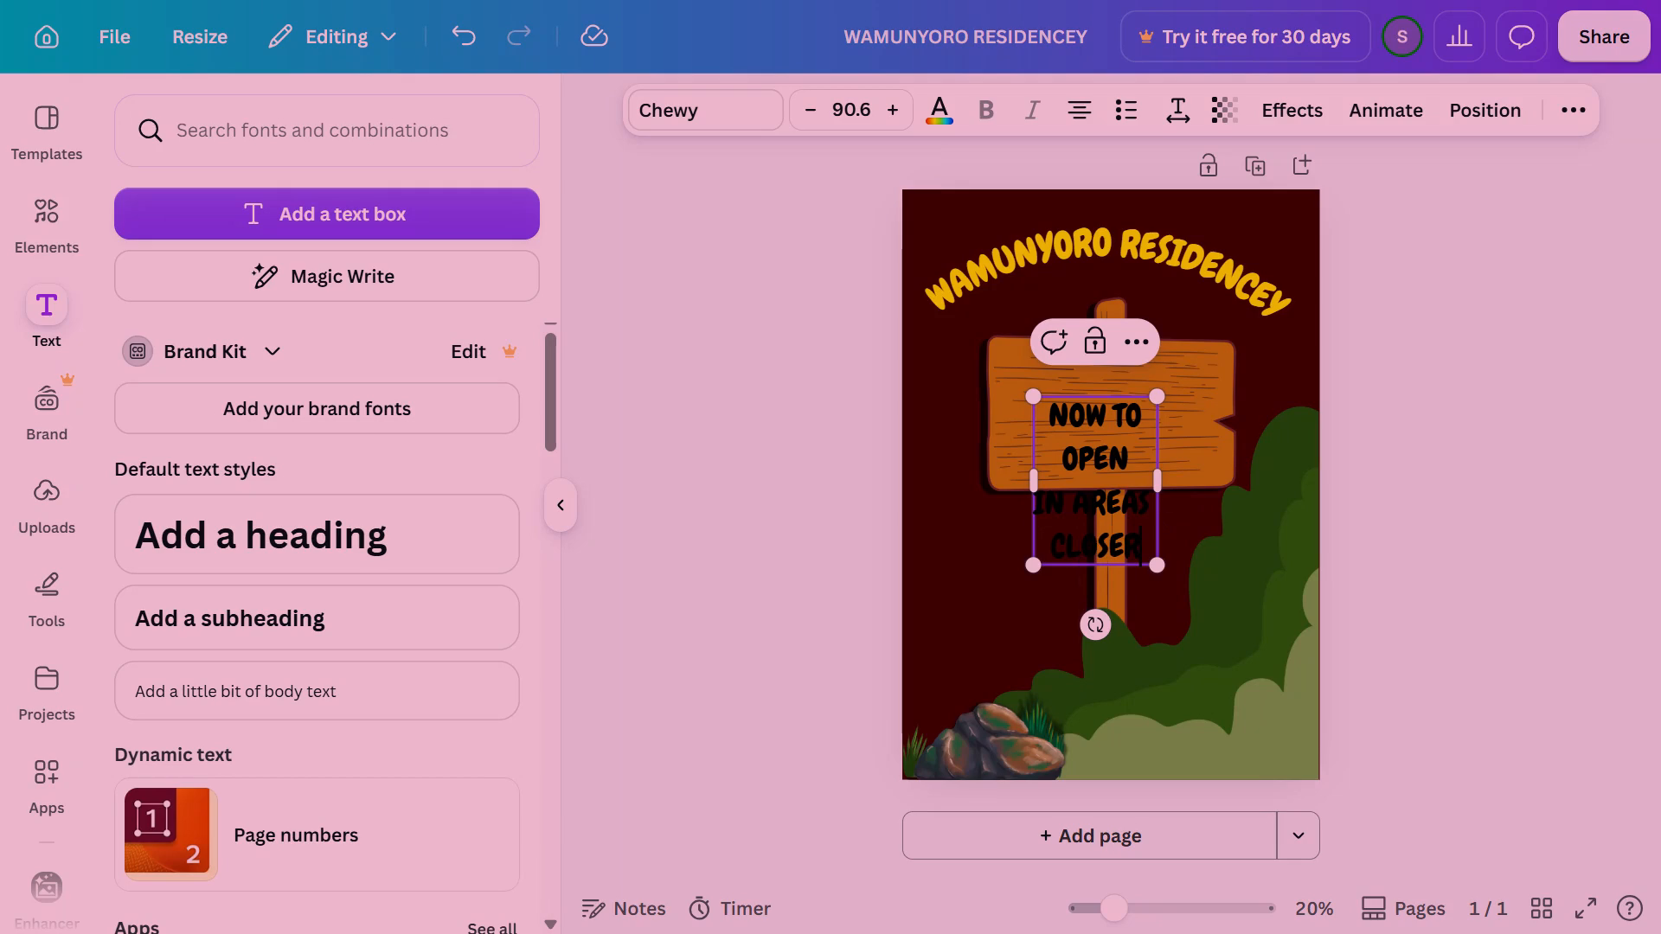
{"action": "key", "text": "Return"}
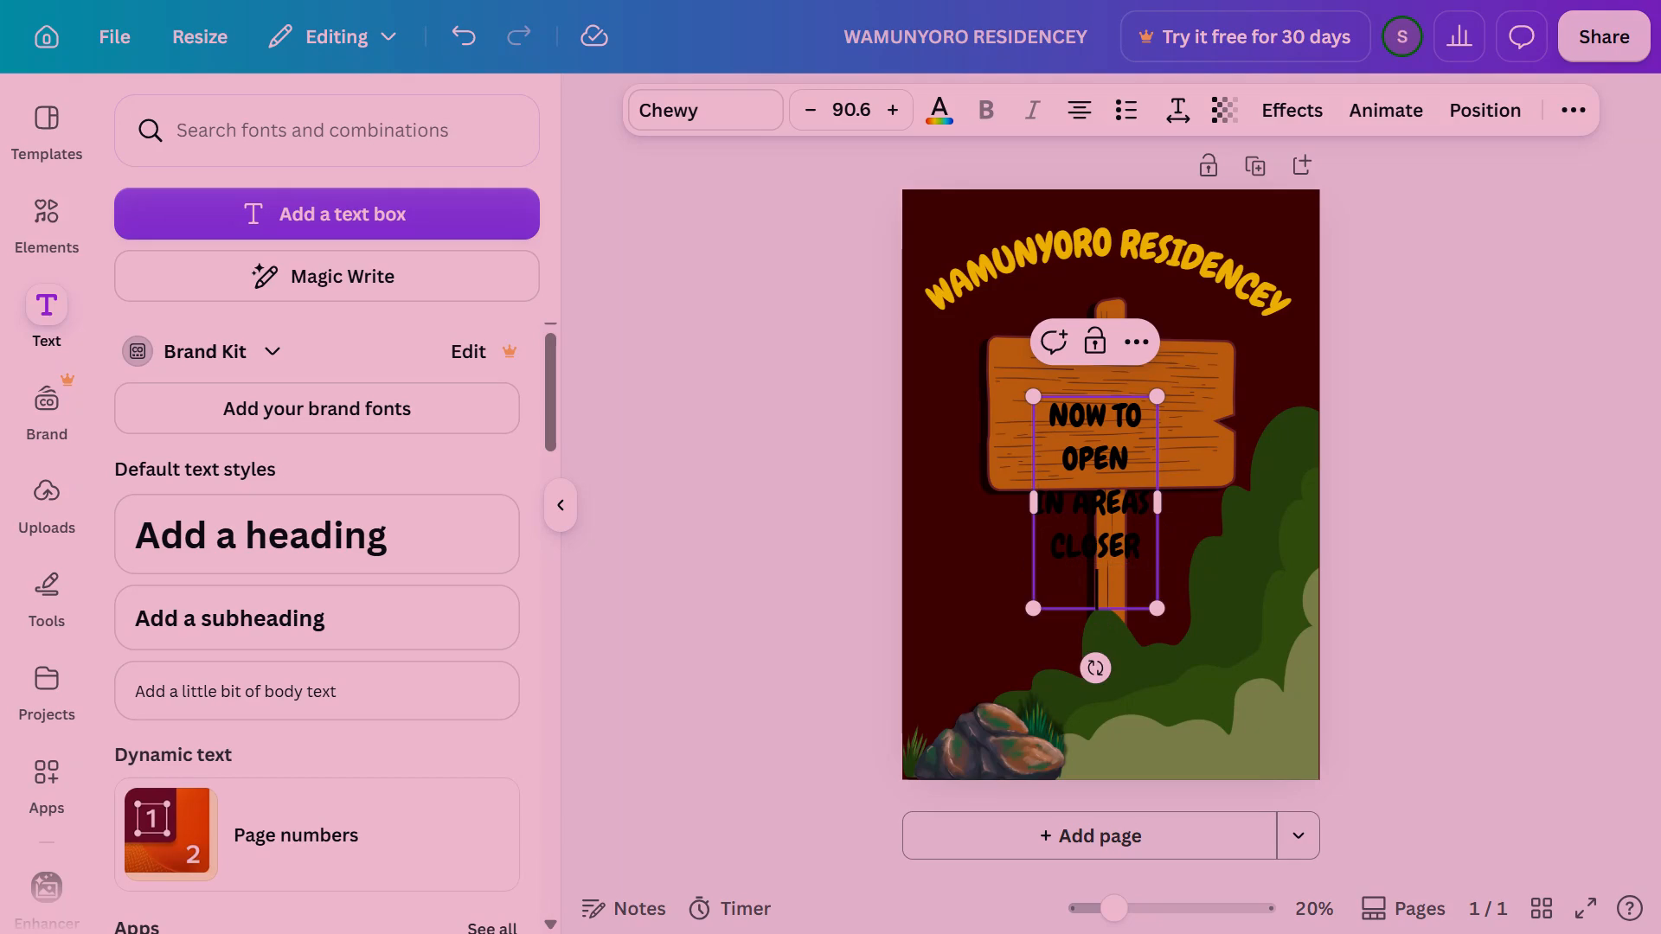
{"action": "type", "text": "YO YOU"}
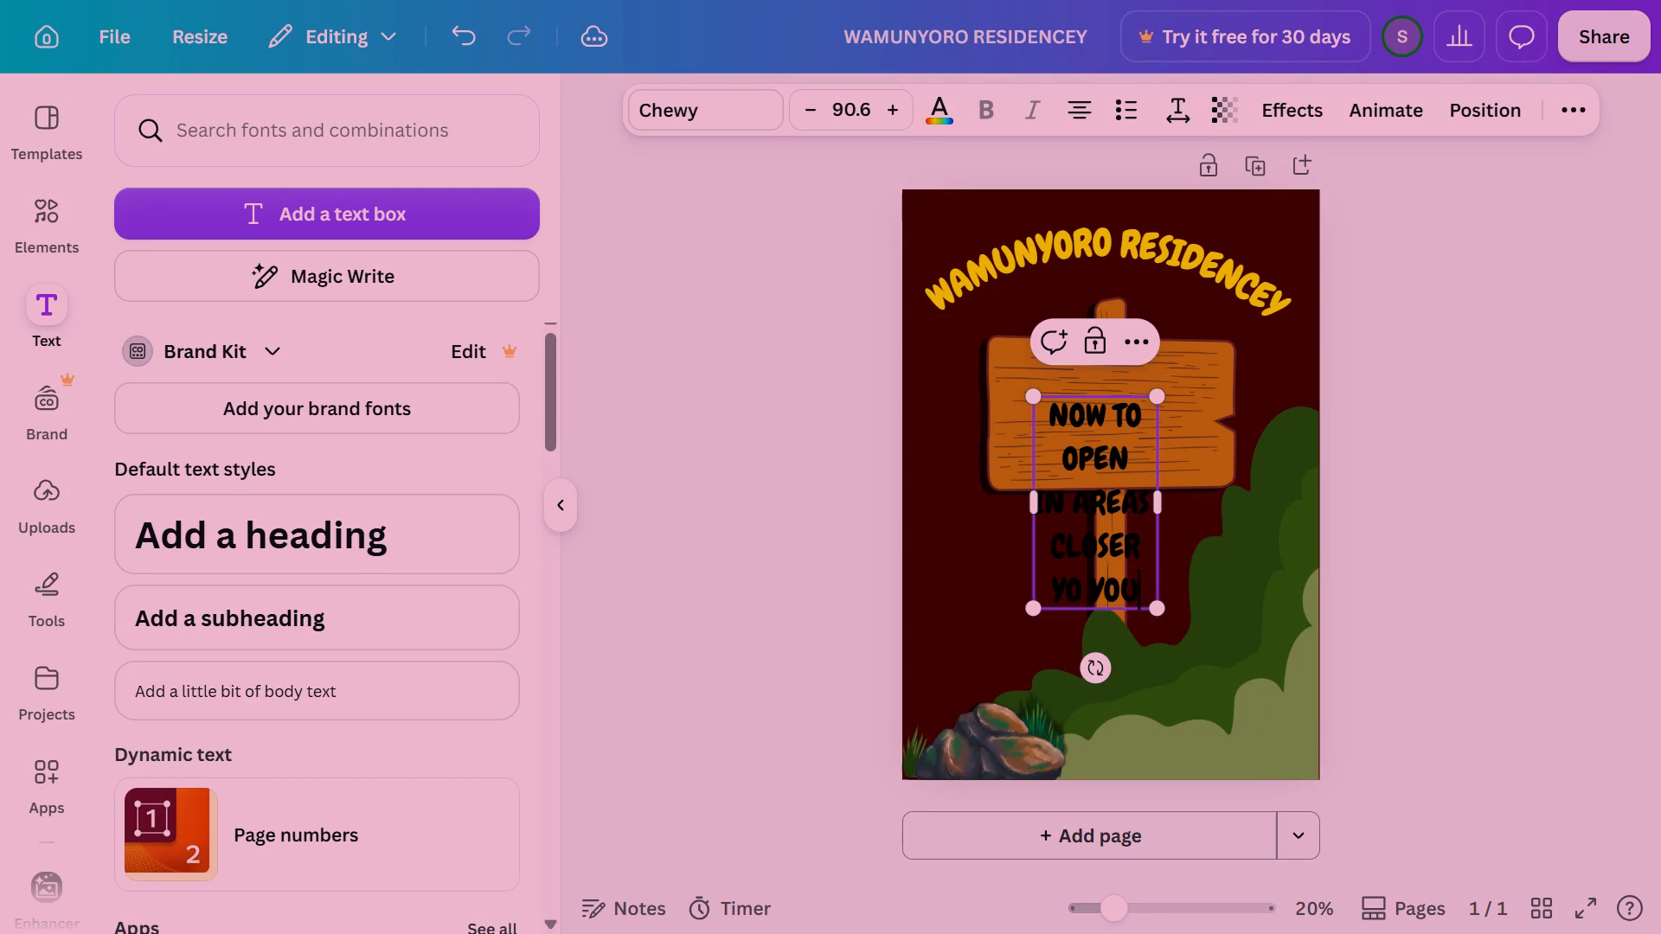
Shrink the five-line text to size 37.7 and move it onto the middle of the wooden board.
{"action": "left_click_drag", "start_coordinate": [1160, 608], "coordinate": [1160, 606]}
{"action": "left_click_drag", "start_coordinate": [1160, 606], "coordinate": [1106, 470]}
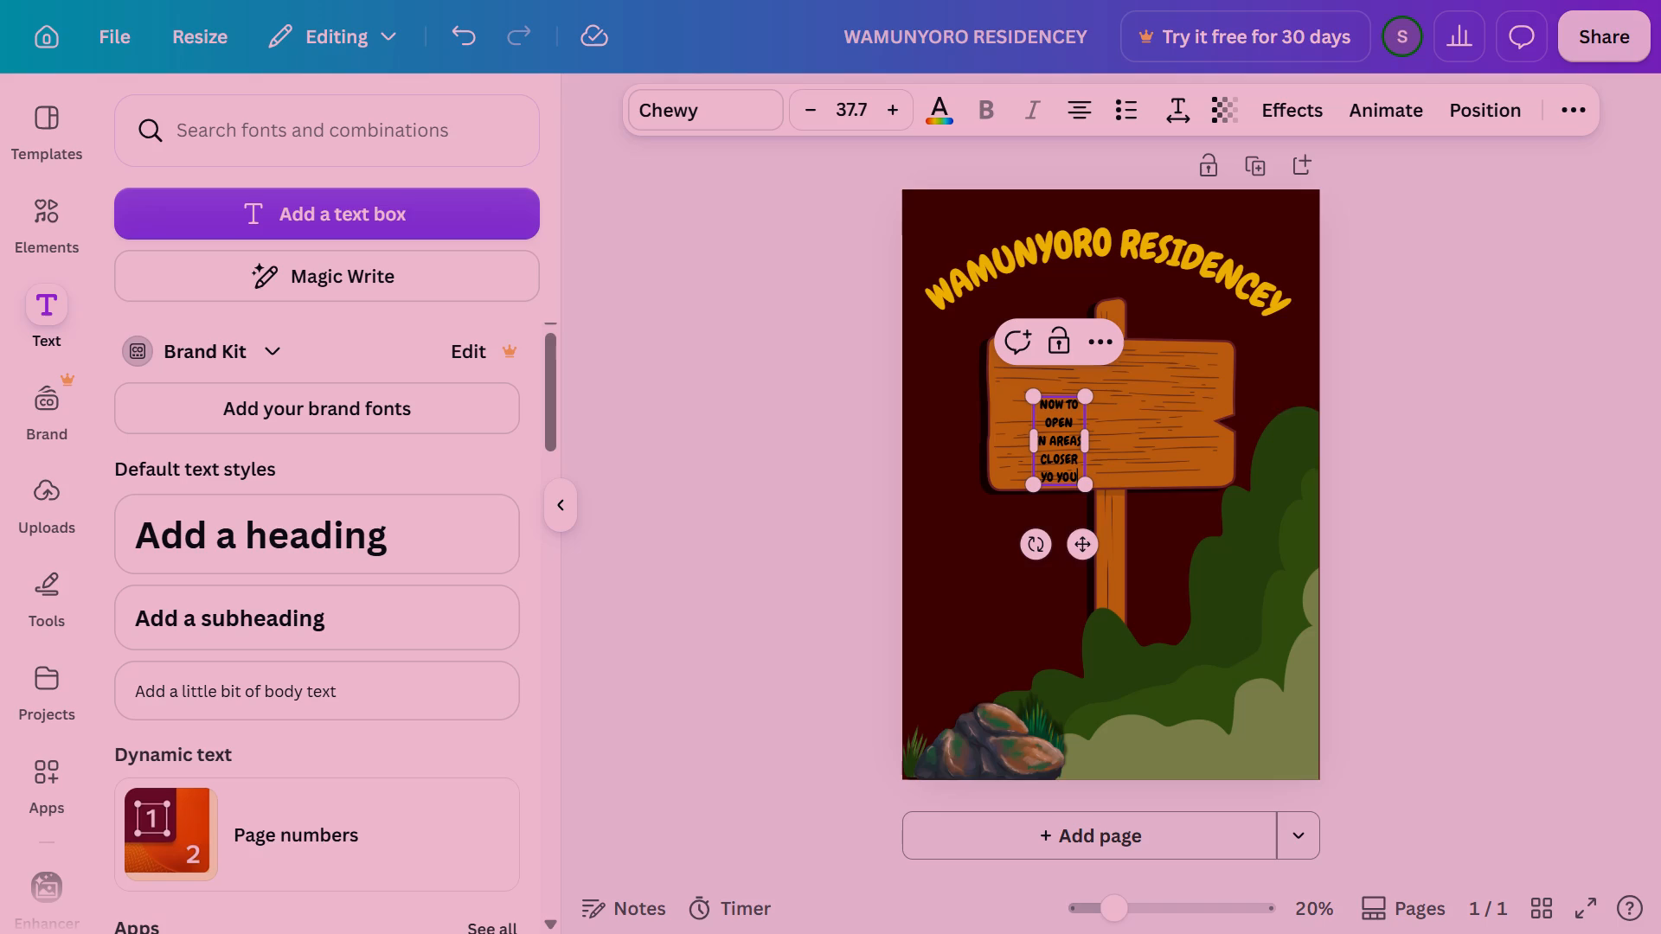
{"action": "left_click_drag", "start_coordinate": [1092, 554], "coordinate": [1137, 518]}
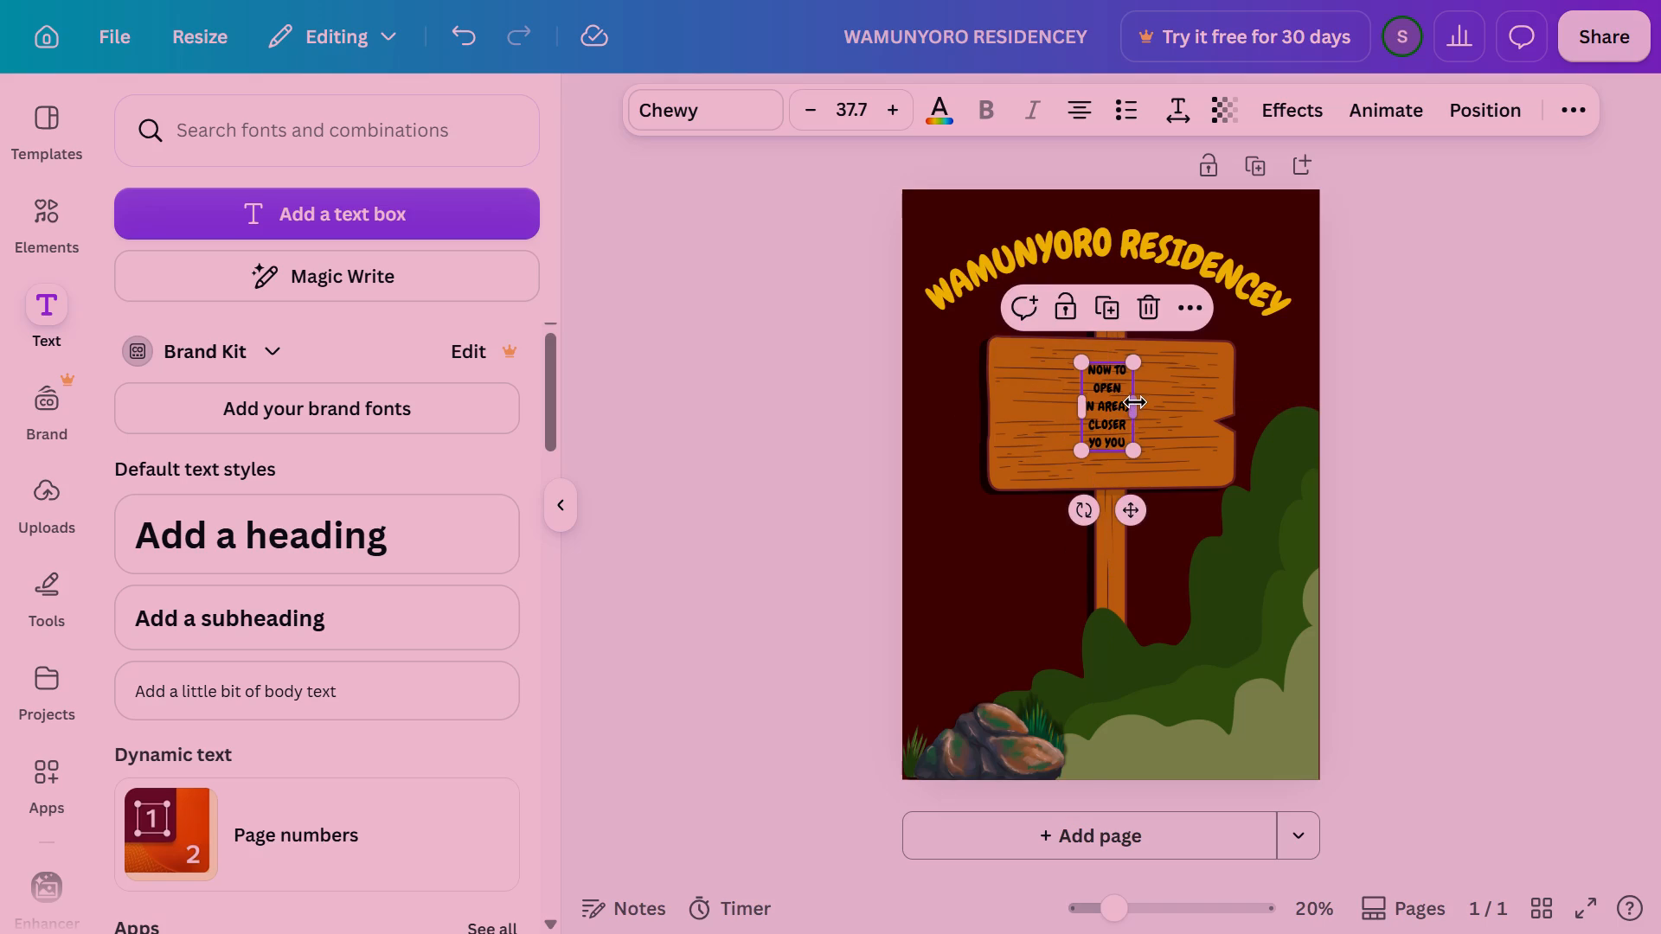
Widen the five-line text box to nearly the board's width and centre it horizontally on the page.
{"action": "left_click_drag", "start_coordinate": [1136, 401], "coordinate": [1200, 407]}
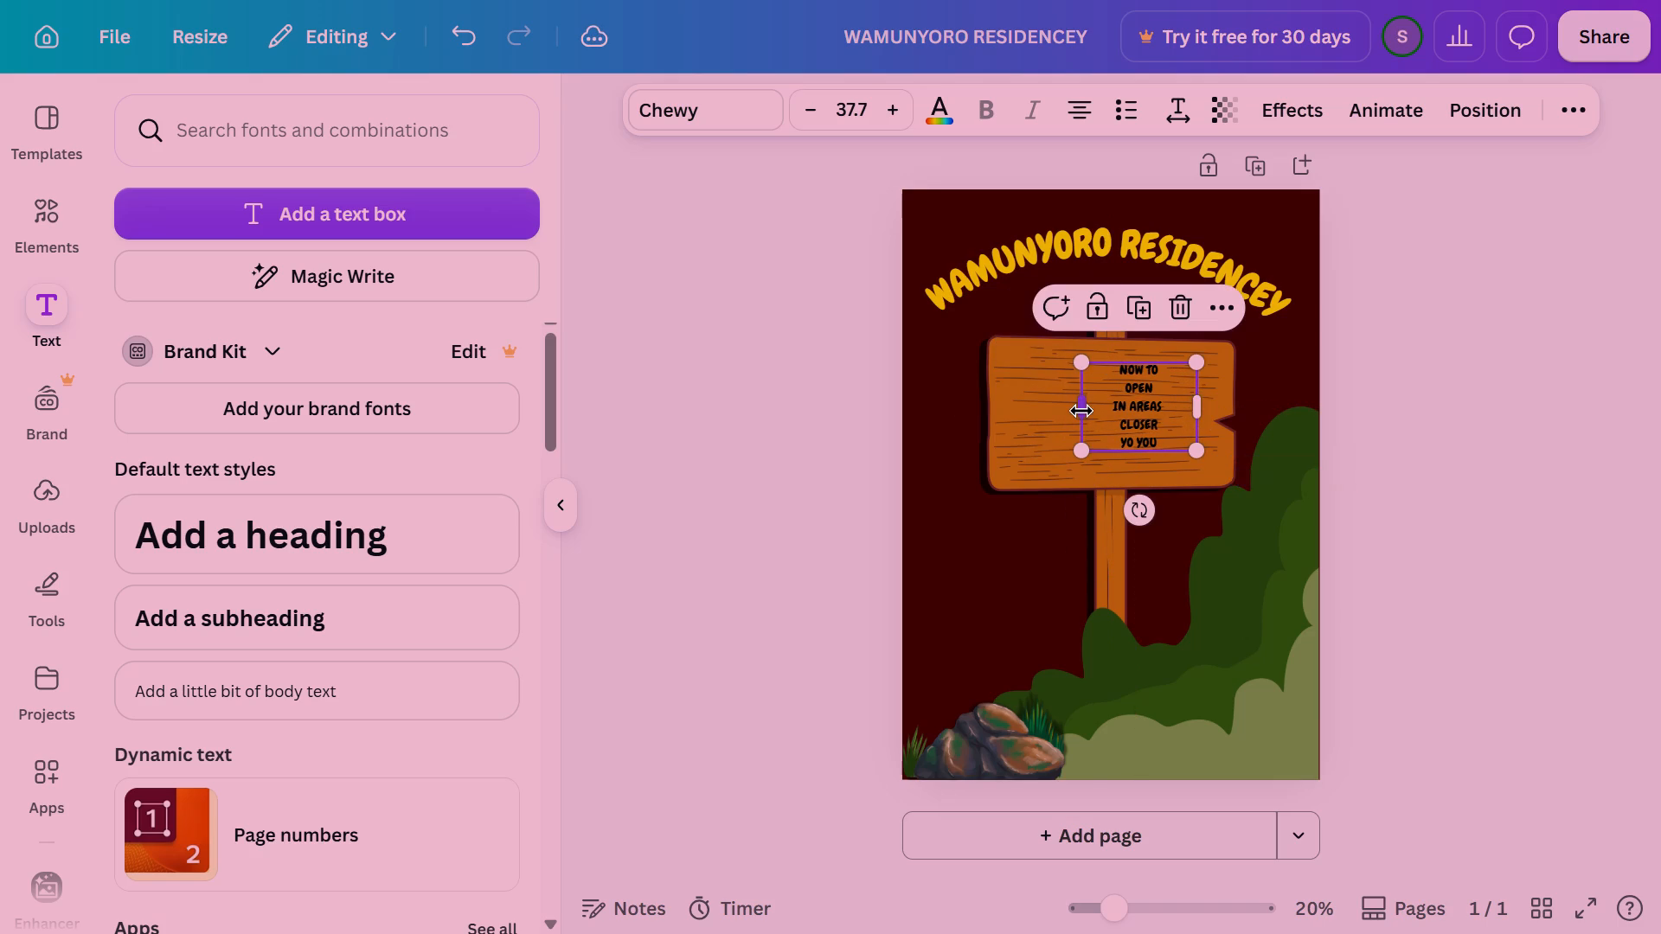
{"action": "left_click_drag", "start_coordinate": [1081, 411], "coordinate": [988, 430]}
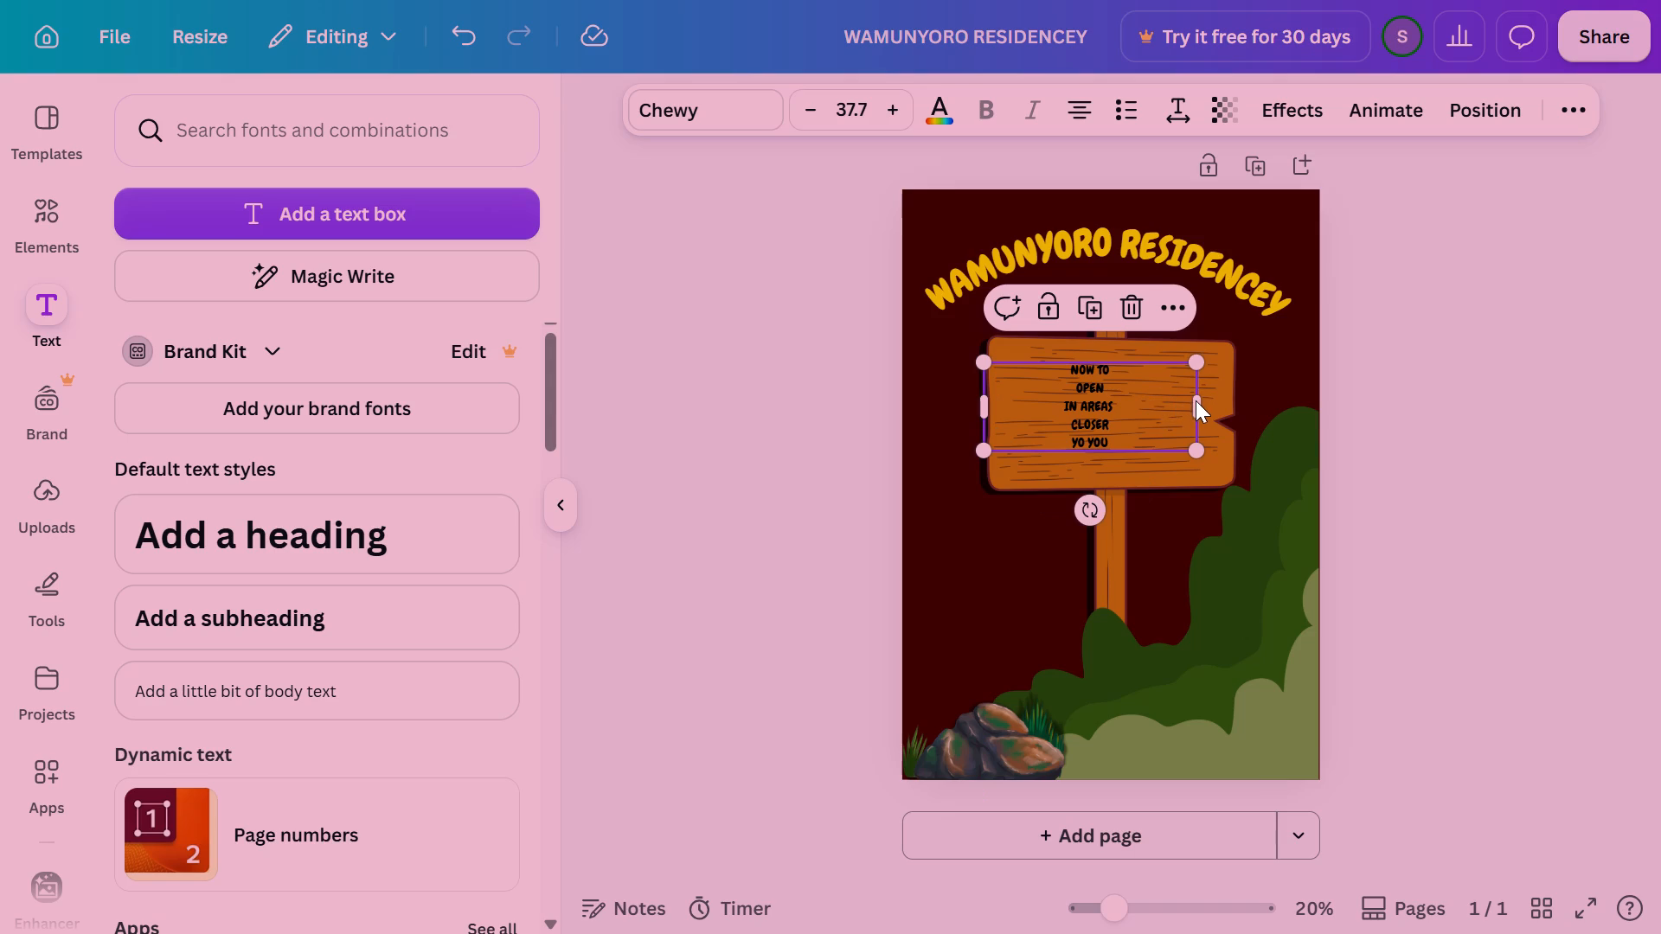
{"action": "left_click_drag", "start_coordinate": [1194, 406], "coordinate": [1215, 402]}
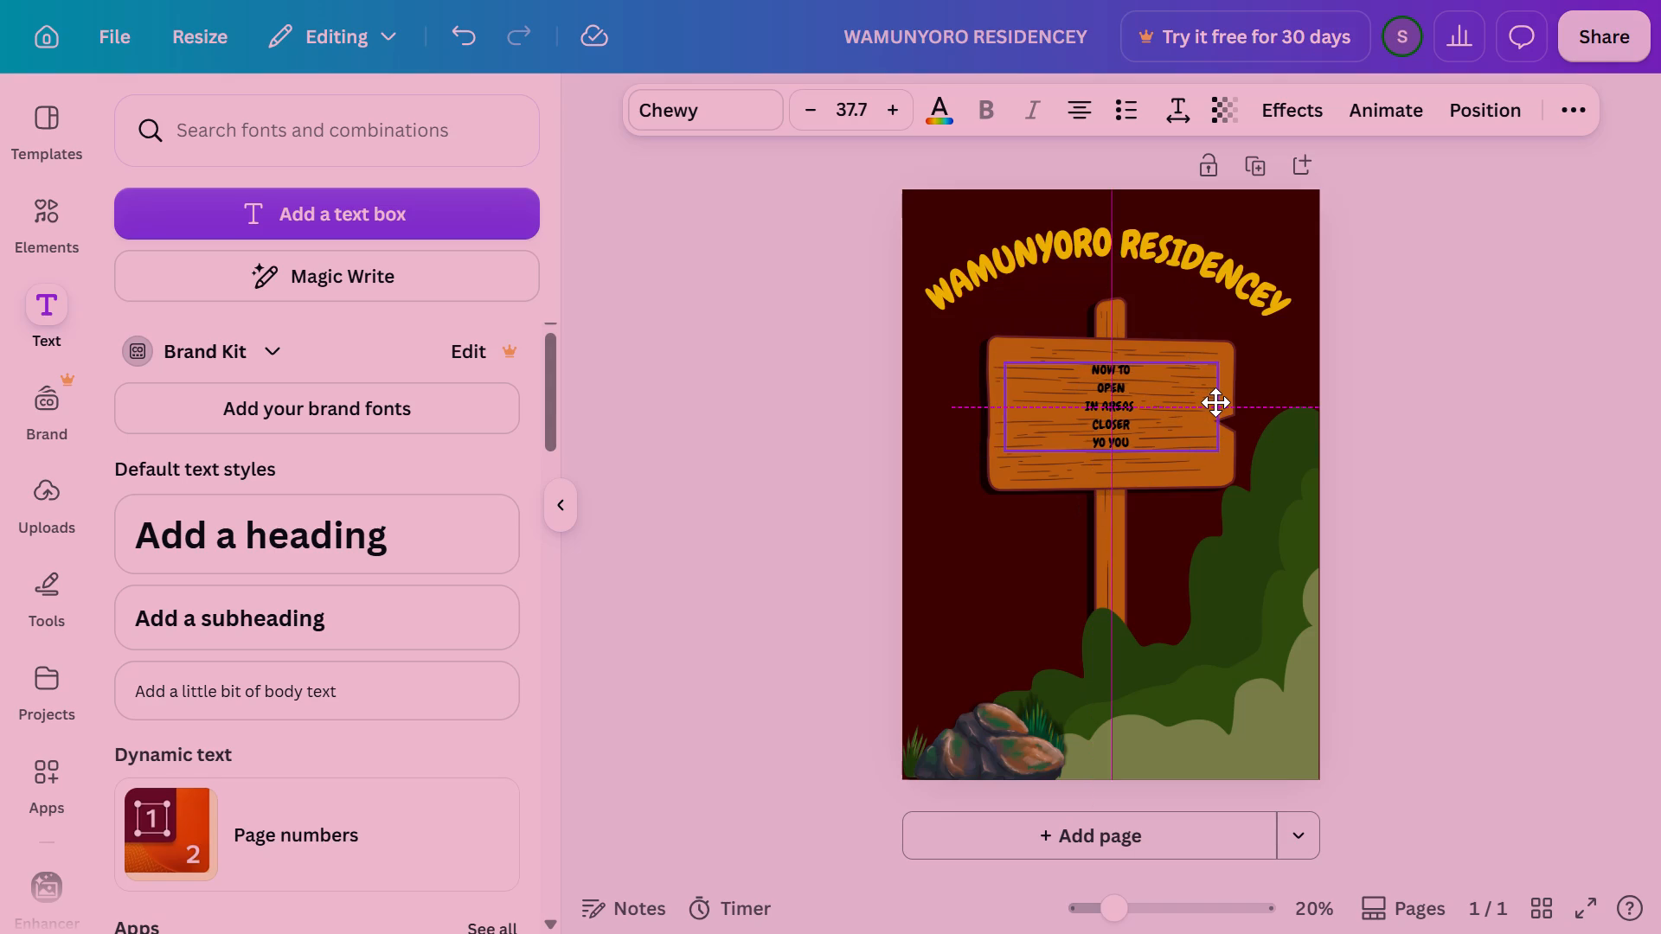
{"action": "left_click_drag", "start_coordinate": [1215, 402], "coordinate": [1220, 406]}
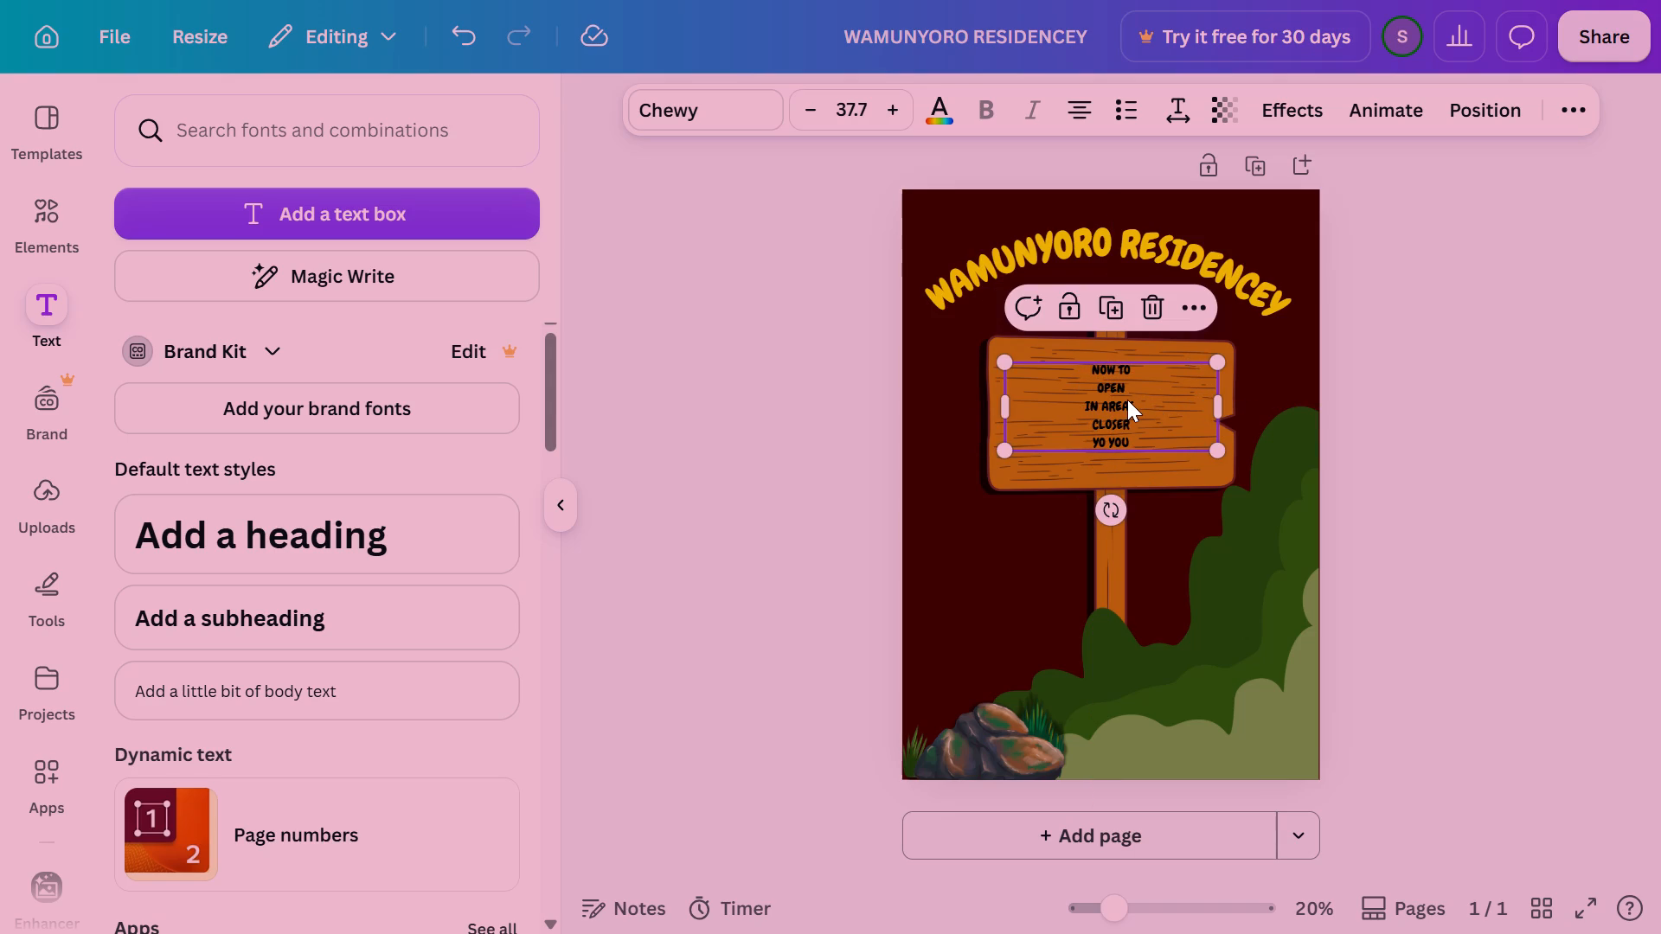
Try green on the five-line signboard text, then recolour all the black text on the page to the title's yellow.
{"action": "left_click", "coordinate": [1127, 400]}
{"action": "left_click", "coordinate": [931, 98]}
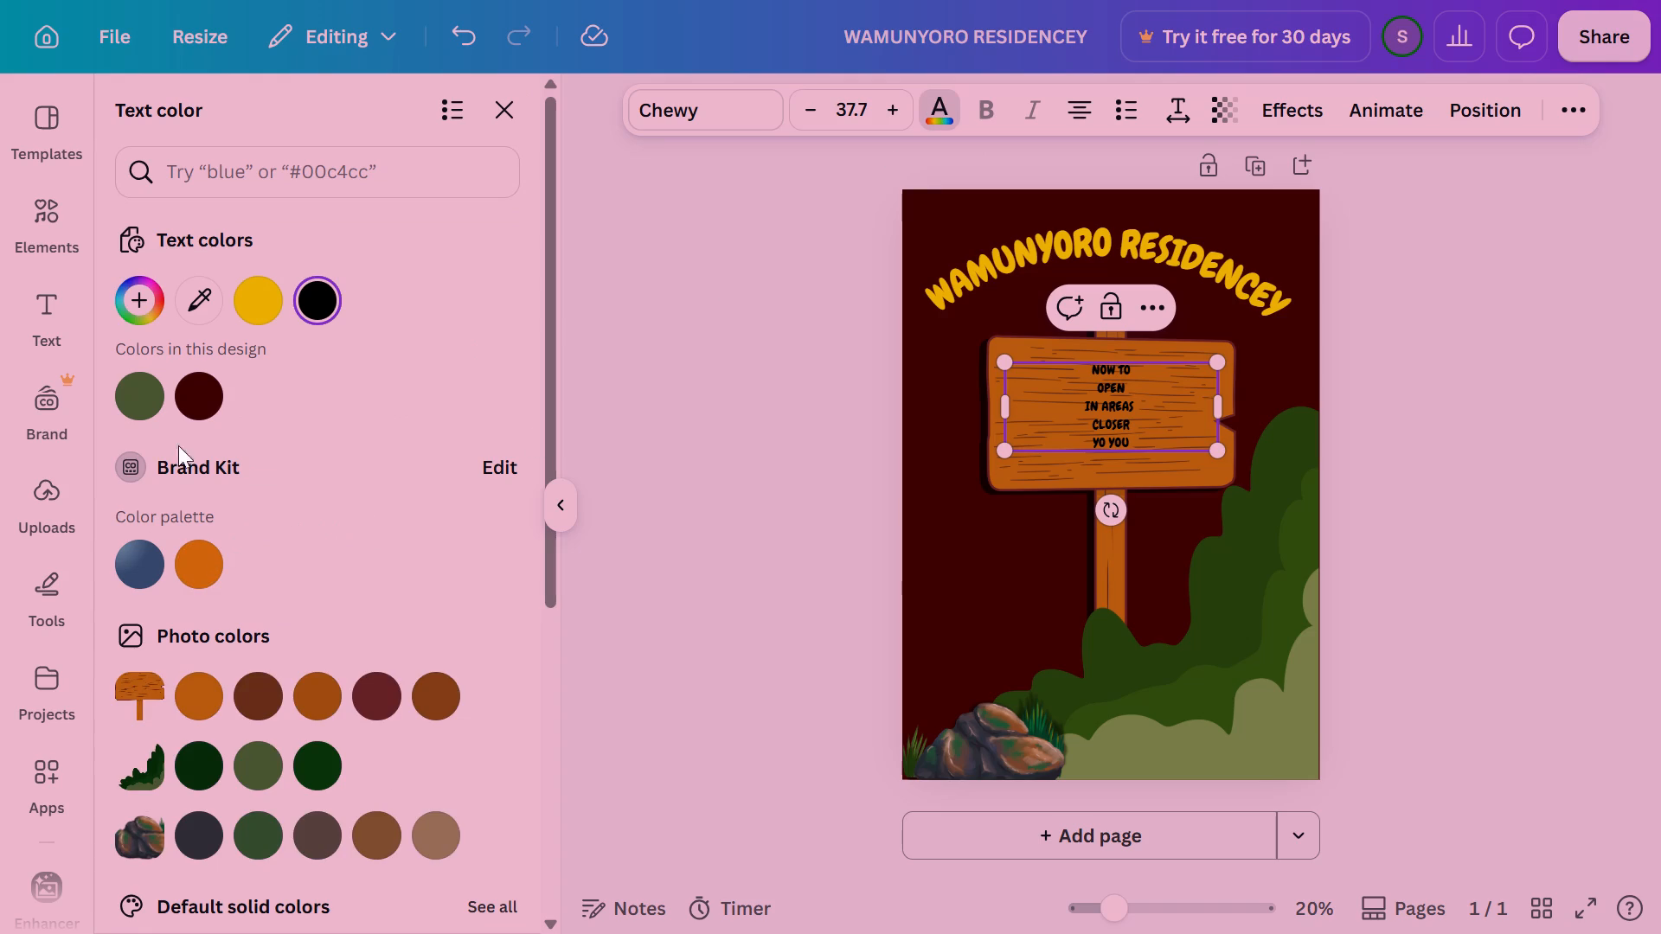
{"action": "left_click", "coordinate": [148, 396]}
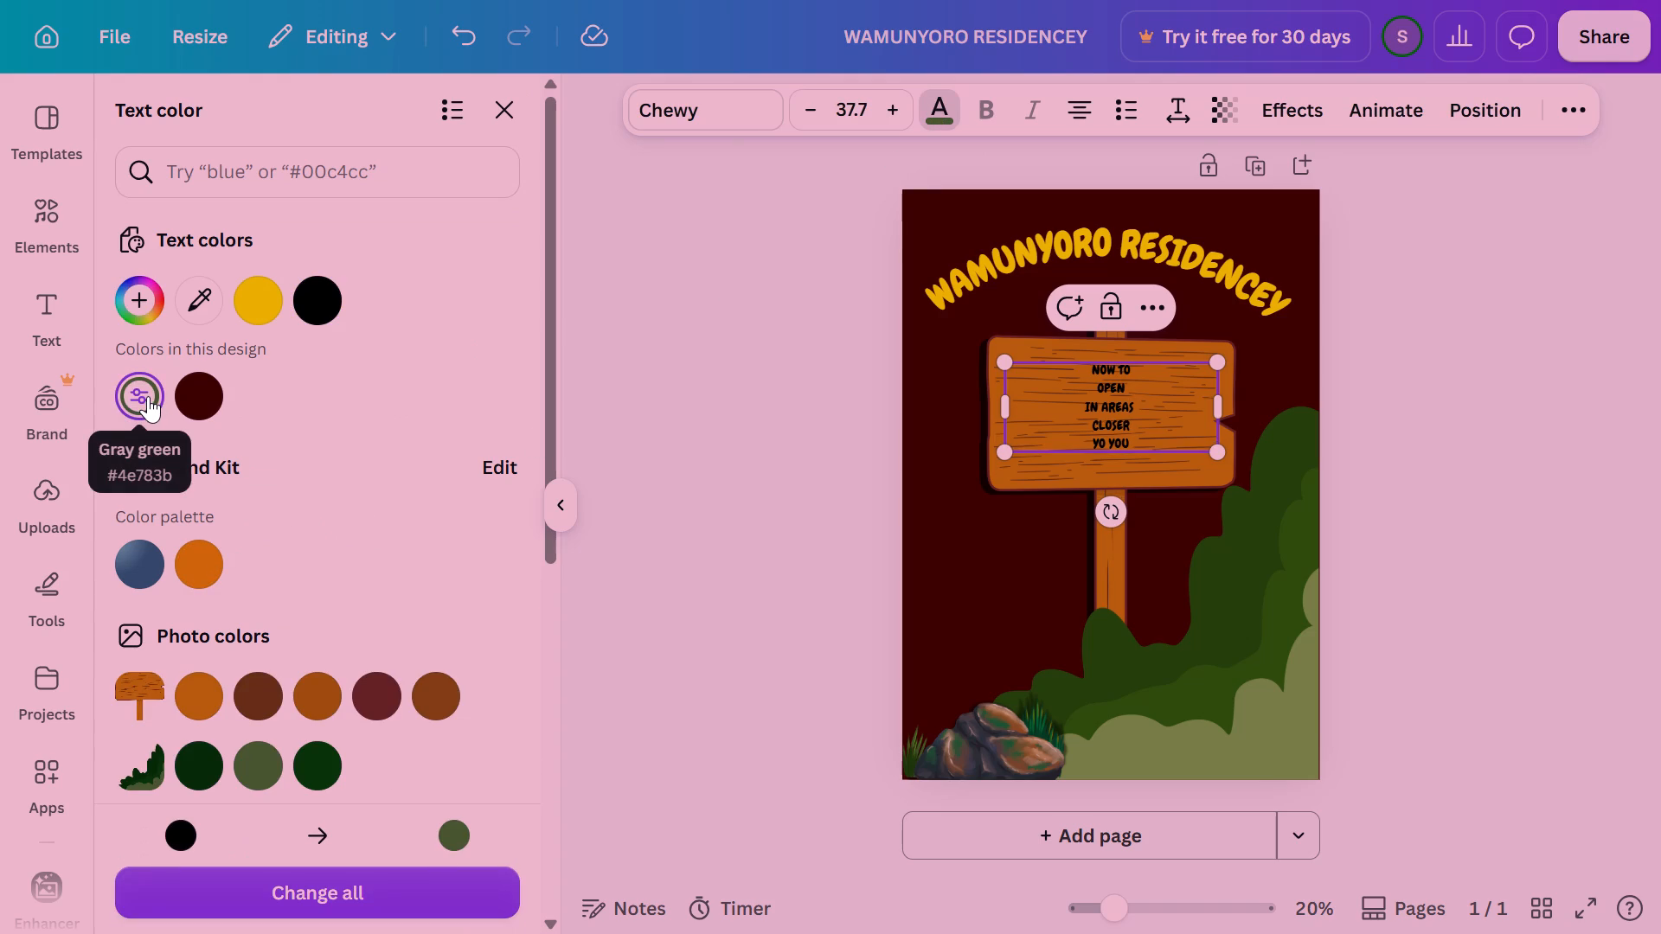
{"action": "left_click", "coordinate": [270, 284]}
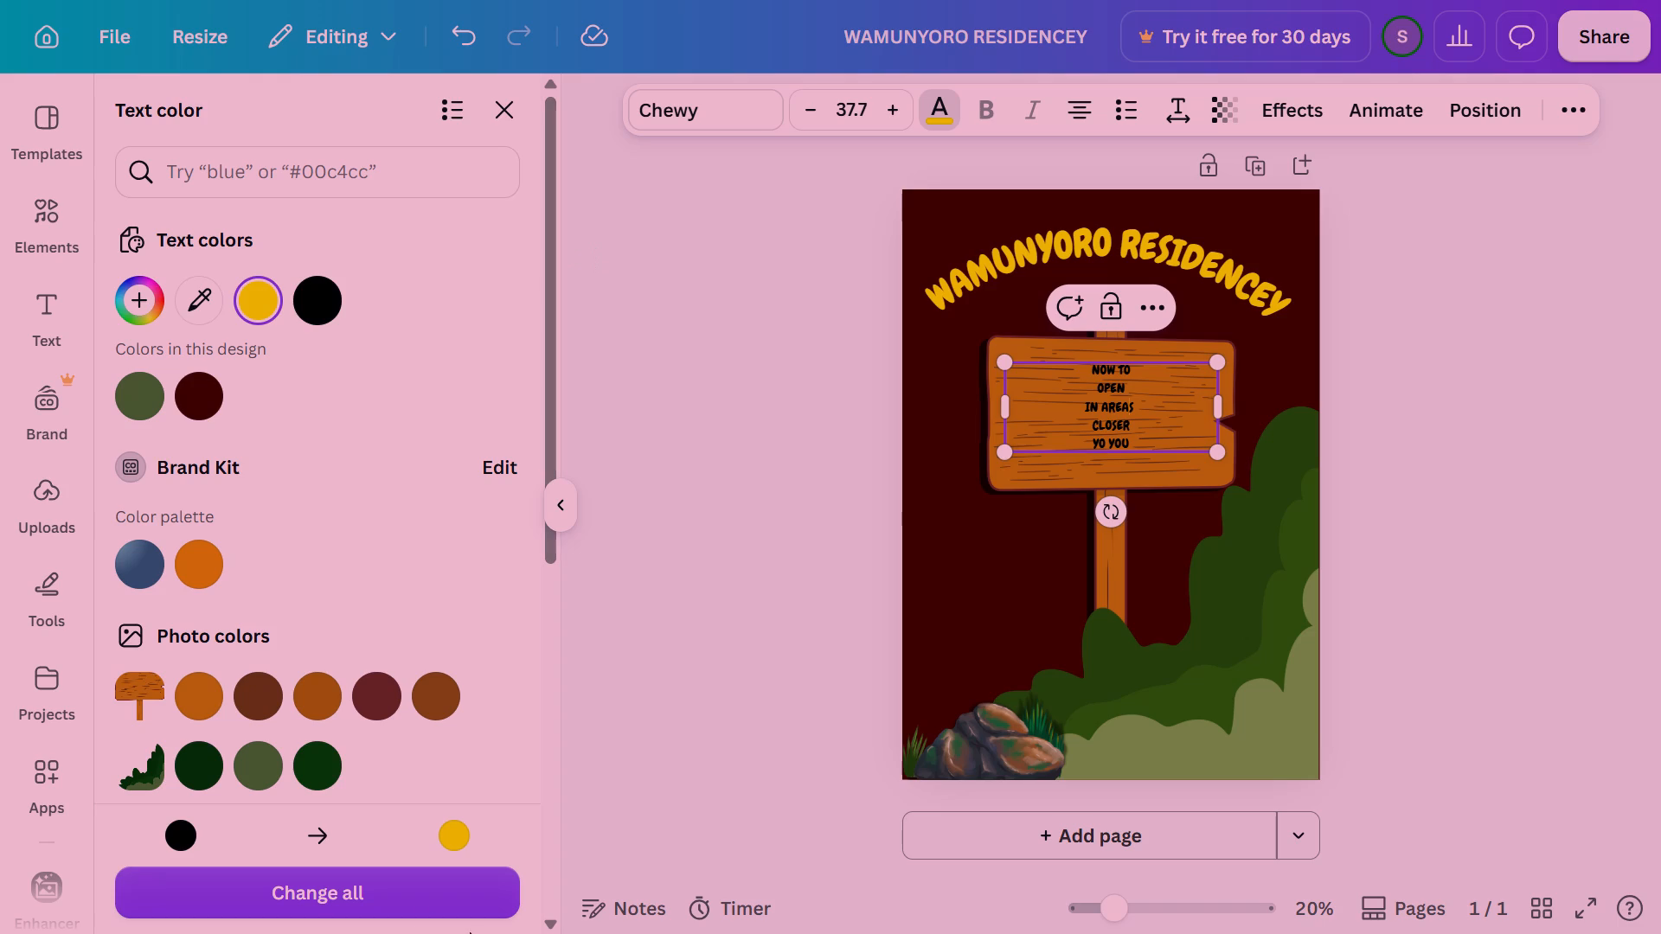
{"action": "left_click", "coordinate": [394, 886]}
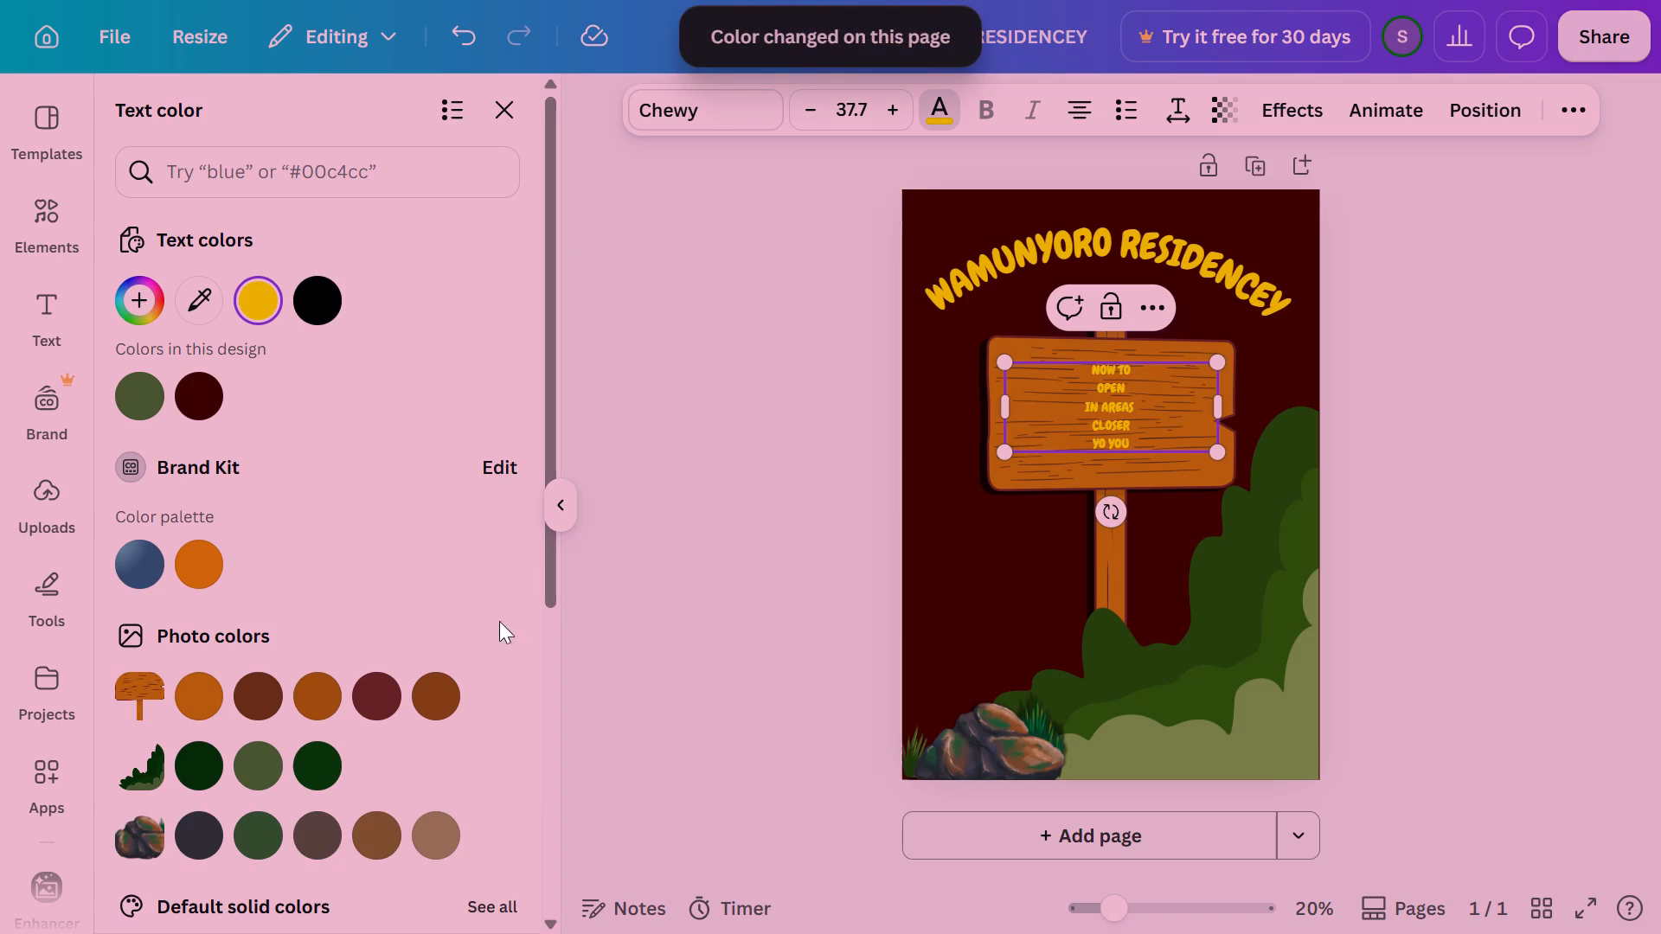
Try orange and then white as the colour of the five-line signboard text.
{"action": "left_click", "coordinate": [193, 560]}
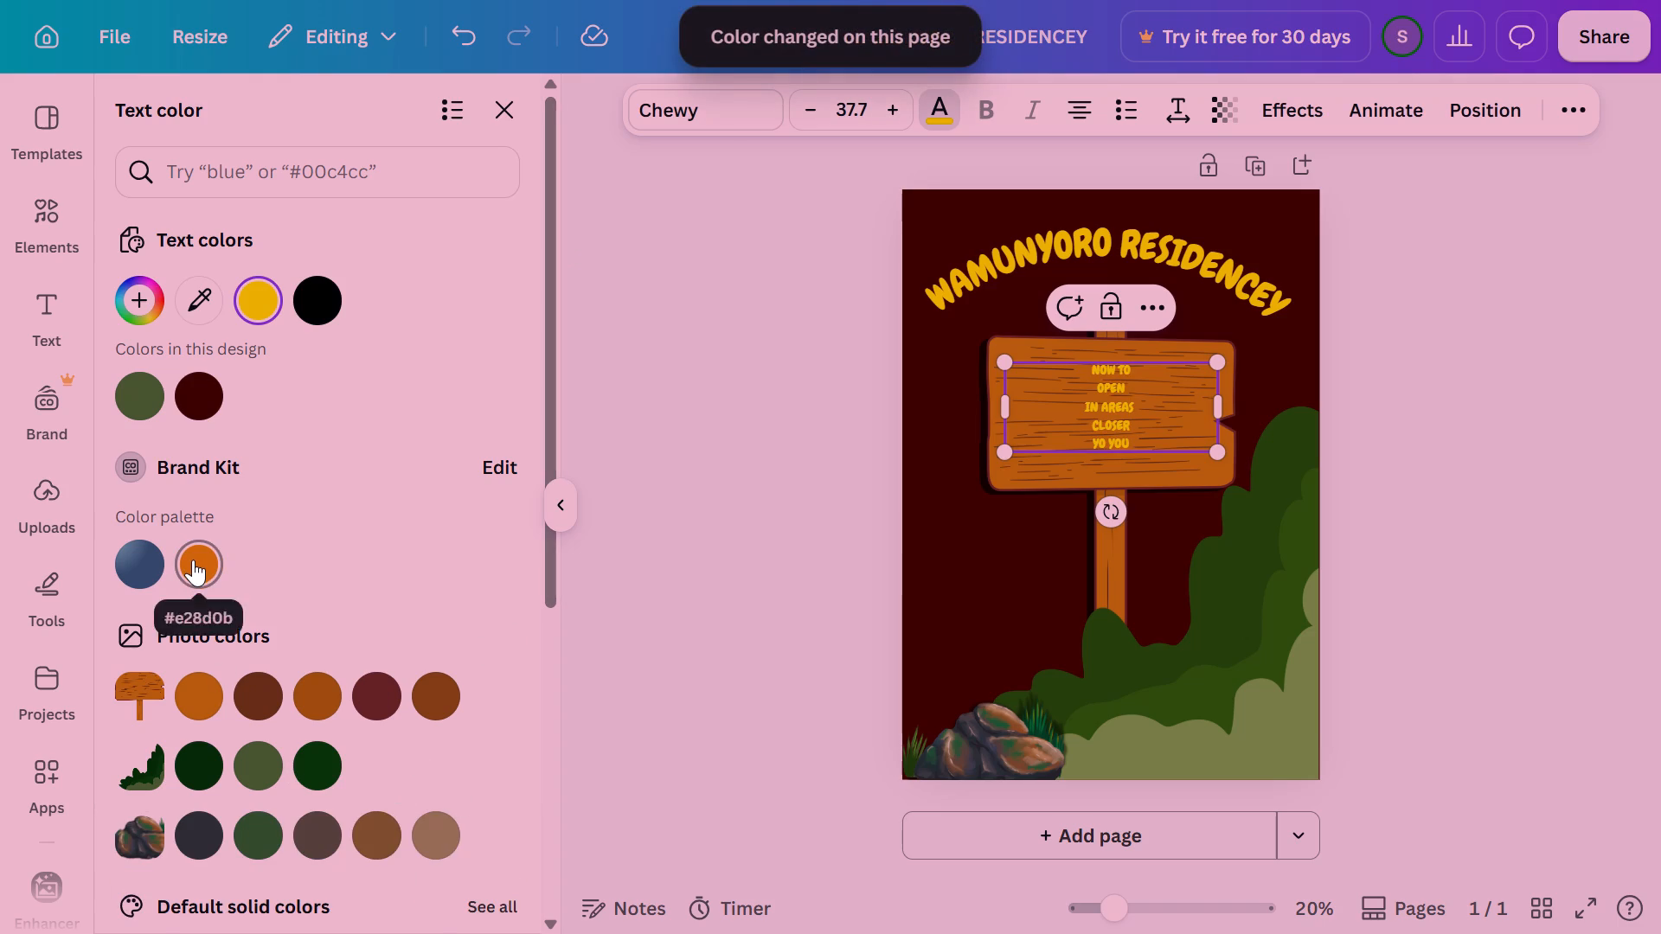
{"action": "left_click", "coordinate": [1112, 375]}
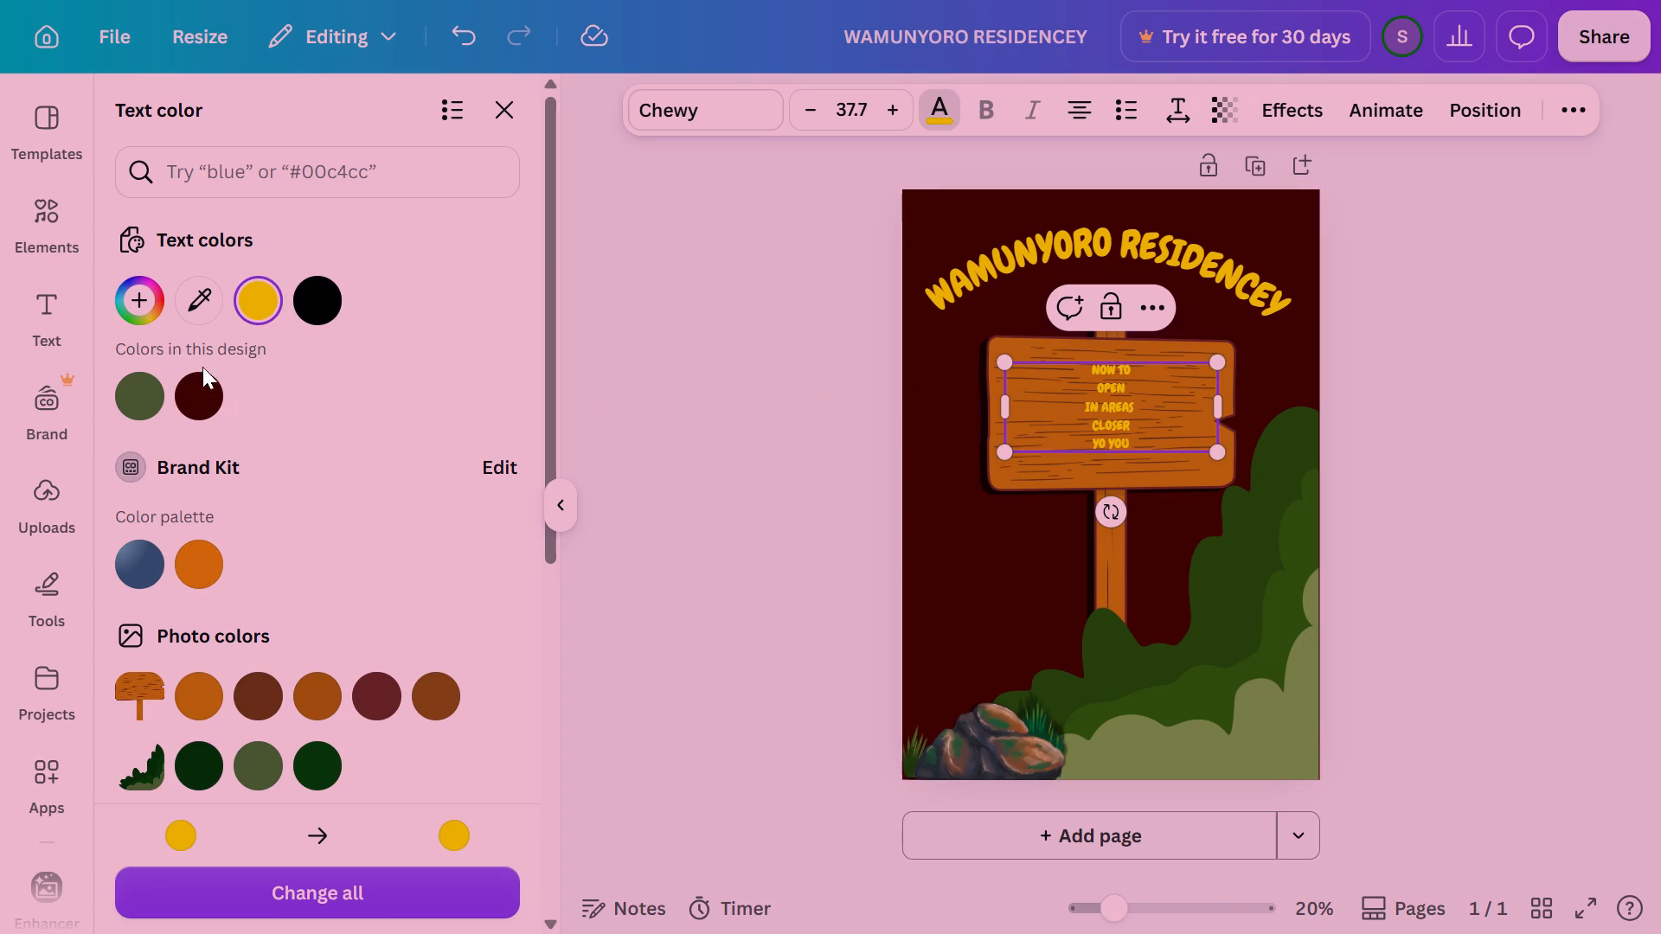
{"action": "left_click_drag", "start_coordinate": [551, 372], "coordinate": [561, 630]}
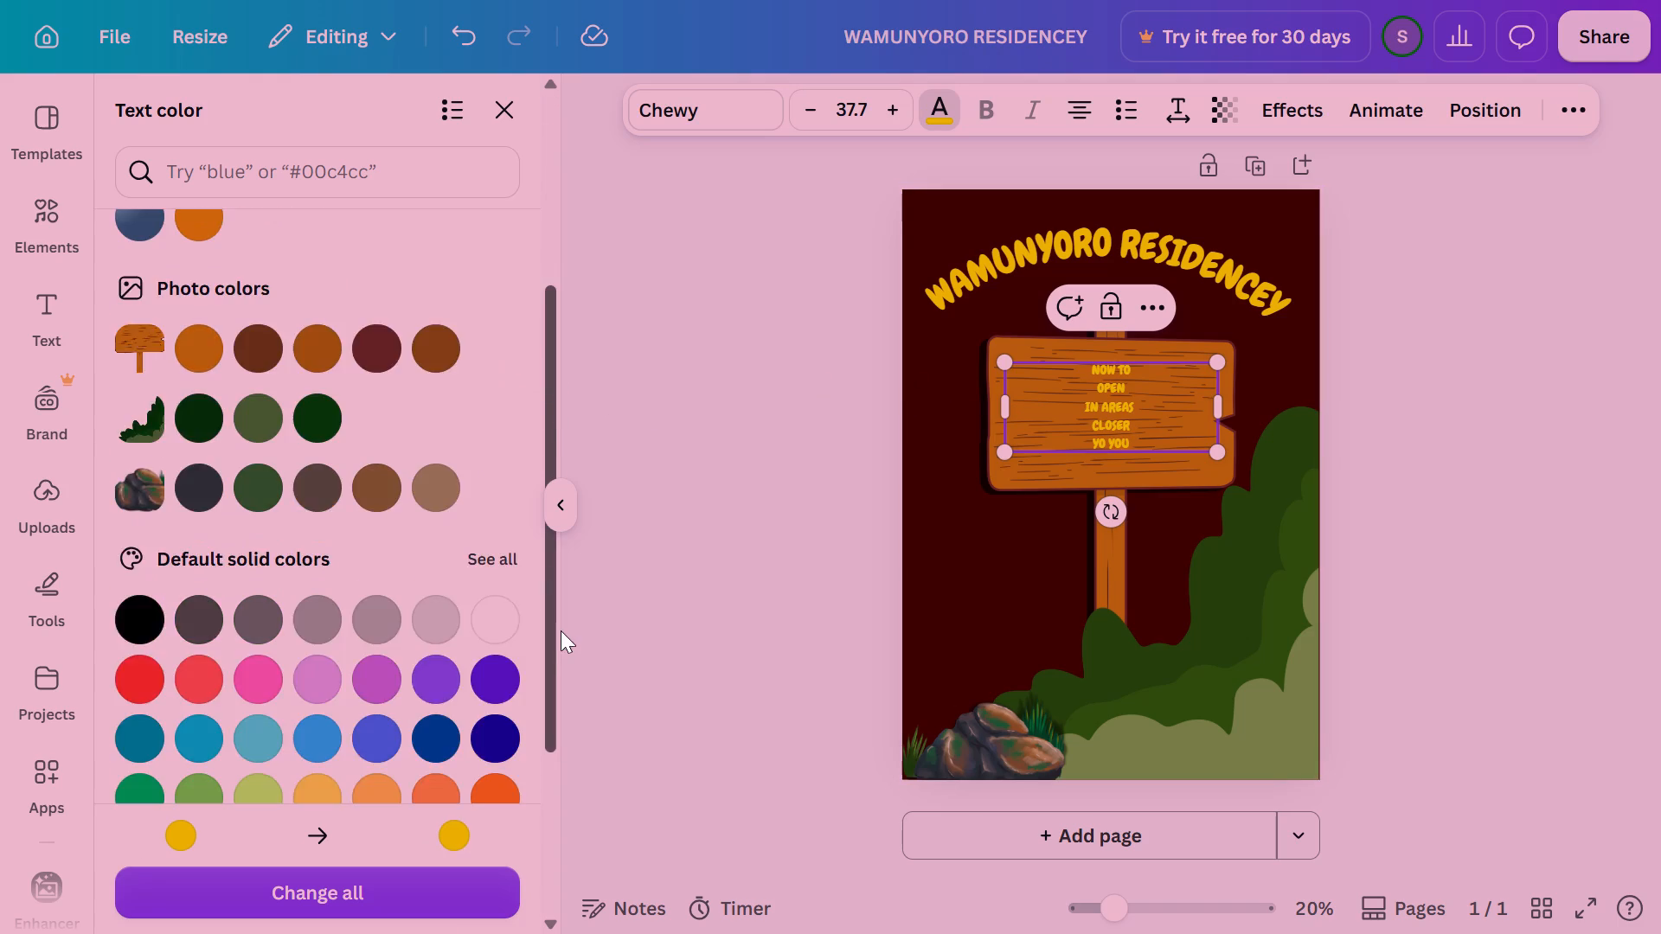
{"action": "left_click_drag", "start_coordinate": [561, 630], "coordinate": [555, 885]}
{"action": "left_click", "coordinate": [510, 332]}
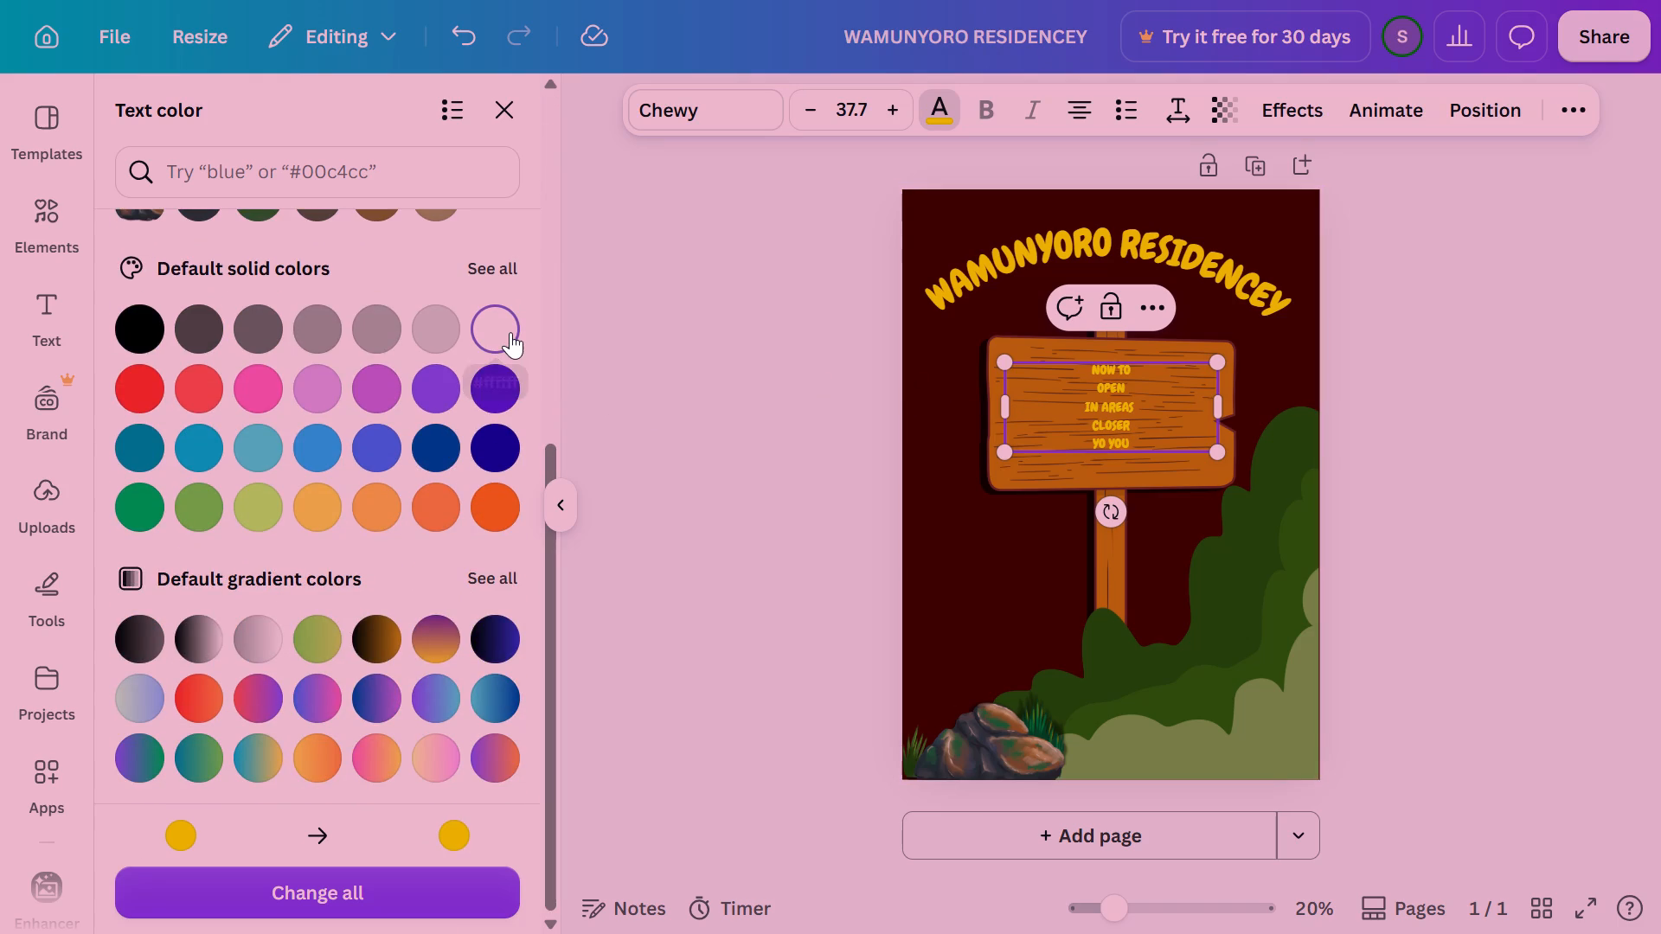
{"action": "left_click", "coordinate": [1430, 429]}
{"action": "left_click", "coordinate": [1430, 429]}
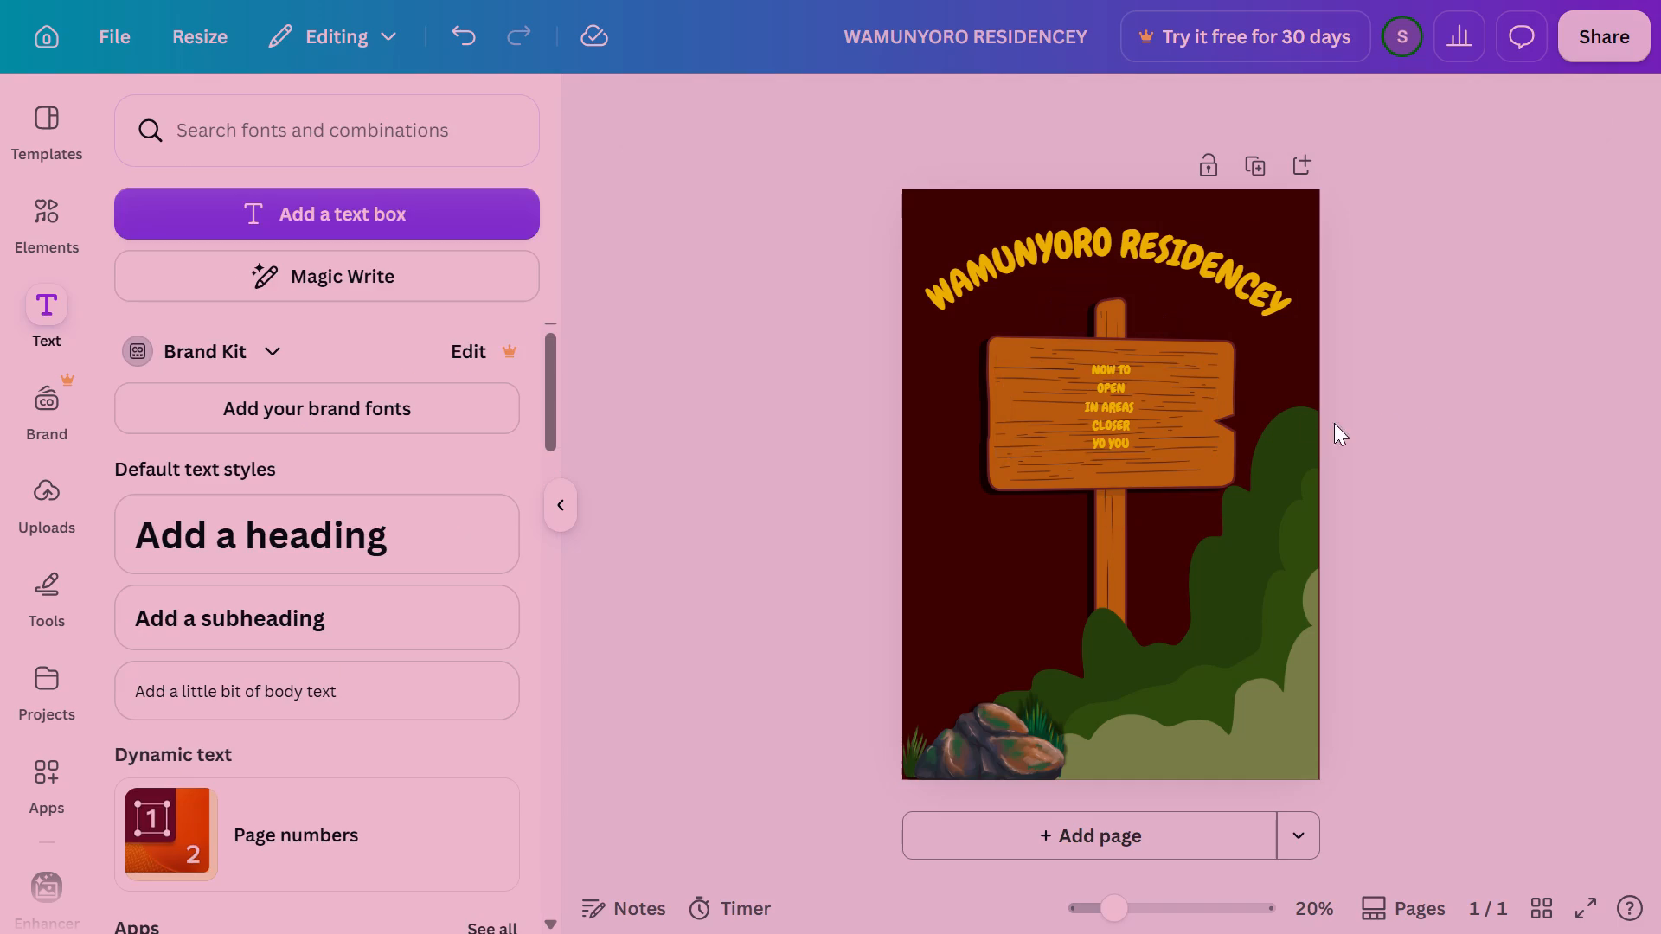
Recolour the whole five-line signboard text box white.
{"action": "left_click", "coordinate": [1089, 421]}
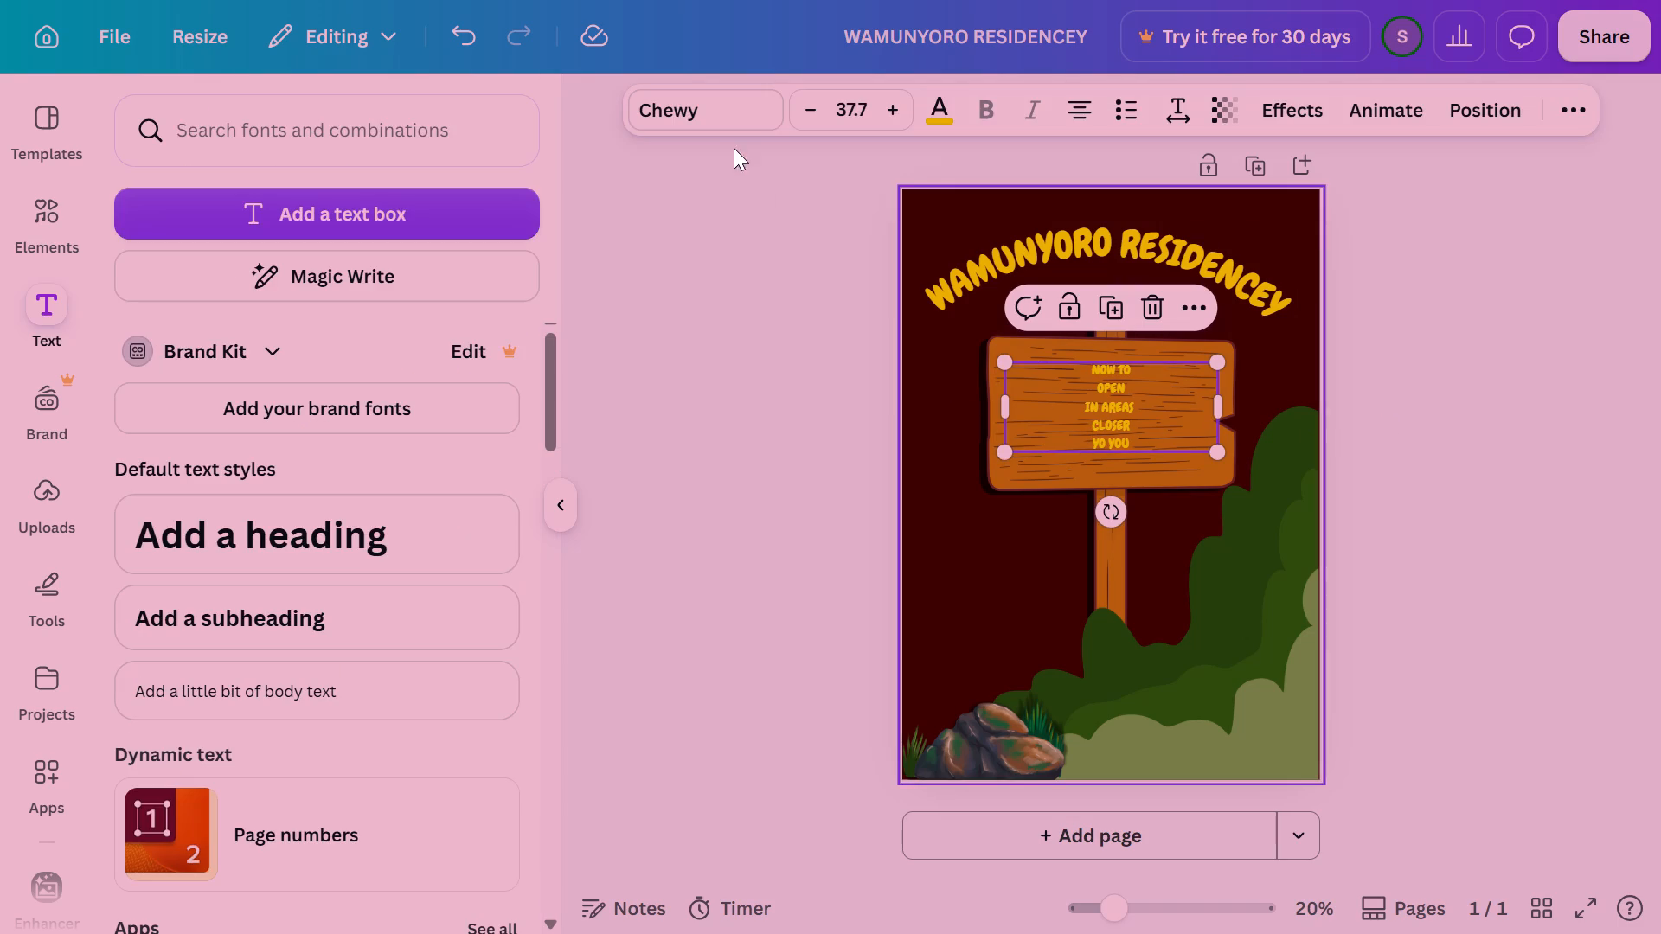
{"action": "left_click", "coordinate": [936, 105]}
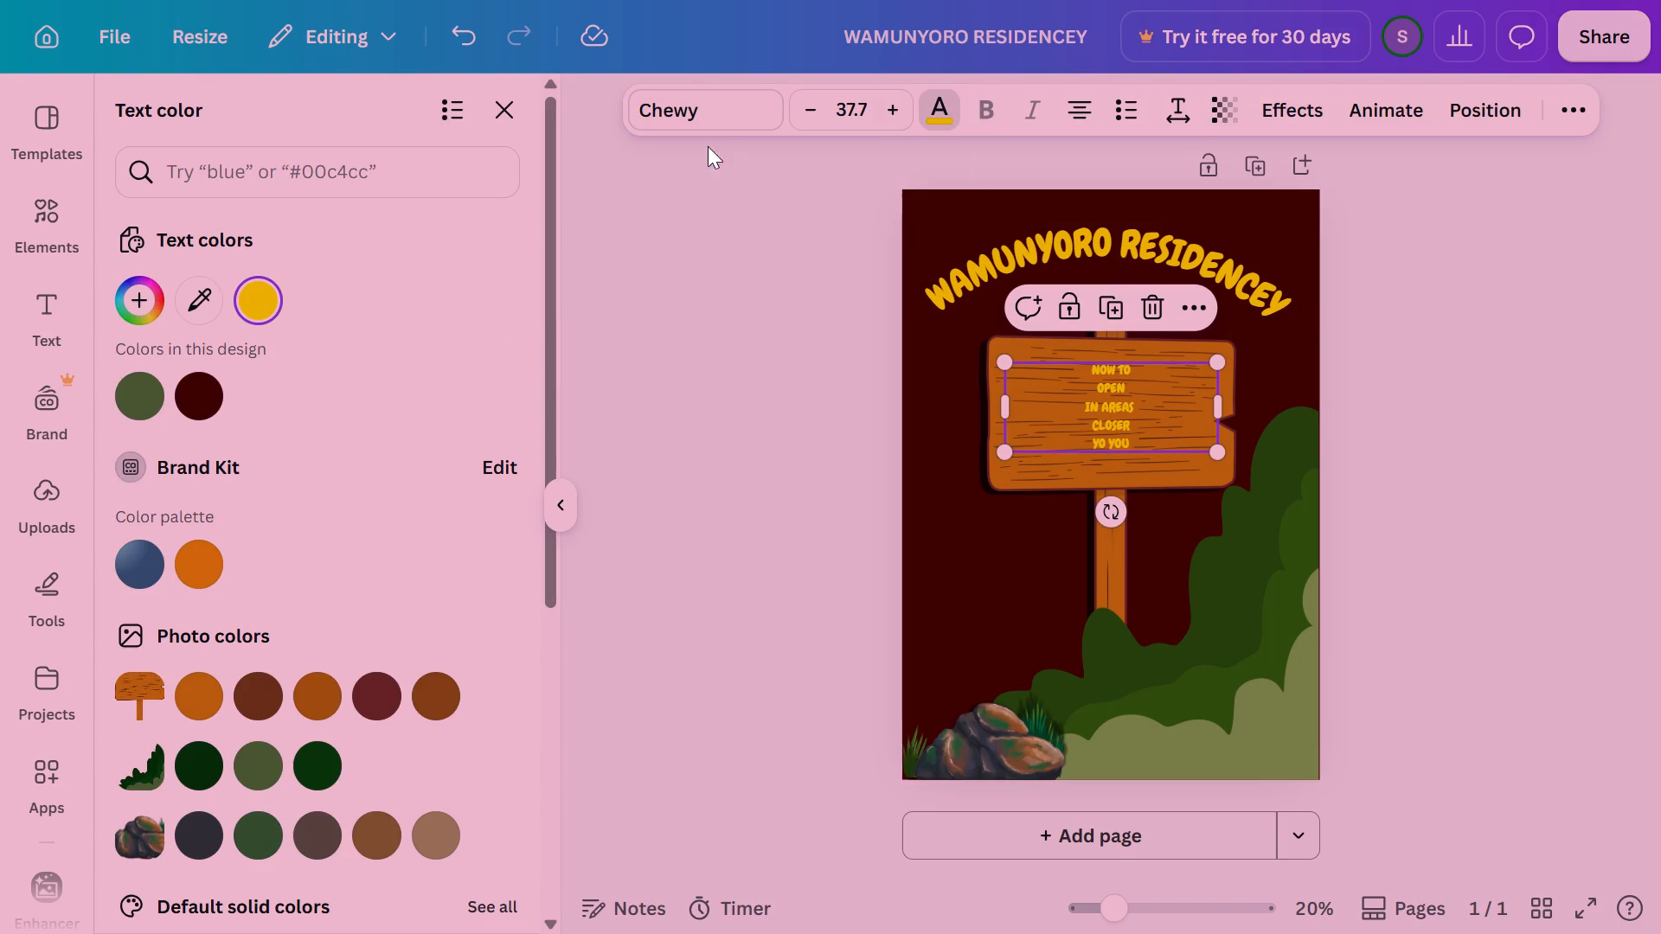
{"action": "left_click_drag", "start_coordinate": [553, 432], "coordinate": [622, 784]}
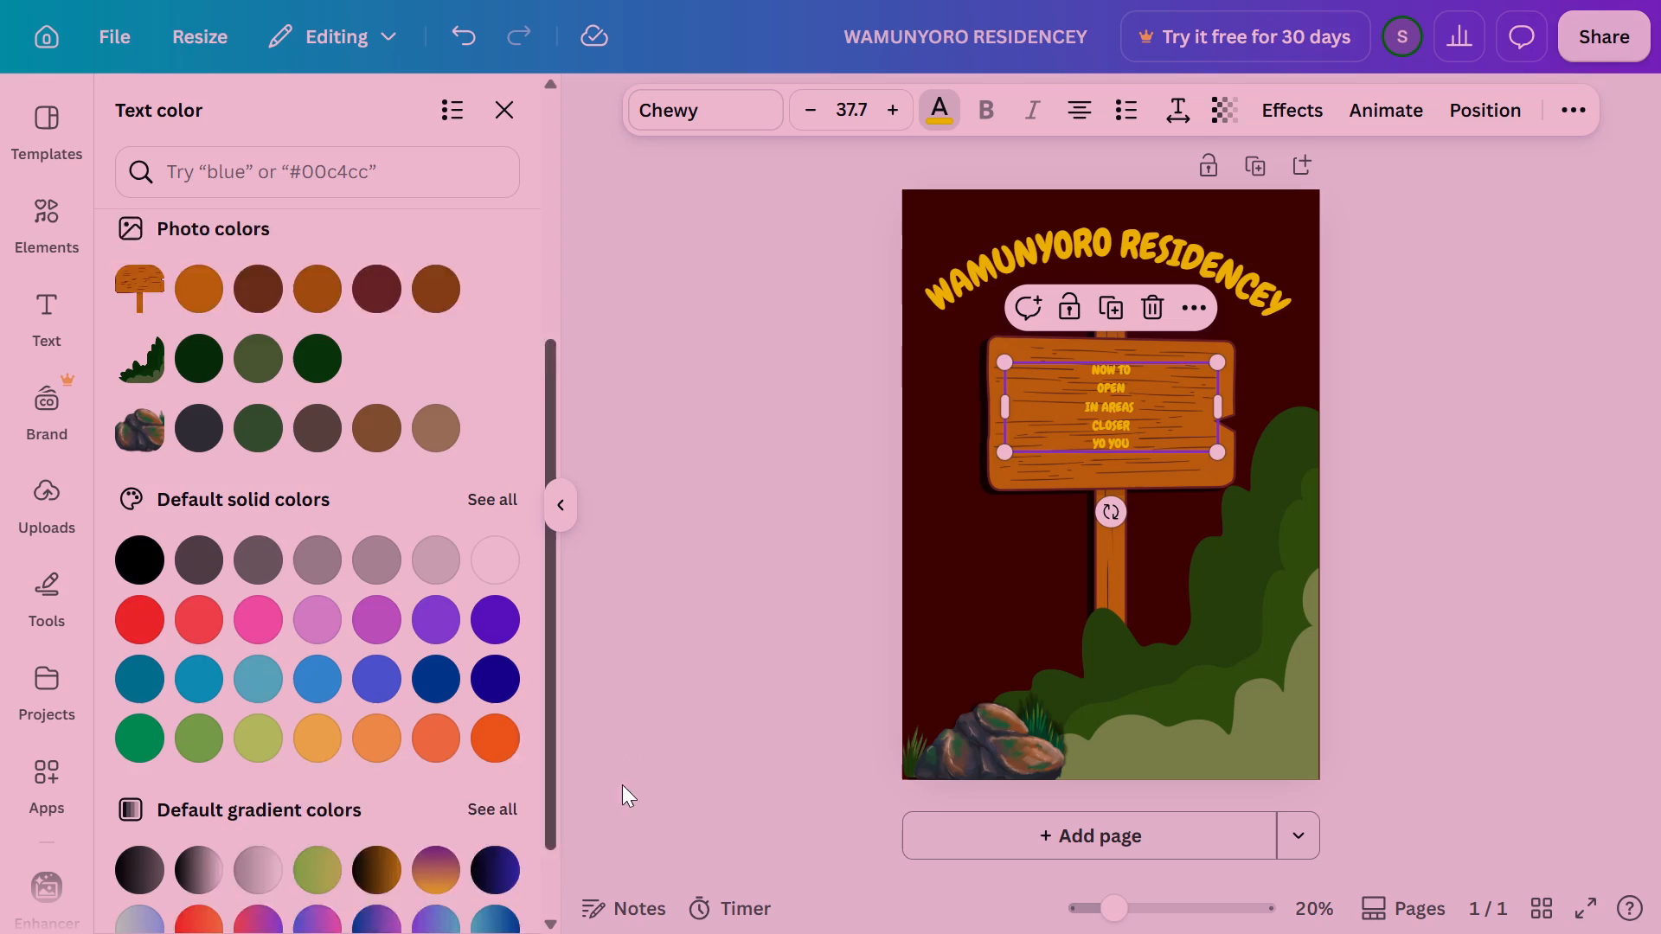
{"action": "left_click_drag", "start_coordinate": [622, 784], "coordinate": [647, 933]}
{"action": "left_click", "coordinate": [483, 438]}
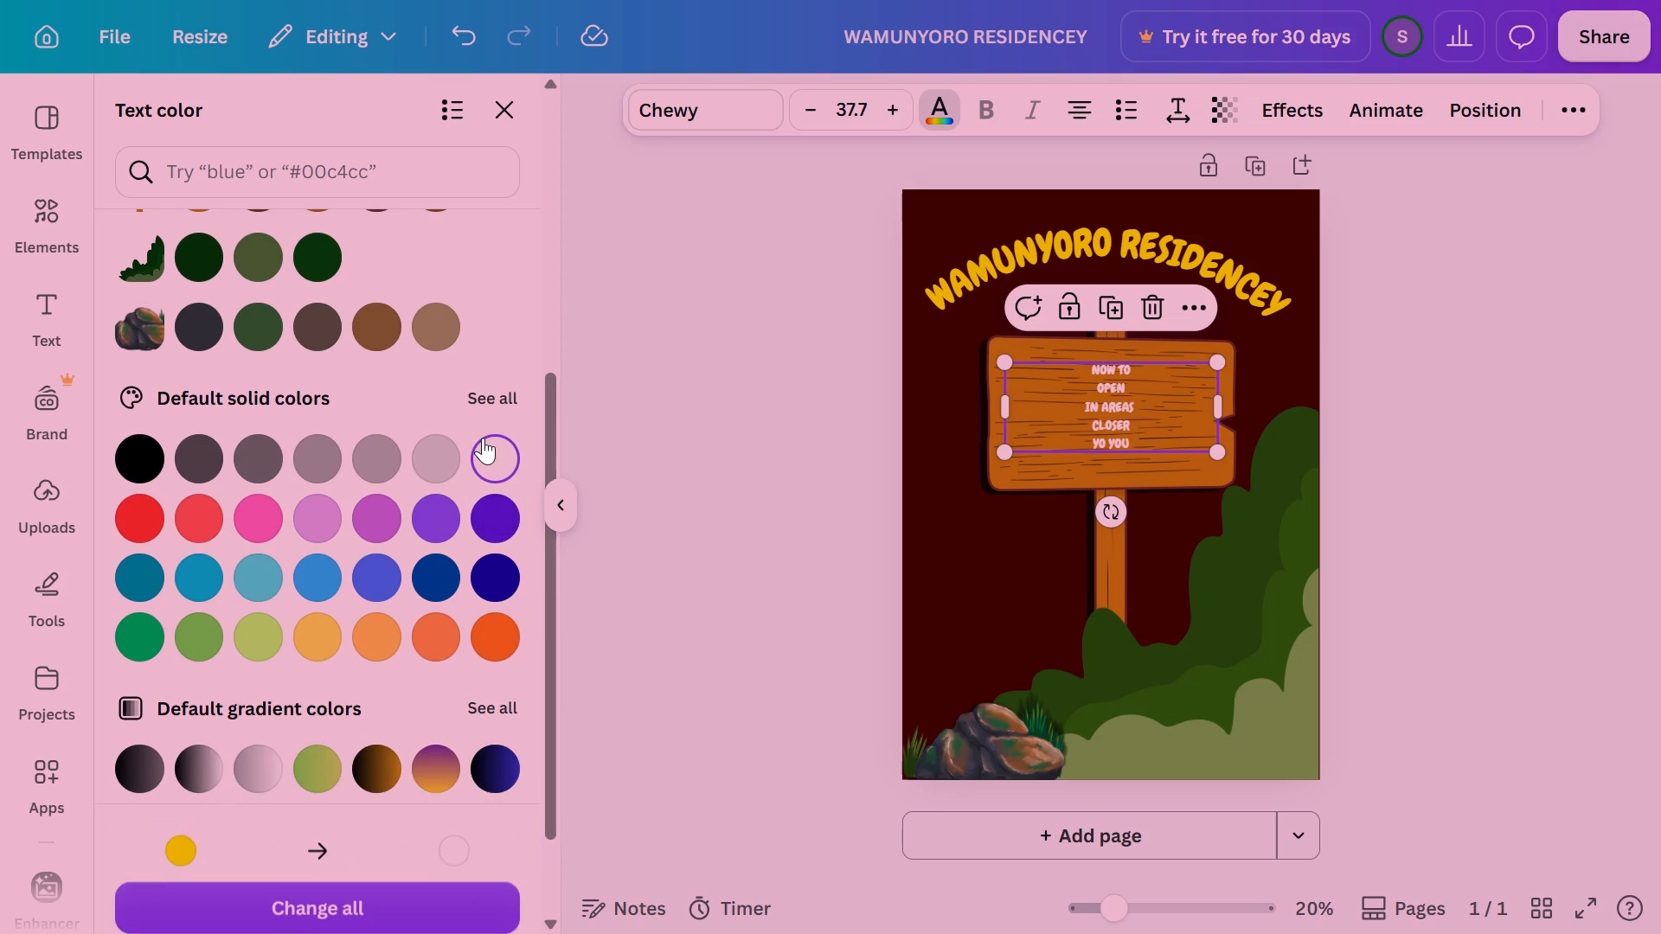
{"action": "left_click", "coordinate": [1489, 382]}
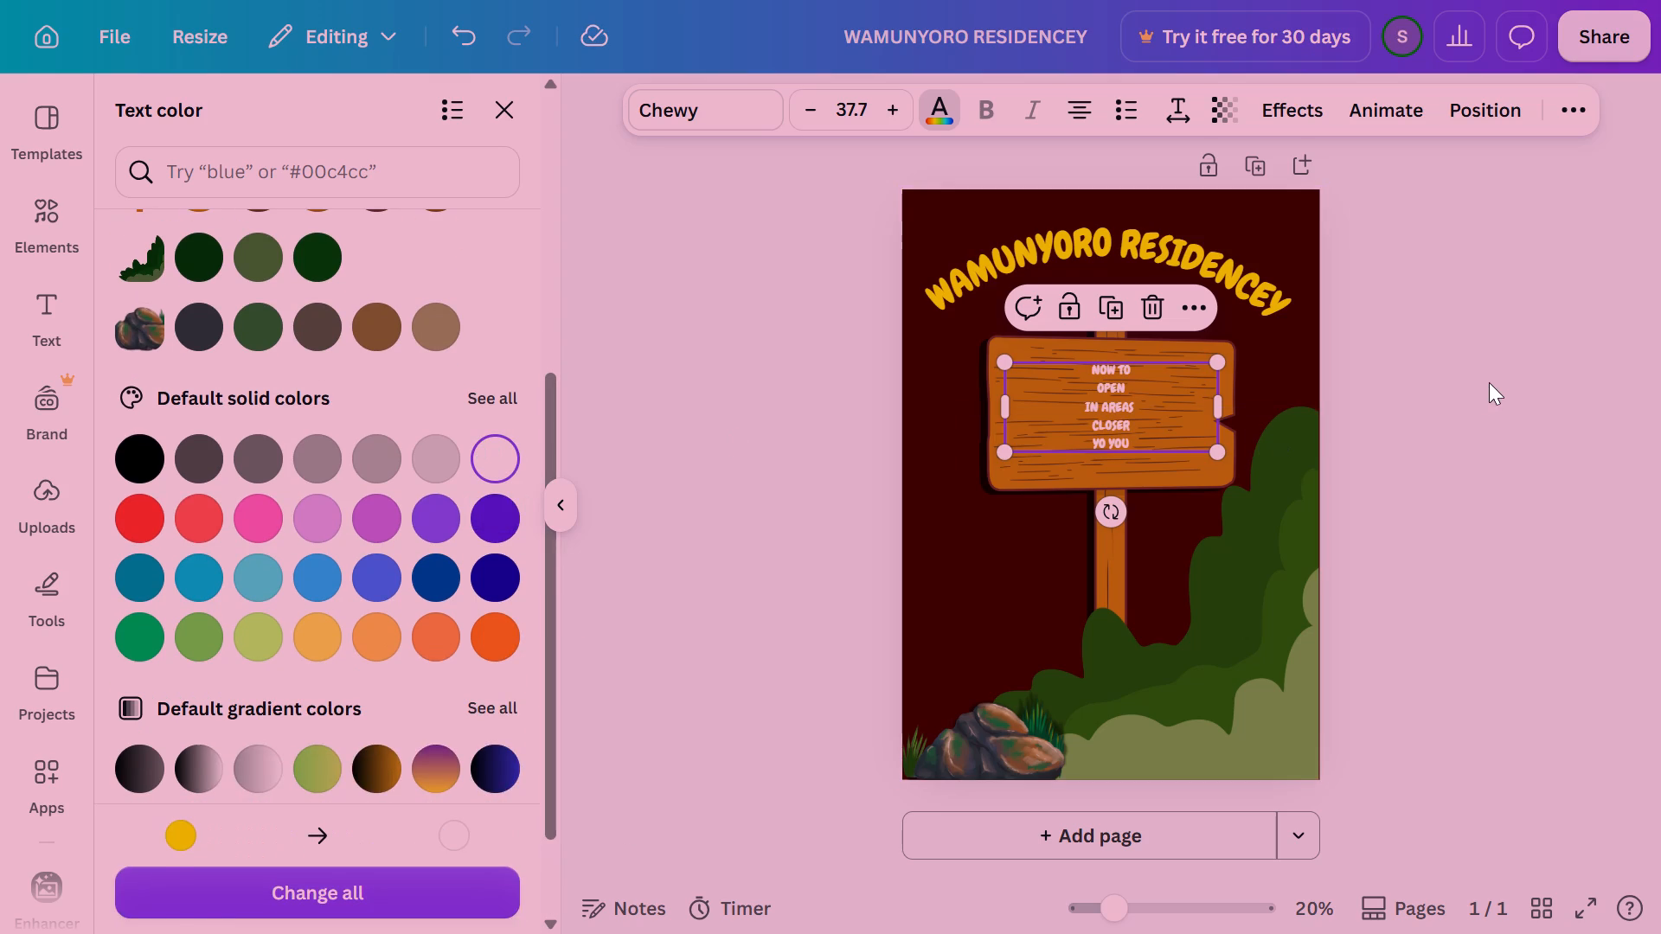
Enlarge only the word OPEN in the signboard text to size 69.7.
{"action": "left_click", "coordinate": [1119, 386]}
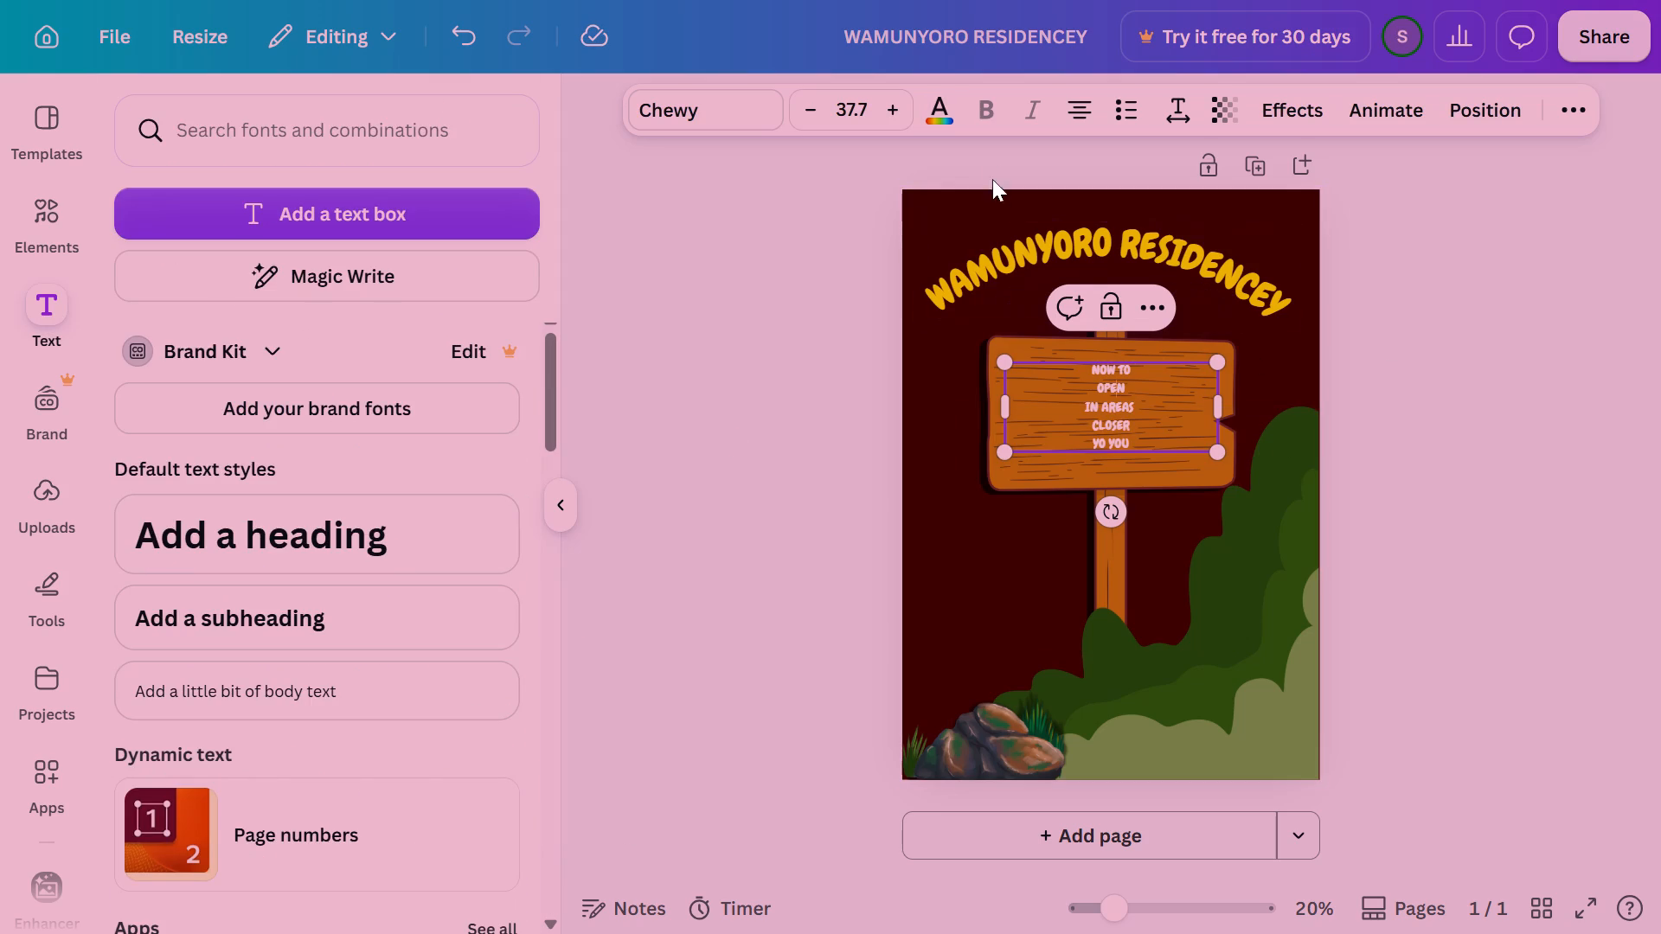
{"action": "triple_click", "coordinate": [892, 116]}
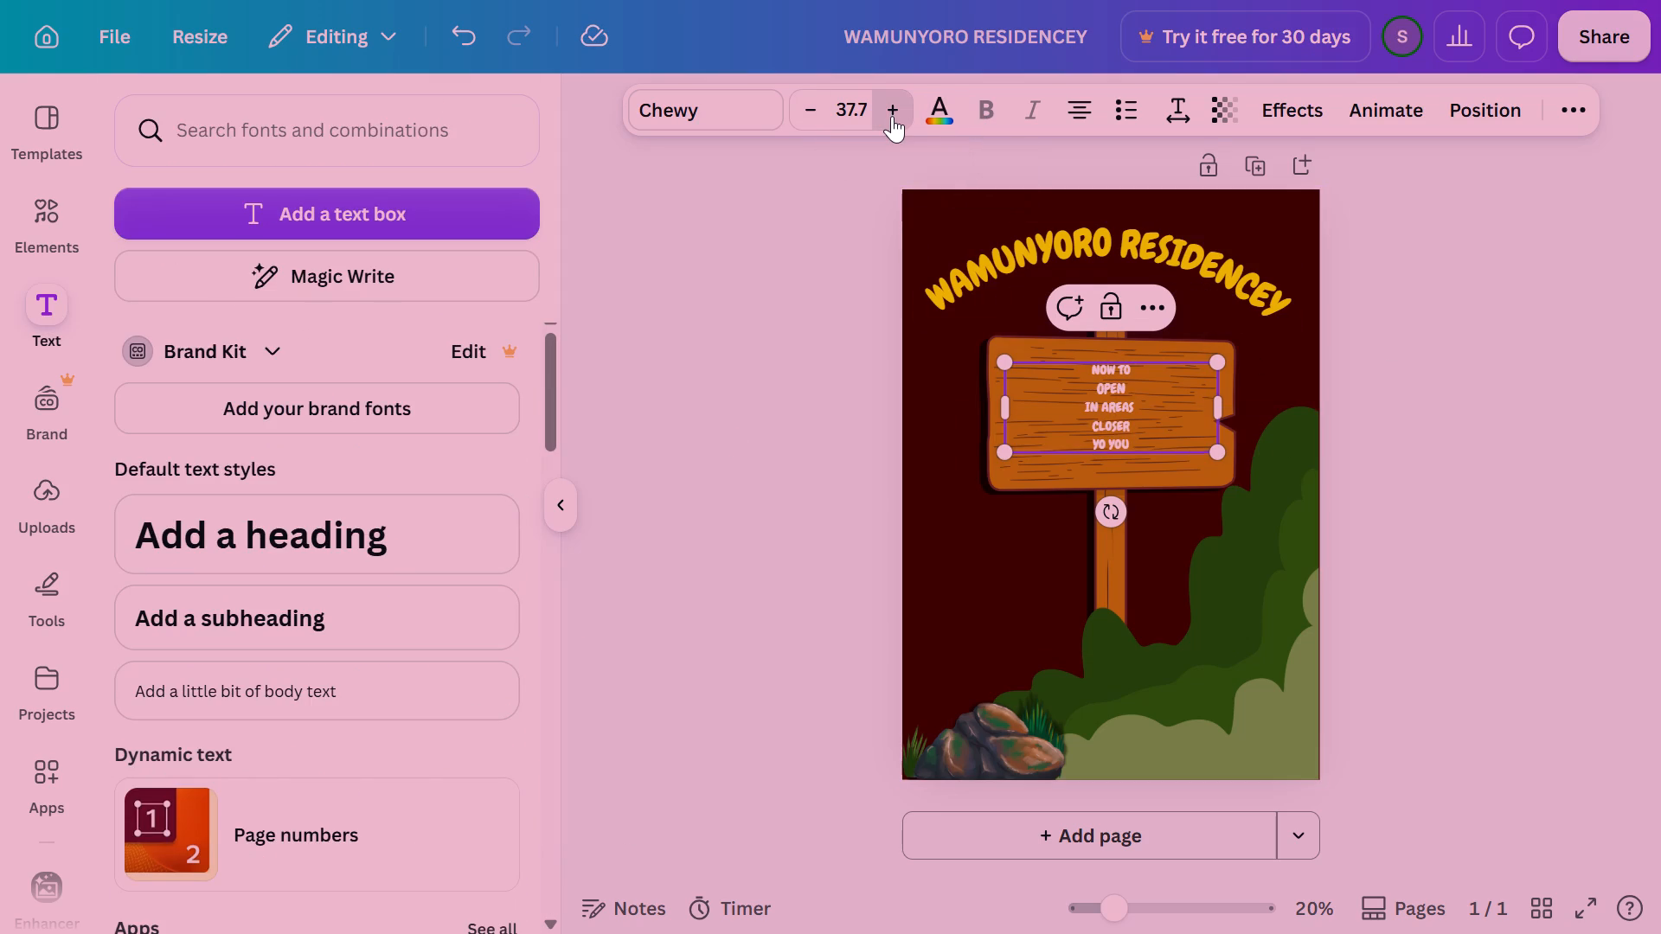
{"action": "triple_click", "coordinate": [892, 116]}
{"action": "triple_click", "coordinate": [892, 116]}
{"action": "triple_click", "coordinate": [892, 116]}
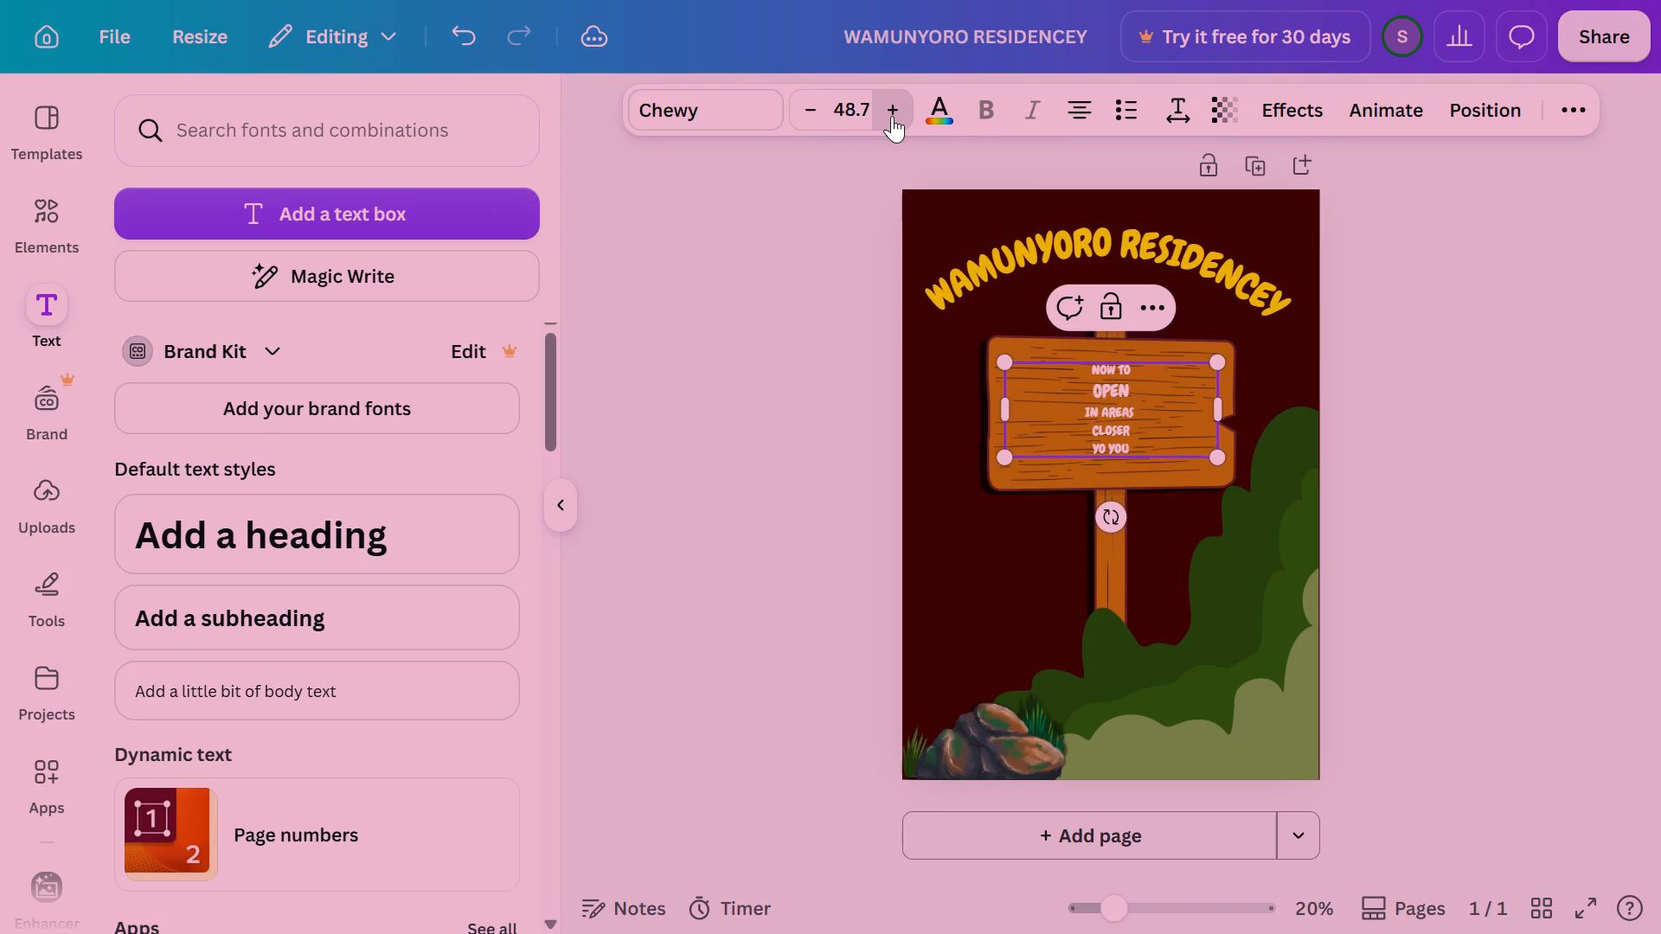
{"action": "triple_click", "coordinate": [892, 116]}
{"action": "triple_click", "coordinate": [892, 116]}
{"action": "triple_click", "coordinate": [892, 116]}
{"action": "triple_click", "coordinate": [892, 116]}
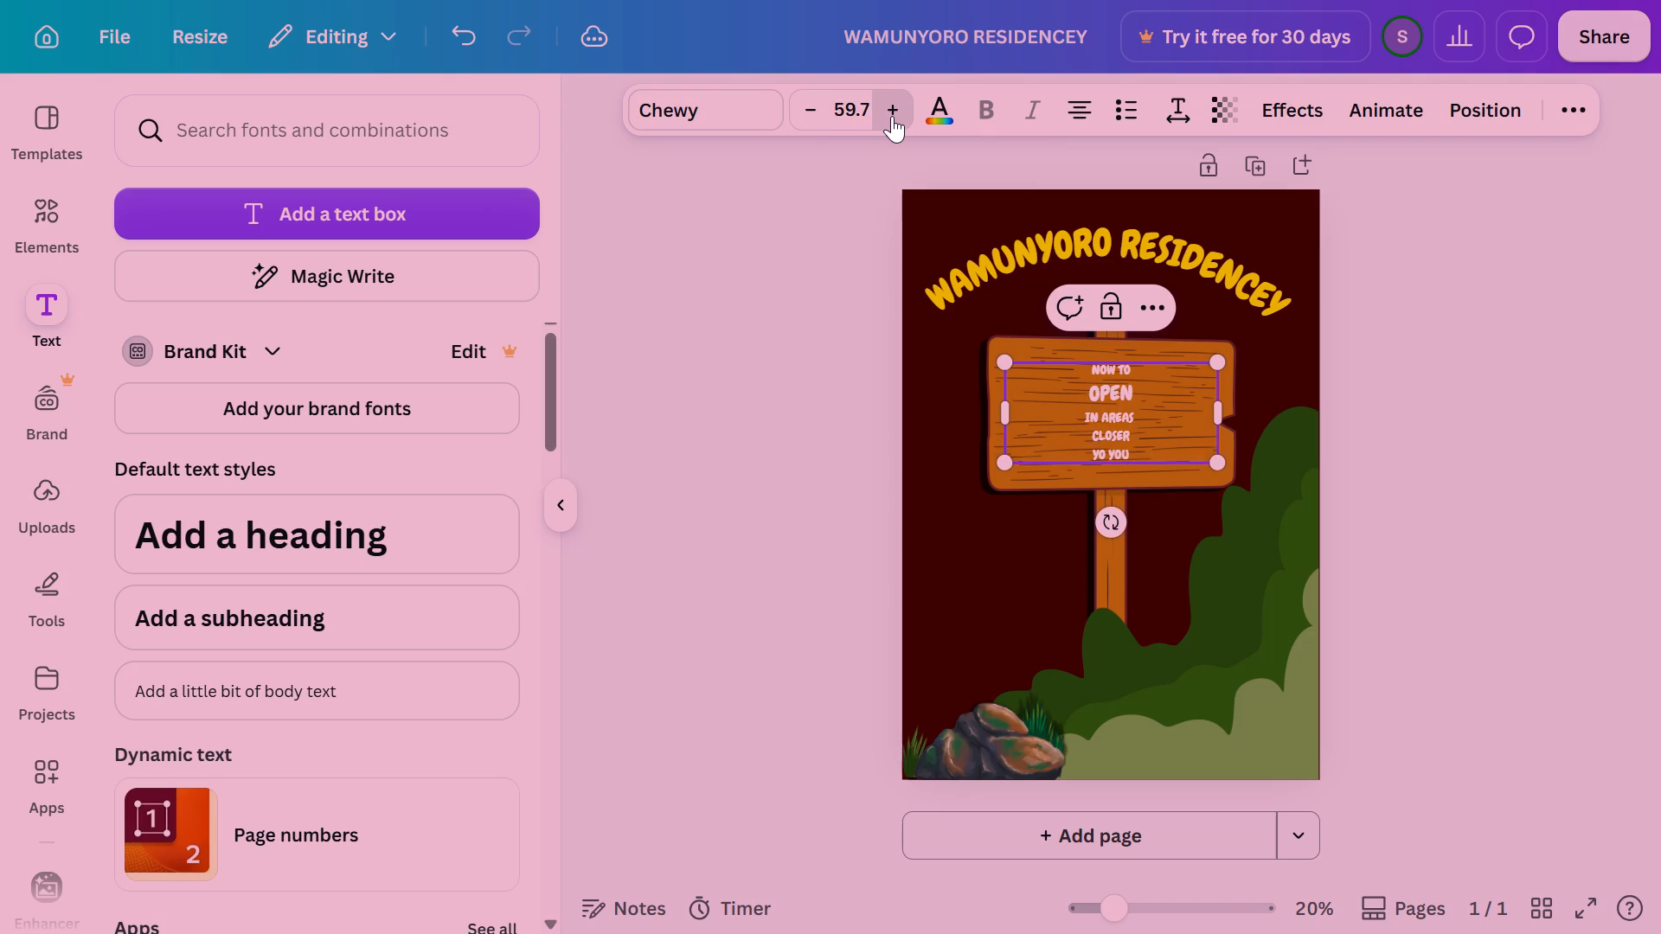
{"action": "triple_click", "coordinate": [892, 116]}
{"action": "triple_click", "coordinate": [892, 116]}
{"action": "double_click", "coordinate": [892, 116]}
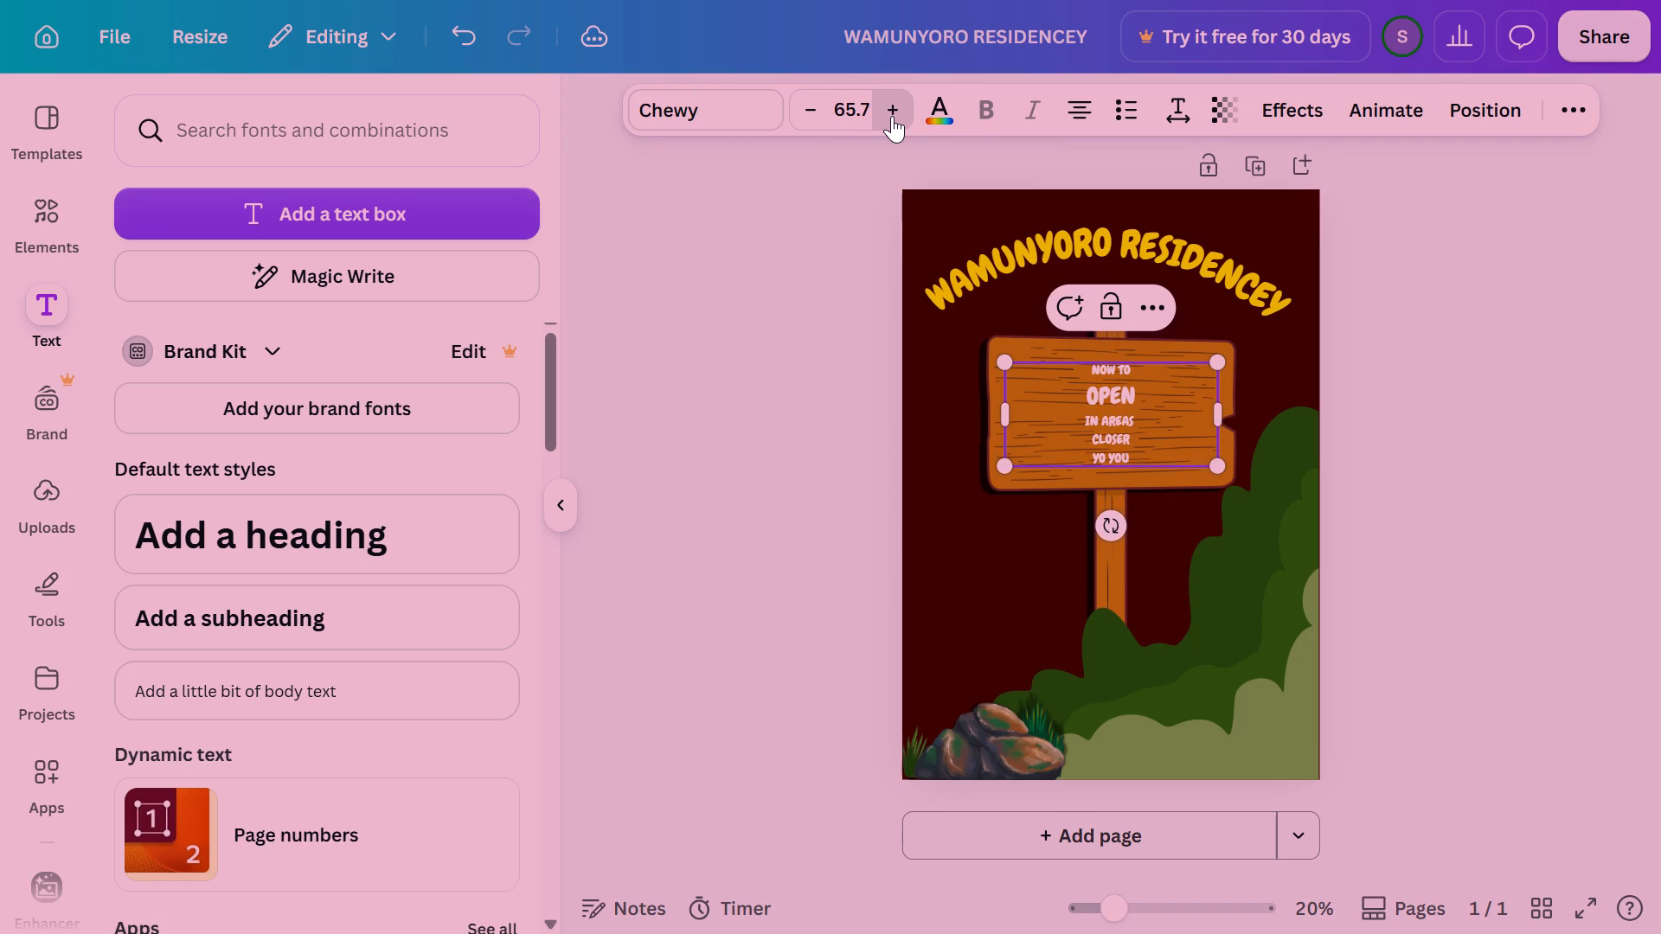
Scale up the whole signboard text box toward the board's upper-left corner, bringing OPEN to size 76.6.
{"action": "left_click", "coordinate": [1222, 413]}
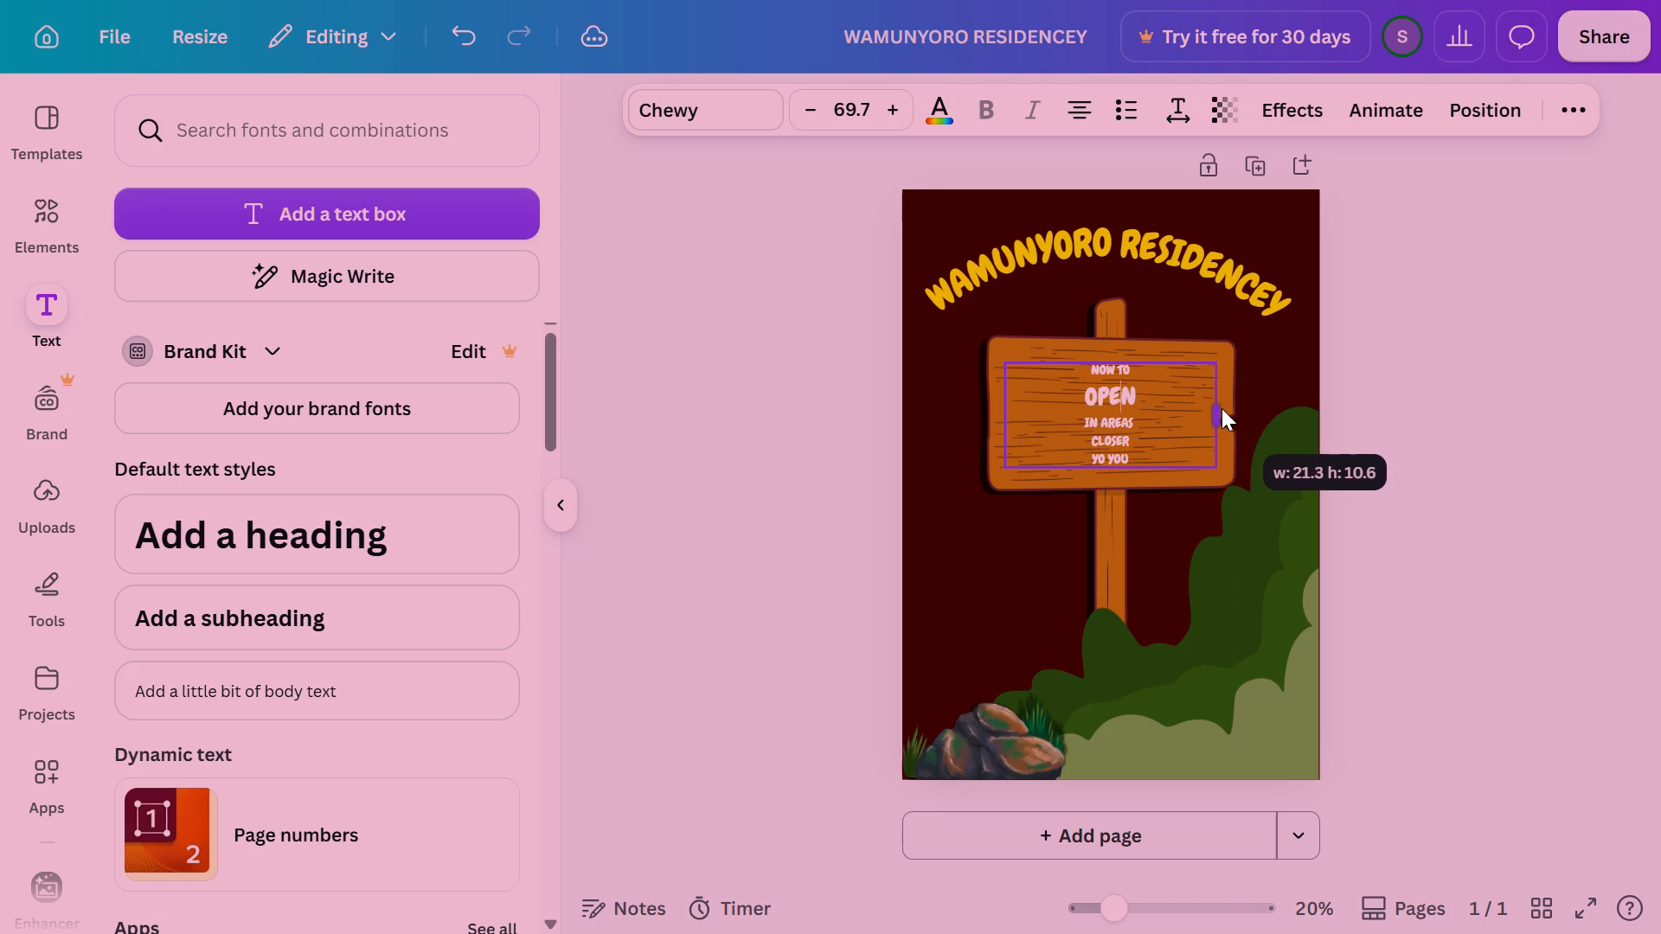
{"action": "left_click", "coordinate": [1107, 409]}
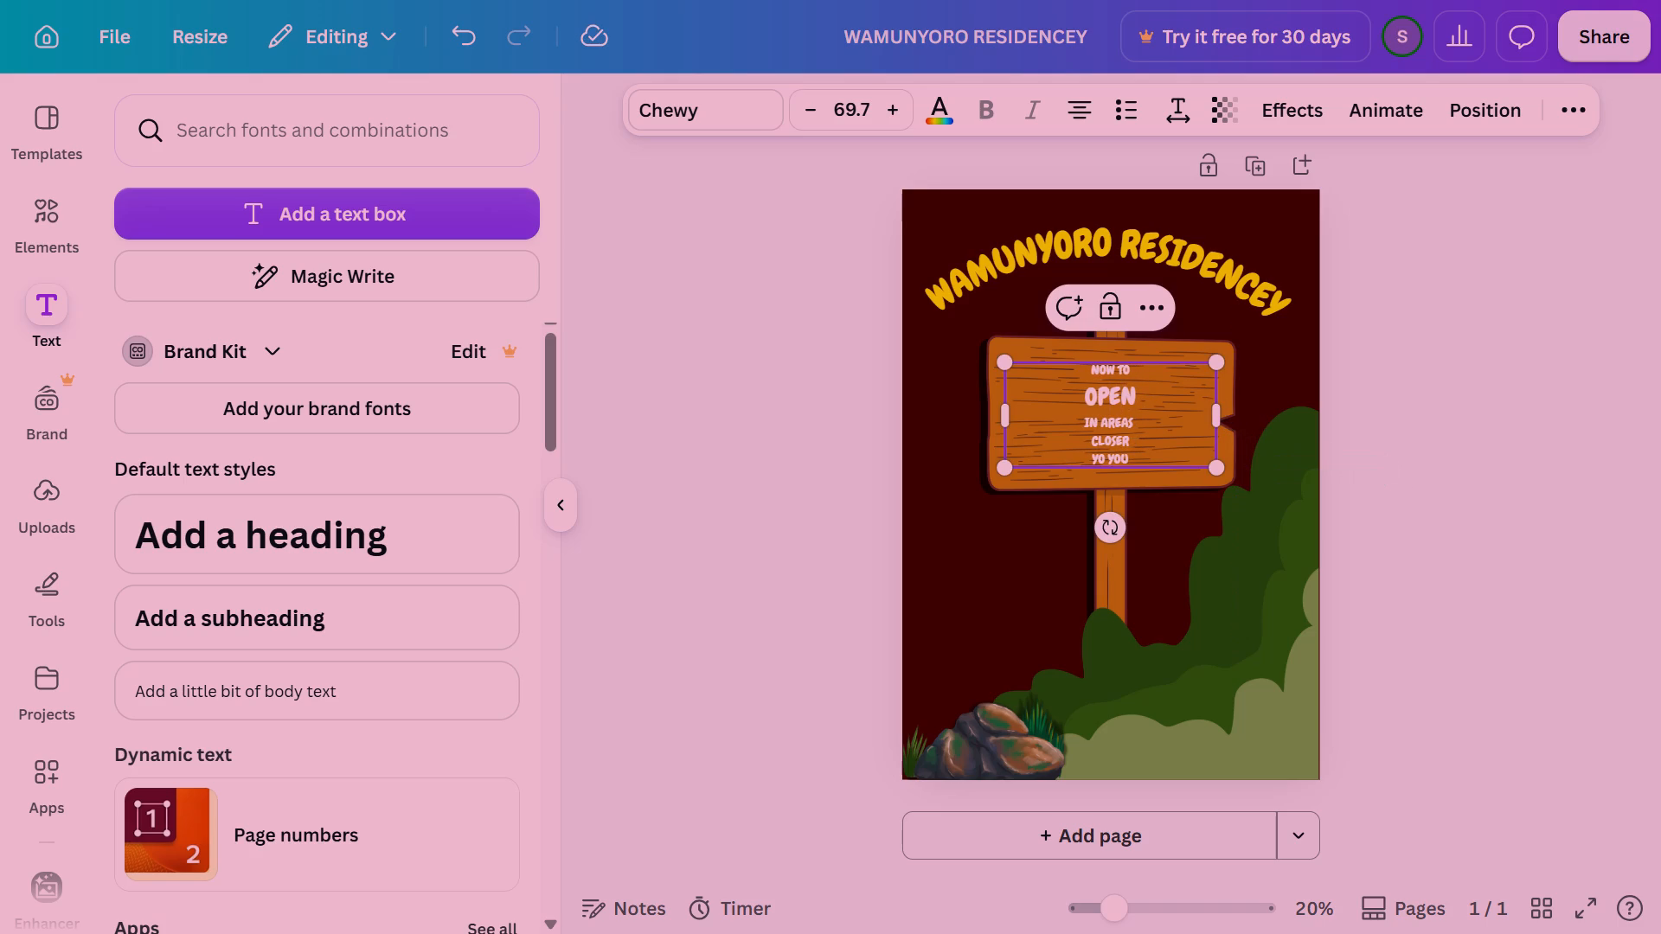
{"action": "left_click", "coordinate": [1005, 359]}
{"action": "left_click_drag", "start_coordinate": [1005, 359], "coordinate": [985, 349]}
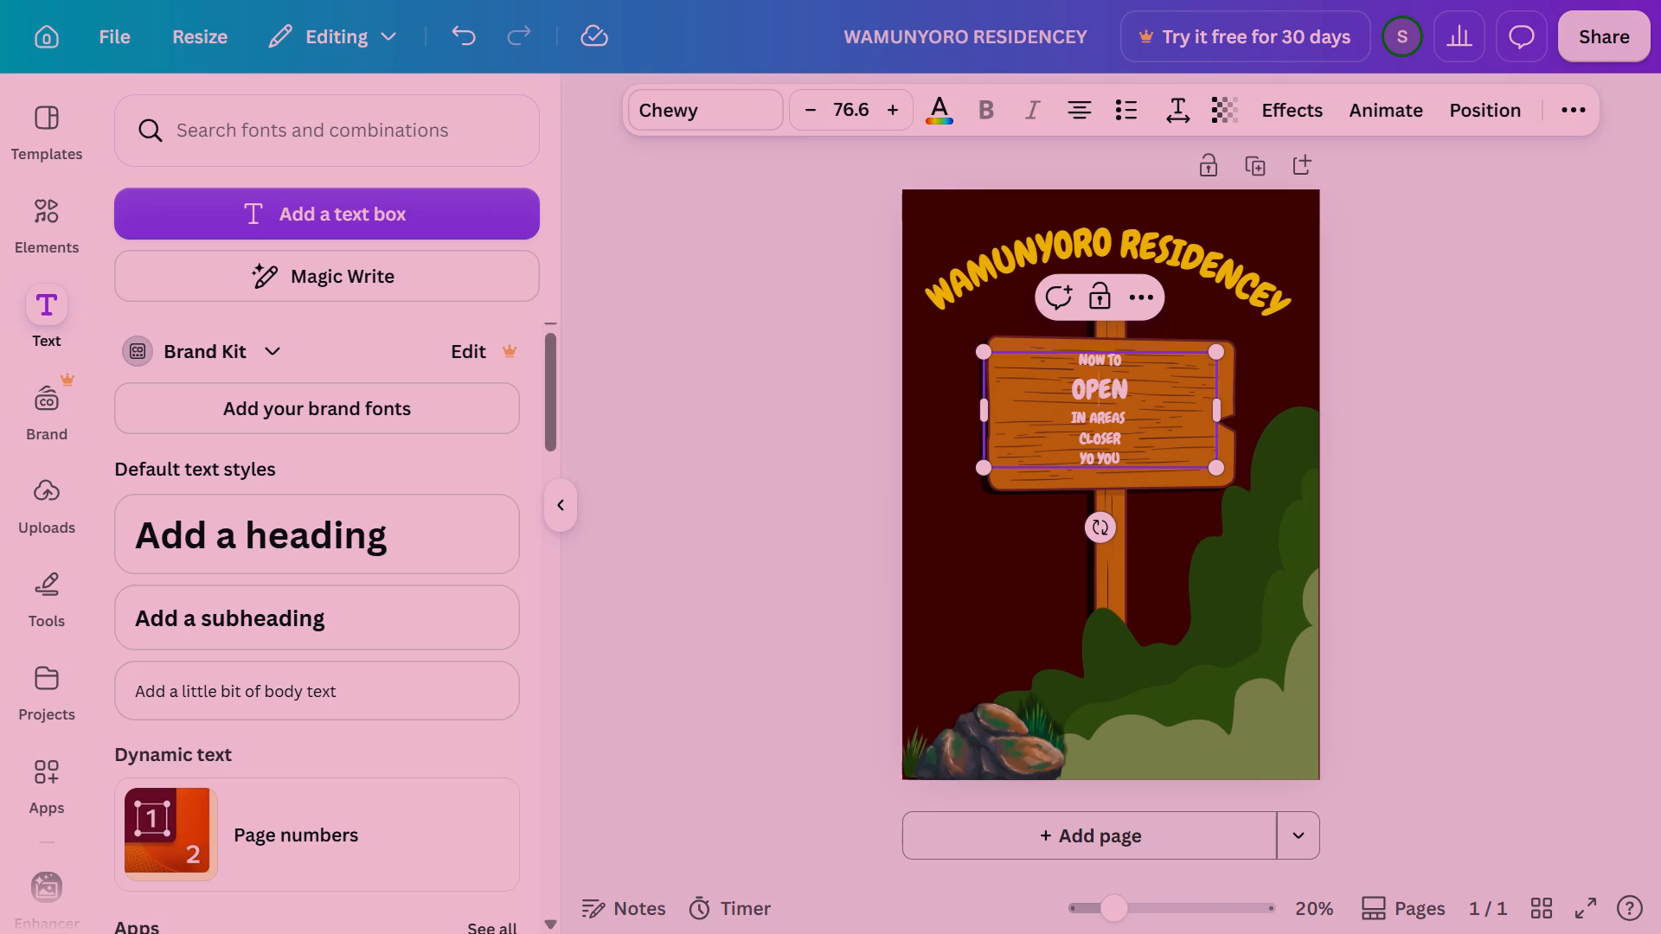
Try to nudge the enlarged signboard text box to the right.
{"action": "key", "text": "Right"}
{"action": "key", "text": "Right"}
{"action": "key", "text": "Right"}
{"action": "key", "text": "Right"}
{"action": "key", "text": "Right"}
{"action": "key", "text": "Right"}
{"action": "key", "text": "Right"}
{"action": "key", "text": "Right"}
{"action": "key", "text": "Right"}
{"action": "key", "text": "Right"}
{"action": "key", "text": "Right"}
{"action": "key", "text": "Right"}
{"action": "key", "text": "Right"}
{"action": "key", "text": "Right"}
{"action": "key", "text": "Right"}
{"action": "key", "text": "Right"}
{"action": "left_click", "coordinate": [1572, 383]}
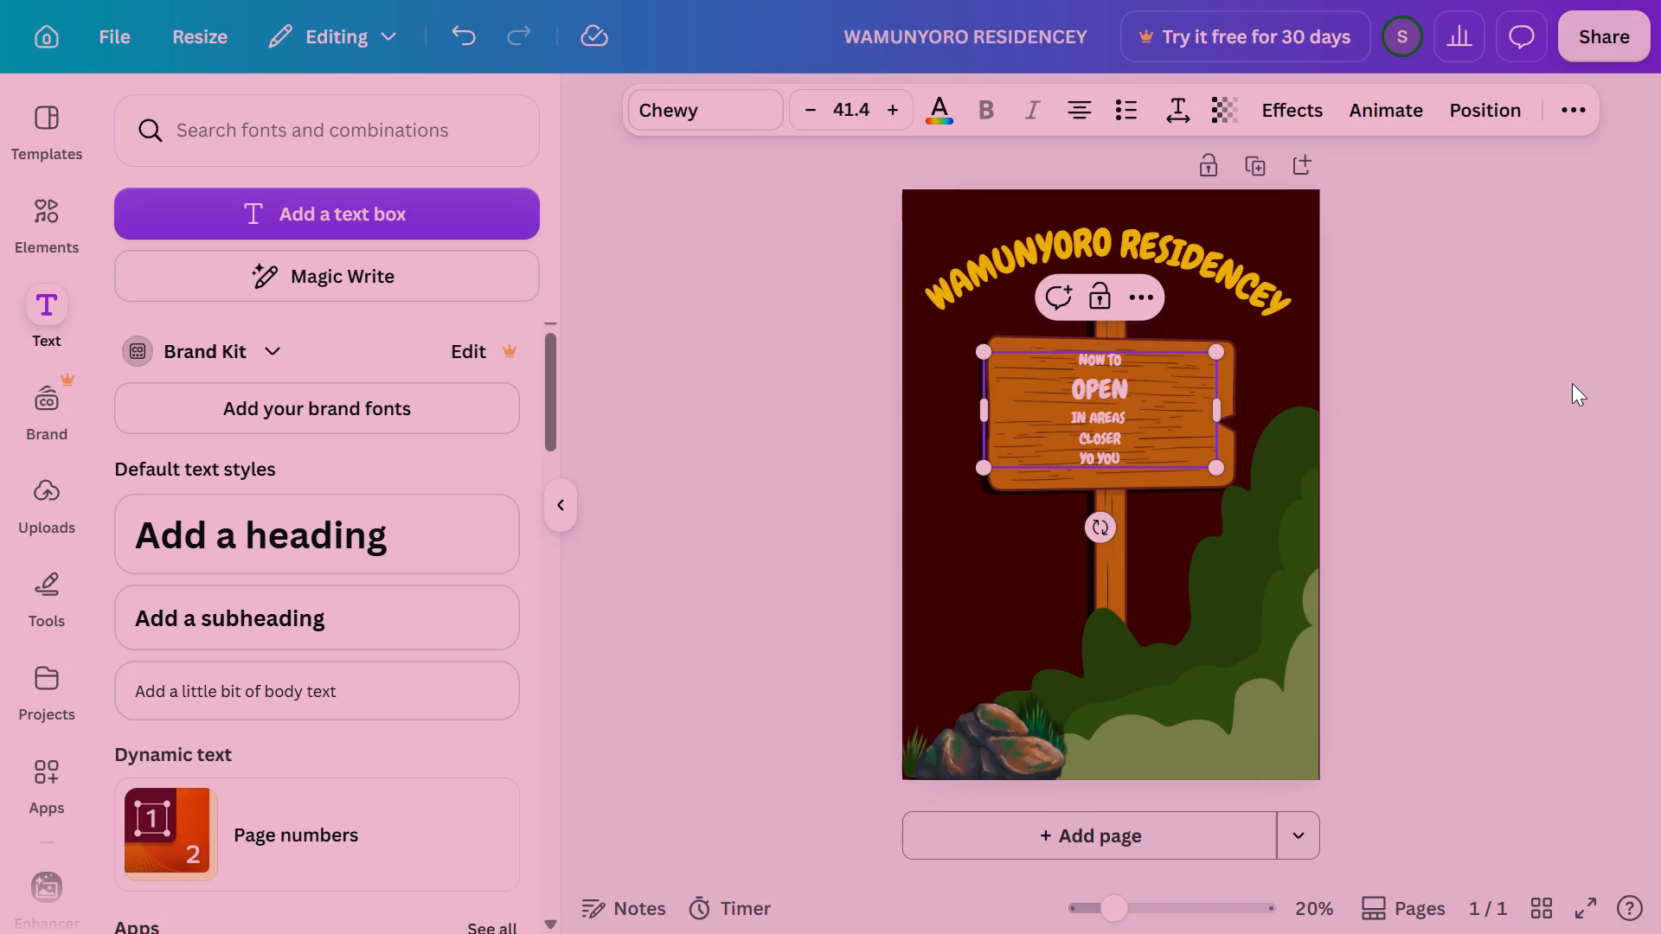
Nudge the signboard text box to the right until its lines sit about centred on the wooden board.
{"action": "left_click", "coordinate": [1107, 402]}
{"action": "key", "text": "Right"}
{"action": "key", "text": "Right"}
{"action": "key", "text": "Right"}
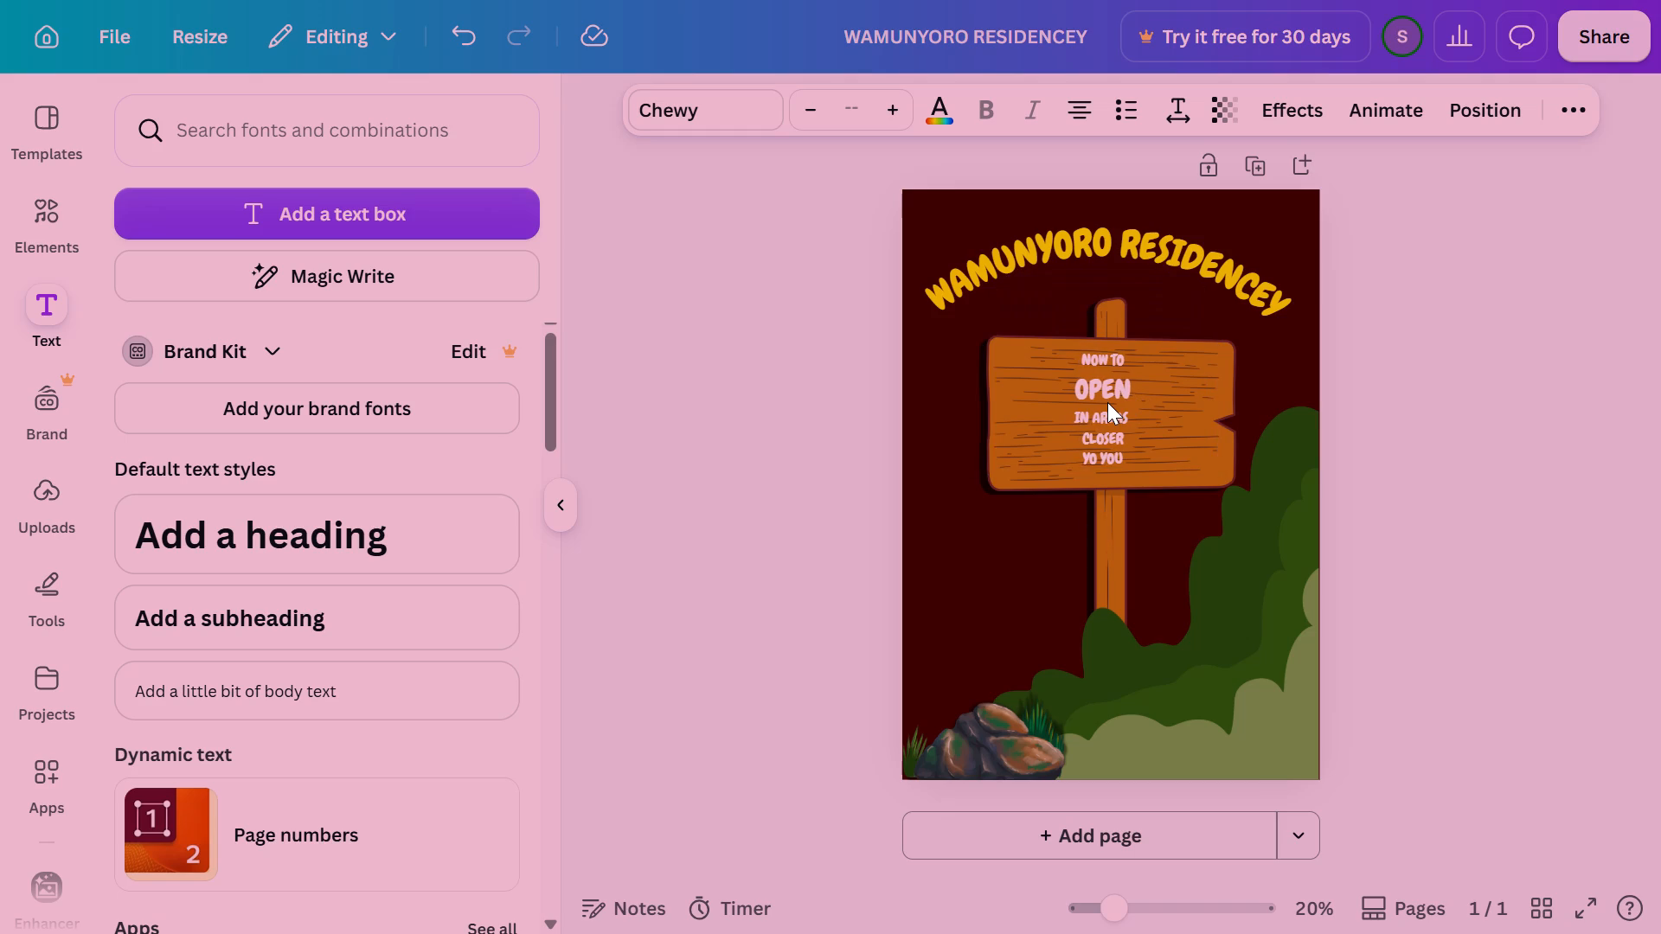
{"action": "key", "text": "Right"}
{"action": "key", "text": "Right"}
{"action": "key", "text": "Right"}
{"action": "key", "text": "Right"}
{"action": "key", "text": "Right"}
{"action": "key", "text": "Right"}
{"action": "key", "text": "Right"}
{"action": "key", "text": "Right"}
{"action": "key", "text": "Right"}
{"action": "key", "text": "Right"}
{"action": "key", "text": "Right"}
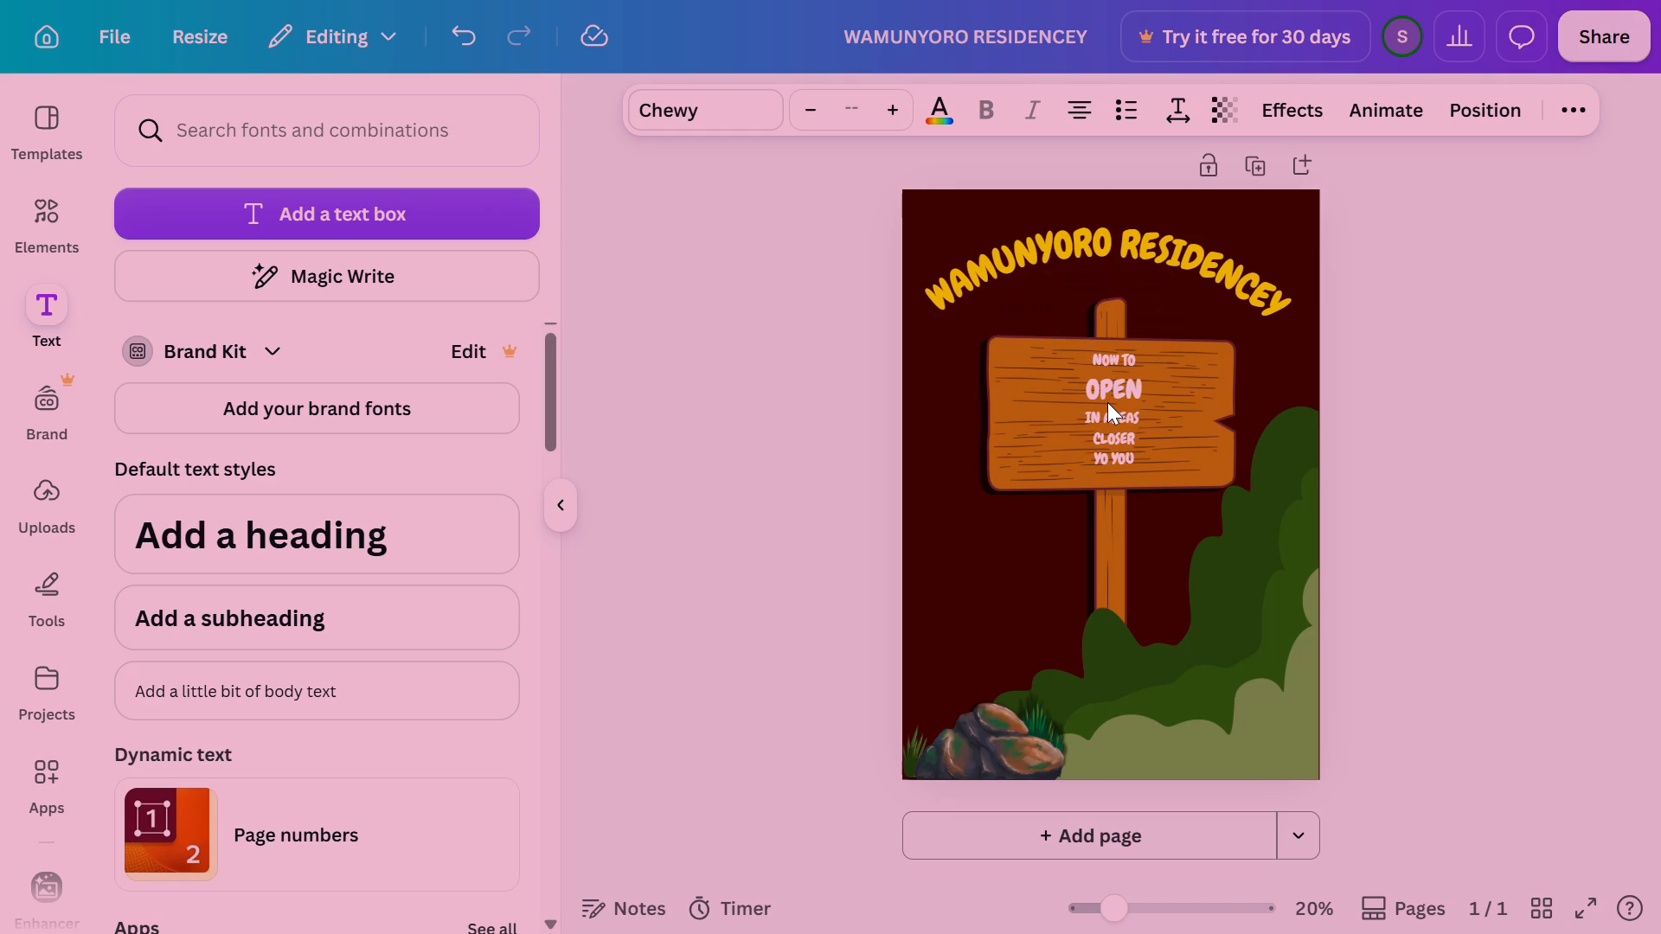
{"action": "key", "text": "Right"}
{"action": "left_click", "coordinate": [1486, 444]}
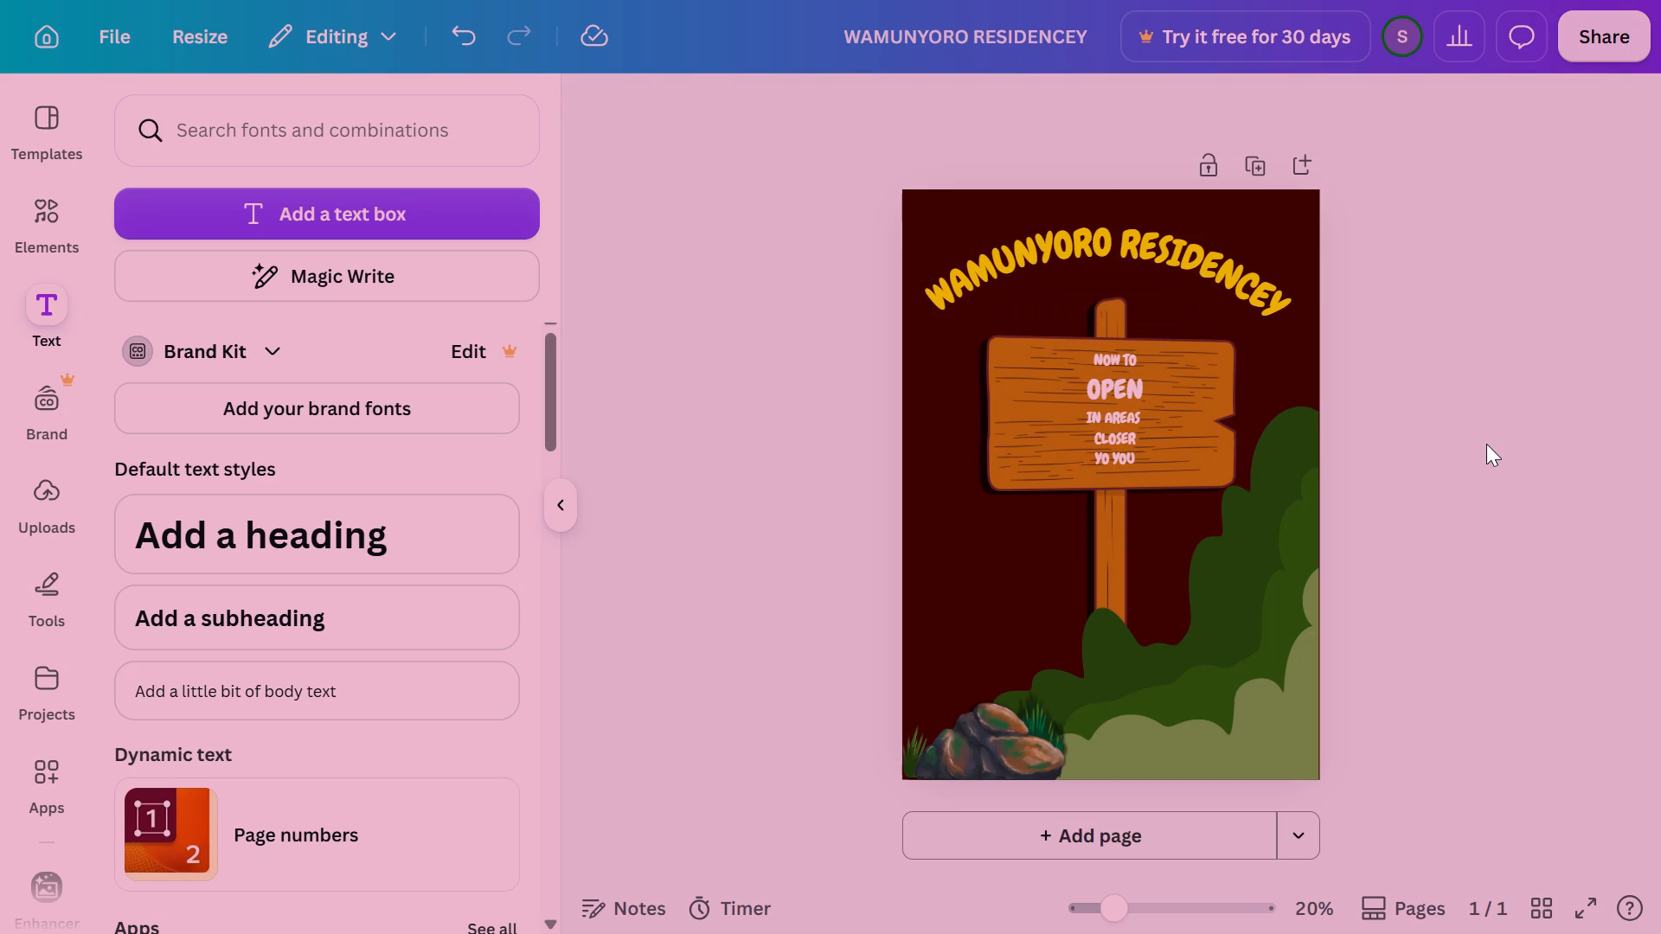
Apply a black Echo effect to the signboard text with an offset of 100.
{"action": "left_click", "coordinate": [1120, 419]}
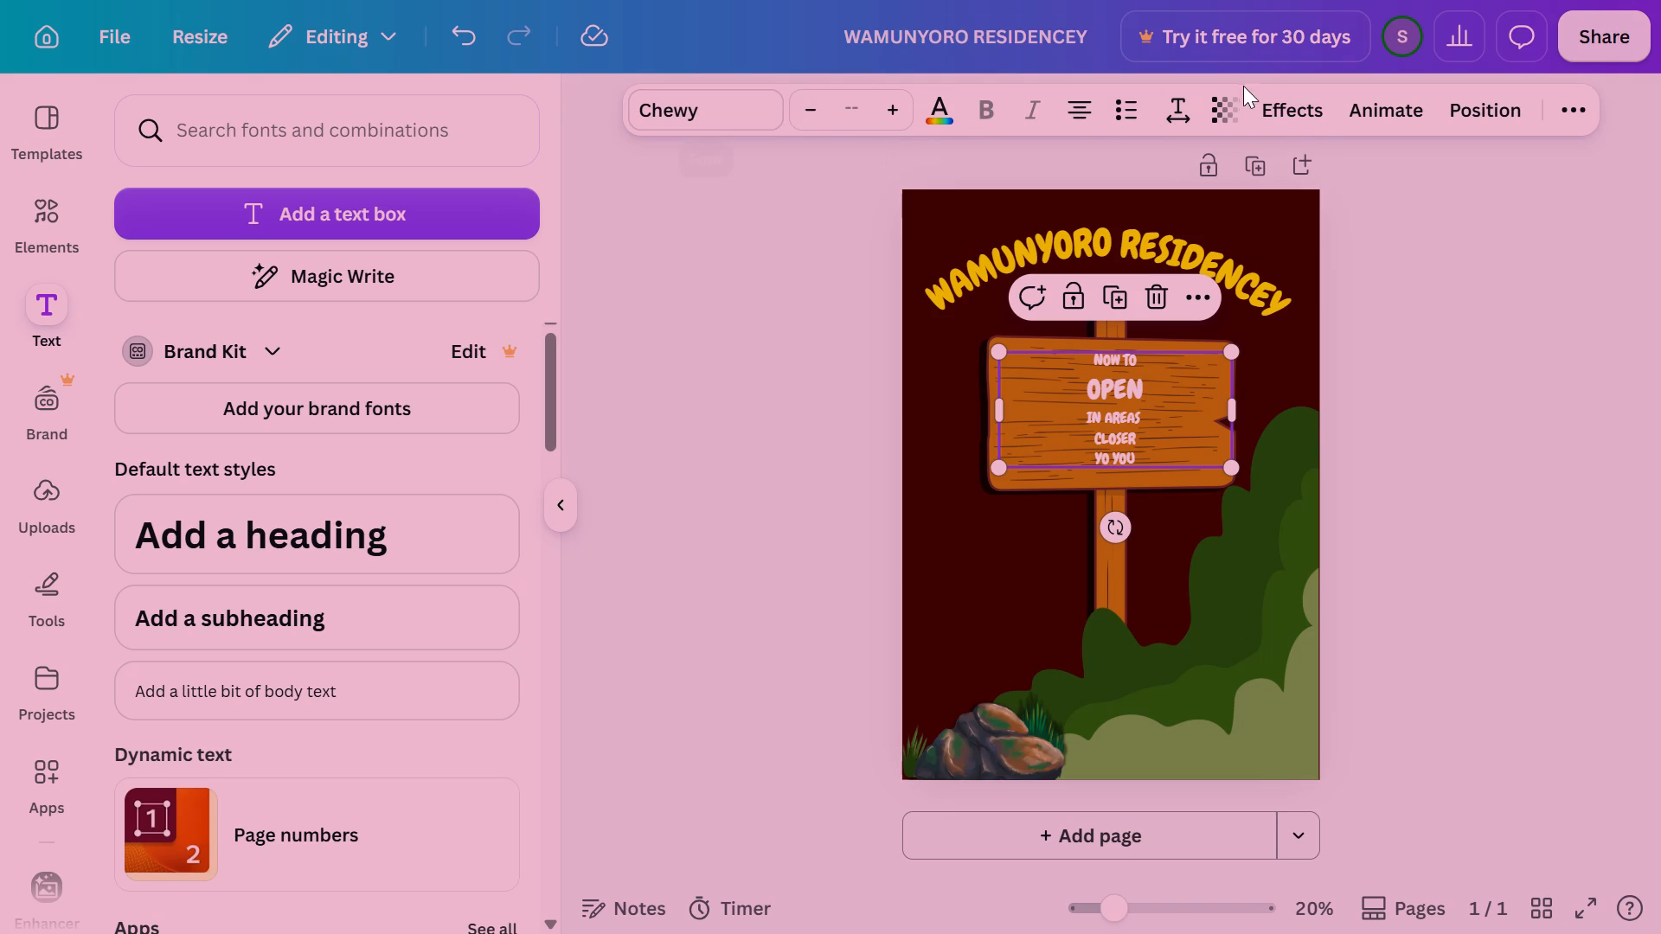
{"action": "left_click", "coordinate": [1299, 109]}
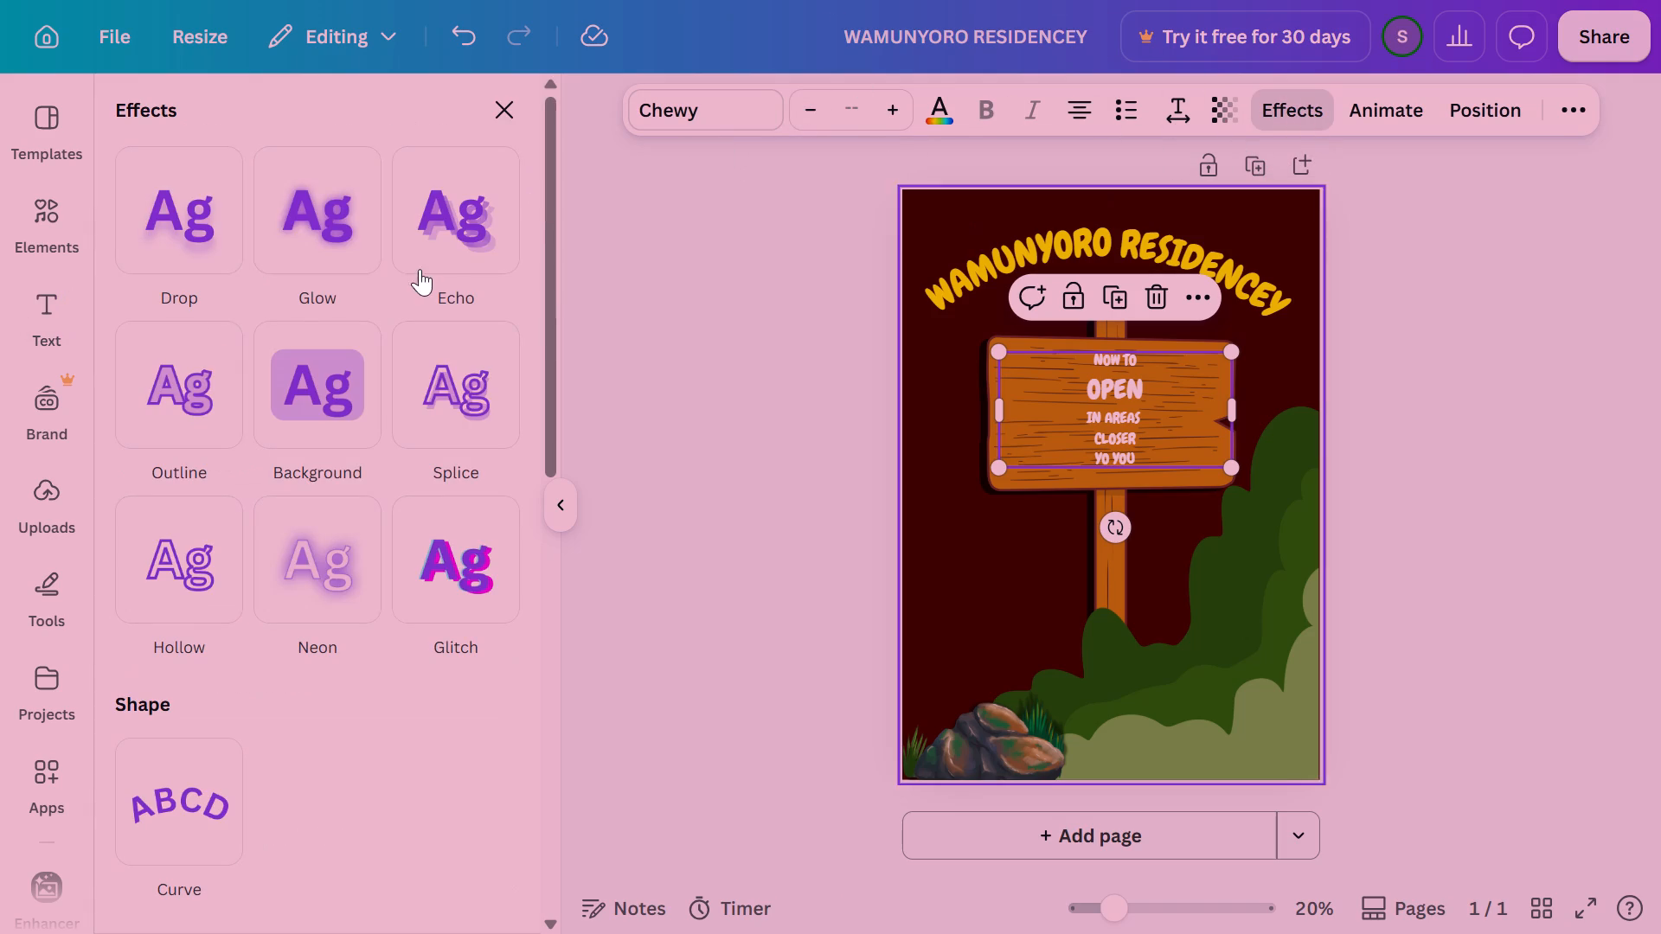
{"action": "left_click", "coordinate": [455, 231]}
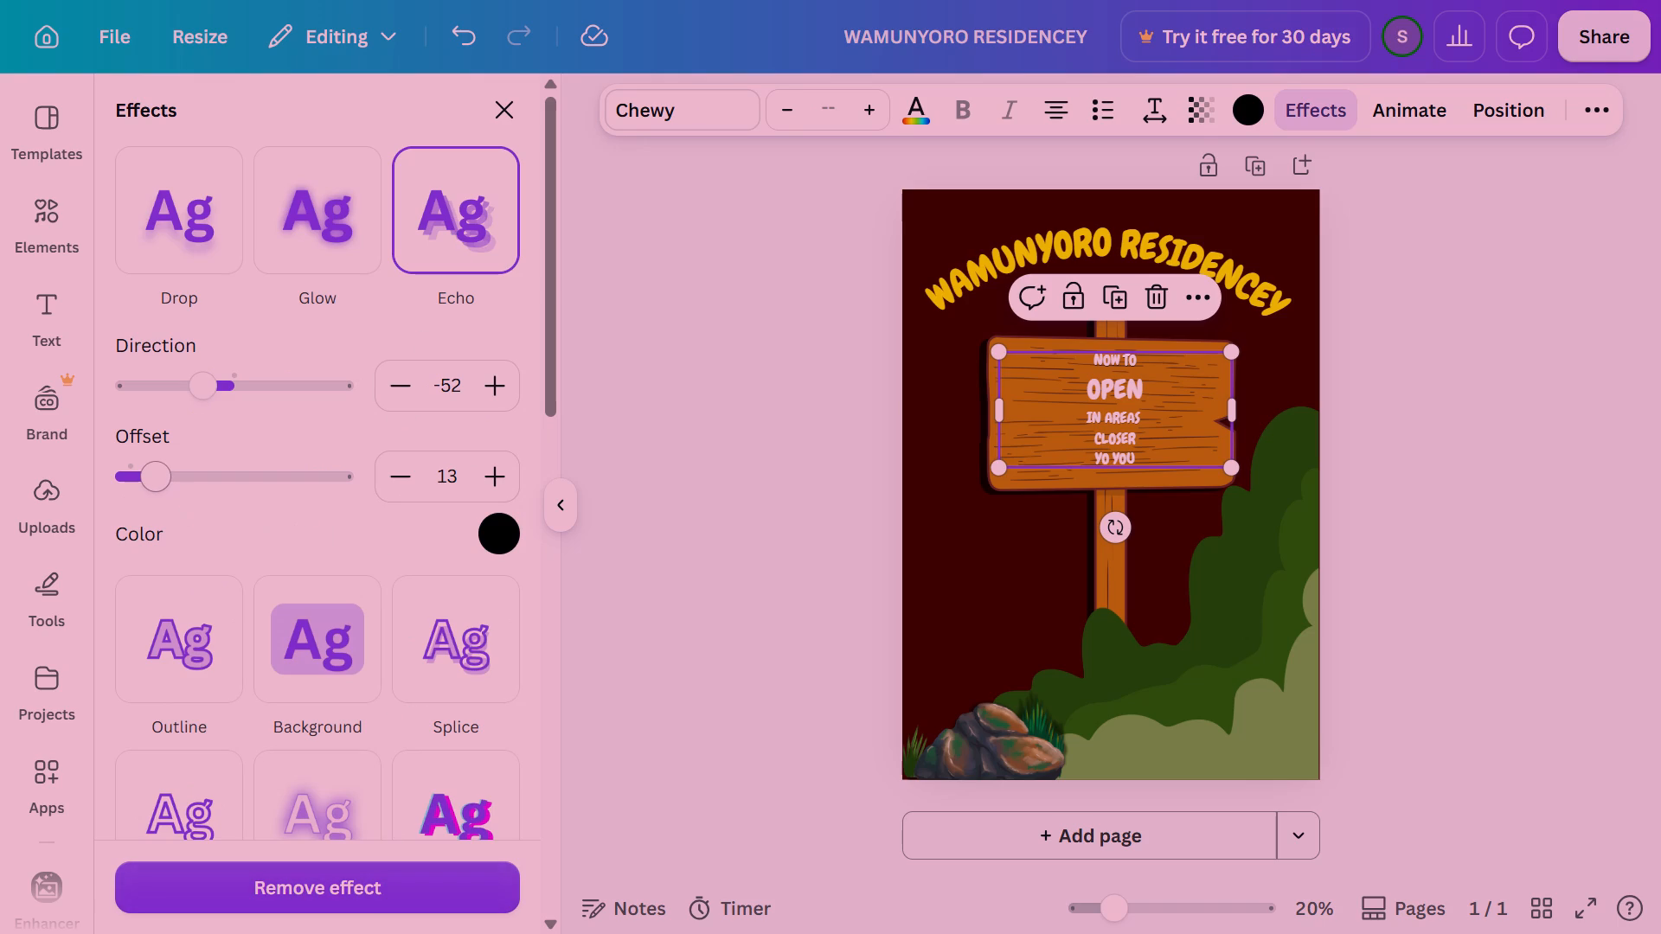
{"action": "left_click_drag", "start_coordinate": [154, 477], "coordinate": [261, 504]}
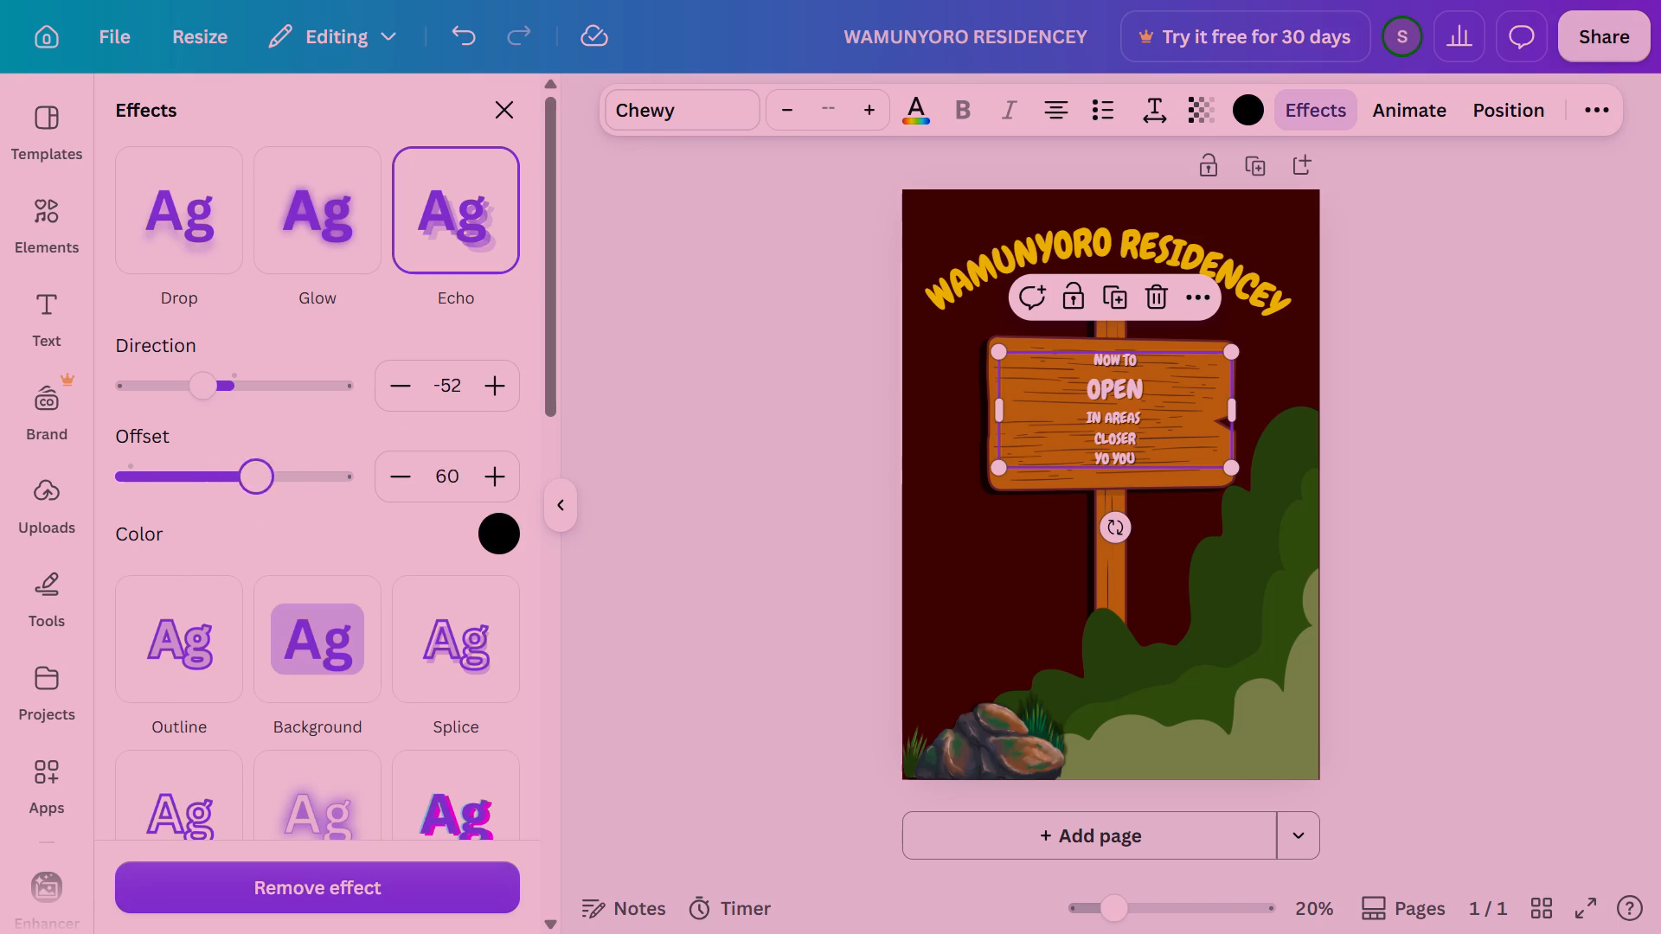
{"action": "left_click_drag", "start_coordinate": [261, 504], "coordinate": [484, 458]}
Adjust the Echo effect's direction on the signboard text to about -47.
{"action": "left_click_drag", "start_coordinate": [206, 390], "coordinate": [143, 388]}
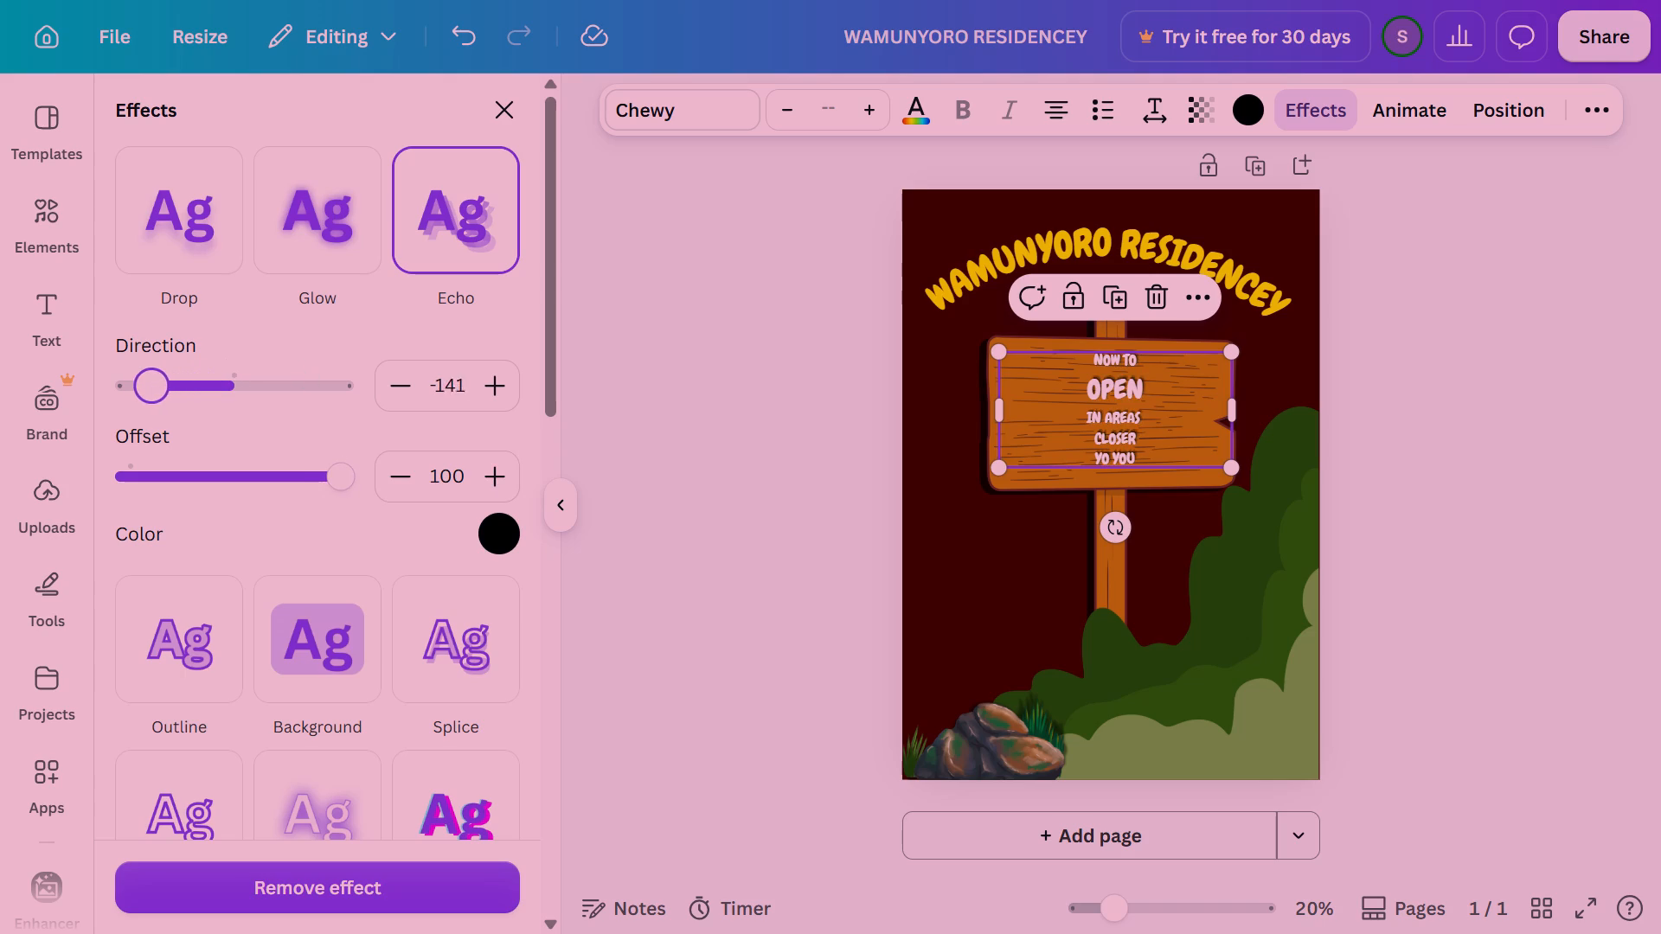
{"action": "left_click_drag", "start_coordinate": [143, 388], "coordinate": [261, 378]}
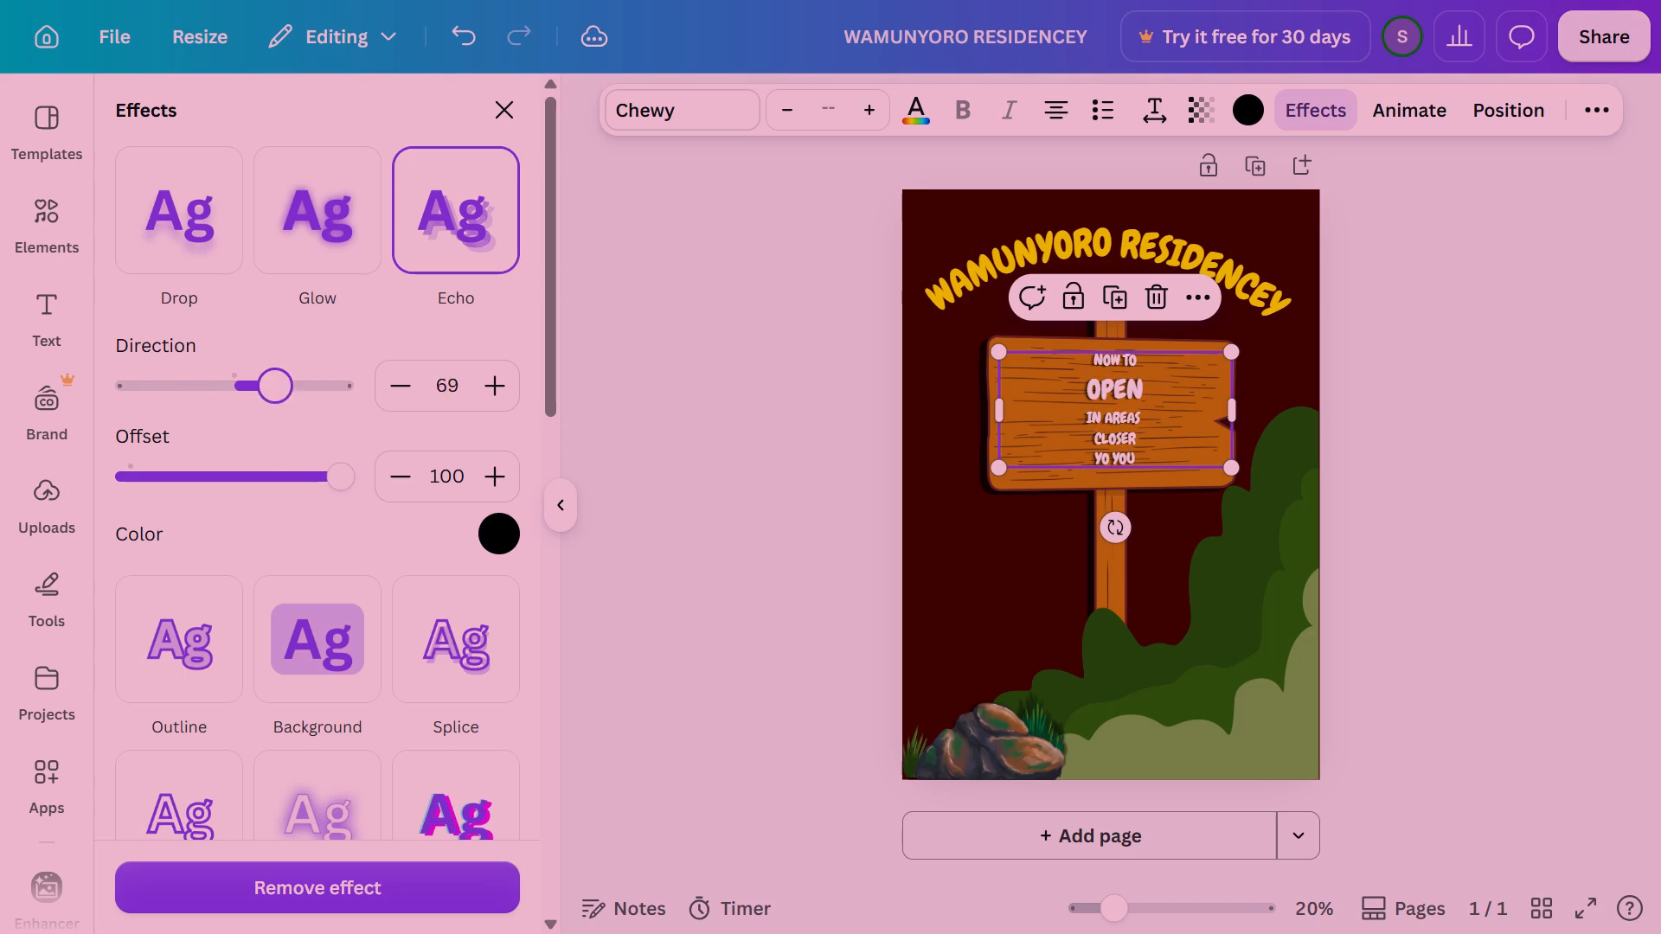
{"action": "left_click_drag", "start_coordinate": [261, 378], "coordinate": [212, 378]}
{"action": "key", "text": "Left"}
{"action": "key", "text": "Left"}
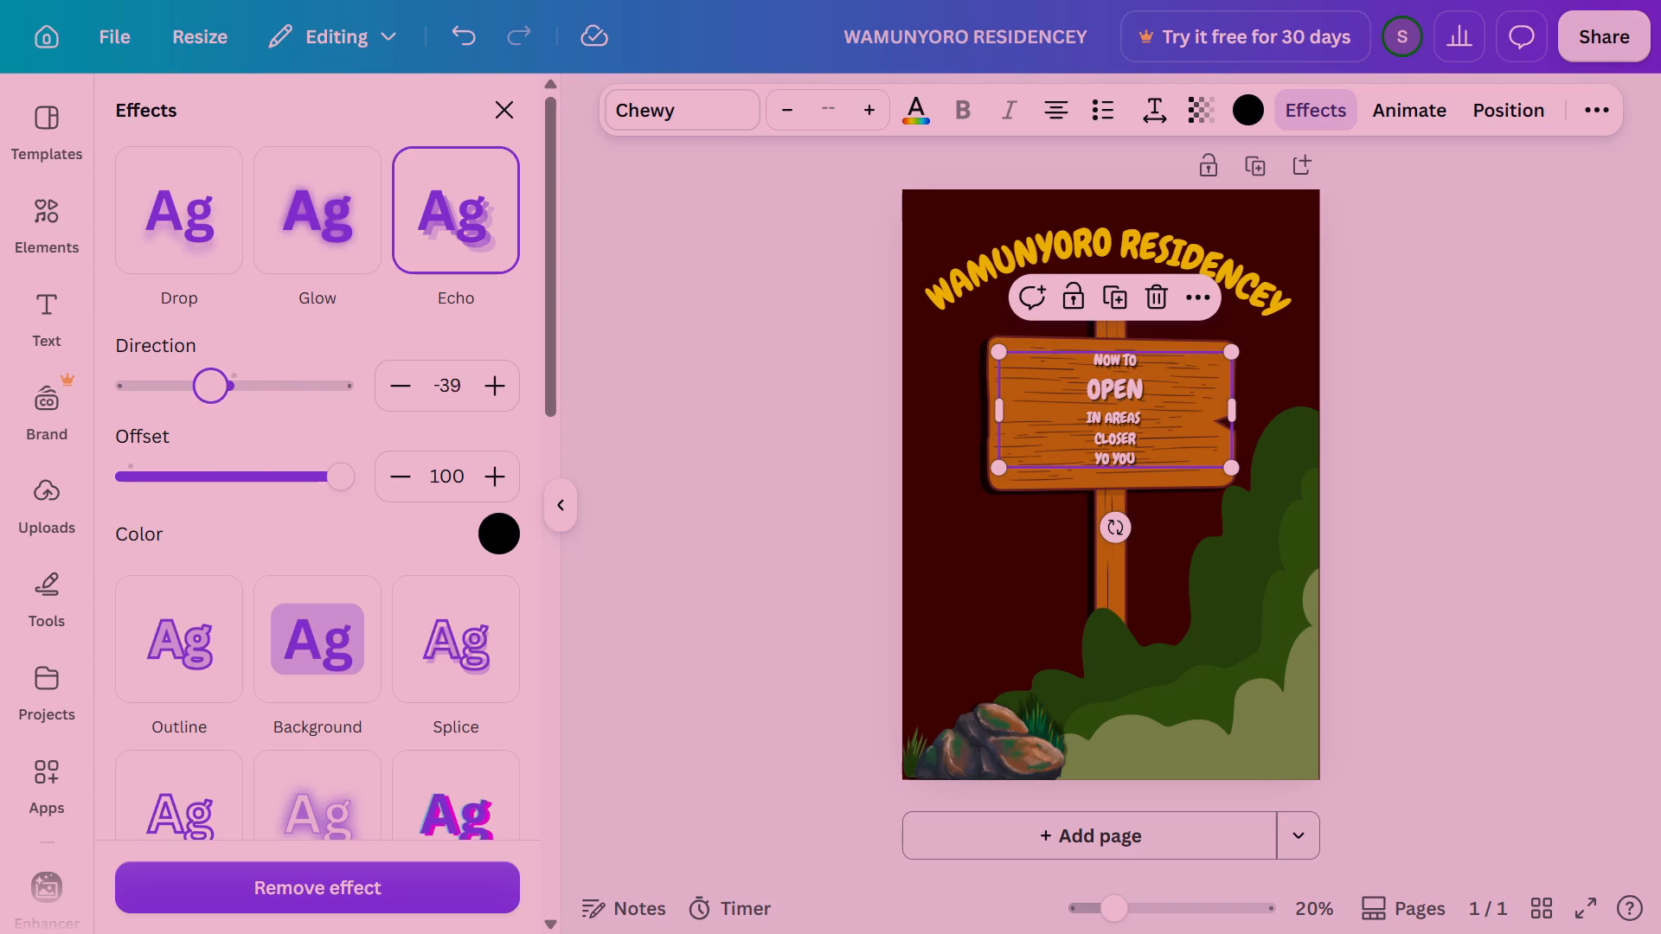
{"action": "key", "text": "Left"}
{"action": "key", "text": "Left"}
{"action": "key", "text": "Left"}
{"action": "key", "text": "Left"}
{"action": "key", "text": "Left"}
{"action": "key", "text": "Left"}
{"action": "key", "text": "Left"}
{"action": "key", "text": "Left"}
{"action": "key", "text": "Left"}
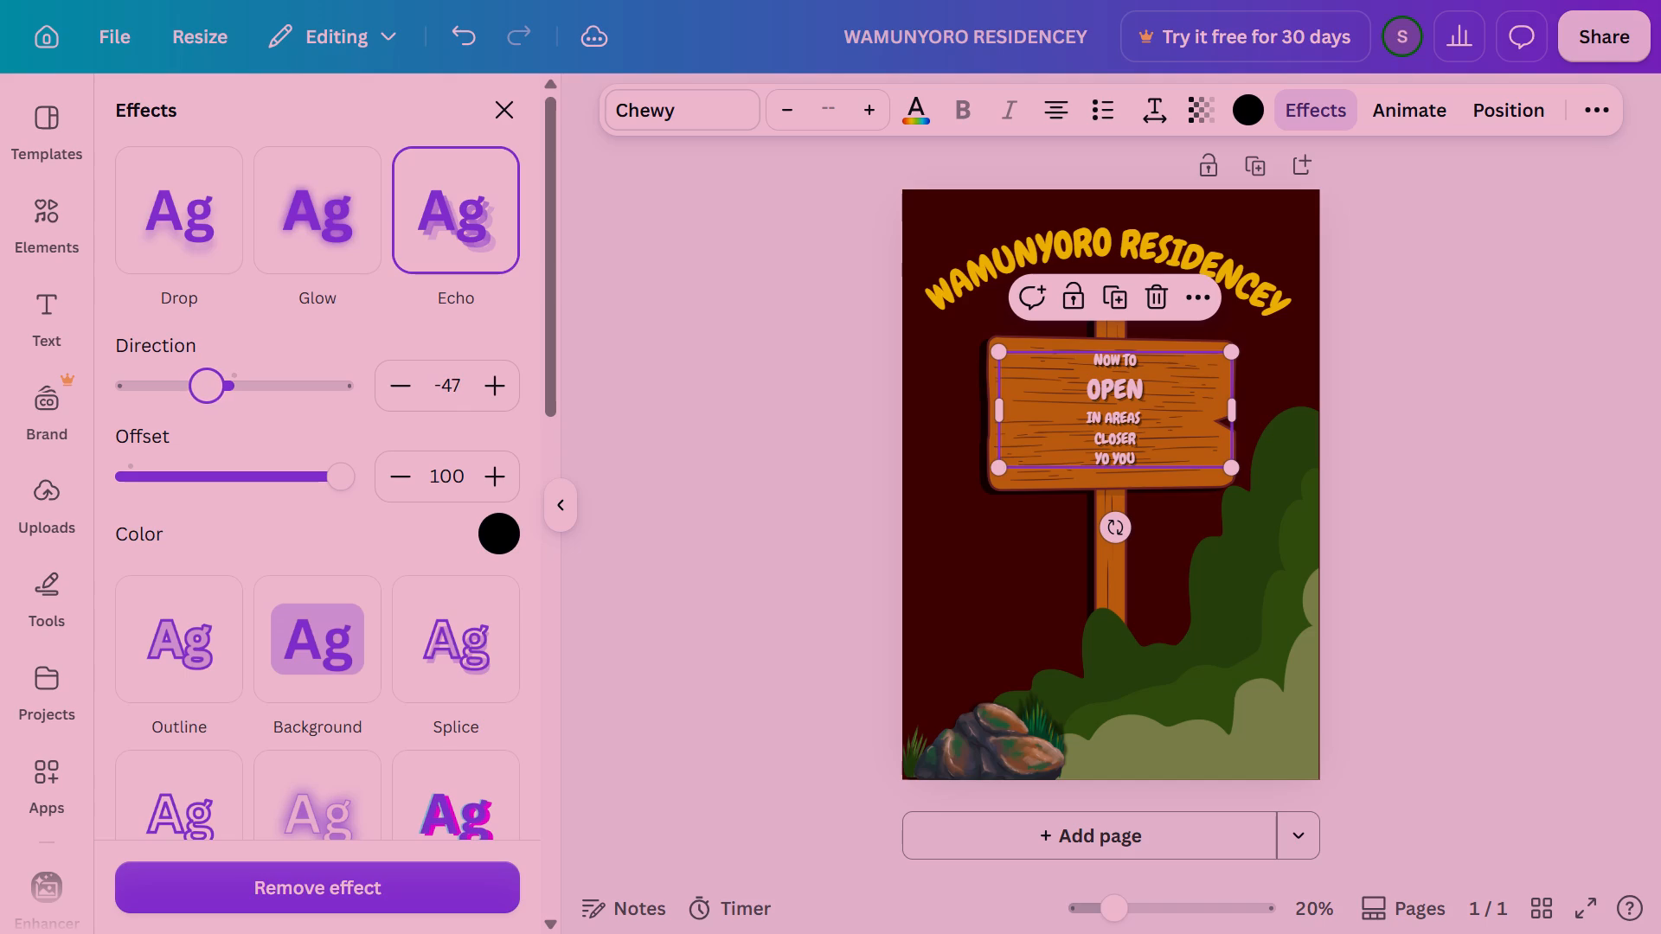
Deselect the signboard text and replace the elements search with Road, showing only graphics results.
{"action": "left_click", "coordinate": [1544, 405]}
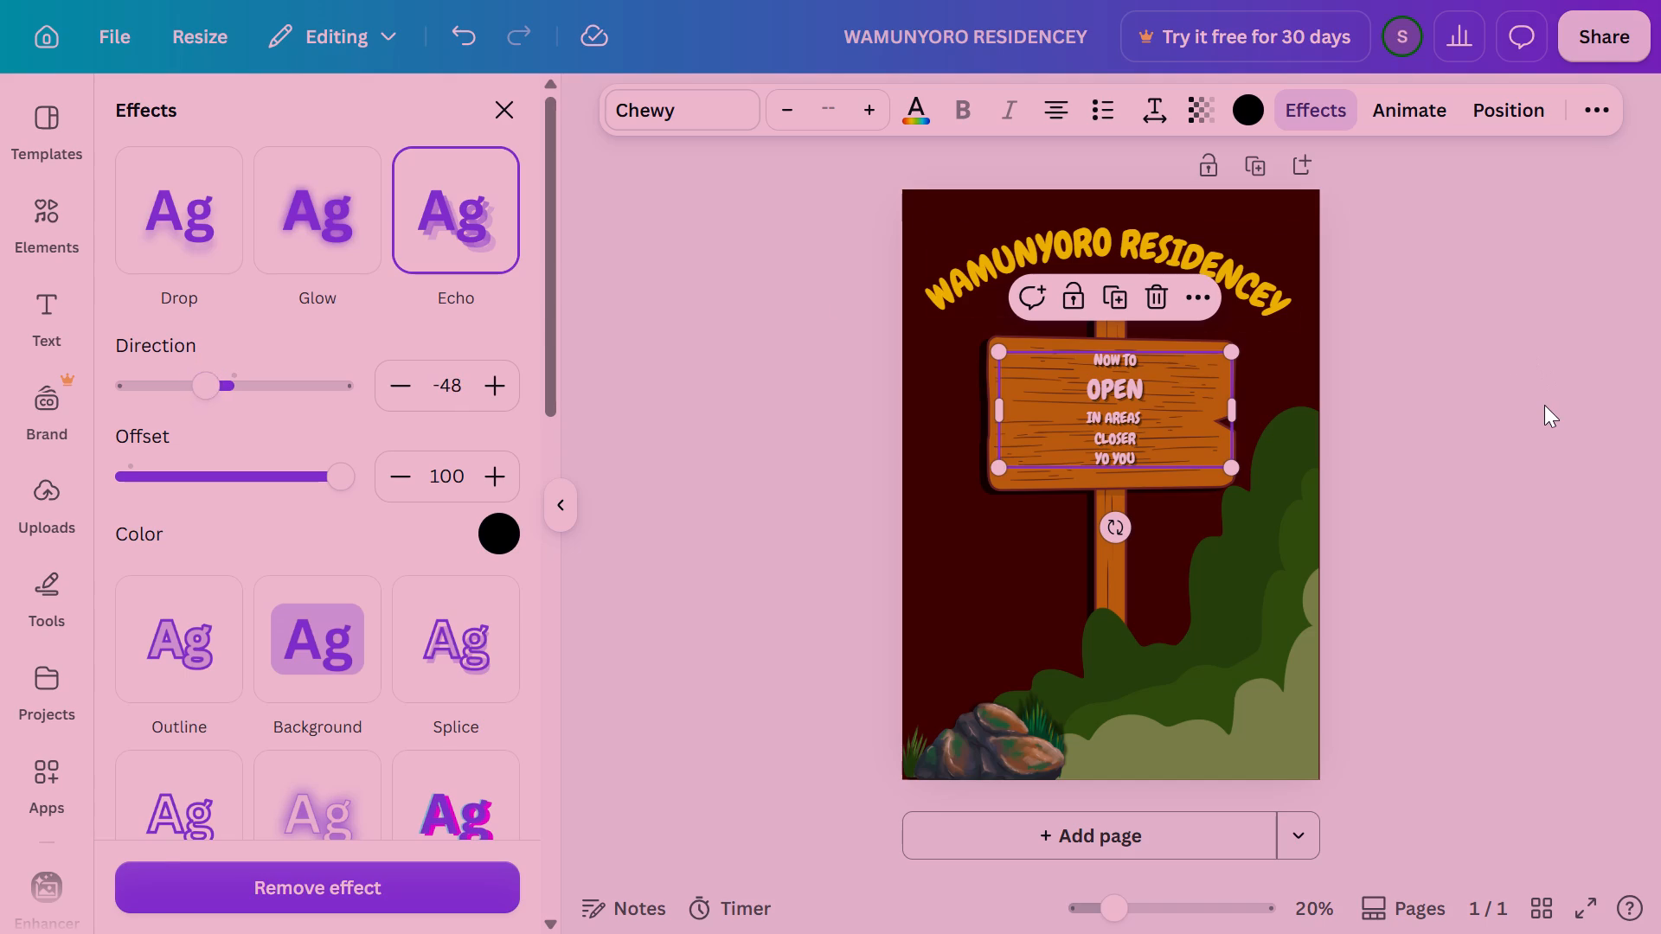
{"action": "left_click", "coordinate": [1544, 405]}
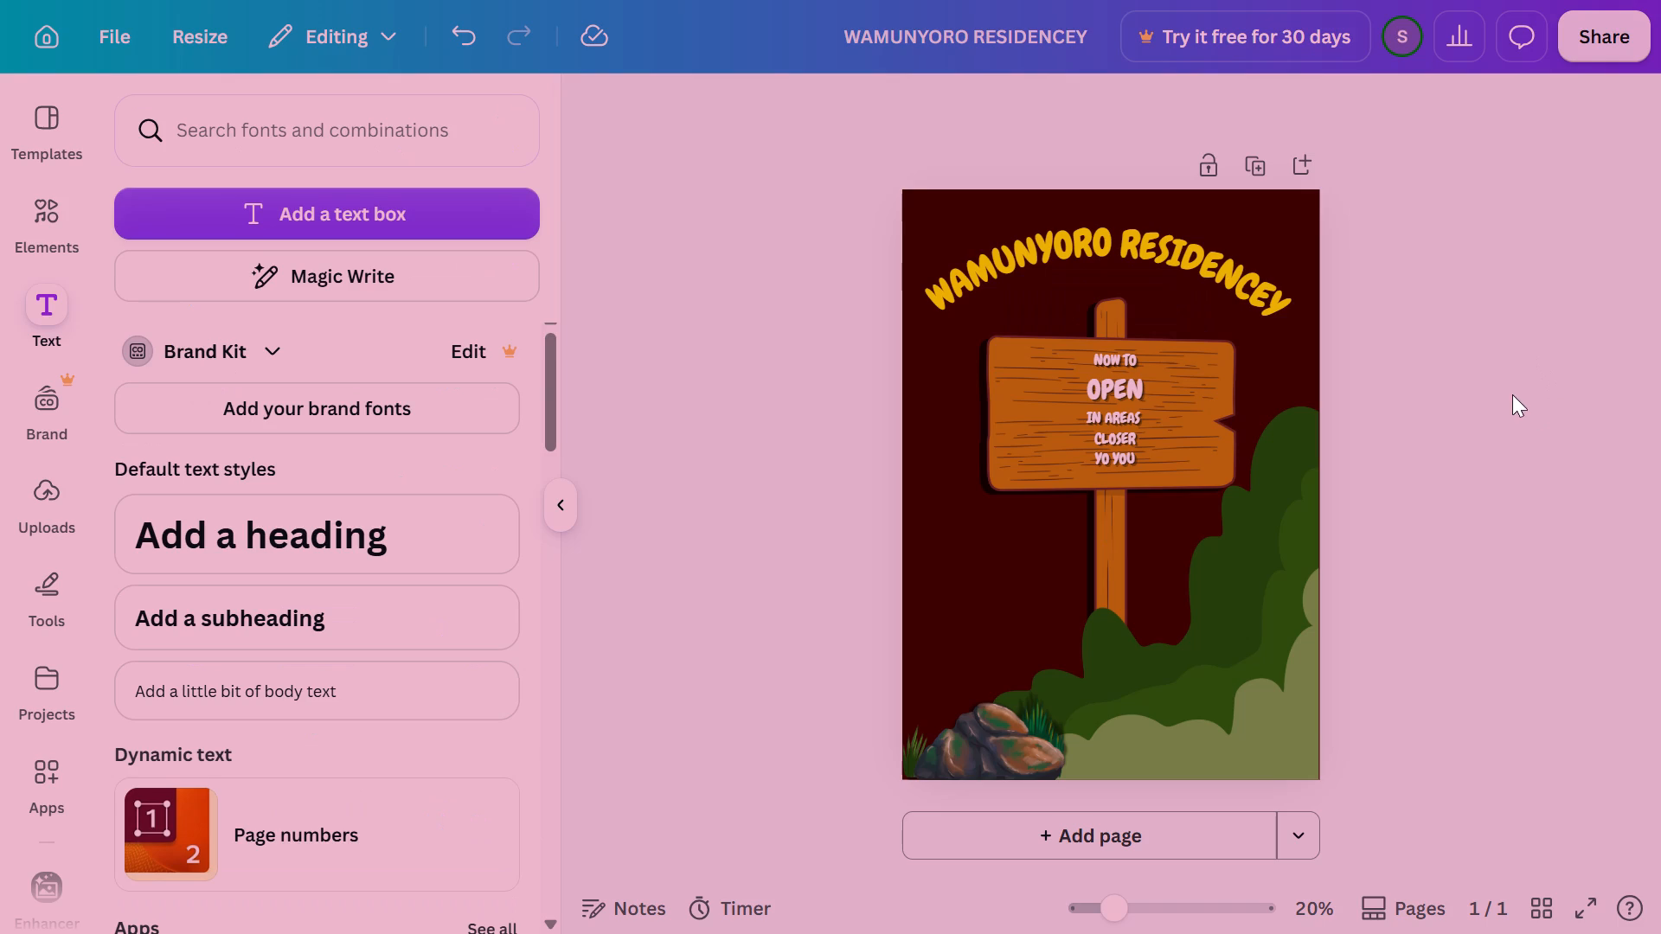
{"action": "left_click", "coordinate": [57, 190]}
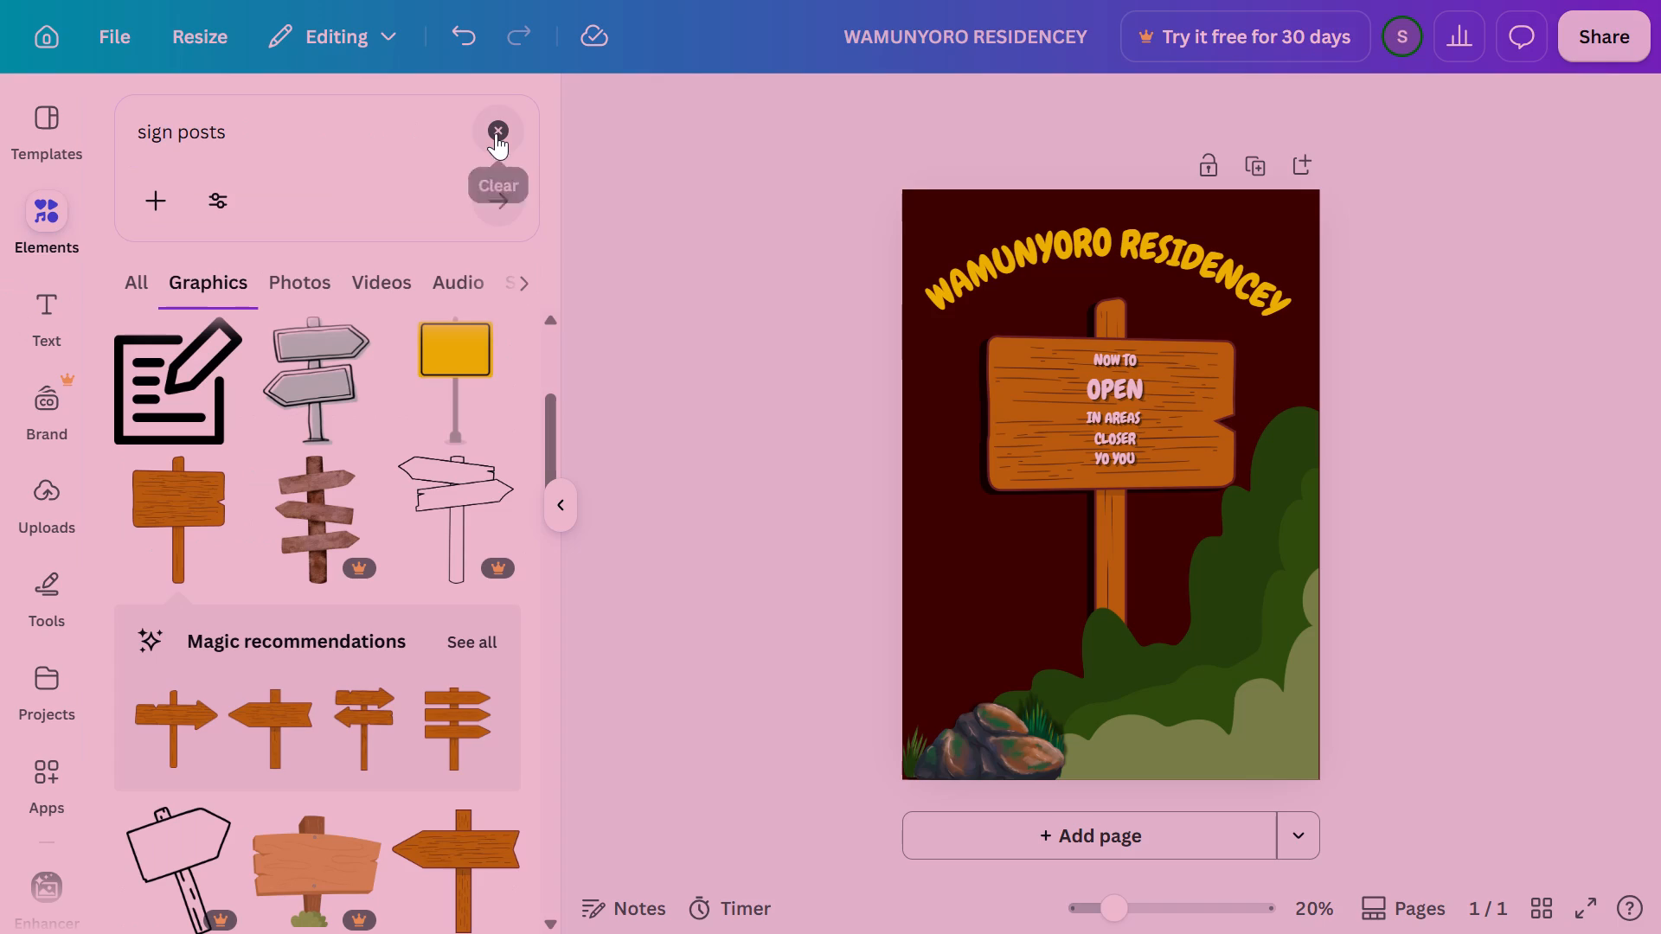
{"action": "left_click", "coordinate": [496, 133]}
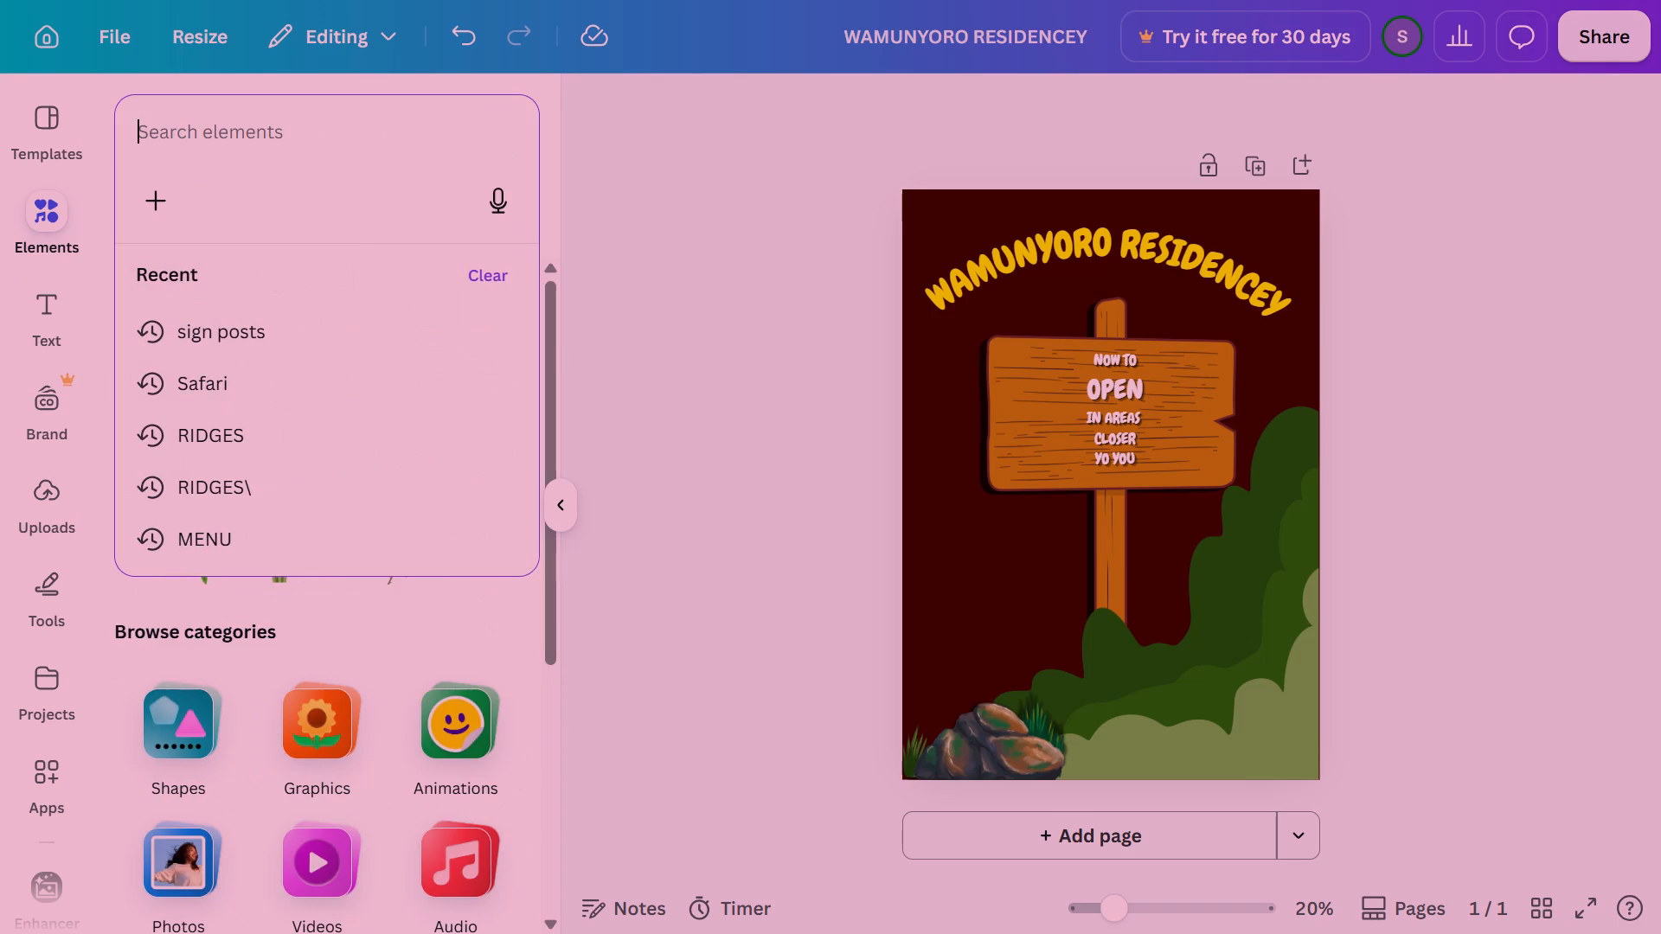
{"action": "type", "text": "po"}
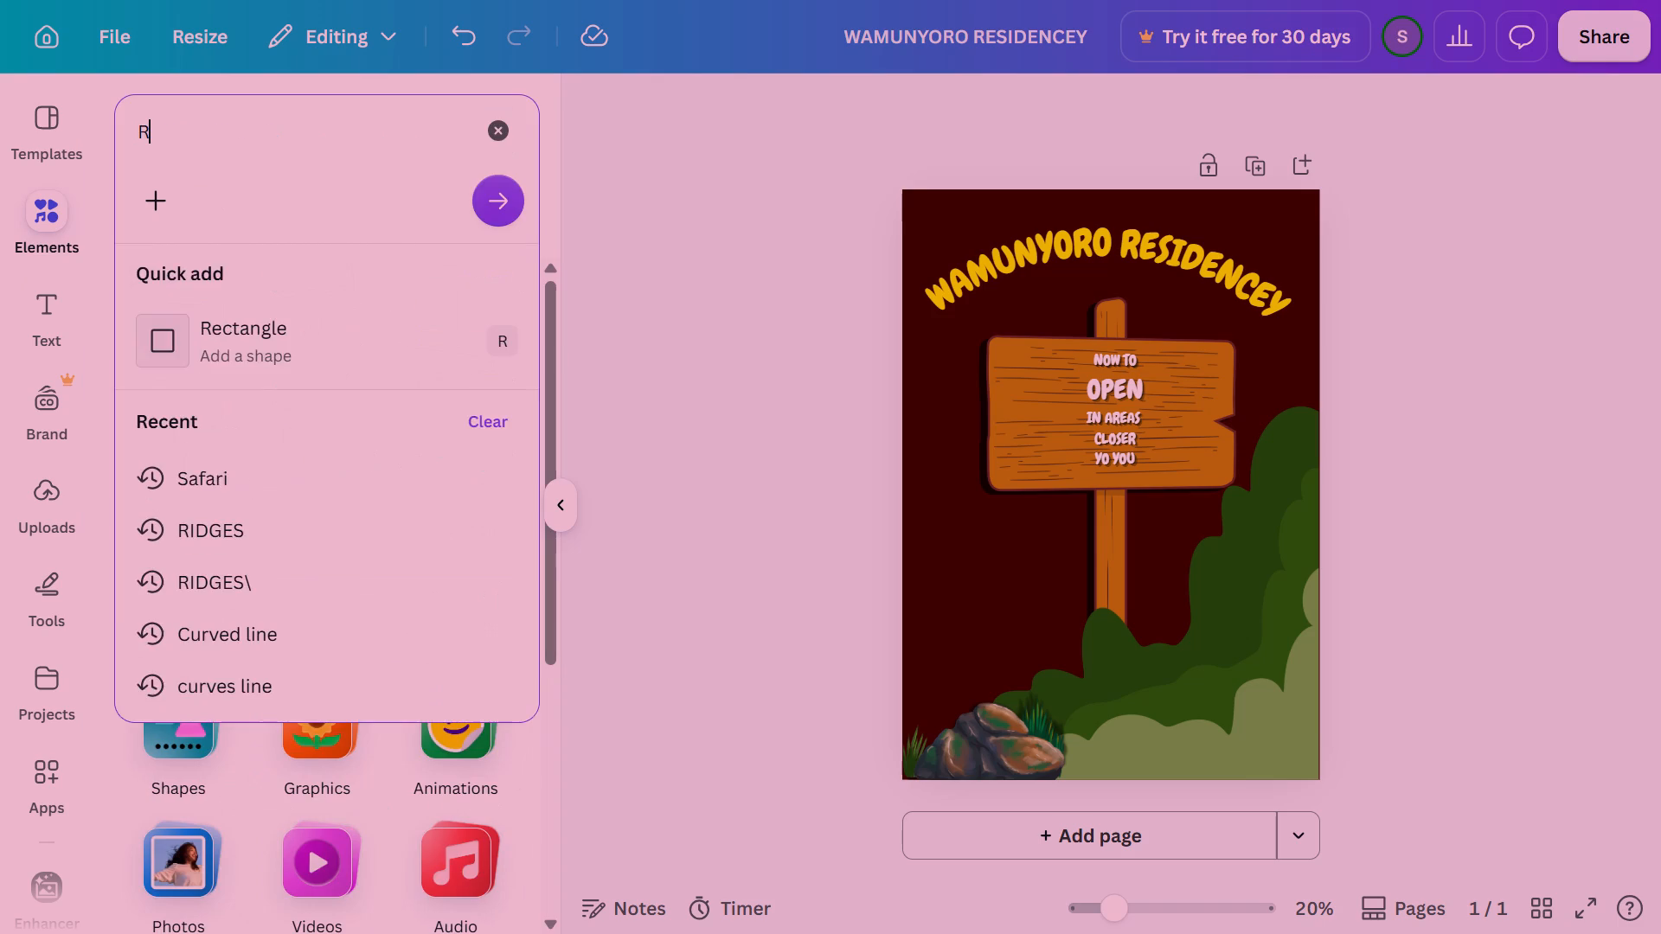
{"action": "key", "text": "BackSpace"}
{"action": "key", "text": "BackSpace"}
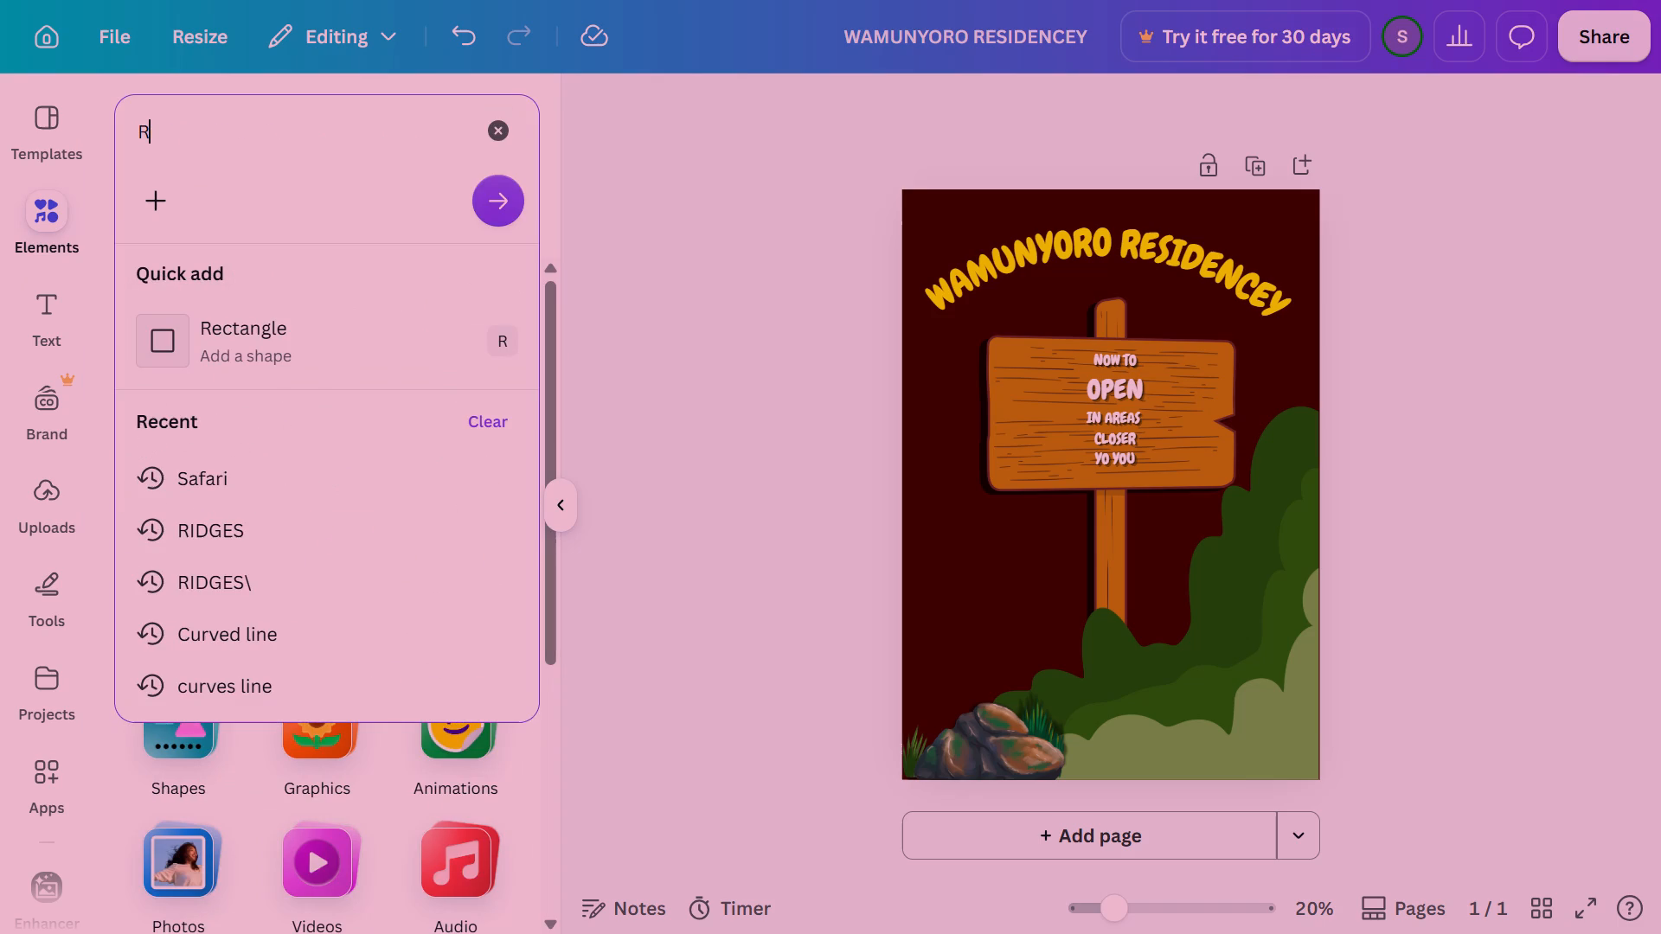
{"action": "type", "text": "oad"}
{"action": "key", "text": "Return"}
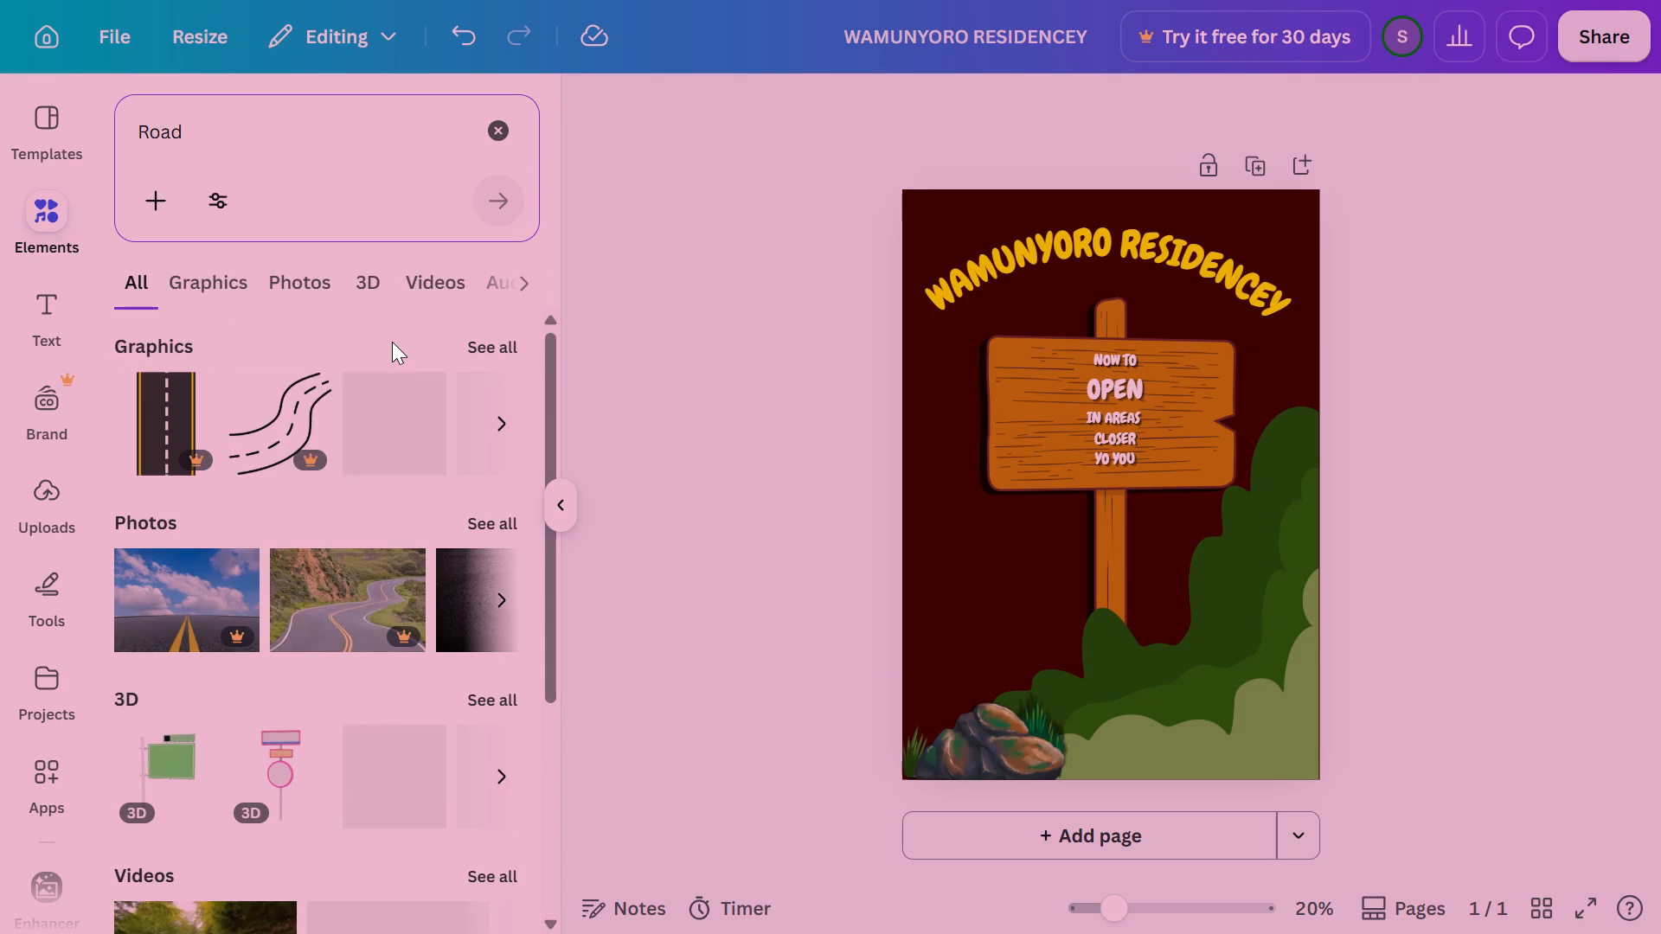
{"action": "left_click", "coordinate": [208, 284]}
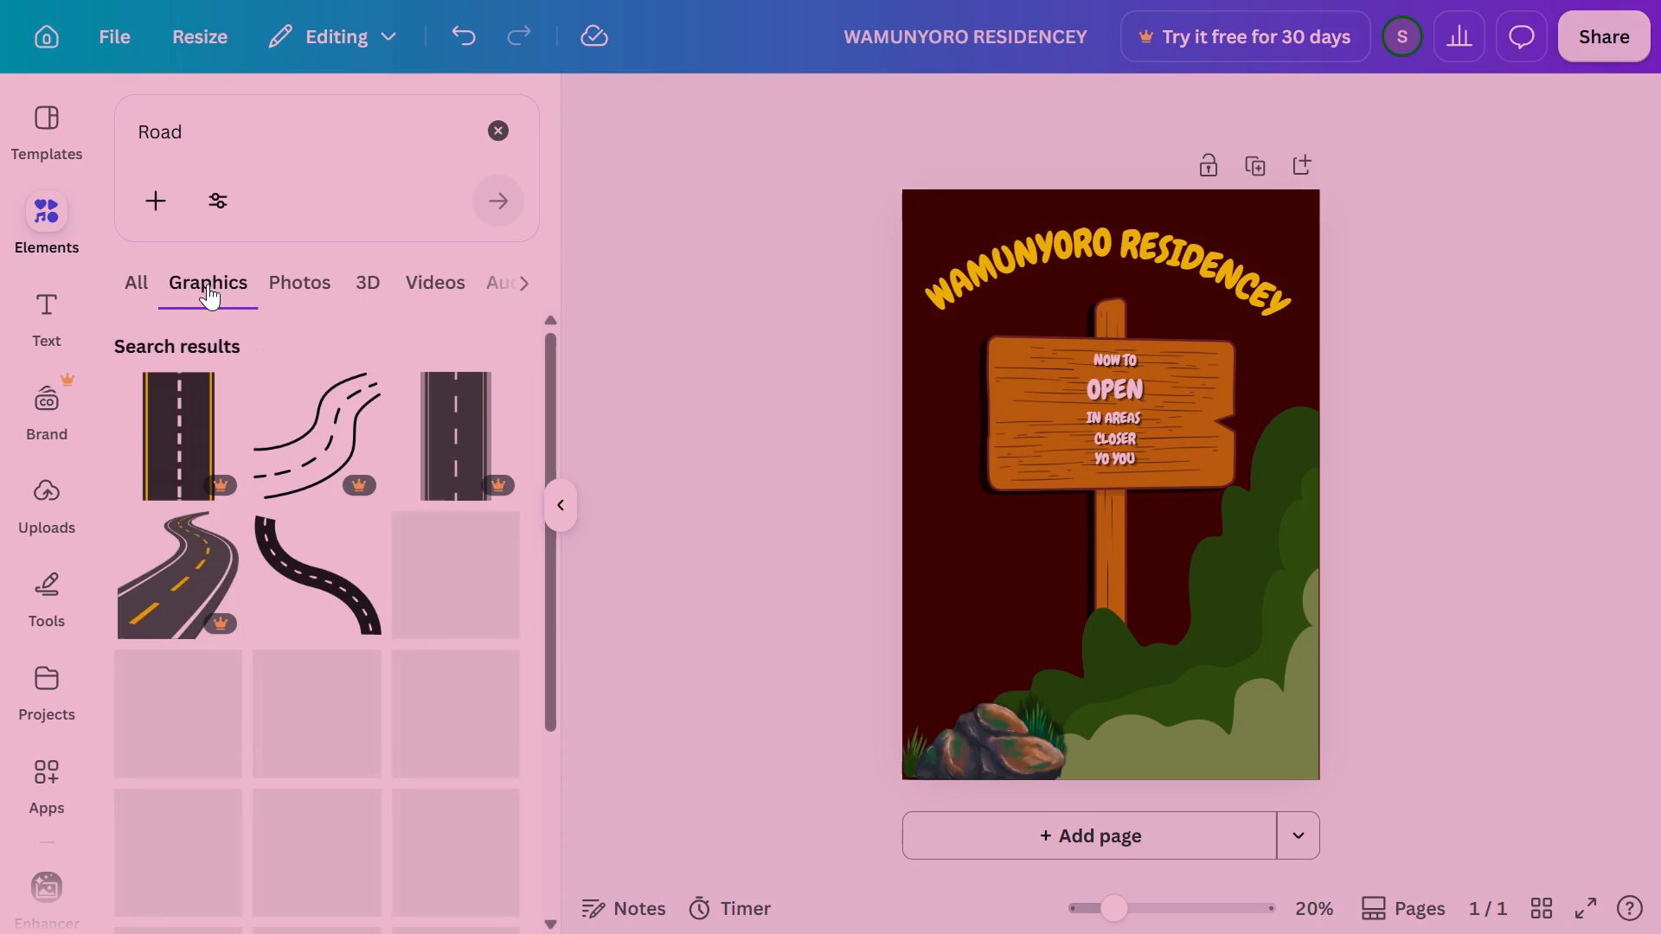
Browse the road graphics and add the dark winding road that narrows into the distance to the poster.
{"action": "left_click_drag", "start_coordinate": [558, 376], "coordinate": [557, 382]}
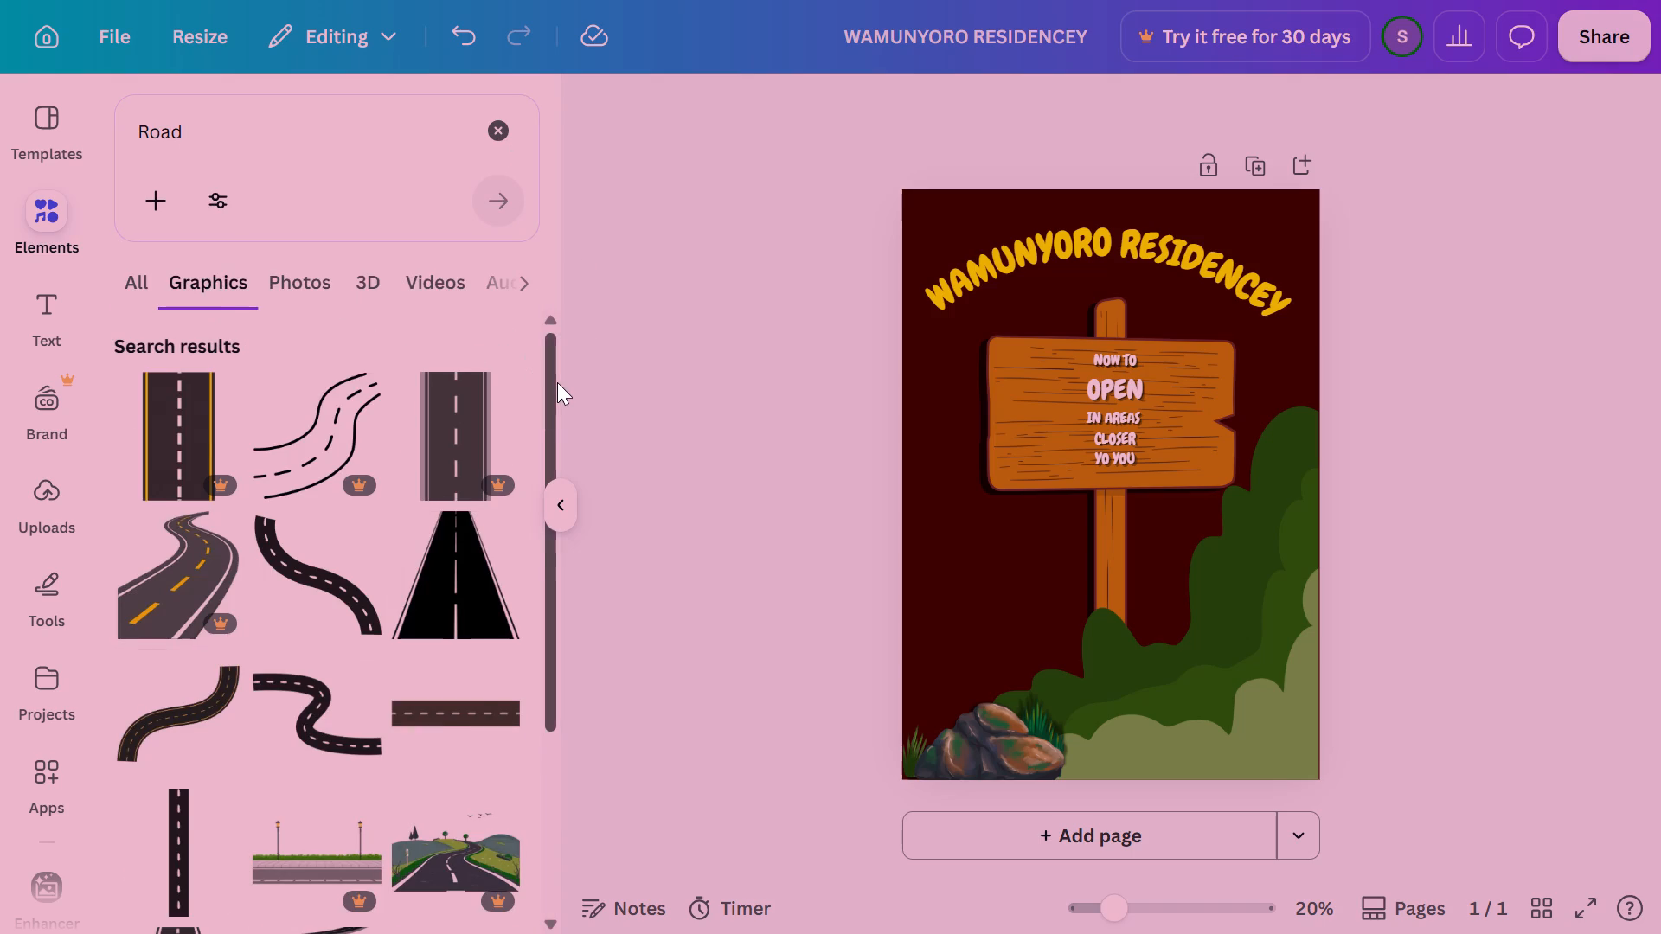
{"action": "left_click_drag", "start_coordinate": [557, 382], "coordinate": [600, 891]}
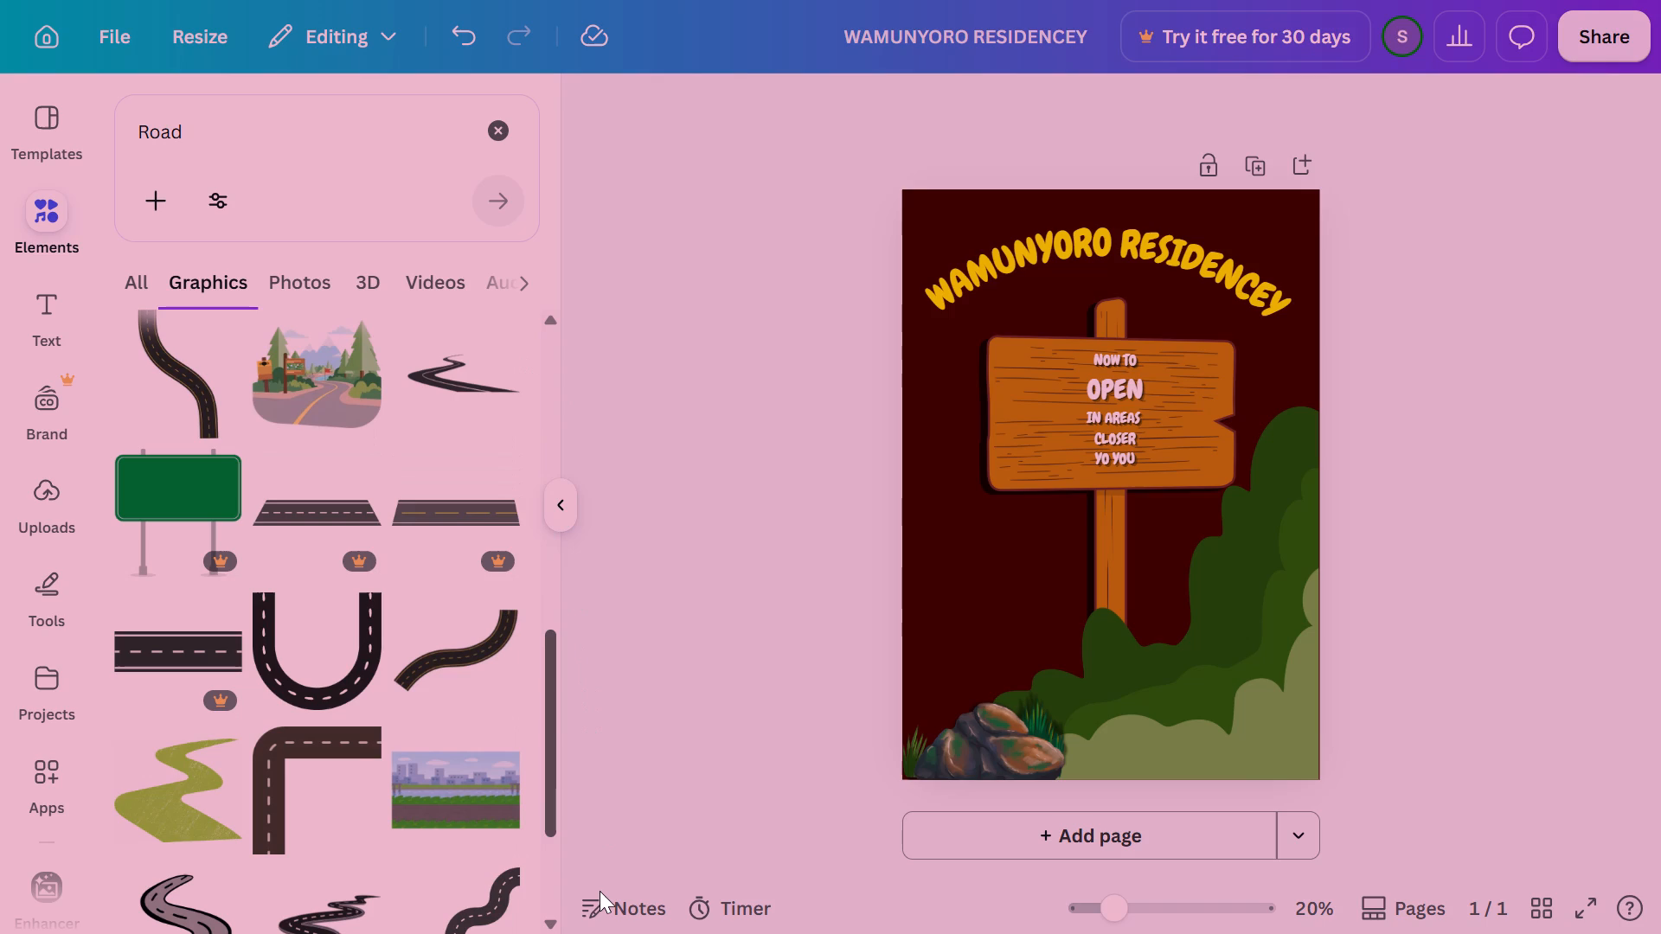
{"action": "left_click_drag", "start_coordinate": [600, 891], "coordinate": [605, 933]}
{"action": "left_click_drag", "start_coordinate": [548, 641], "coordinate": [535, 744]}
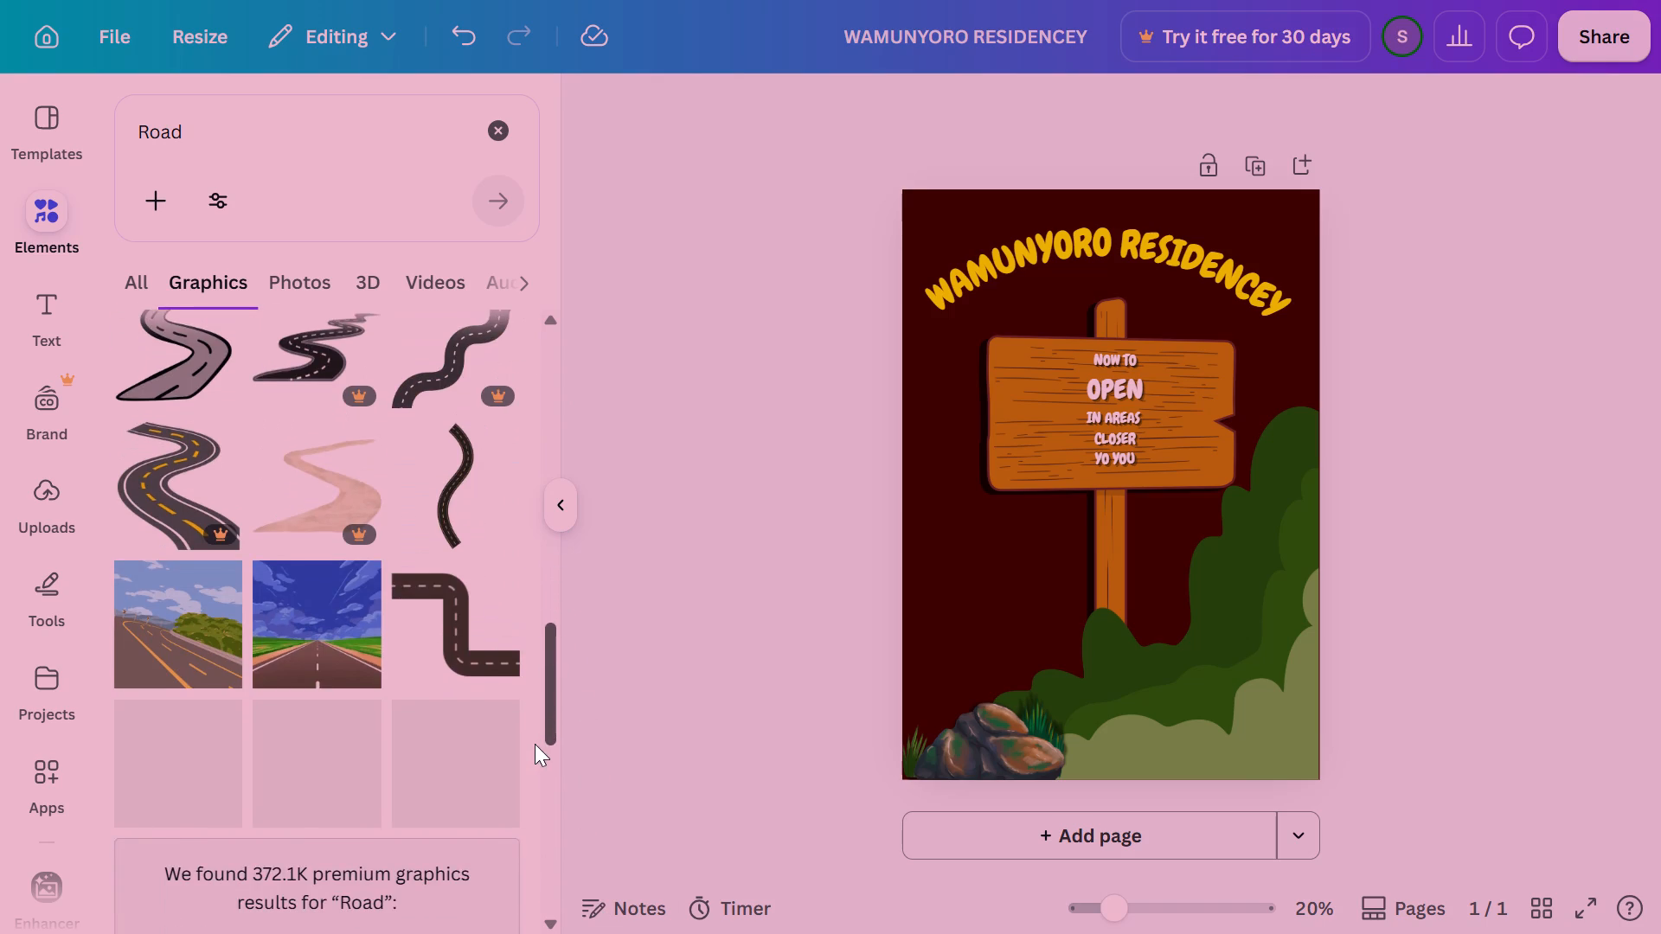
{"action": "left_click_drag", "start_coordinate": [535, 744], "coordinate": [538, 886]}
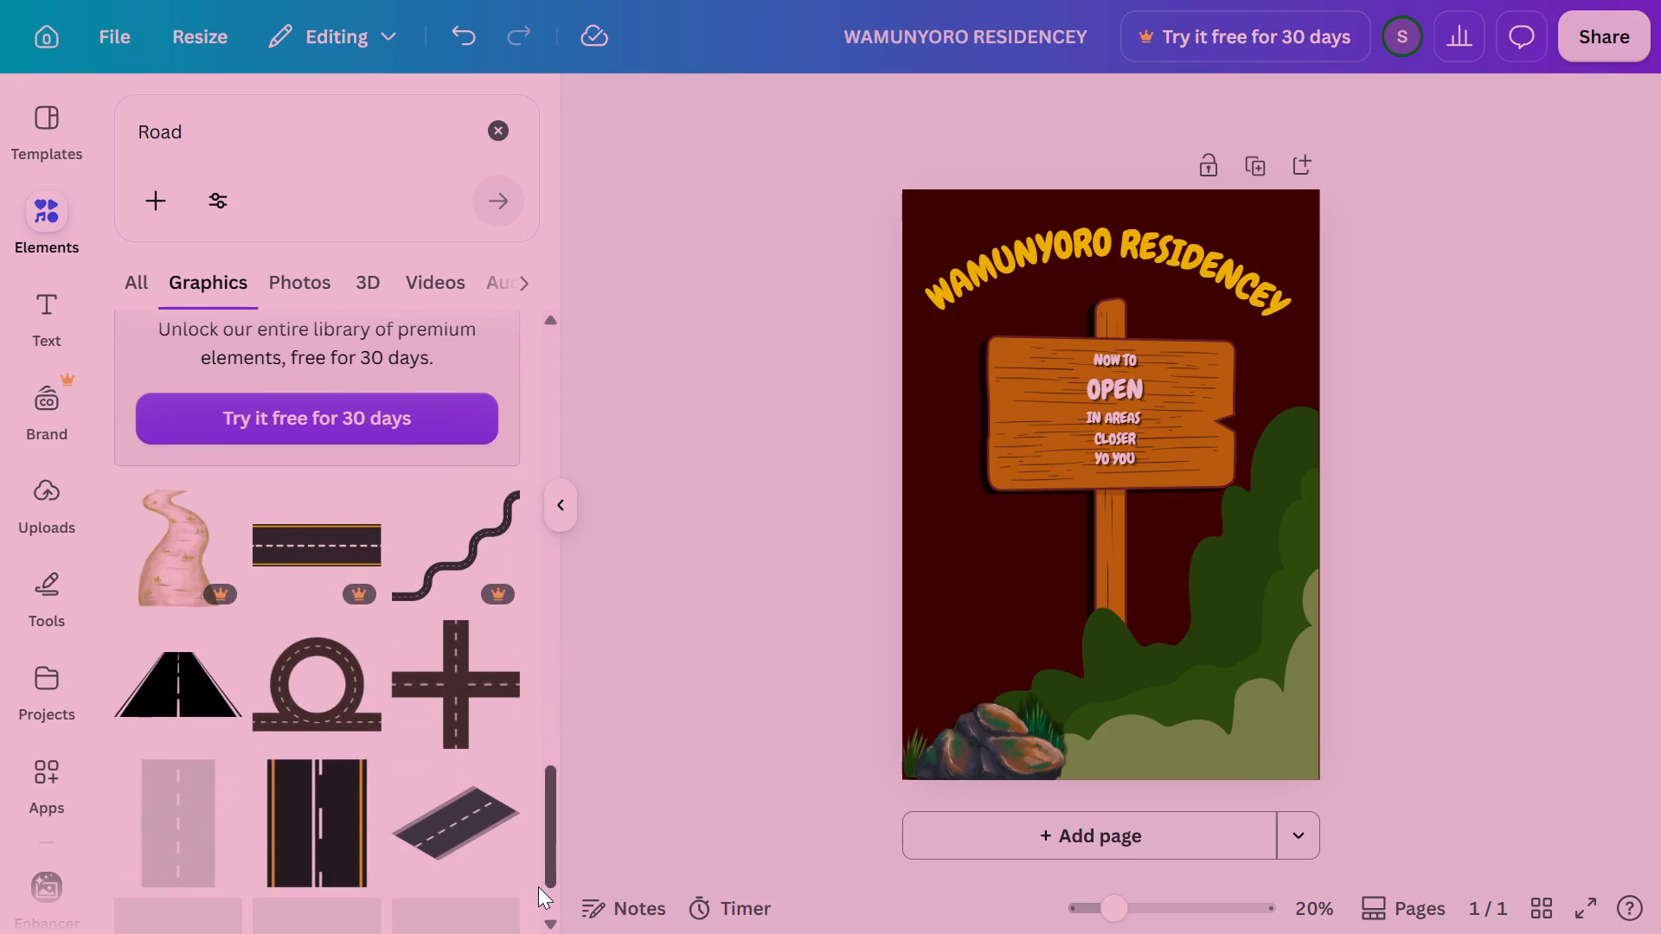
{"action": "left_click_drag", "start_coordinate": [538, 886], "coordinate": [538, 928]}
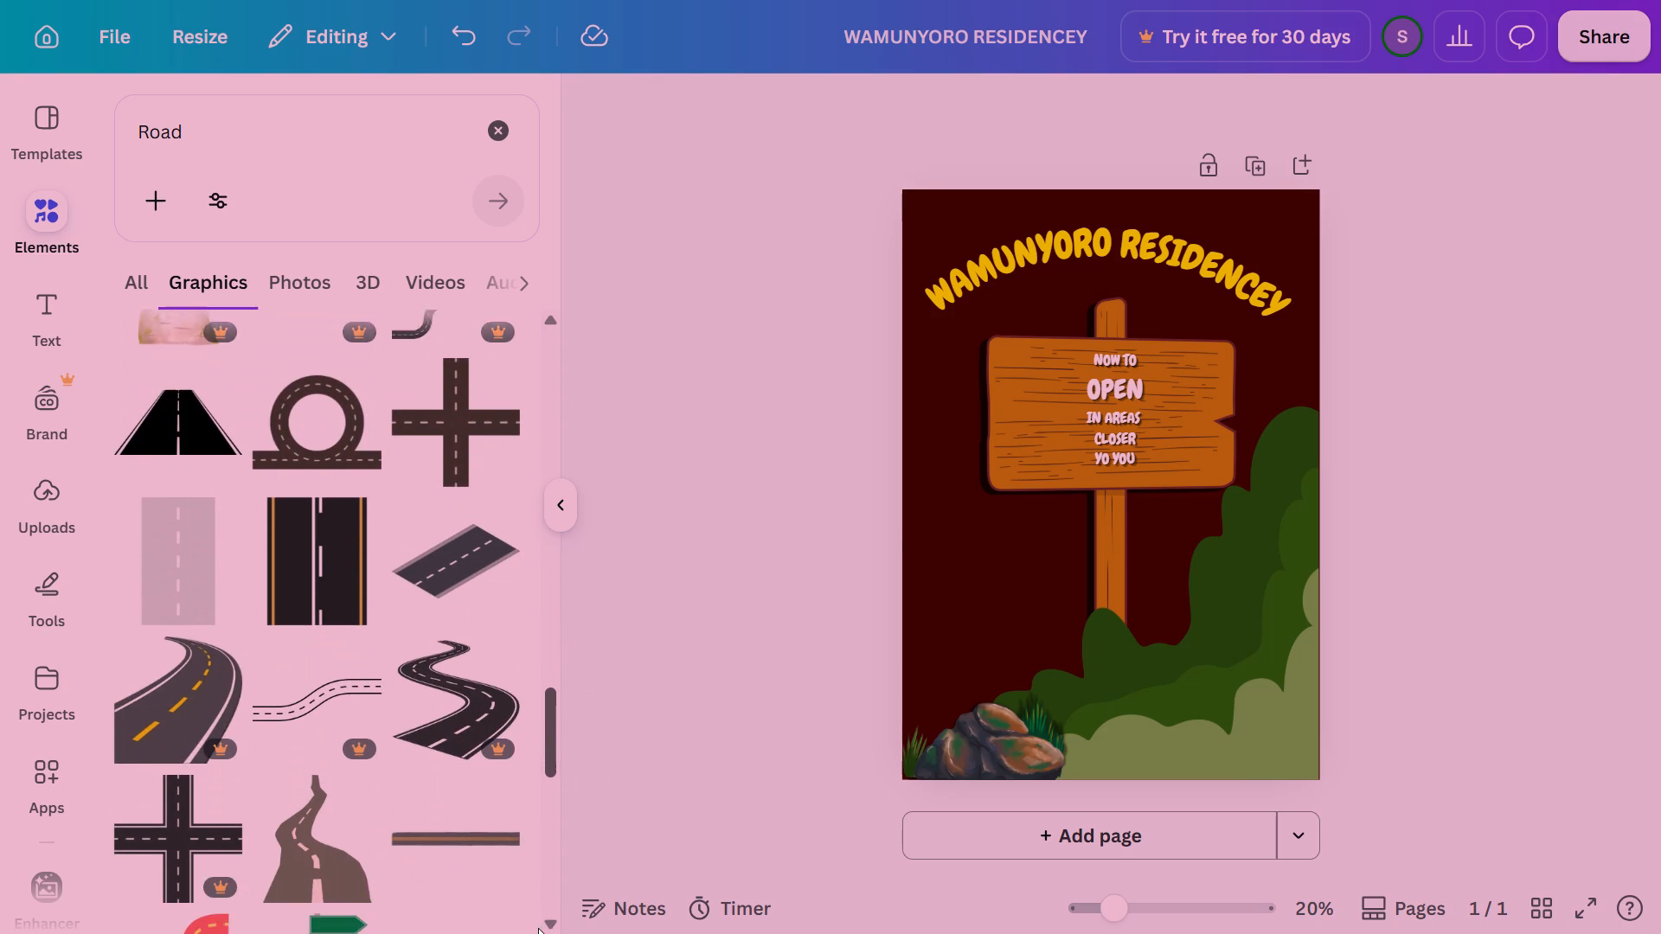
{"action": "left_click_drag", "start_coordinate": [538, 928], "coordinate": [538, 933]}
{"action": "left_click_drag", "start_coordinate": [560, 759], "coordinate": [539, 844]}
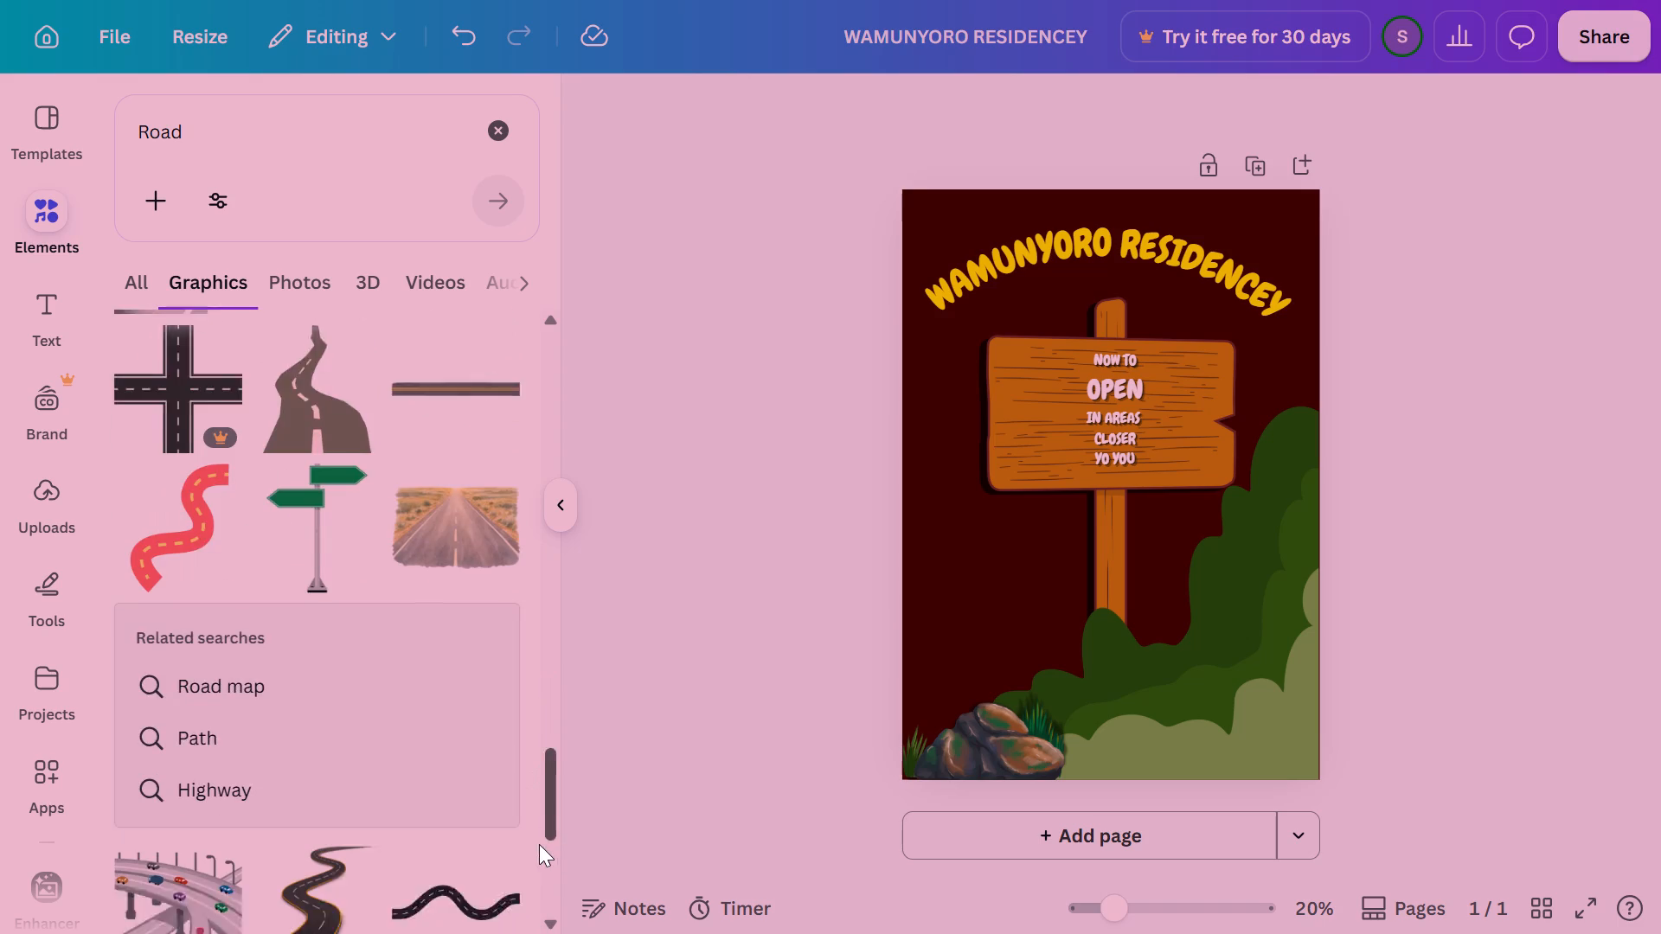
{"action": "left_click_drag", "start_coordinate": [539, 844], "coordinate": [533, 926]}
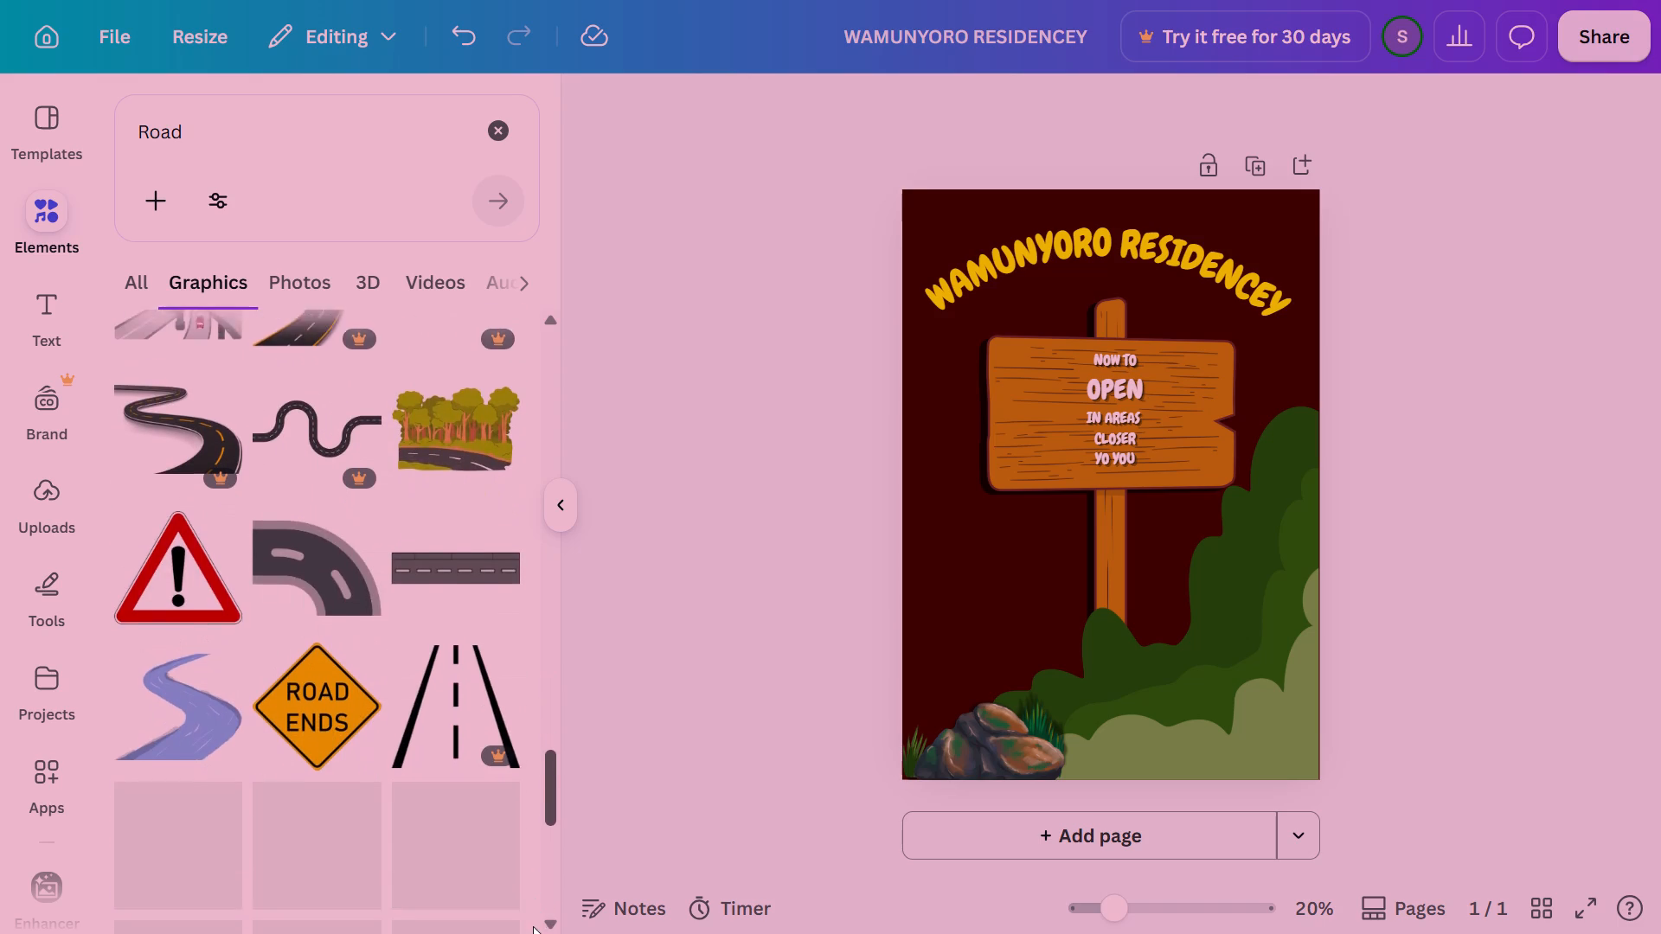
{"action": "left_click_drag", "start_coordinate": [533, 926], "coordinate": [562, 268]}
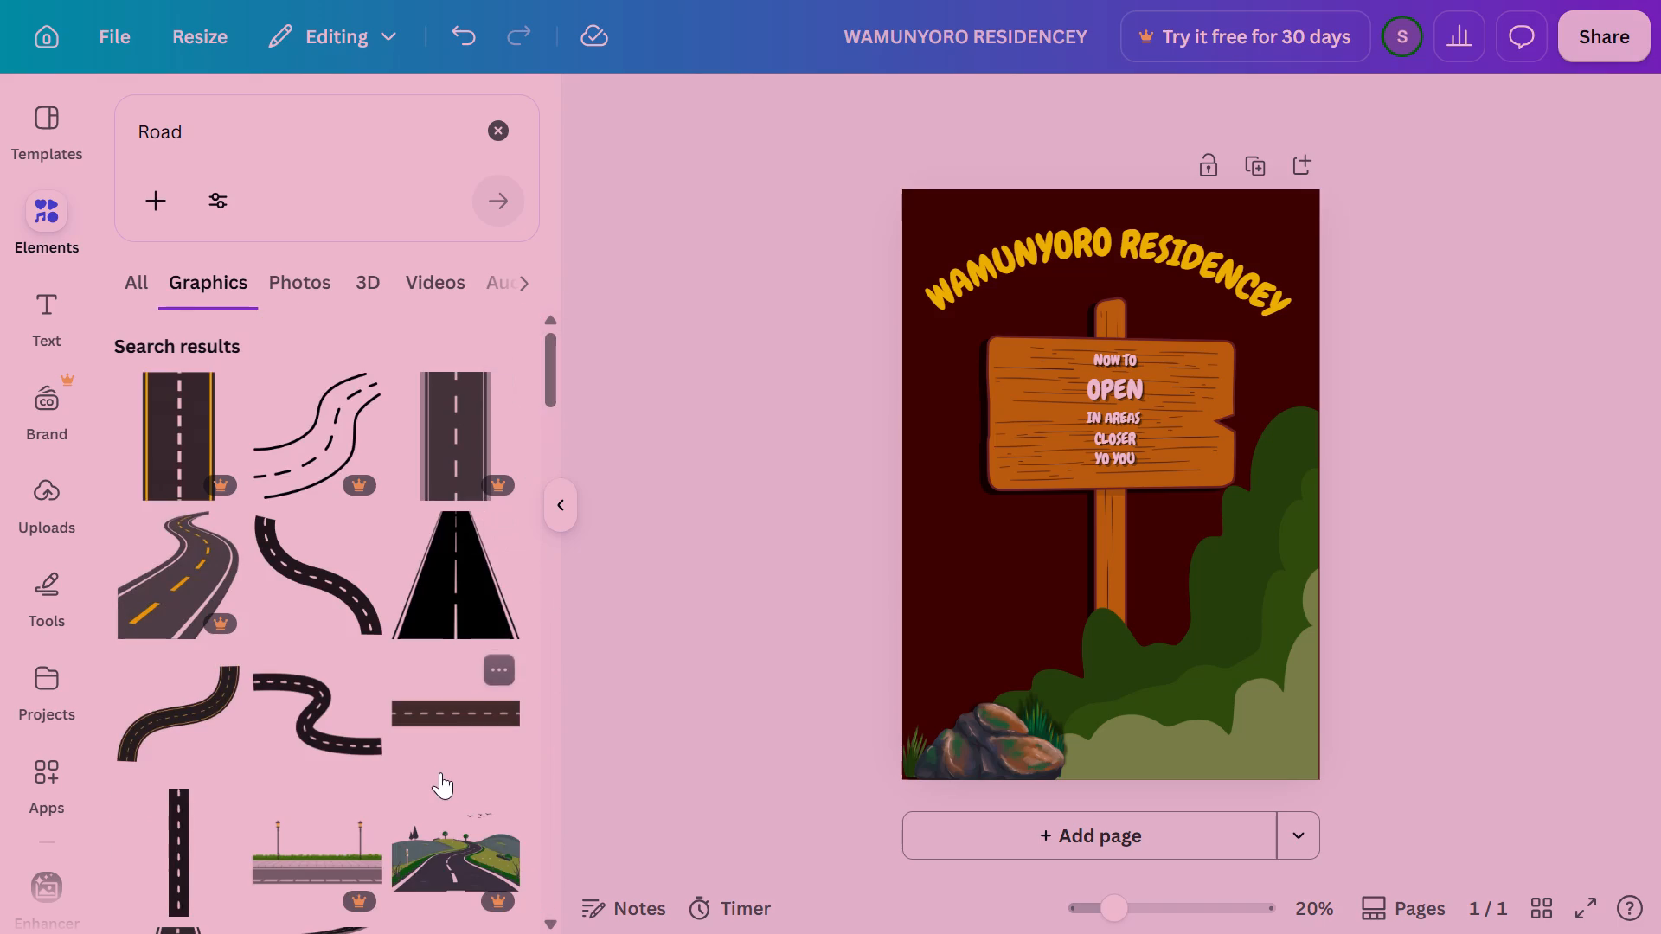
{"action": "left_click_drag", "start_coordinate": [545, 368], "coordinate": [545, 419]}
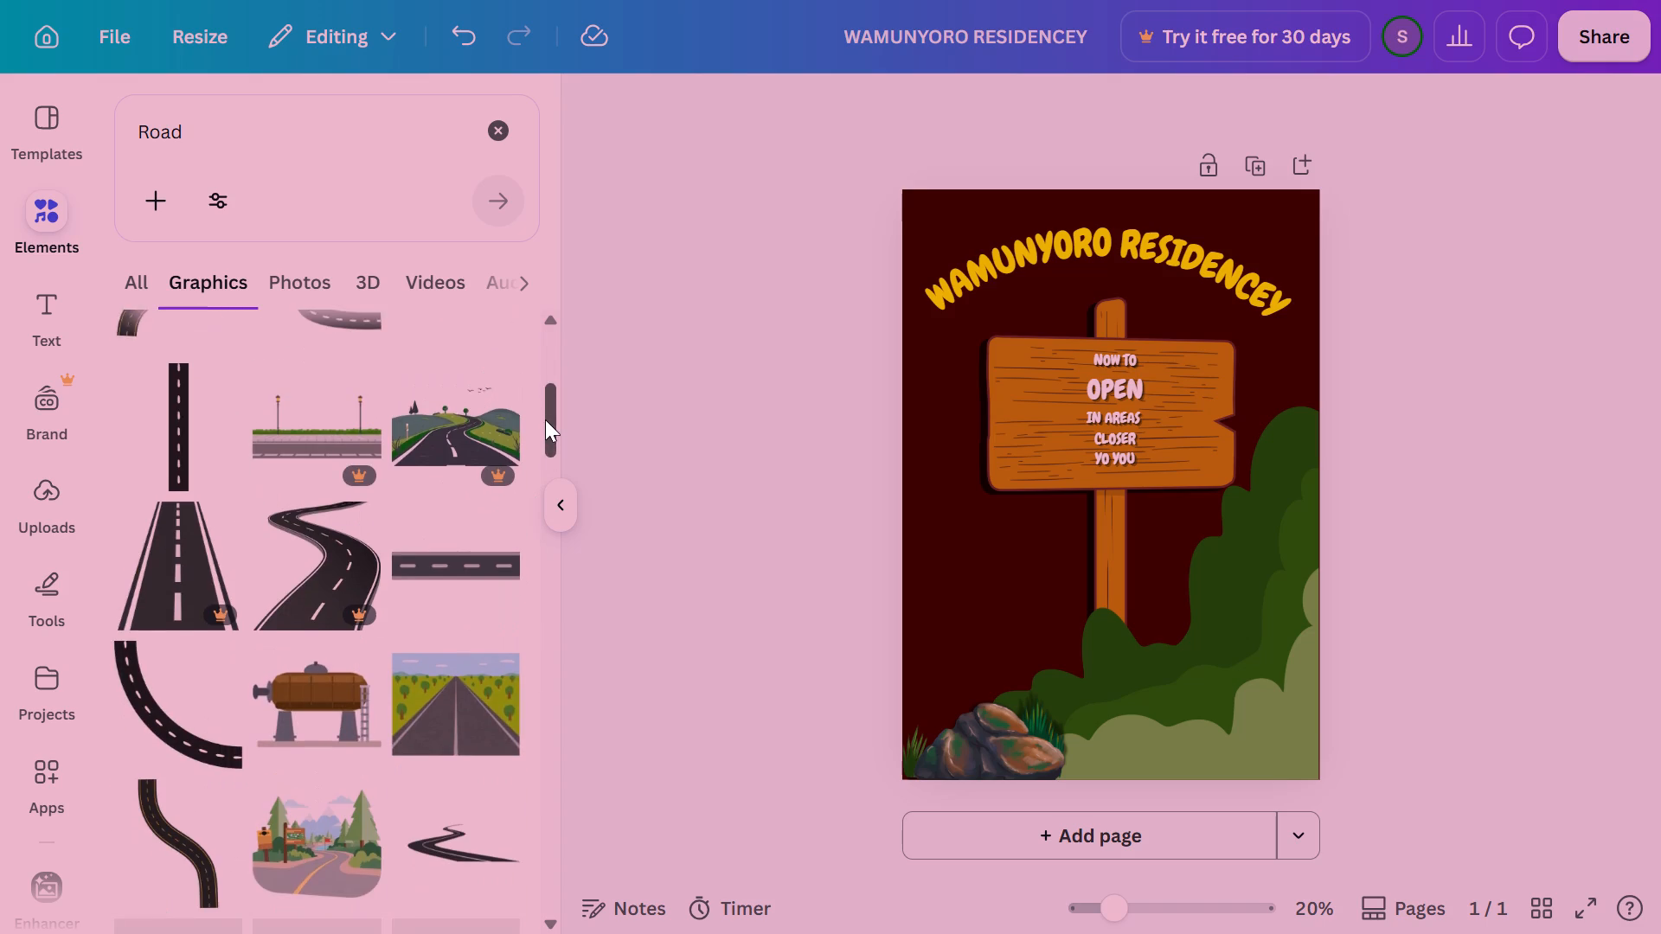
{"action": "left_click_drag", "start_coordinate": [545, 419], "coordinate": [542, 457]}
{"action": "left_click", "coordinate": [439, 514]}
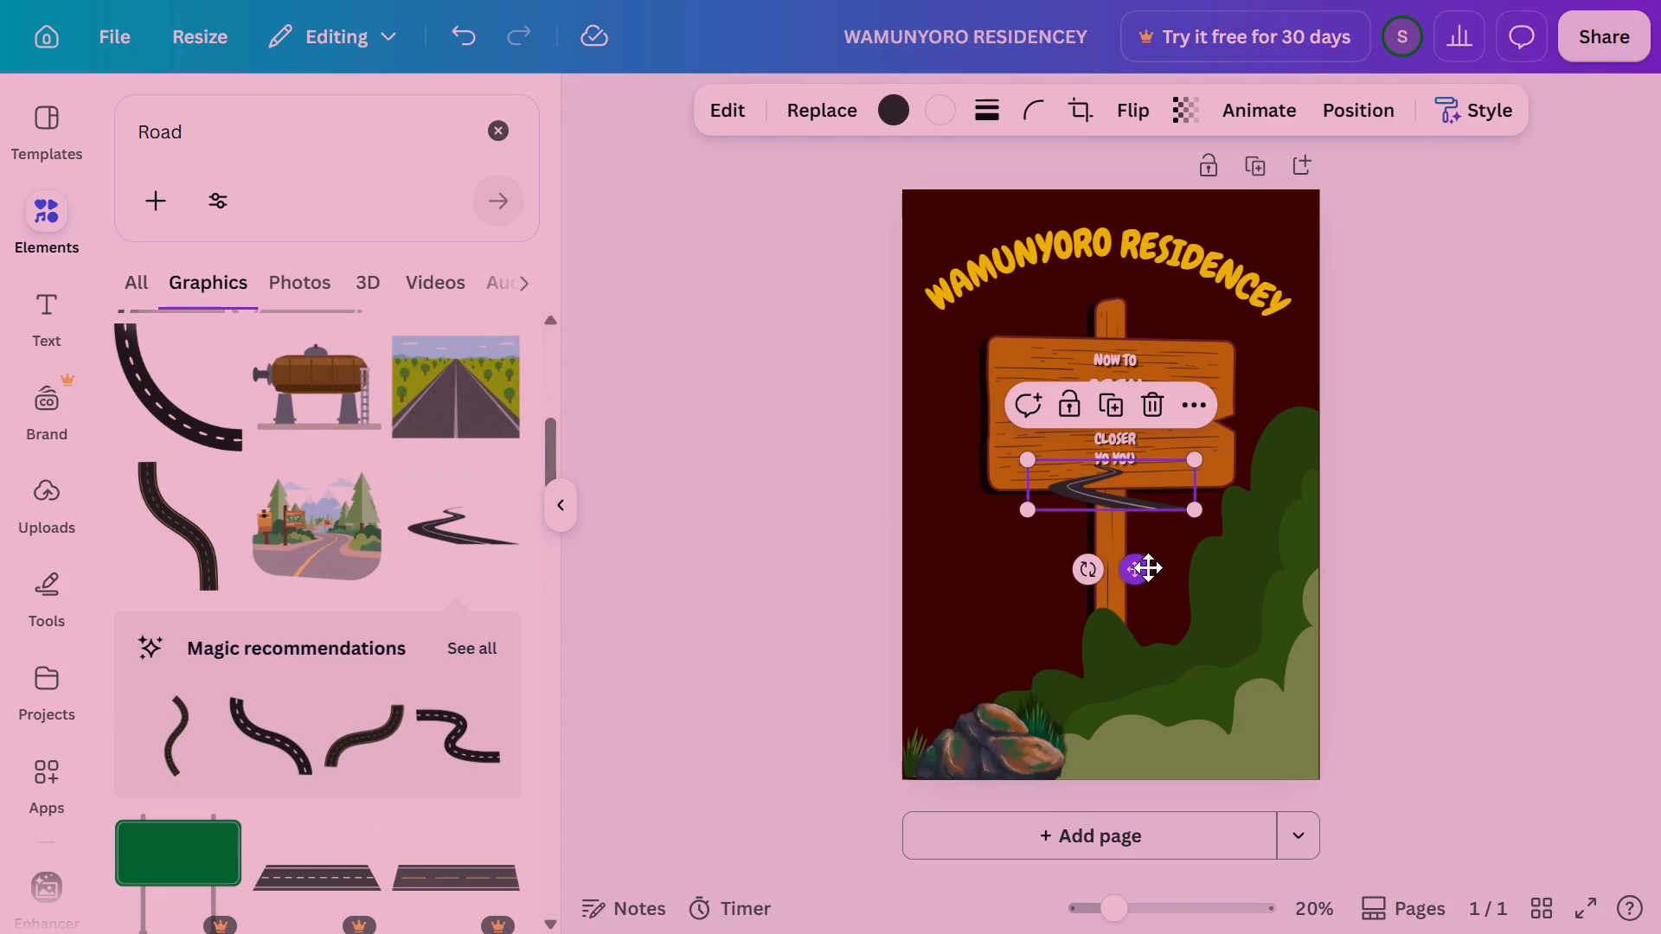
Place the road below the wooden board beside the signpost and enlarge it past the poster's left edge.
{"action": "left_click_drag", "start_coordinate": [1148, 567], "coordinate": [1041, 650]}
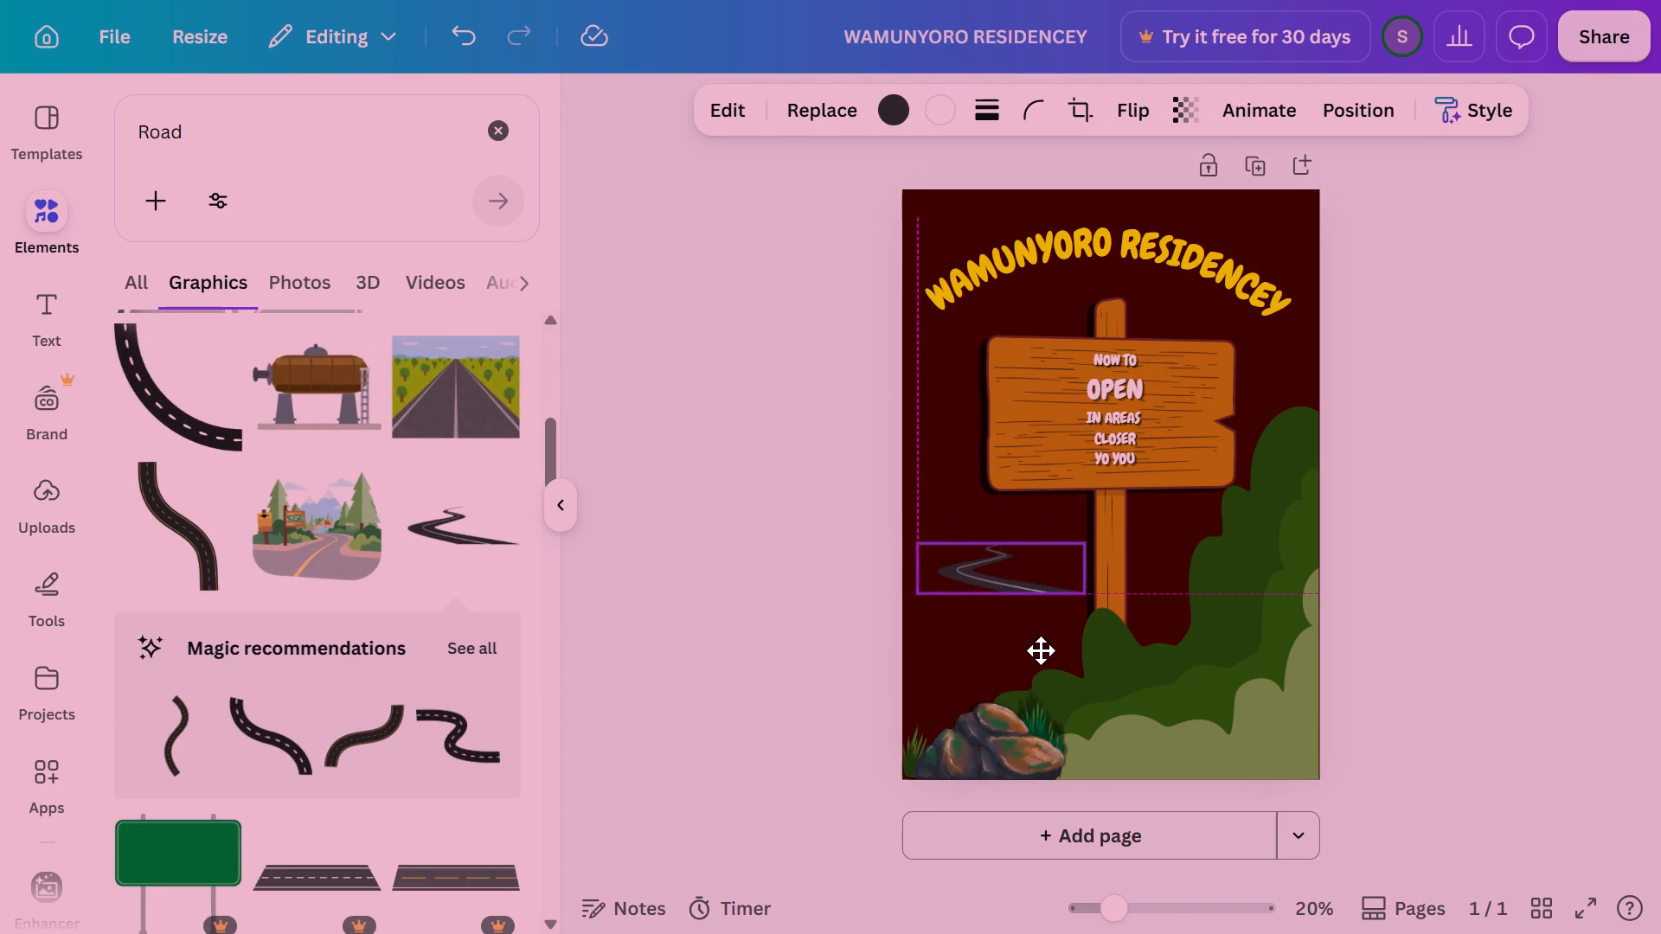
{"action": "left_click_drag", "start_coordinate": [1041, 650], "coordinate": [1055, 676]}
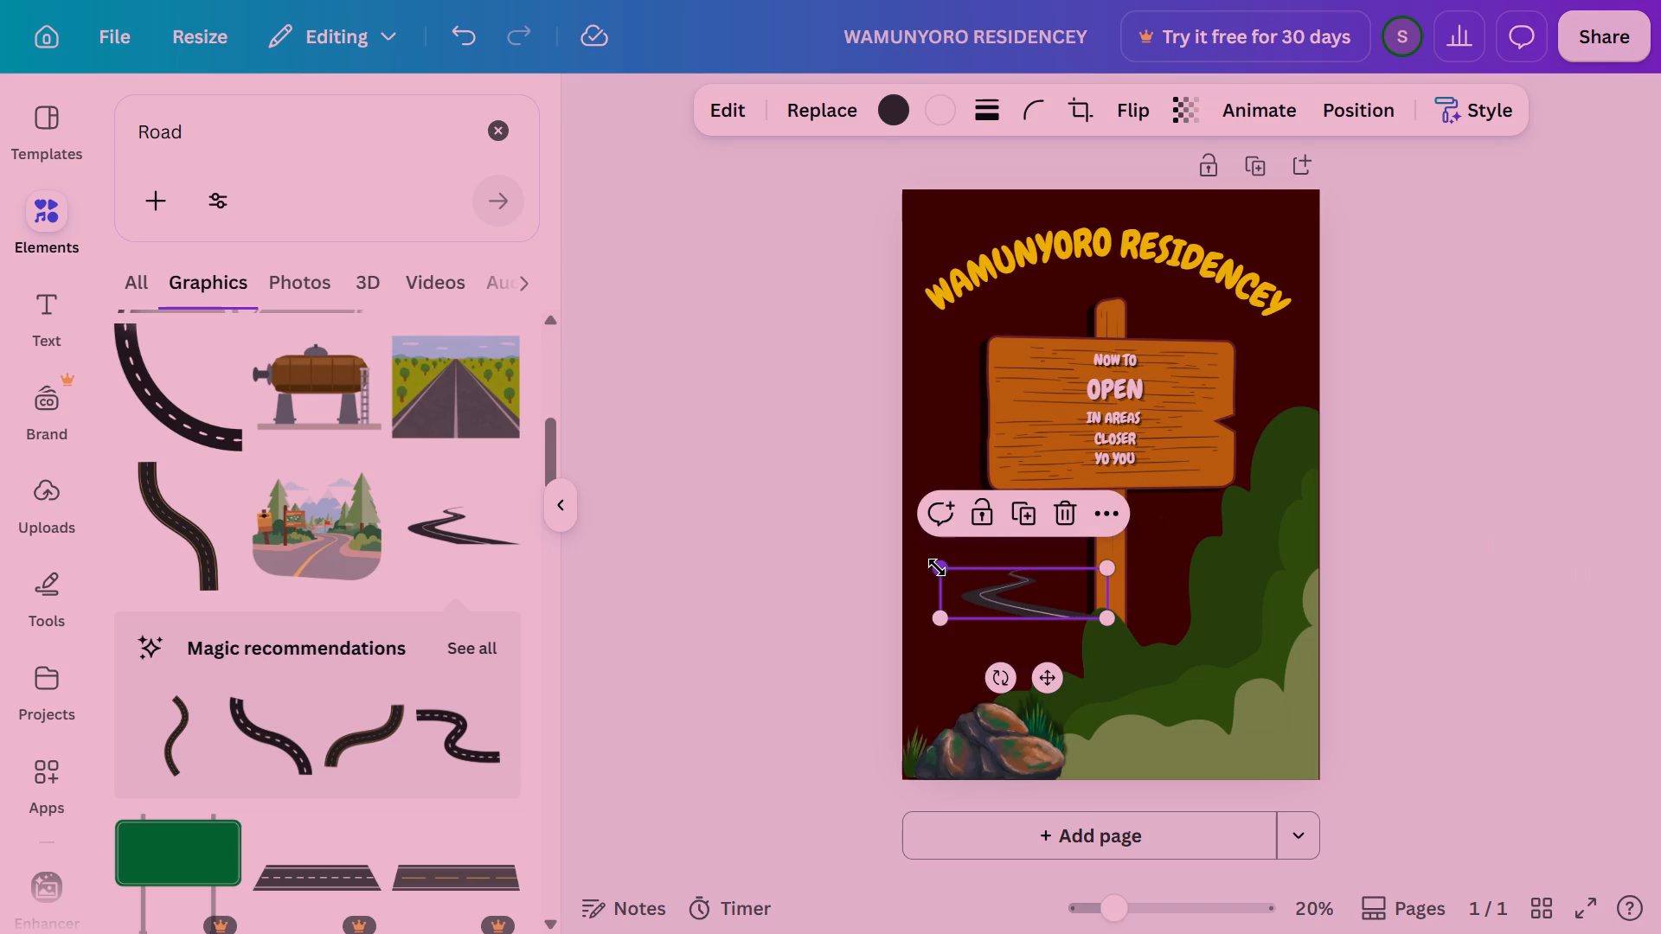
{"action": "left_click_drag", "start_coordinate": [935, 567], "coordinate": [828, 550]}
{"action": "left_click", "coordinate": [1589, 524]}
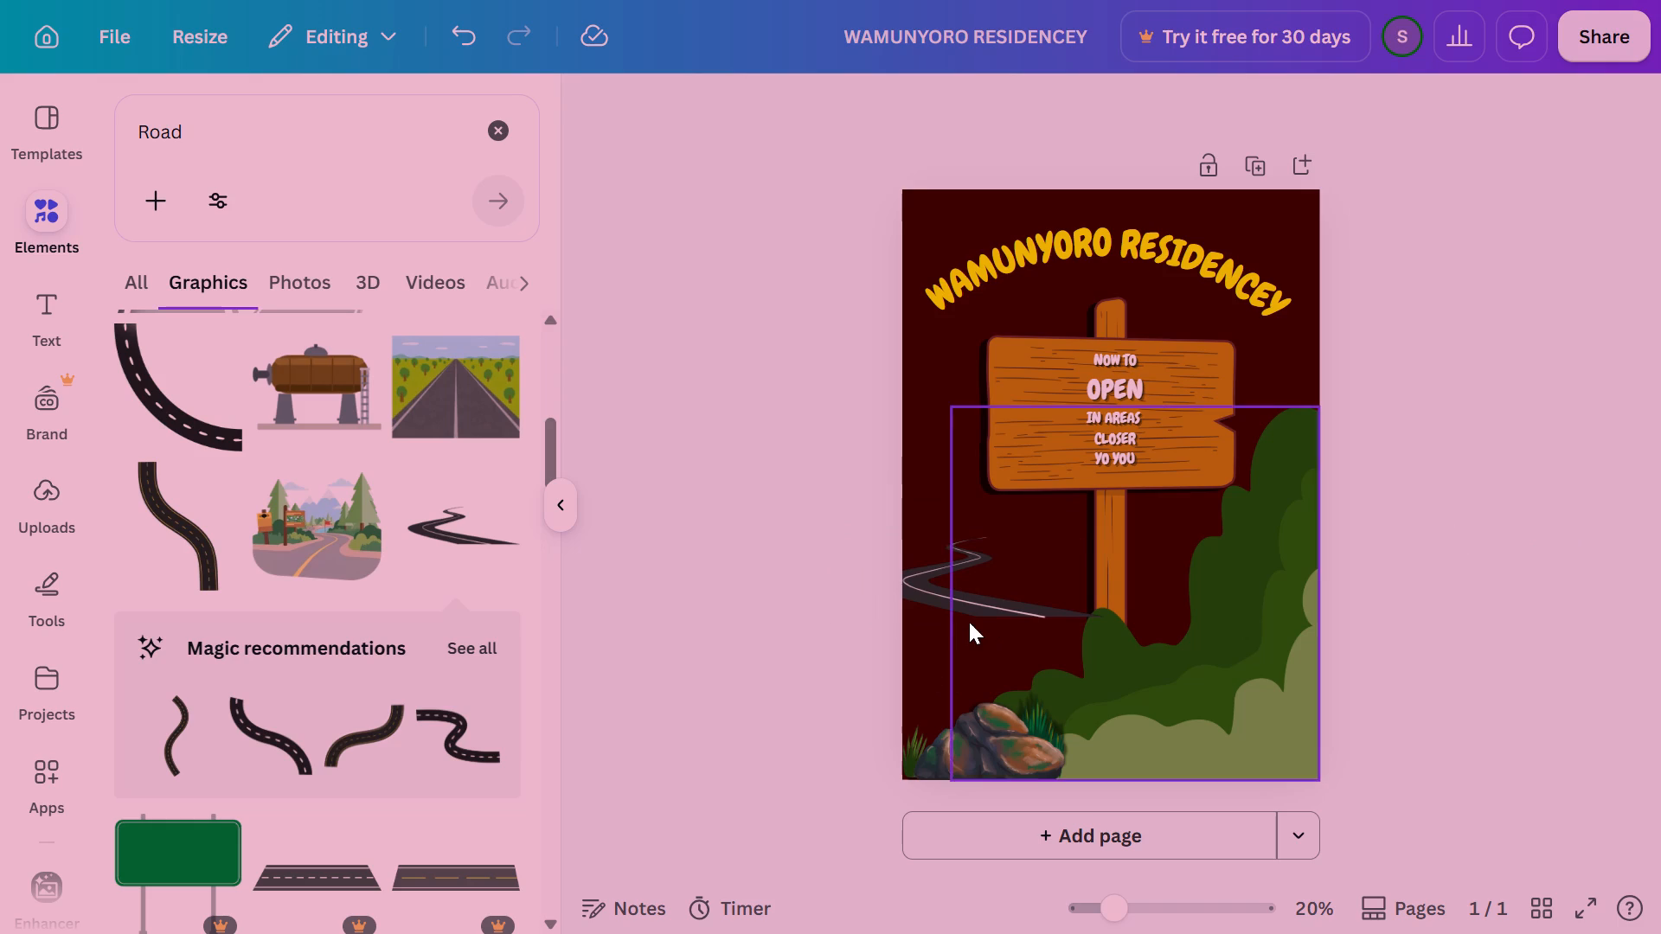
Nudge the enlarged road slightly to the right so its lower end crosses the base of the signpost.
{"action": "left_click", "coordinate": [997, 606]}
{"action": "key", "text": "Right"}
{"action": "key", "text": "Right"}
{"action": "key", "text": "Right"}
{"action": "key", "text": "Right"}
{"action": "key", "text": "Right"}
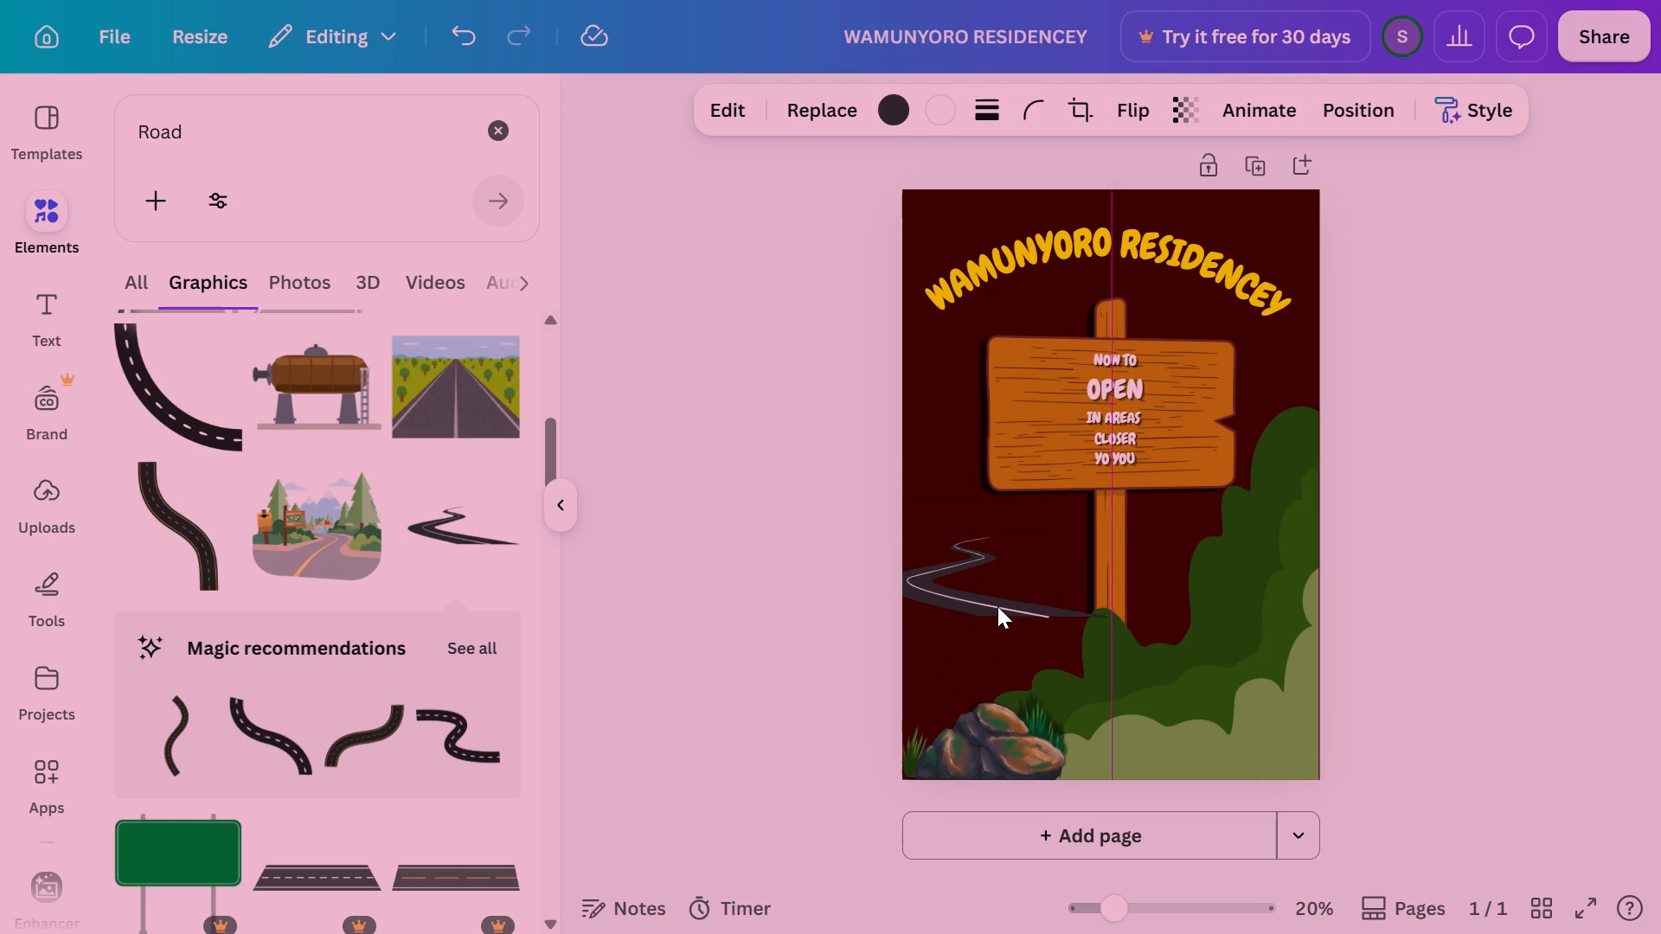
{"action": "key", "text": "Right"}
{"action": "key", "text": "Right"}
{"action": "key", "text": "Right"}
{"action": "key", "text": "Right"}
{"action": "key", "text": "Right"}
{"action": "key", "text": "Right"}
{"action": "key", "text": "Right"}
{"action": "key", "text": "Right"}
{"action": "key", "text": "Right"}
{"action": "key", "text": "Right"}
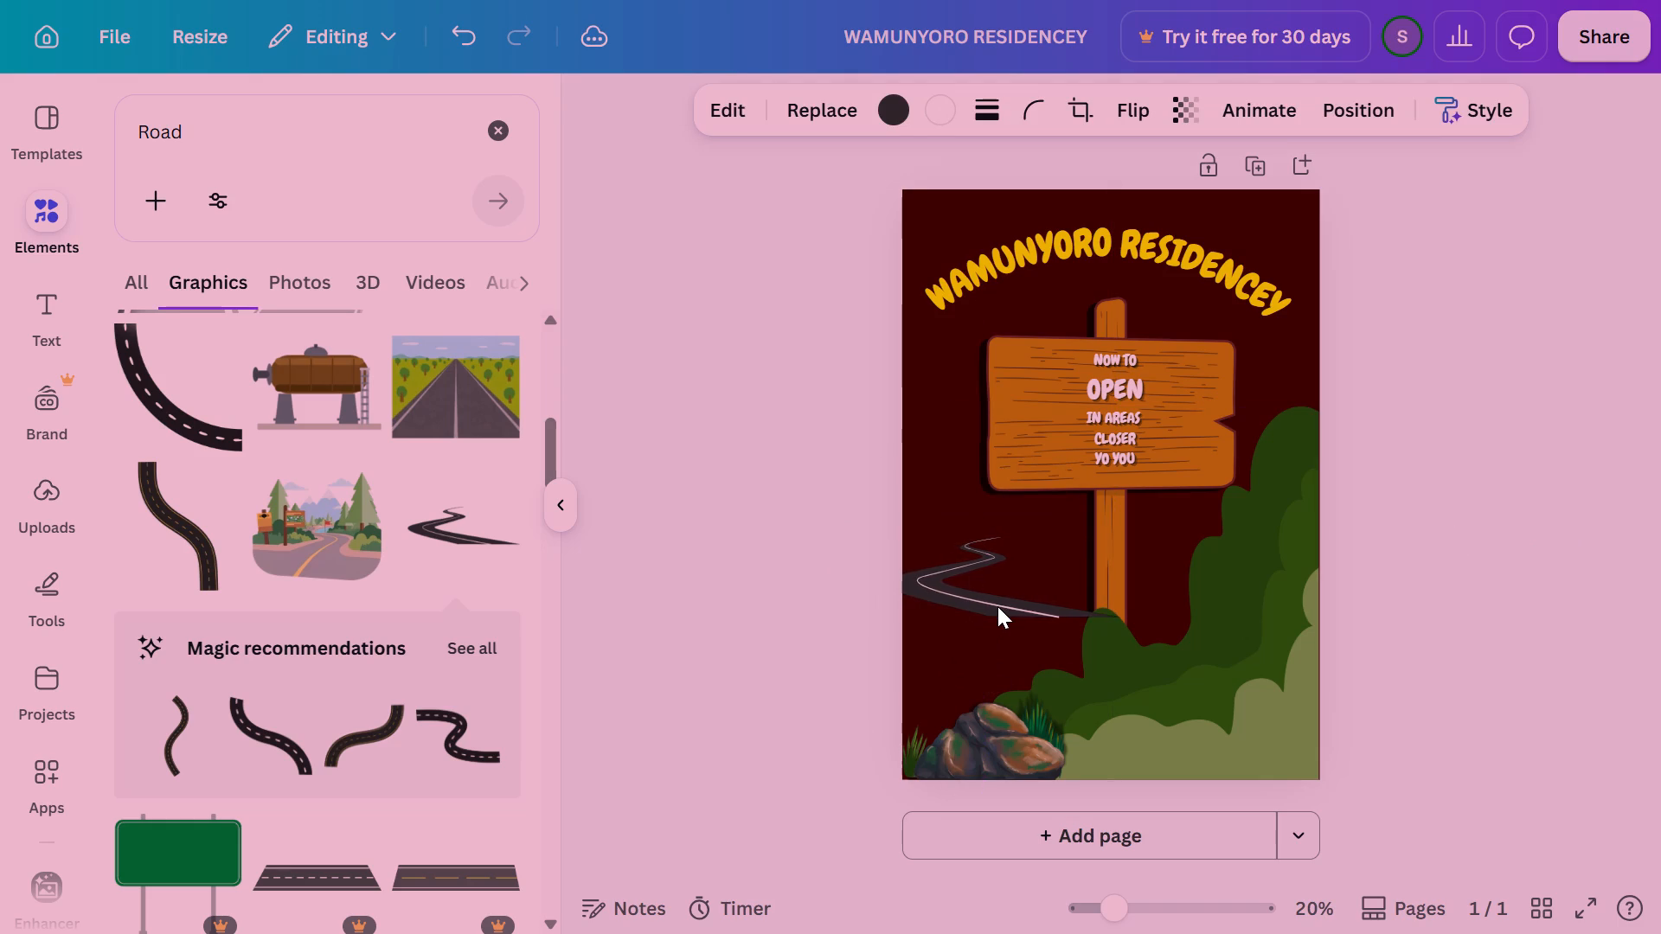
{"action": "key", "text": "Right"}
{"action": "key", "text": "Right"}
{"action": "key", "text": "Right"}
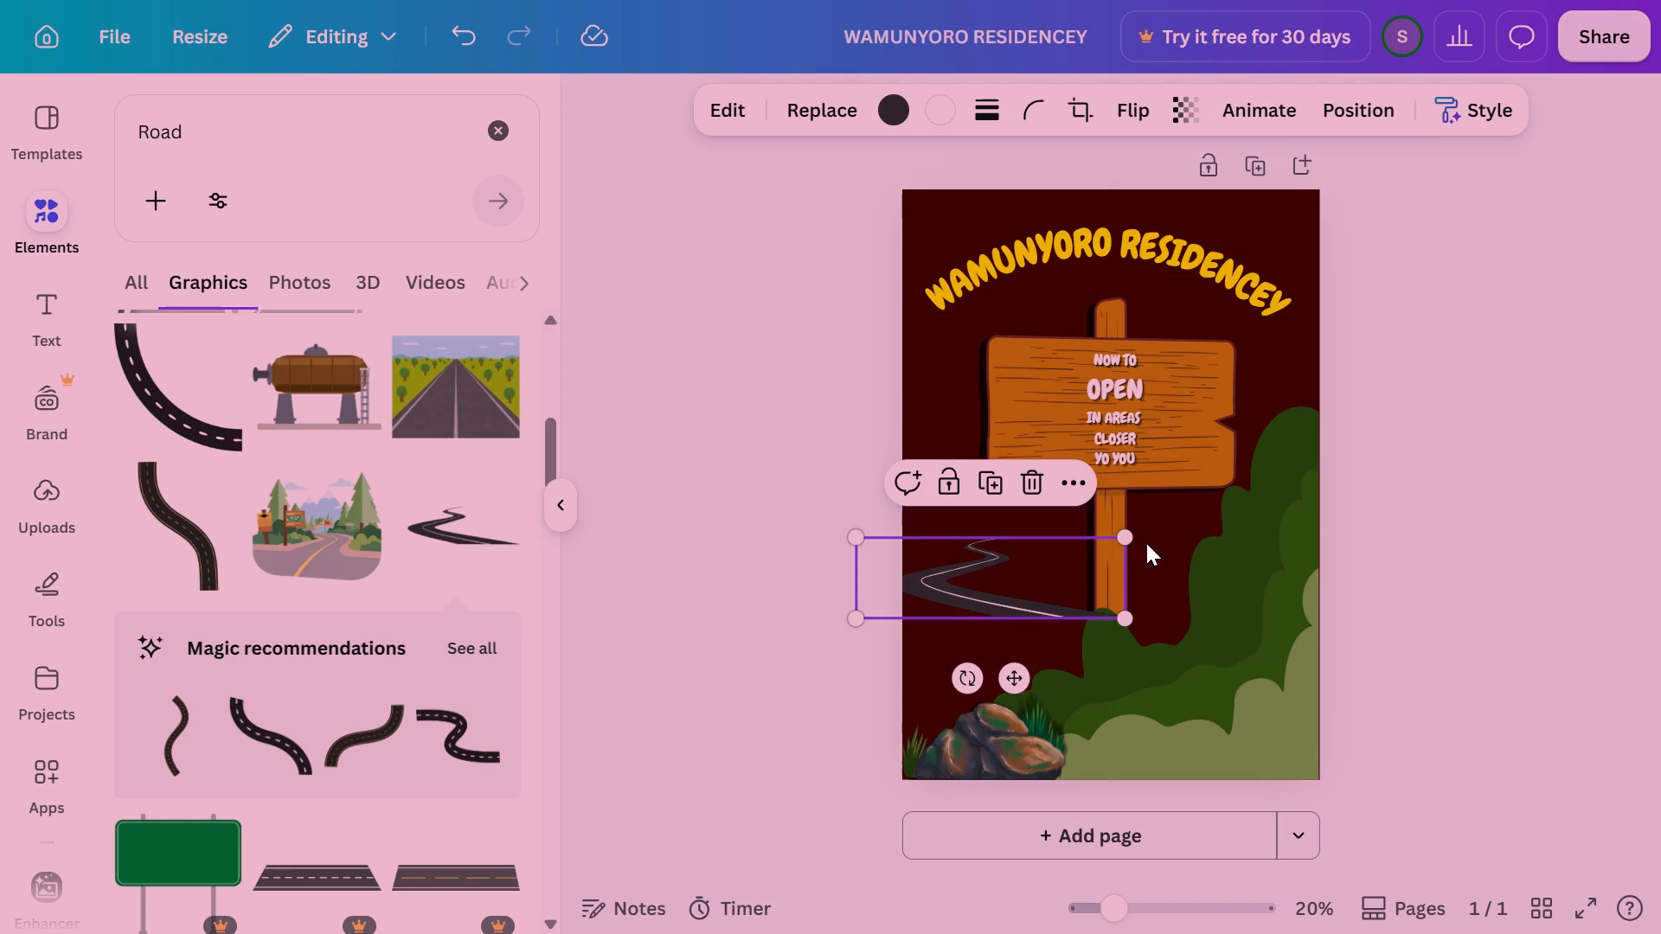
Send the road graphic backward by one layer.
{"action": "right_click", "coordinate": [1052, 567]}
{"action": "left_click", "coordinate": [1126, 427]}
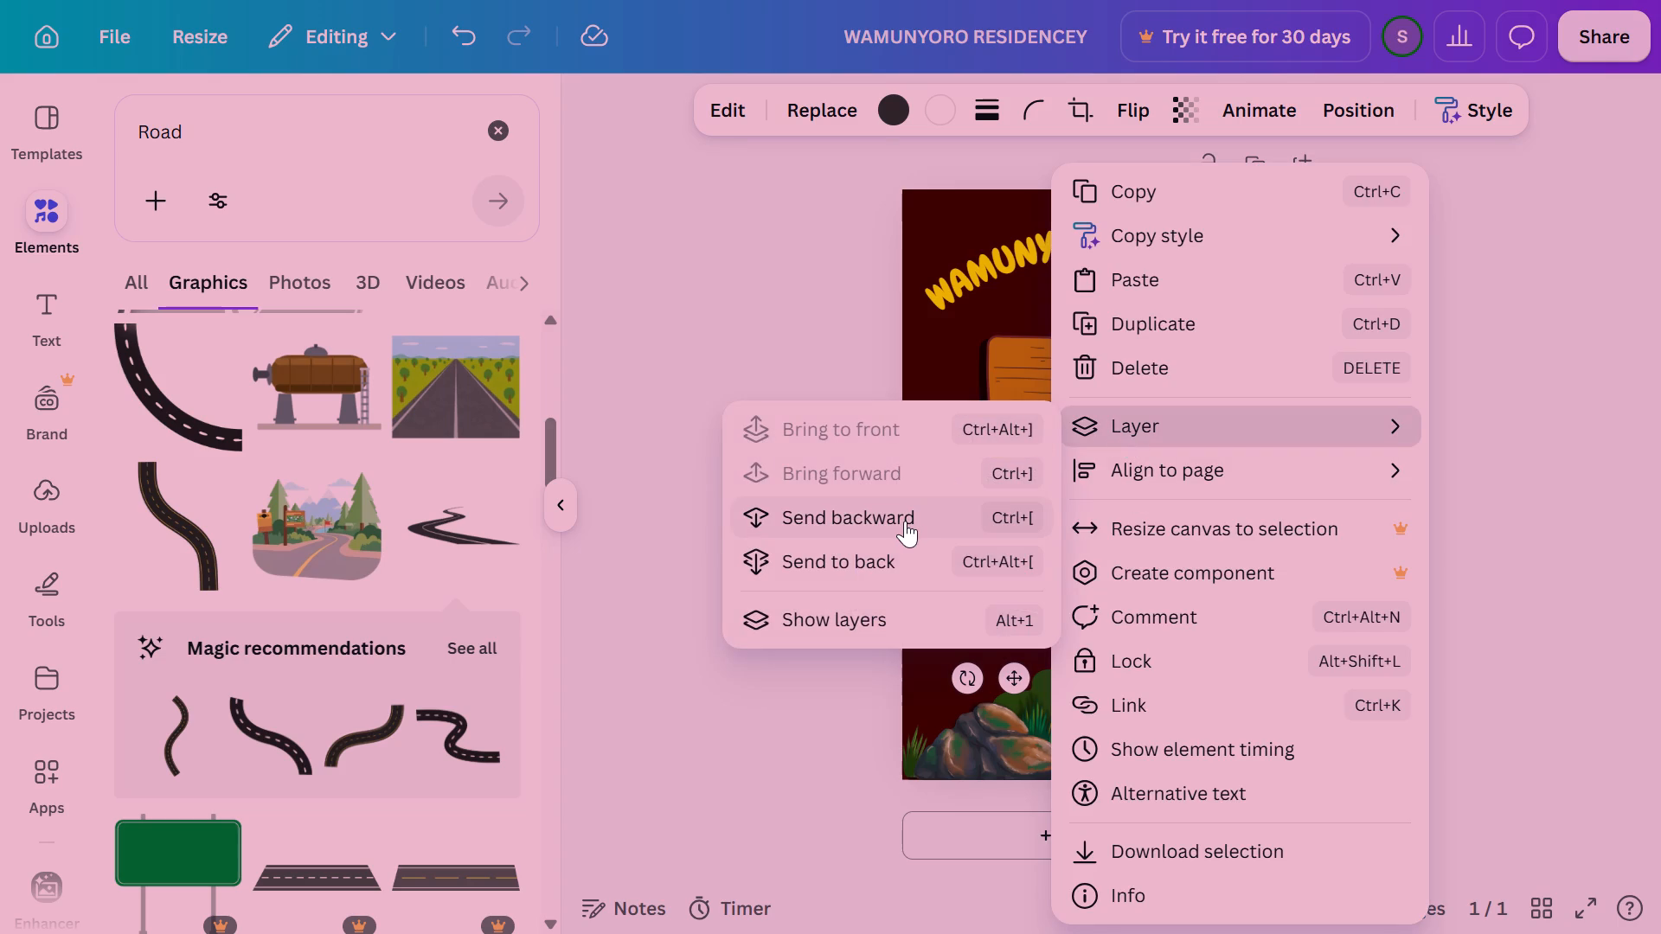
{"action": "left_click", "coordinate": [905, 521]}
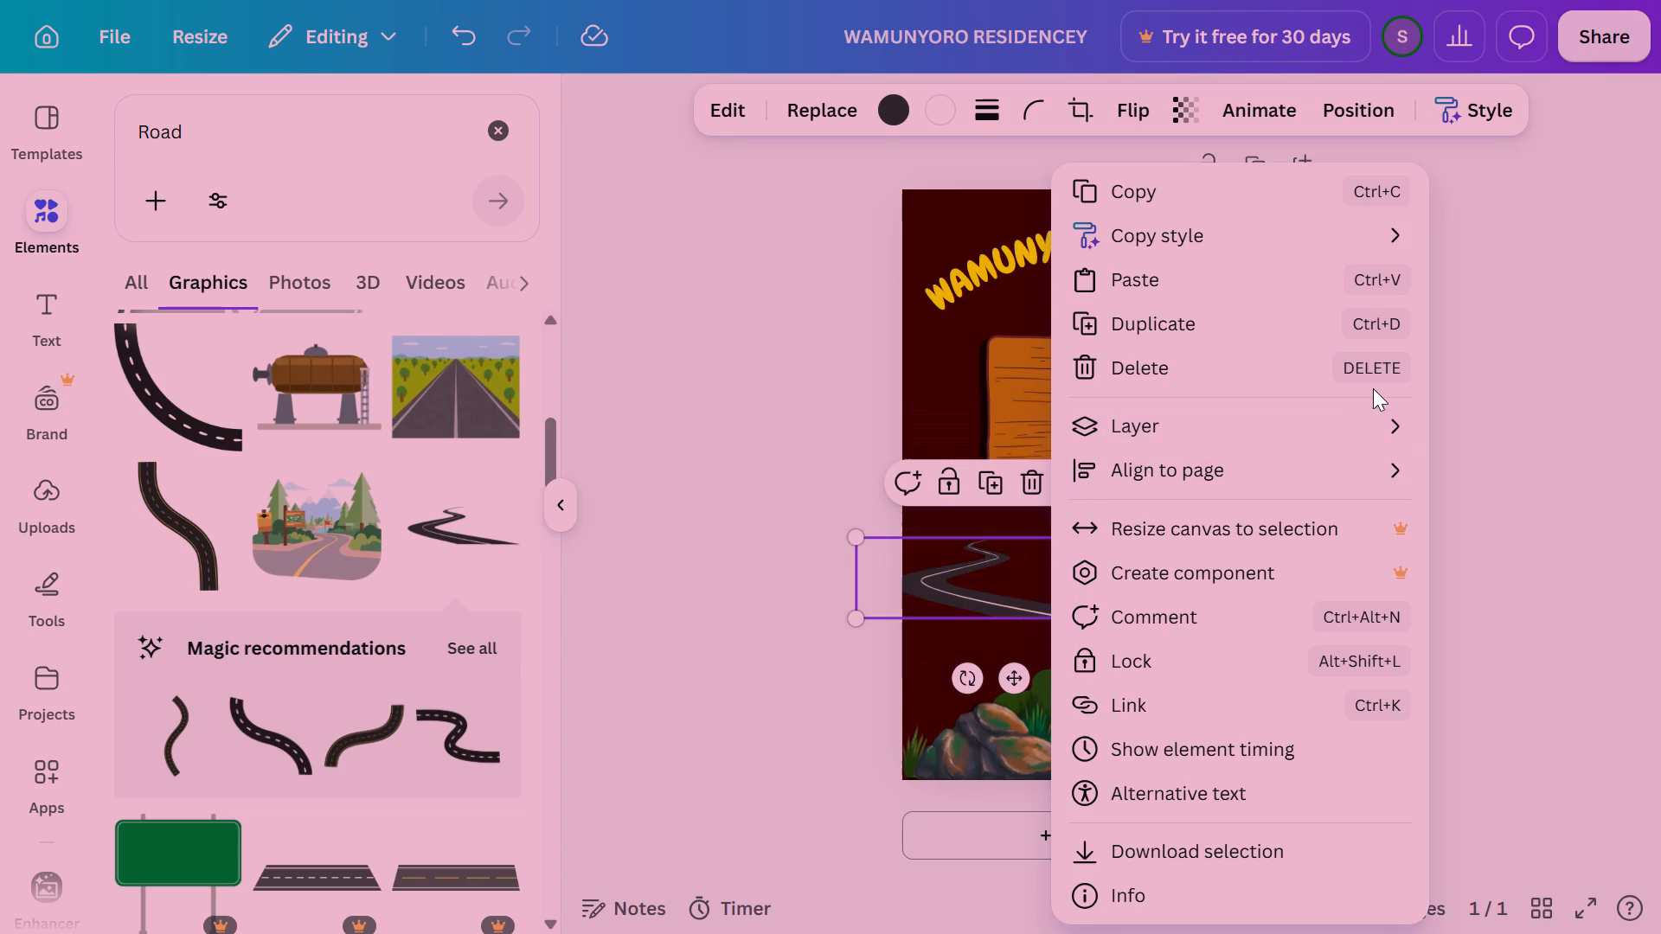
{"action": "left_click", "coordinate": [1559, 401]}
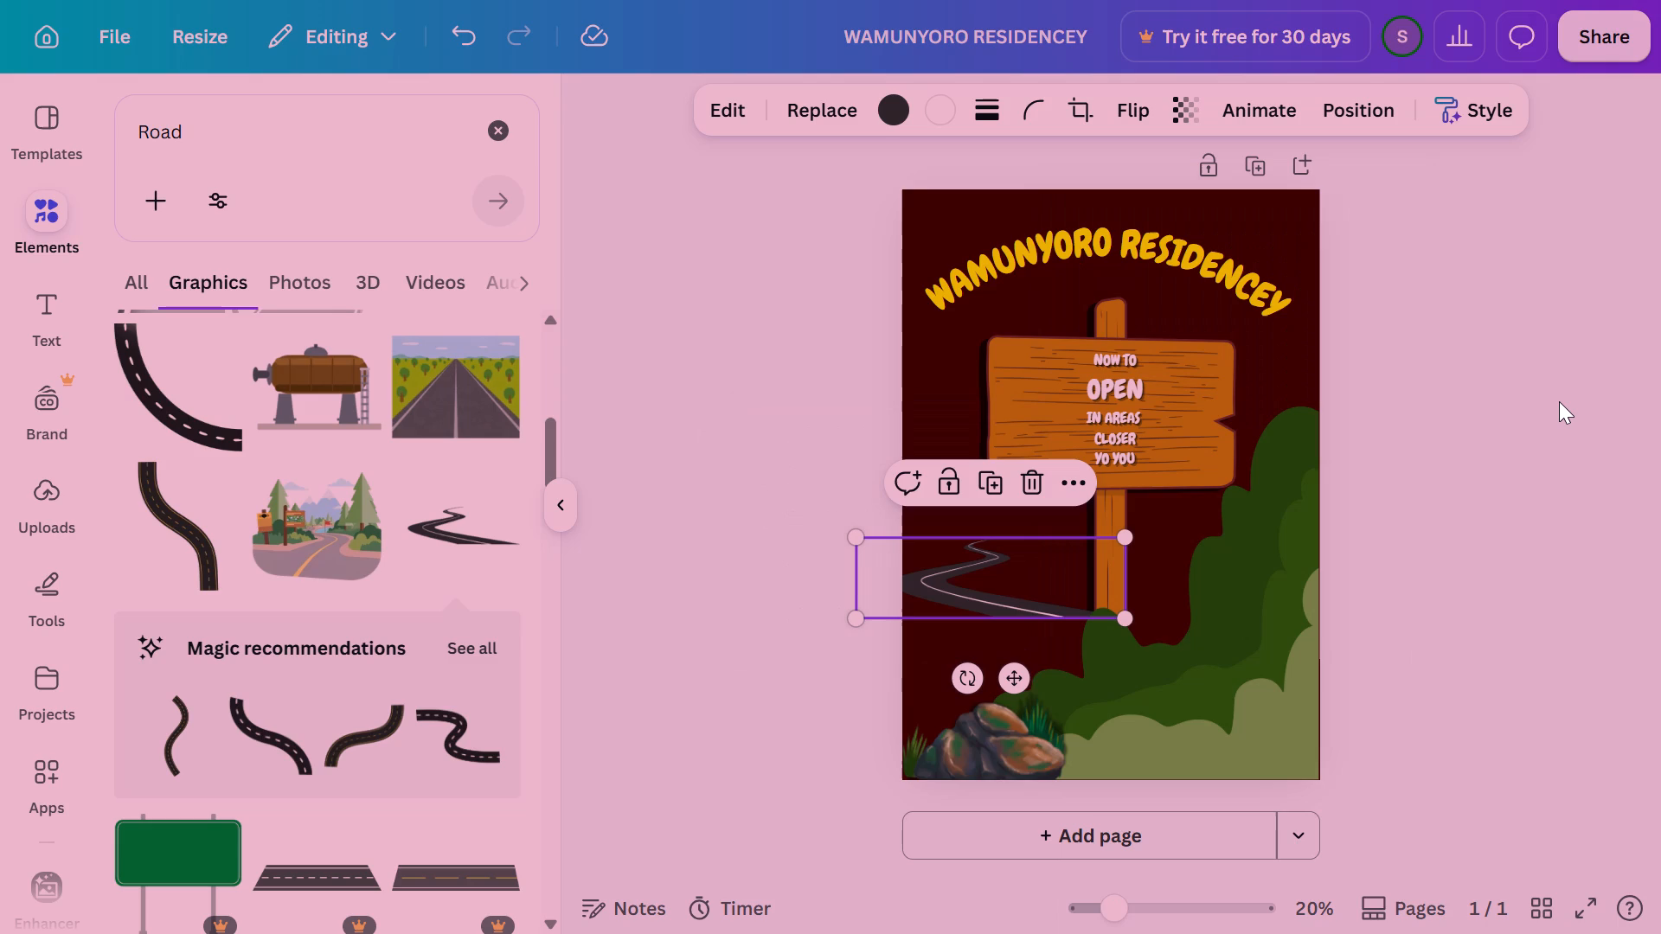
Nudge the road further right until its outer bend sits fully inside the poster's left edge.
{"action": "key", "text": "Right"}
{"action": "key", "text": "Right"}
{"action": "key", "text": "Right"}
{"action": "key", "text": "Right"}
{"action": "key", "text": "Right"}
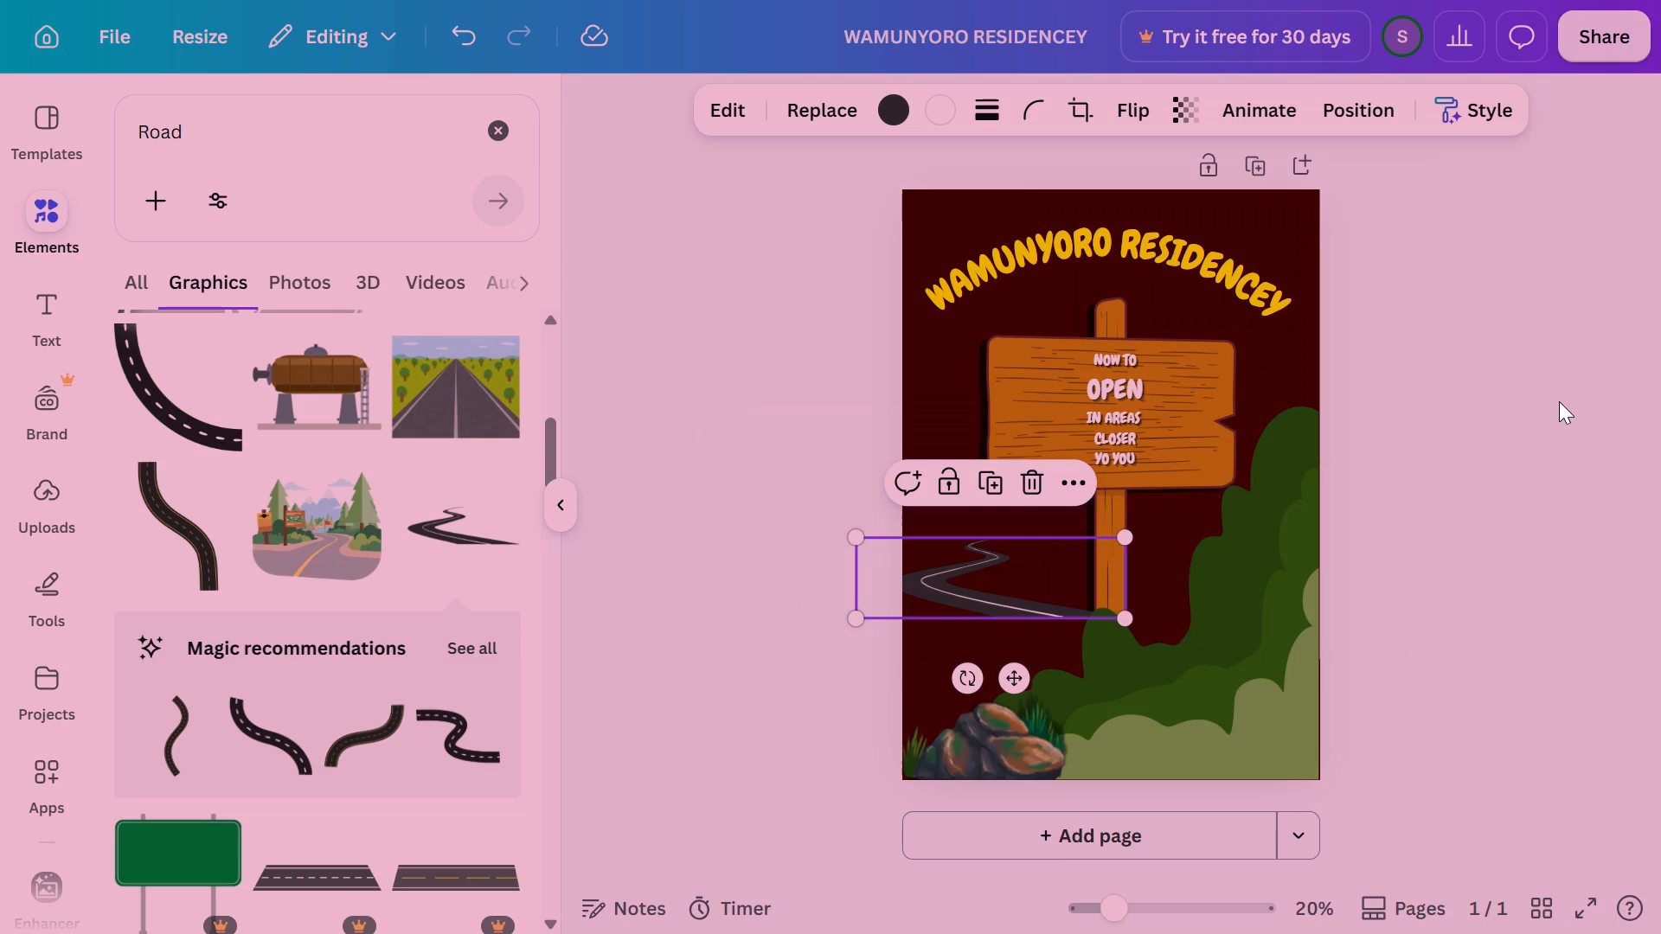
{"action": "left_click", "coordinate": [1541, 413]}
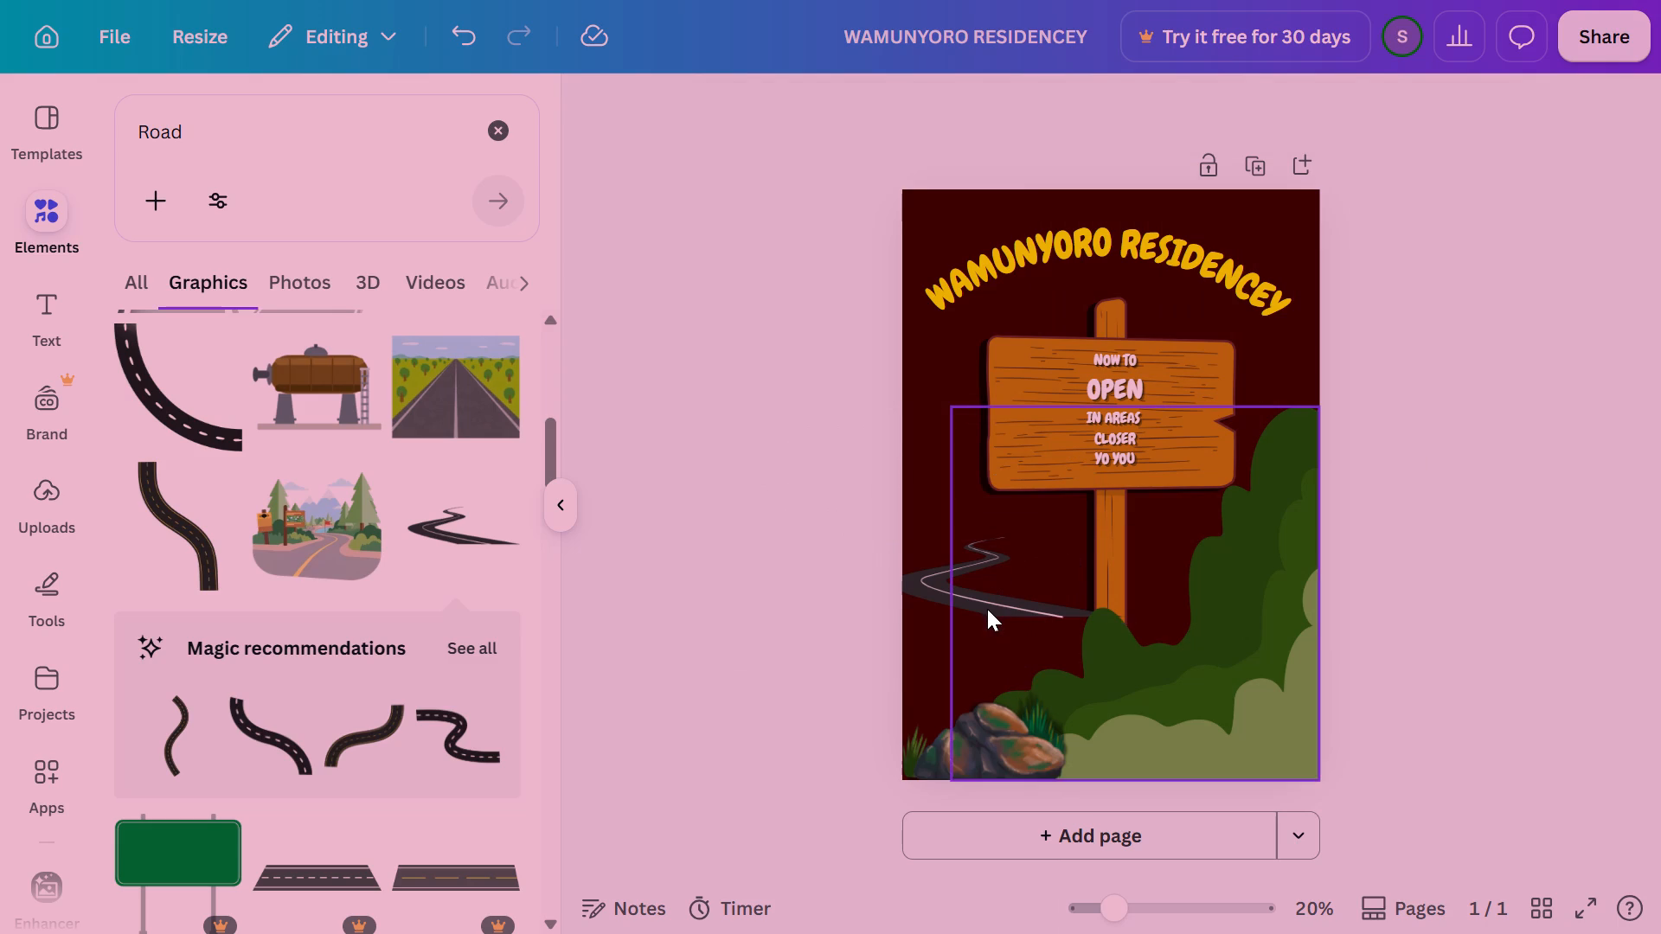
{"action": "left_click", "coordinate": [903, 590]}
{"action": "key", "text": "Right"}
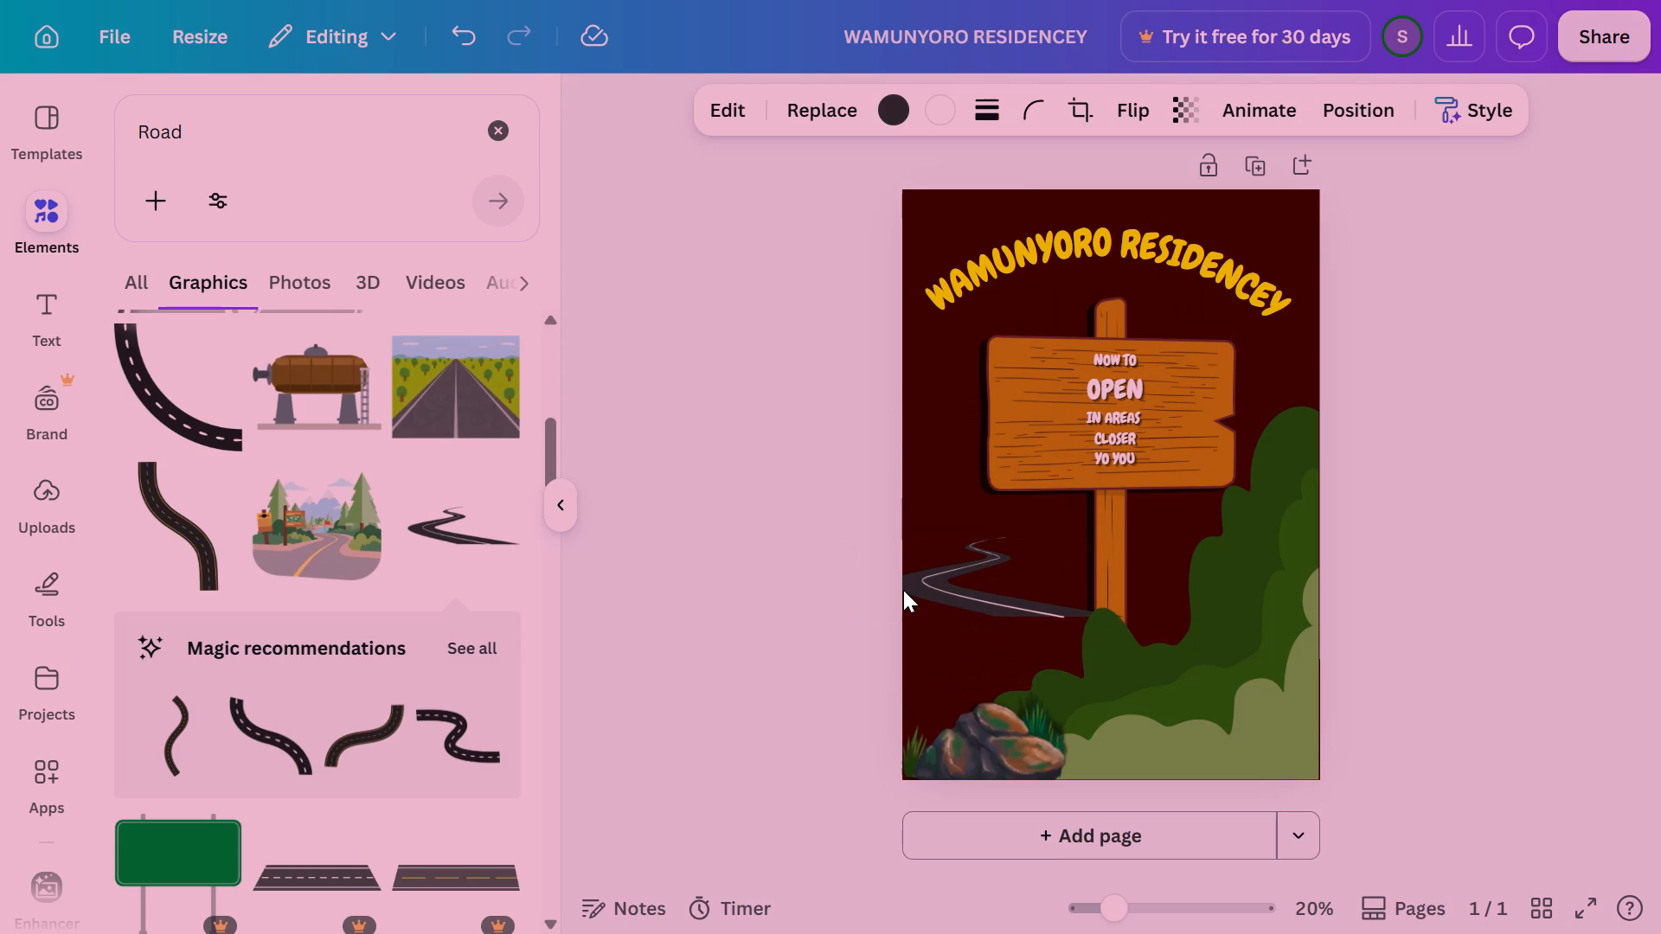
{"action": "key", "text": "Right"}
{"action": "key", "text": "Right"}
{"action": "key", "text": "Right"}
{"action": "key", "text": "Right"}
{"action": "key", "text": "Right"}
{"action": "key", "text": "Right"}
{"action": "key", "text": "Right"}
{"action": "key", "text": "Right"}
{"action": "key", "text": "Right"}
{"action": "key", "text": "Right"}
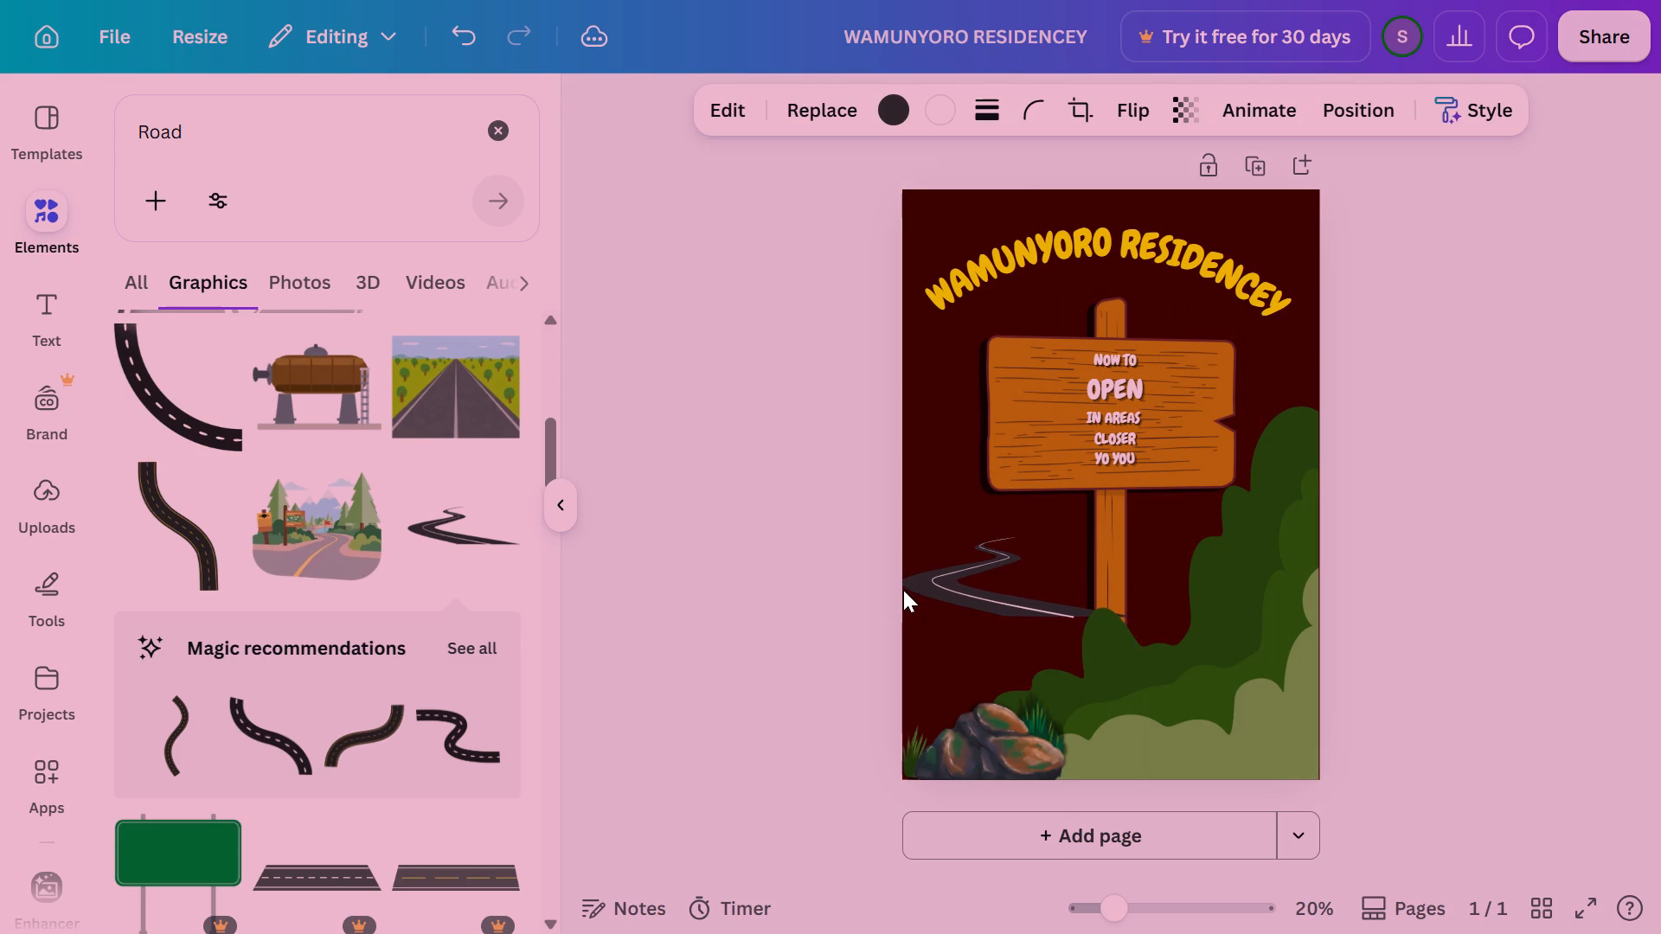
{"action": "key", "text": "Right"}
{"action": "key", "text": "Right"}
{"action": "key", "text": "Right"}
{"action": "key", "text": "Right"}
{"action": "key", "text": "Right"}
{"action": "key", "text": "Right"}
{"action": "key", "text": "Right"}
{"action": "key", "text": "Right"}
{"action": "key", "text": "Right"}
{"action": "key", "text": "Right"}
{"action": "key", "text": "Right"}
{"action": "key", "text": "Right"}
{"action": "key", "text": "Right"}
{"action": "key", "text": "Right"}
{"action": "key", "text": "Right"}
{"action": "key", "text": "Right"}
{"action": "key", "text": "Right"}
{"action": "key", "text": "Right"}
{"action": "key", "text": "Right"}
{"action": "key", "text": "Right"}
{"action": "key", "text": "Right"}
{"action": "key", "text": "Right"}
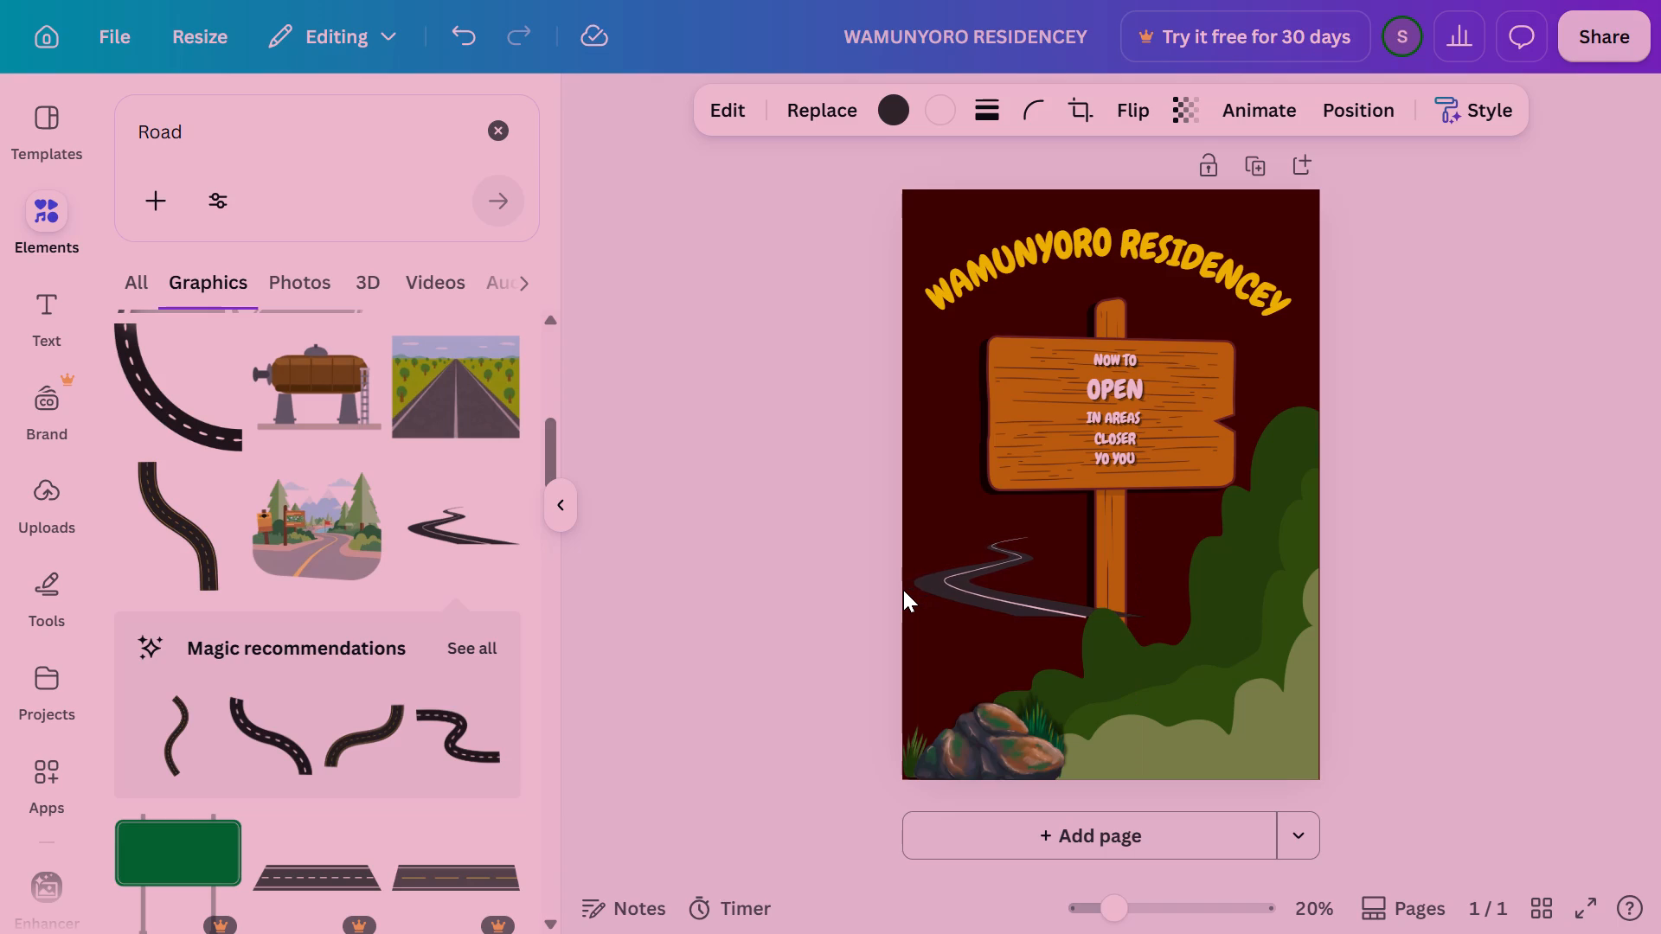
{"action": "key", "text": "Right"}
{"action": "key", "text": "Right"}
{"action": "key", "text": "Right"}
{"action": "key", "text": "Right"}
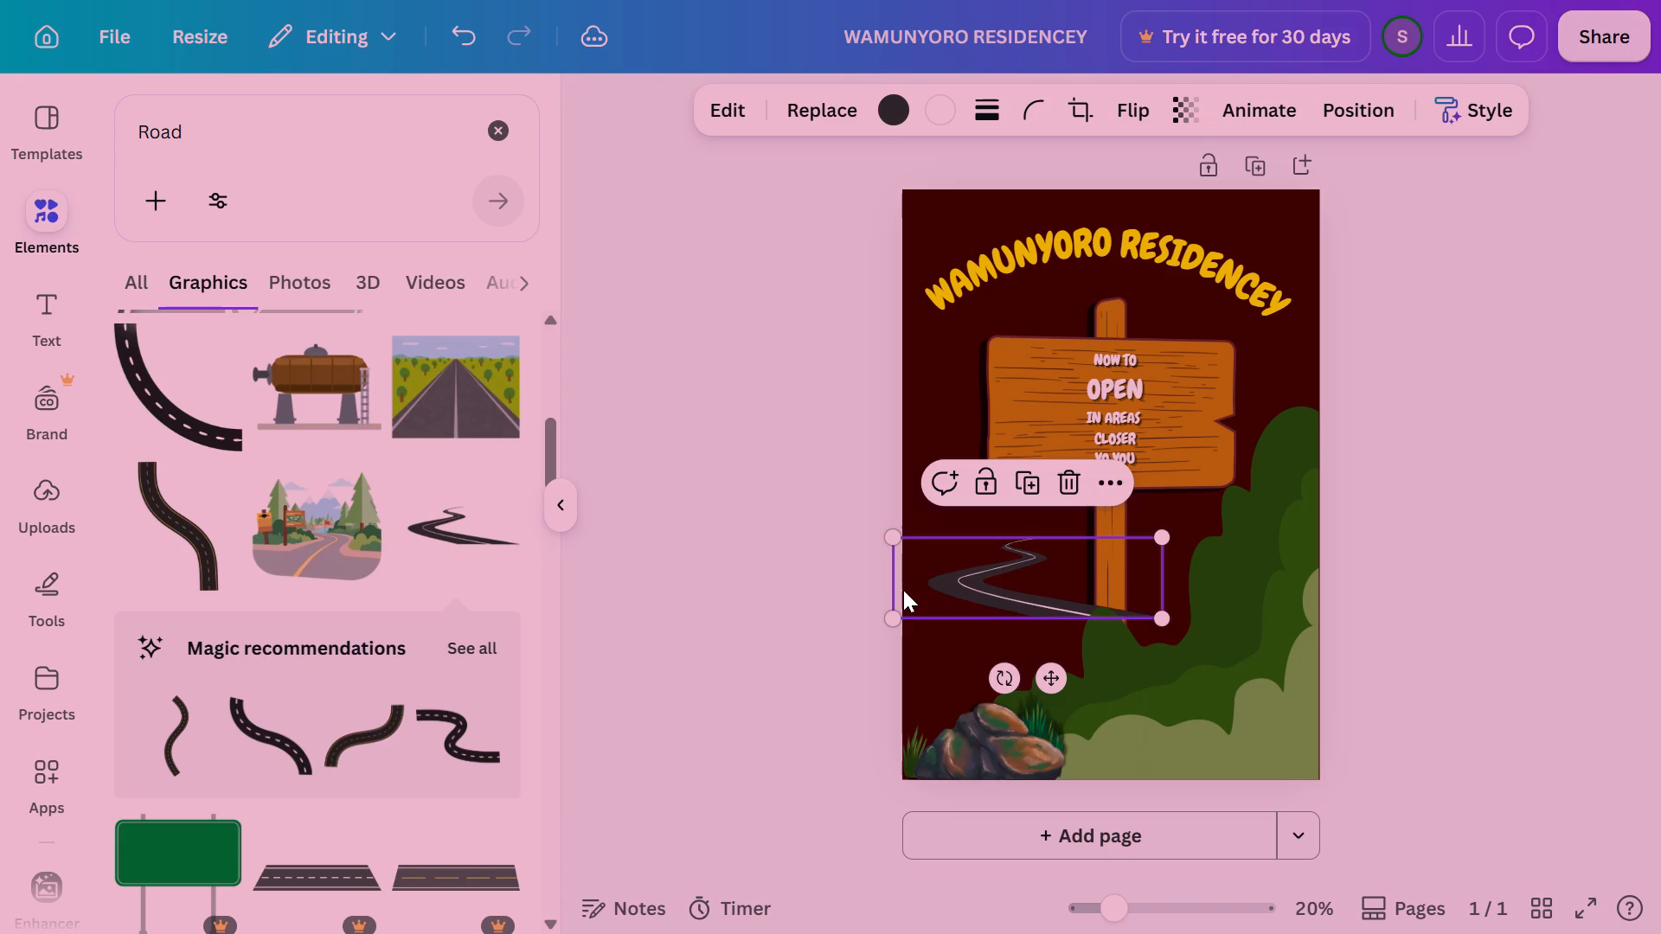
Send the road graphic backward by one layer.
{"action": "right_click", "coordinate": [953, 573]}
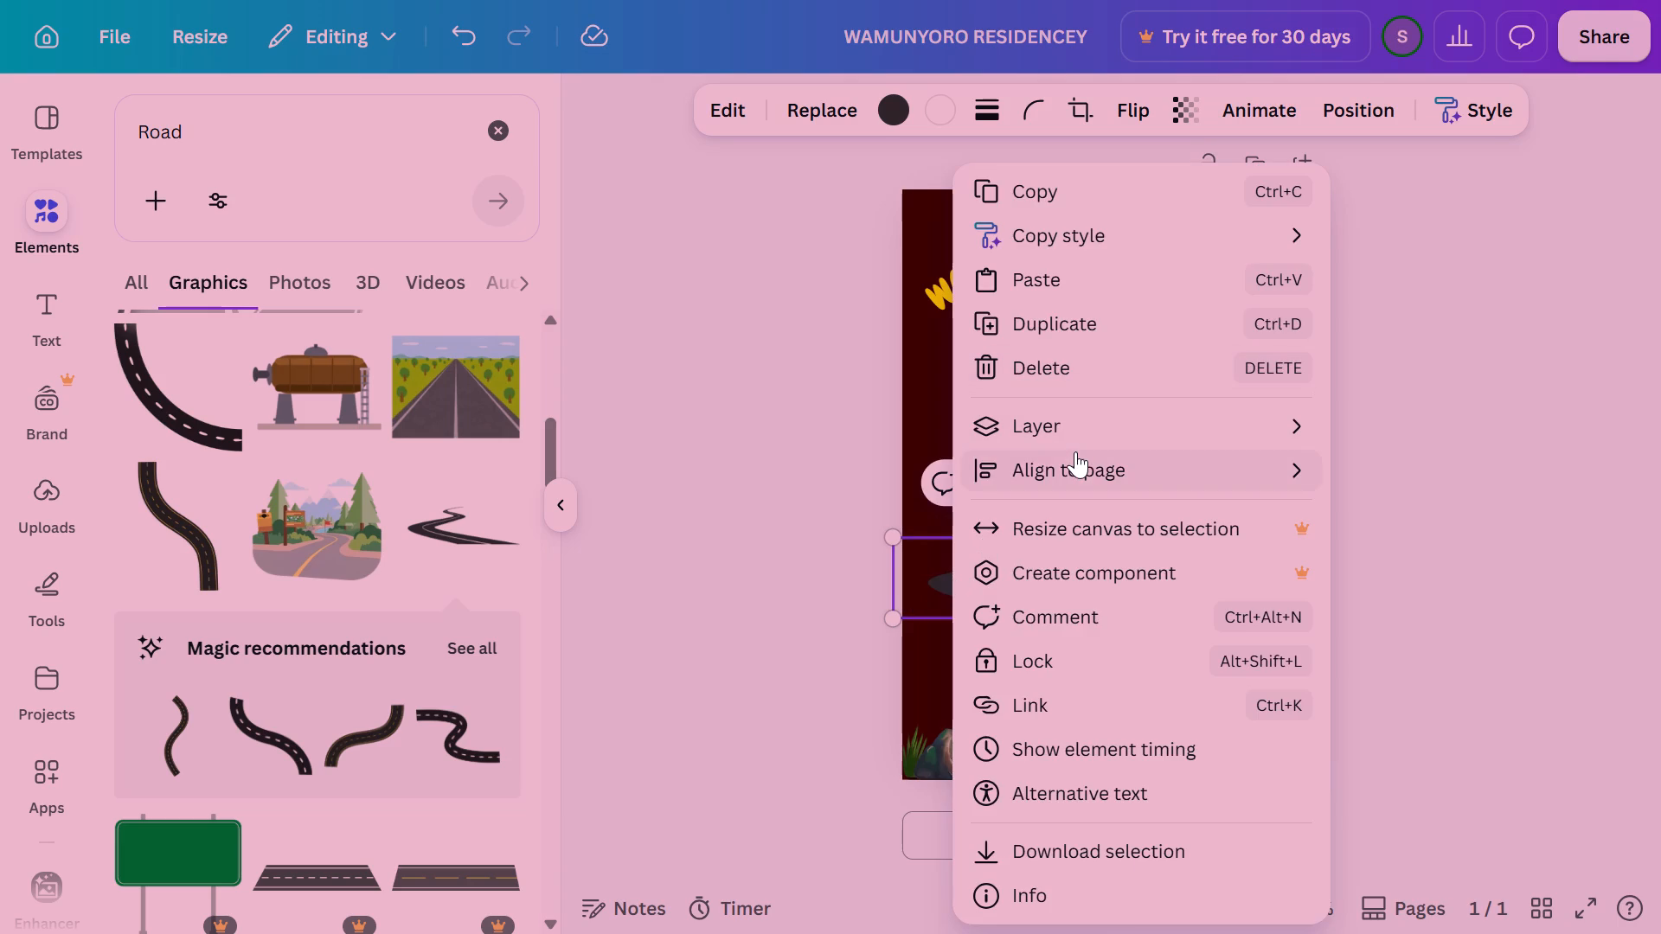
{"action": "left_click", "coordinate": [1068, 435]}
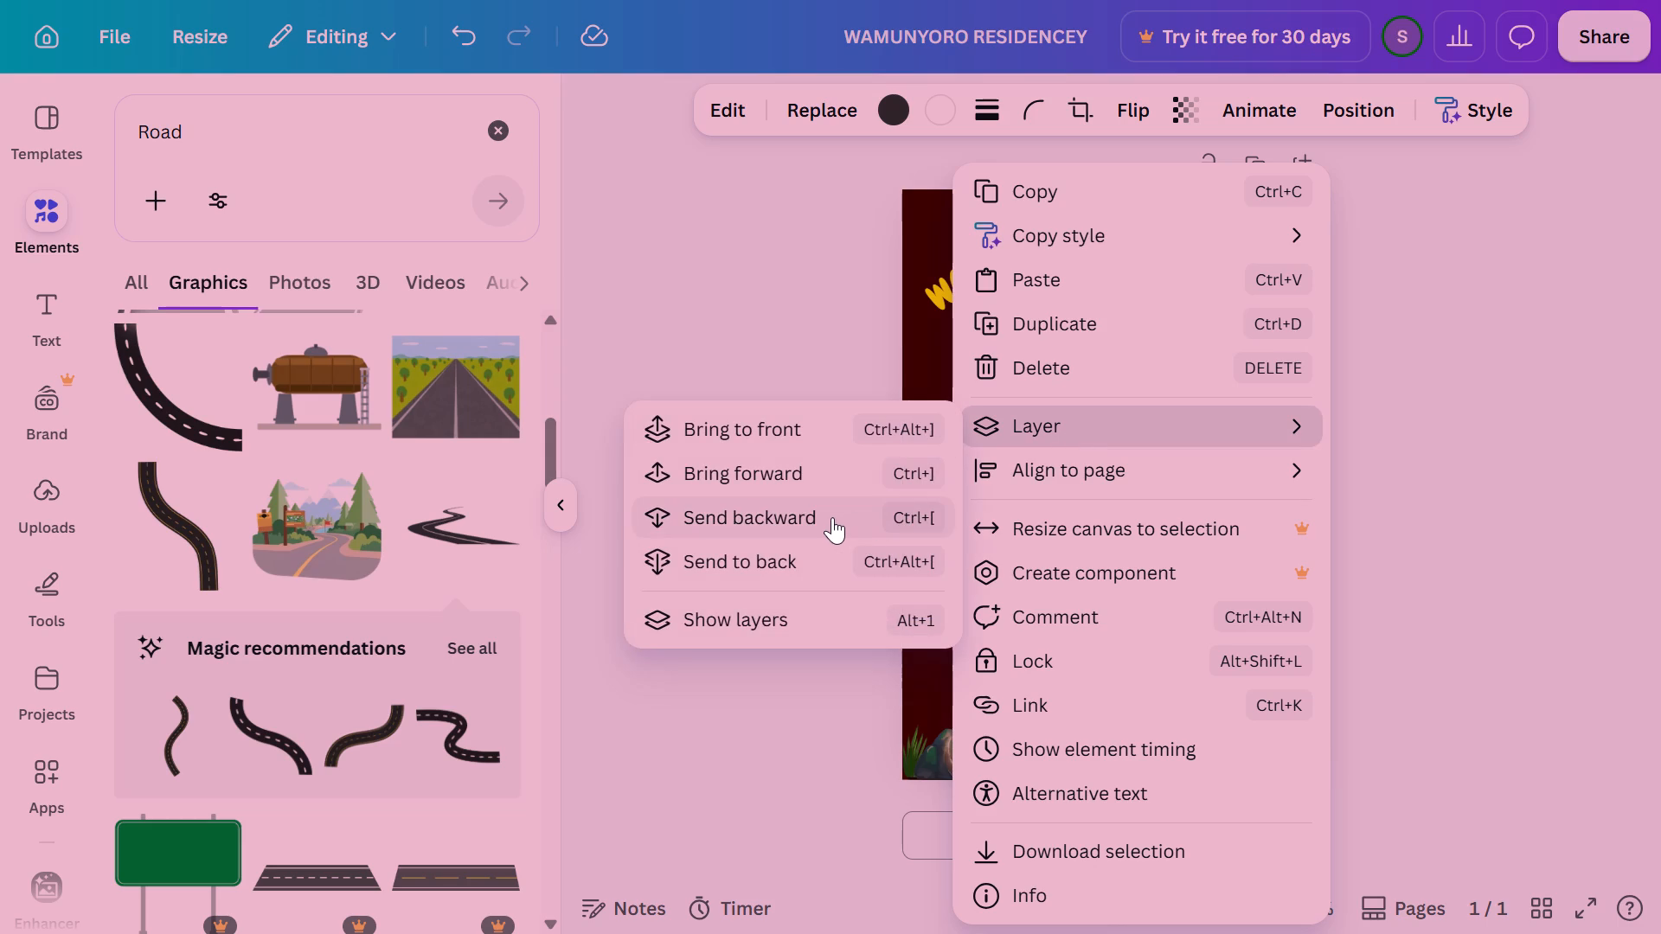
{"action": "left_click", "coordinate": [832, 517]}
{"action": "left_click", "coordinate": [1403, 456]}
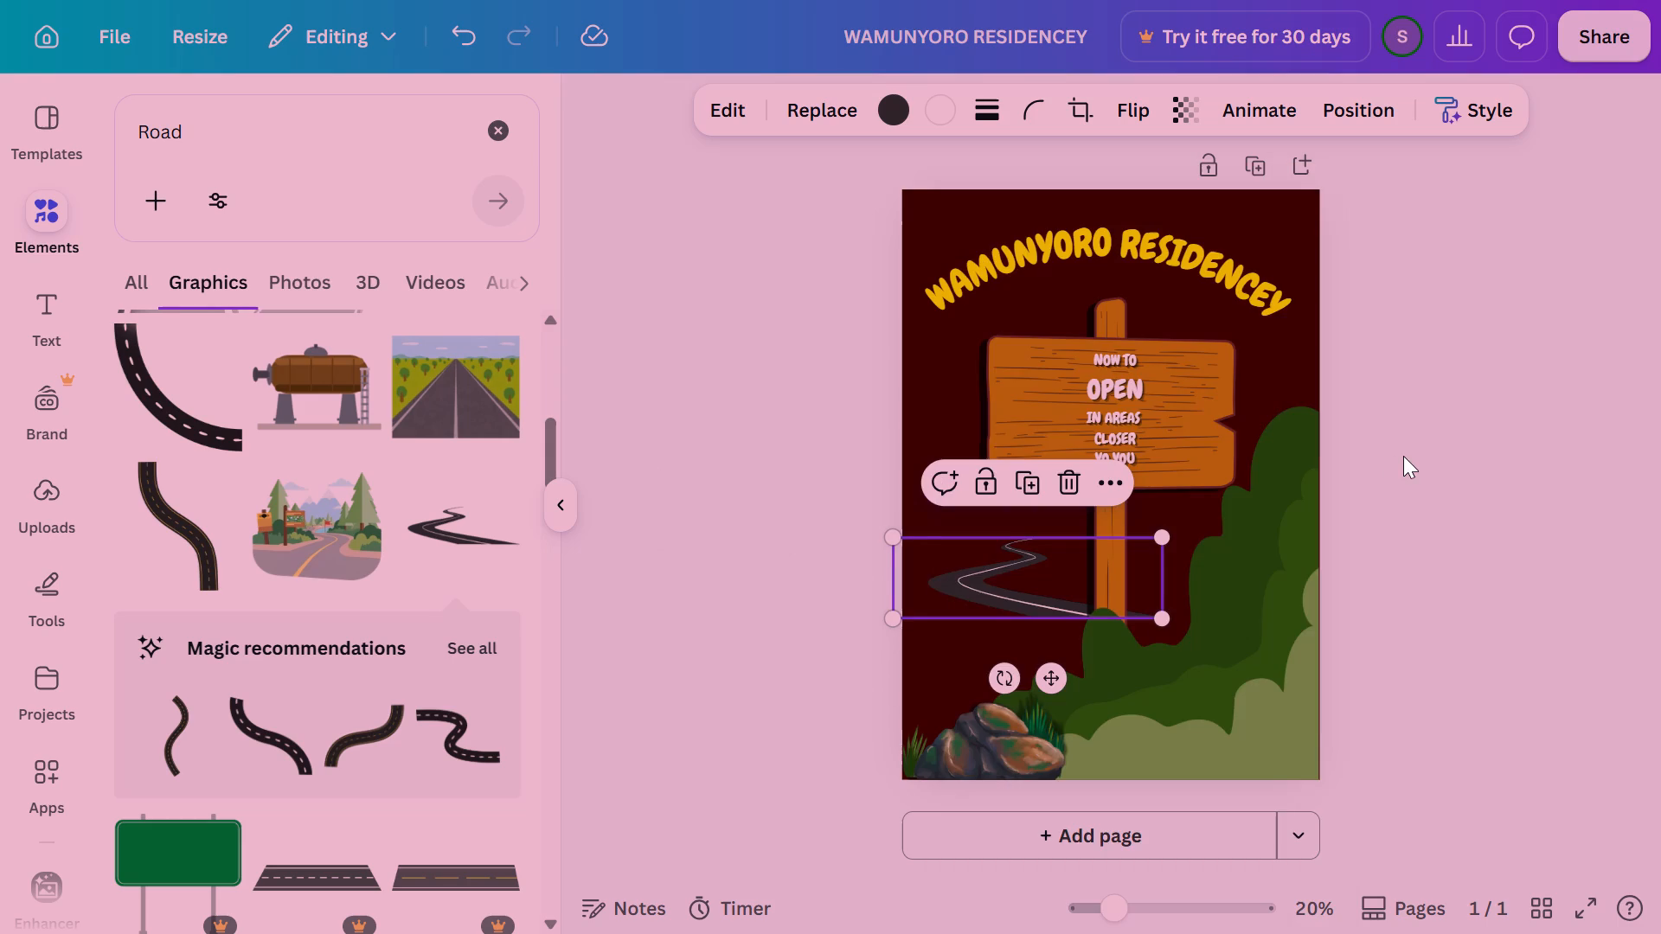
{"action": "left_click", "coordinate": [1488, 457]}
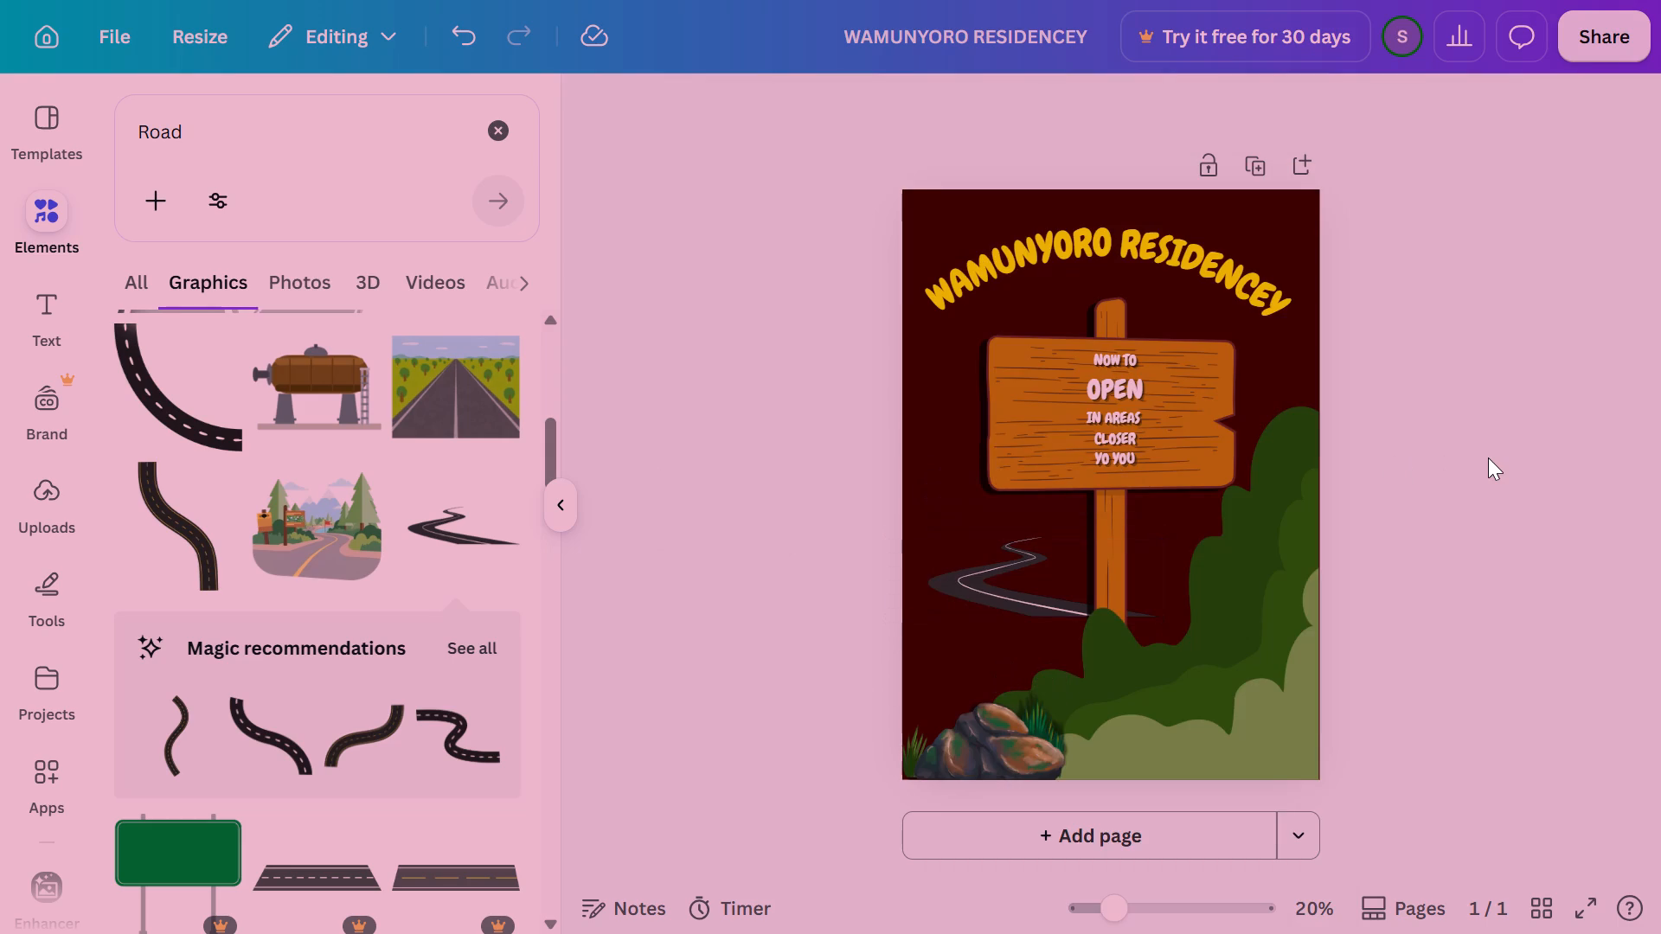
Nudge the road left and very slightly down, leaving its outer bend just inside the poster's left edge.
{"action": "left_click", "coordinate": [917, 582]}
{"action": "key", "text": "Left"}
{"action": "key", "text": "Left"}
{"action": "key", "text": "Left"}
{"action": "key", "text": "Left"}
{"action": "key", "text": "Left"}
{"action": "key", "text": "Left"}
{"action": "key", "text": "Left"}
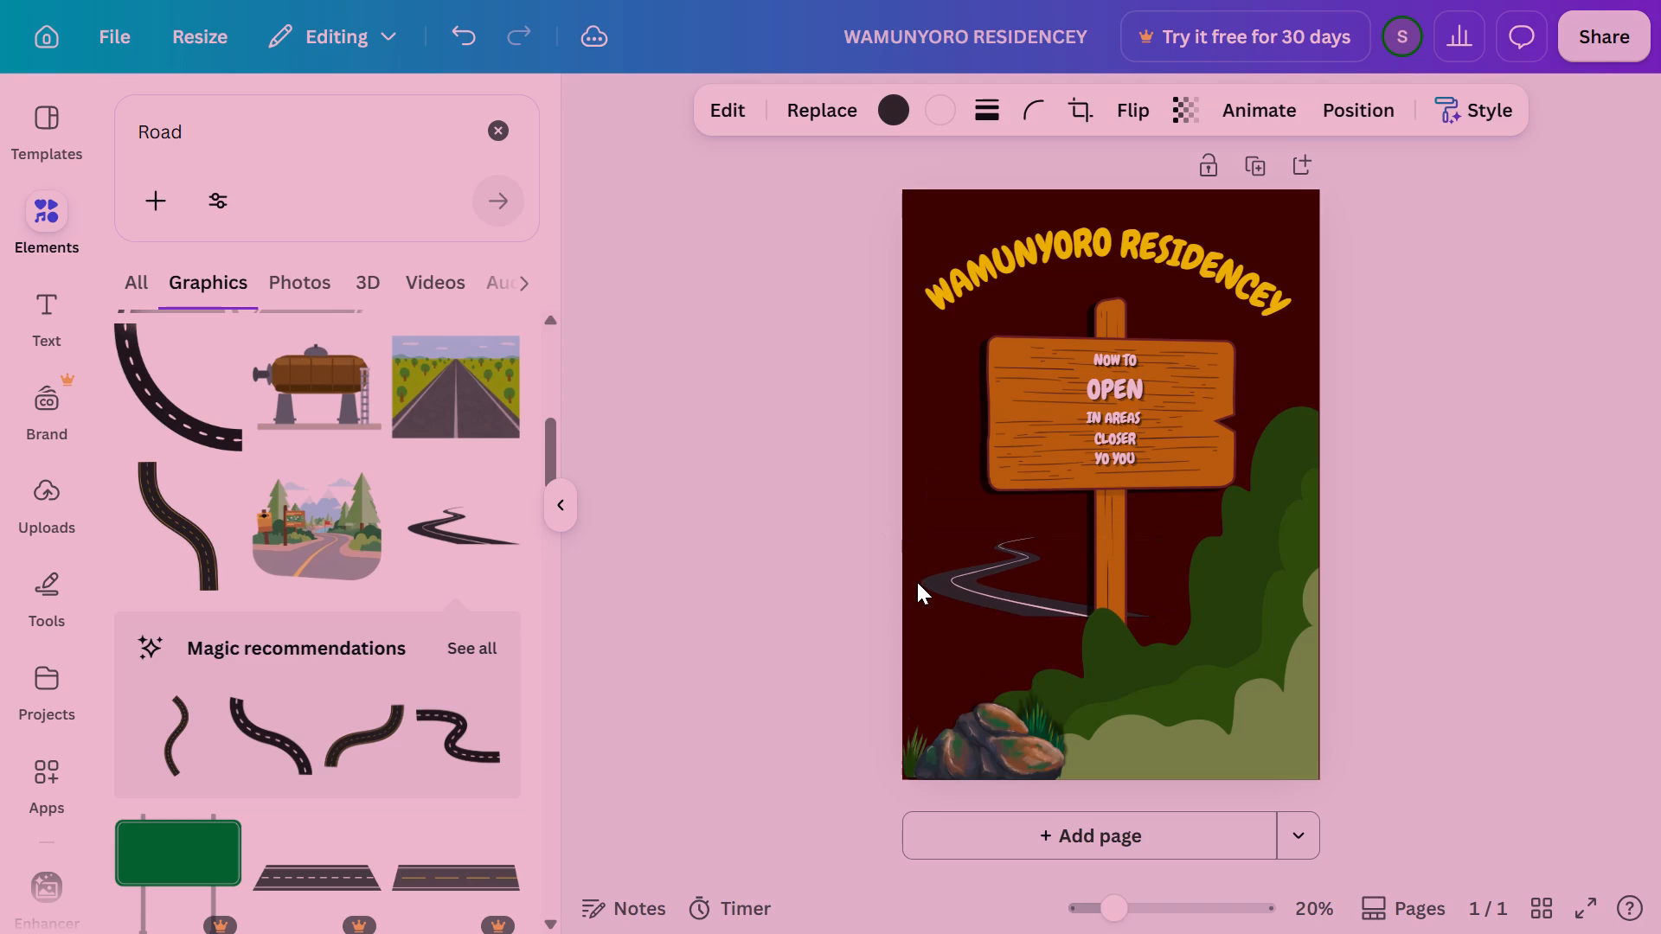
{"action": "key", "text": "Left"}
{"action": "key", "text": "Left"}
{"action": "key", "text": "Left"}
{"action": "key", "text": "Left"}
{"action": "key", "text": "Left"}
{"action": "key", "text": "Left"}
{"action": "key", "text": "Left"}
{"action": "key", "text": "Left"}
{"action": "key", "text": "Left"}
{"action": "key", "text": "Left"}
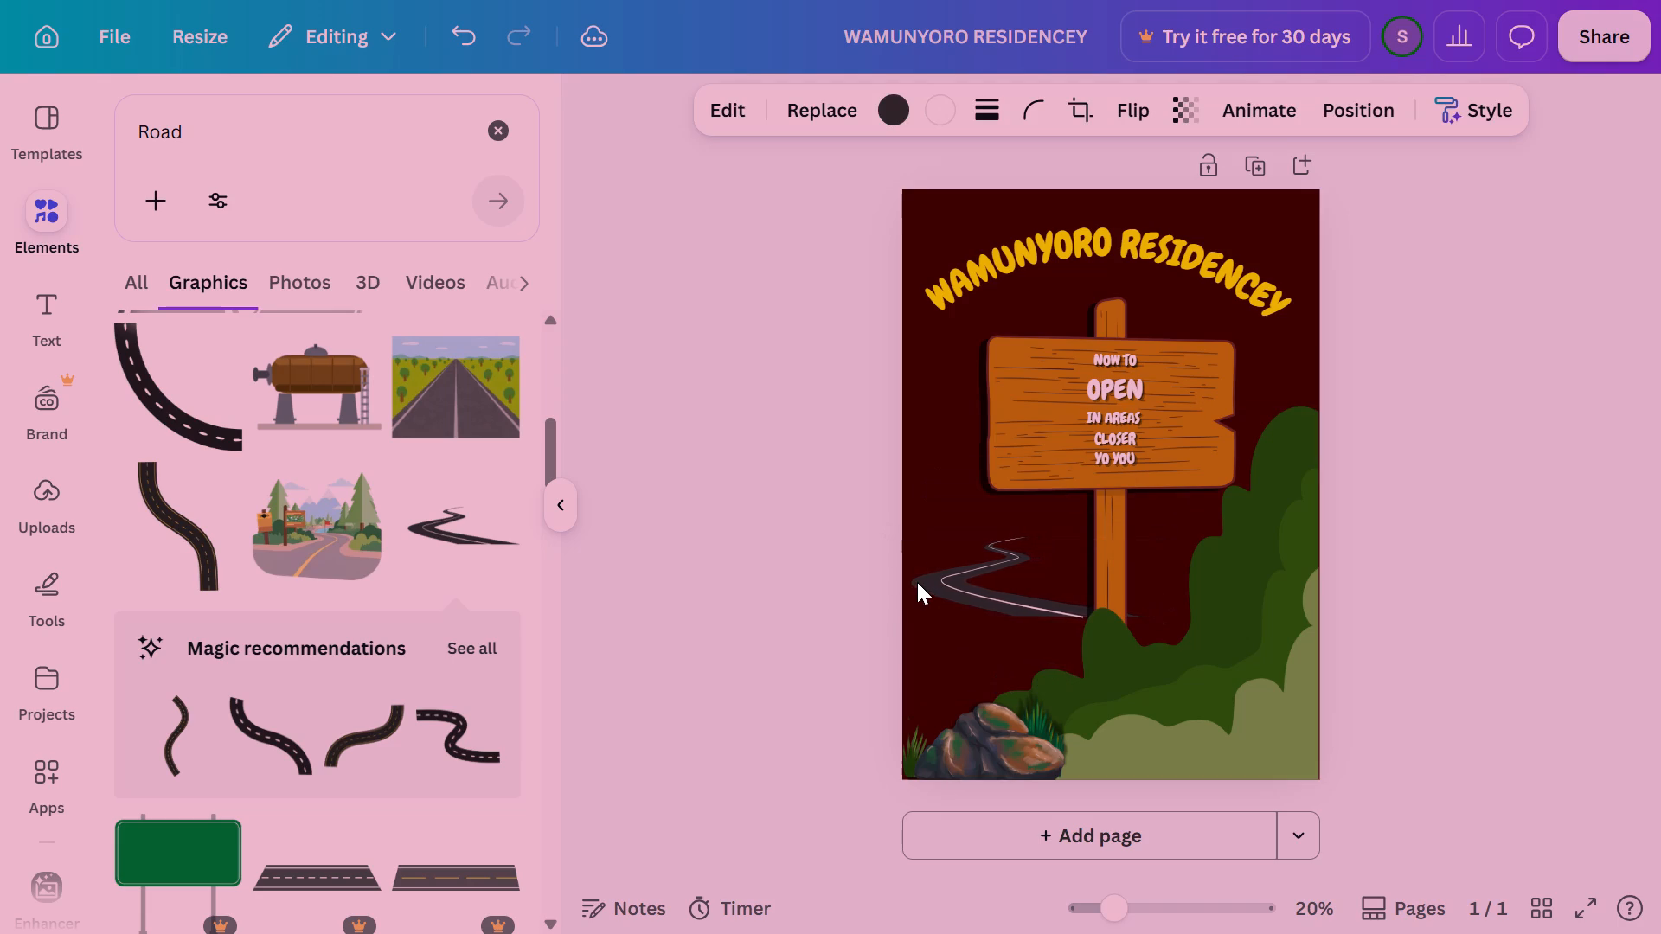
{"action": "key", "text": "Left"}
{"action": "key", "text": "Down"}
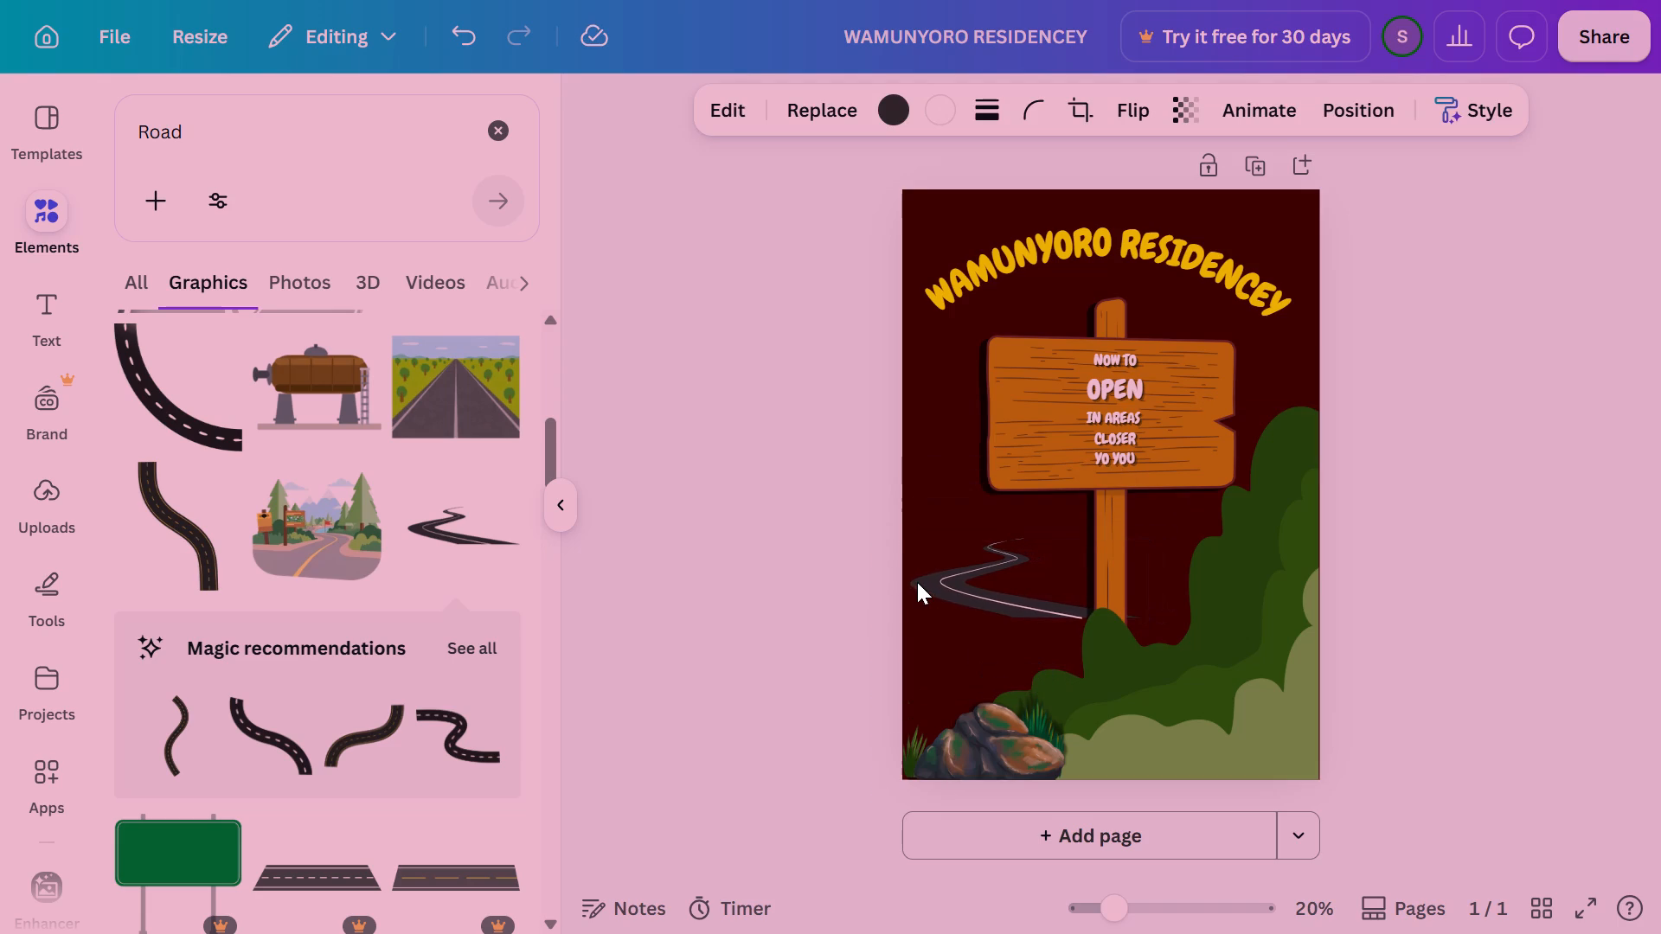
{"action": "key", "text": "Right"}
{"action": "key", "text": "Right"}
{"action": "key", "text": "Right"}
{"action": "key", "text": "Right"}
{"action": "key", "text": "Right"}
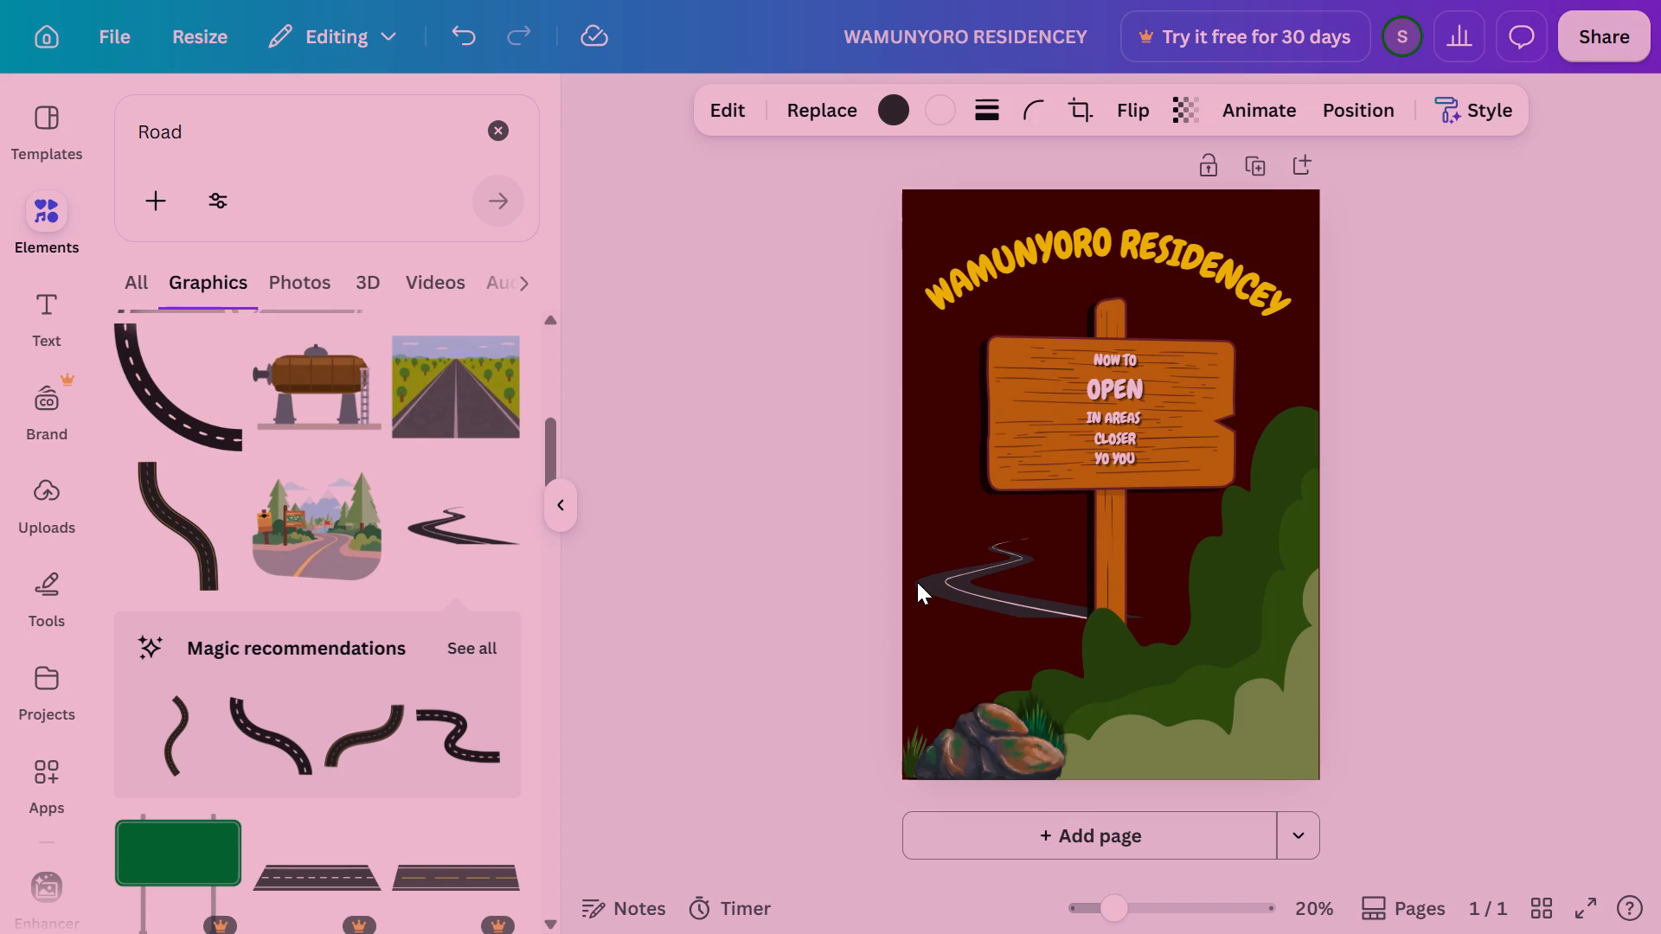
{"action": "left_click", "coordinate": [1440, 557]}
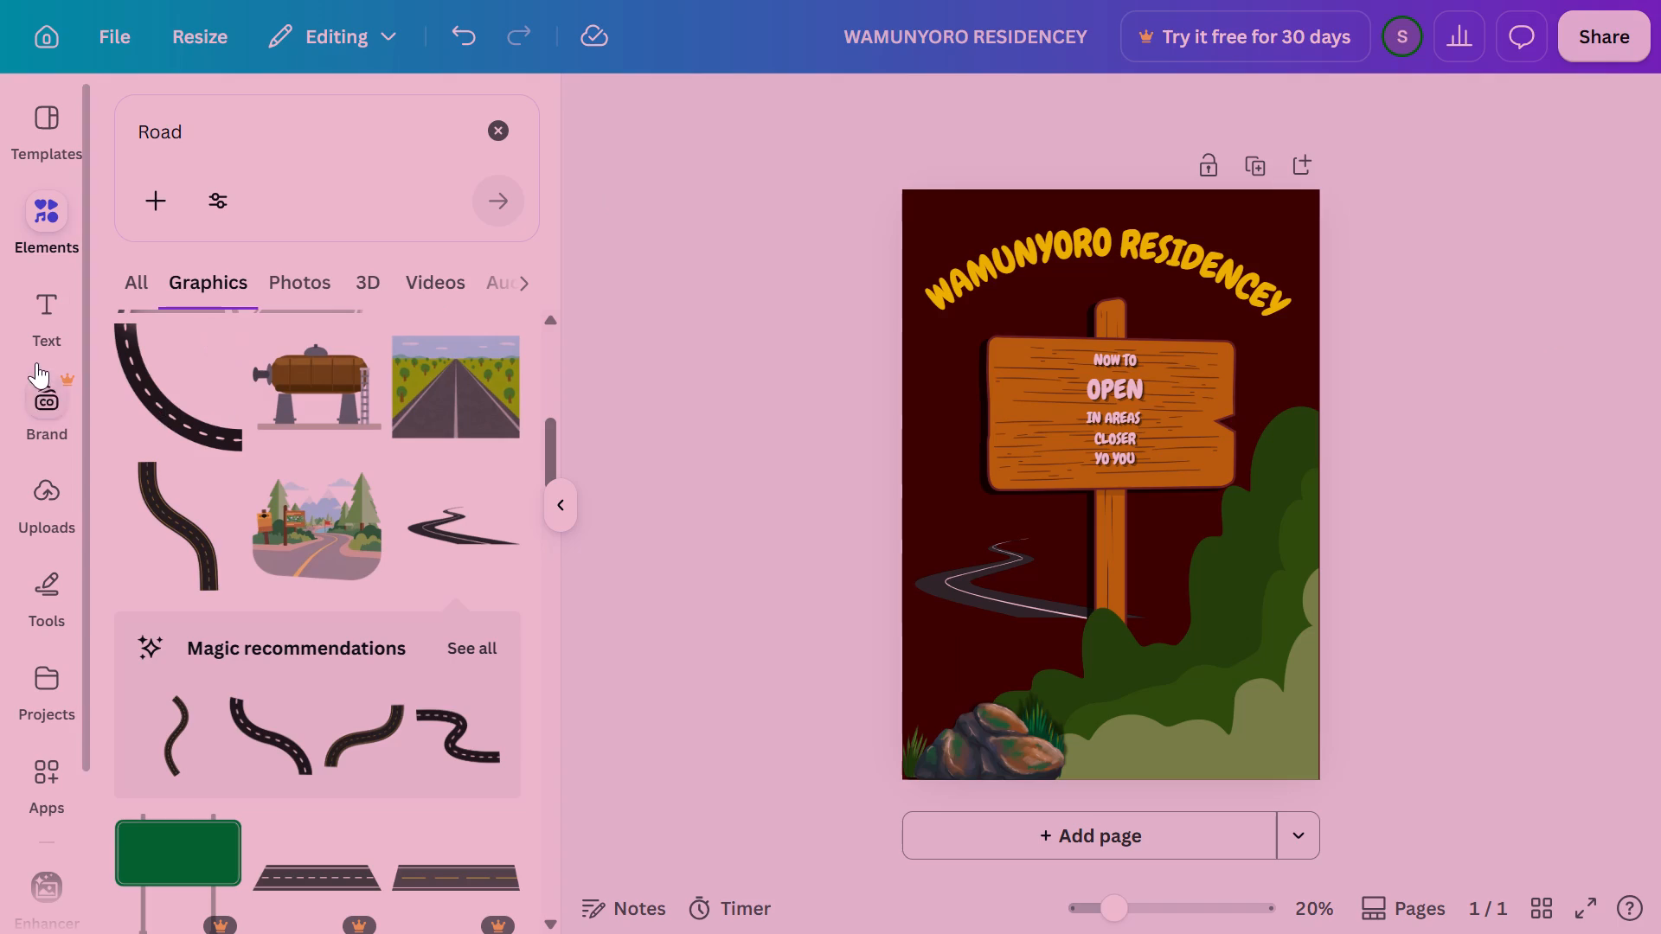
Search the graphics for "calendar" and add the blank calendar with a red header to the poster.
{"action": "left_click", "coordinate": [249, 145]}
{"action": "key", "text": "BackSpace"}
{"action": "key", "text": "BackSpace"}
{"action": "key", "text": "BackSpace"}
{"action": "key", "text": "BackSpace"}
{"action": "key", "text": "BackSpace"}
{"action": "key", "text": "BackSpace"}
{"action": "key", "text": "BackSpace"}
{"action": "key", "text": "BackSpace"}
{"action": "key", "text": "BackSpace"}
{"action": "key", "text": "BackSpace"}
{"action": "key", "text": "BackSpace"}
{"action": "key", "text": "BackSpace"}
{"action": "key", "text": "BackSpace"}
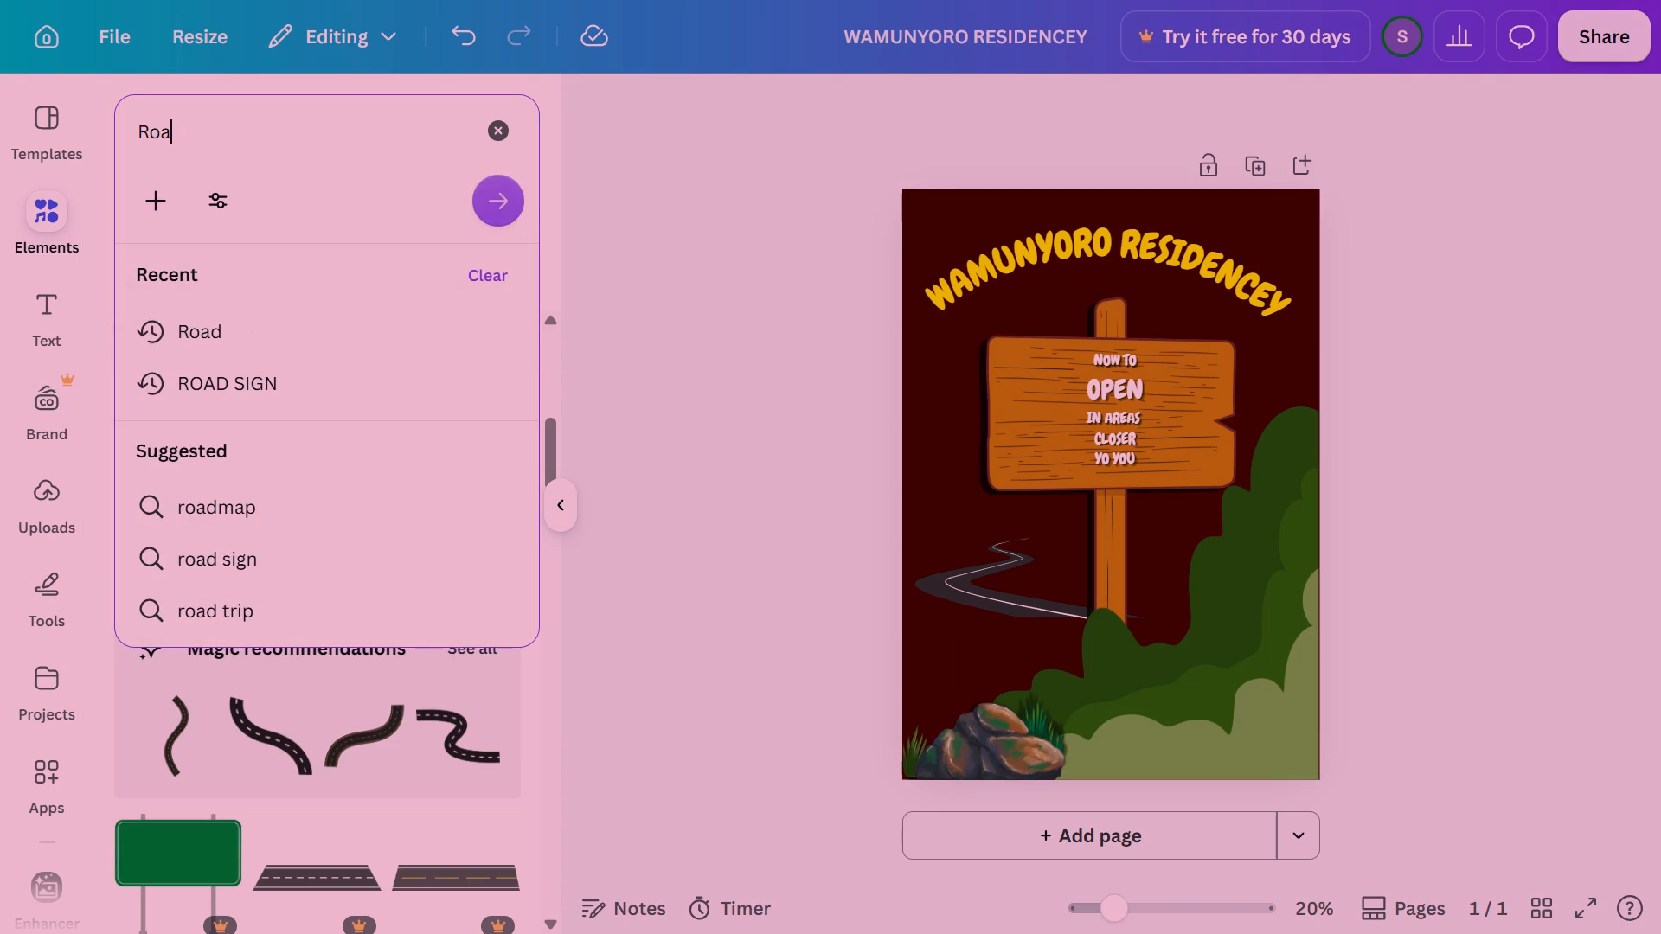
{"action": "key", "text": "BackSpace"}
{"action": "type", "text": "cal"}
{"action": "type", "text": "endar"}
{"action": "key", "text": "Return"}
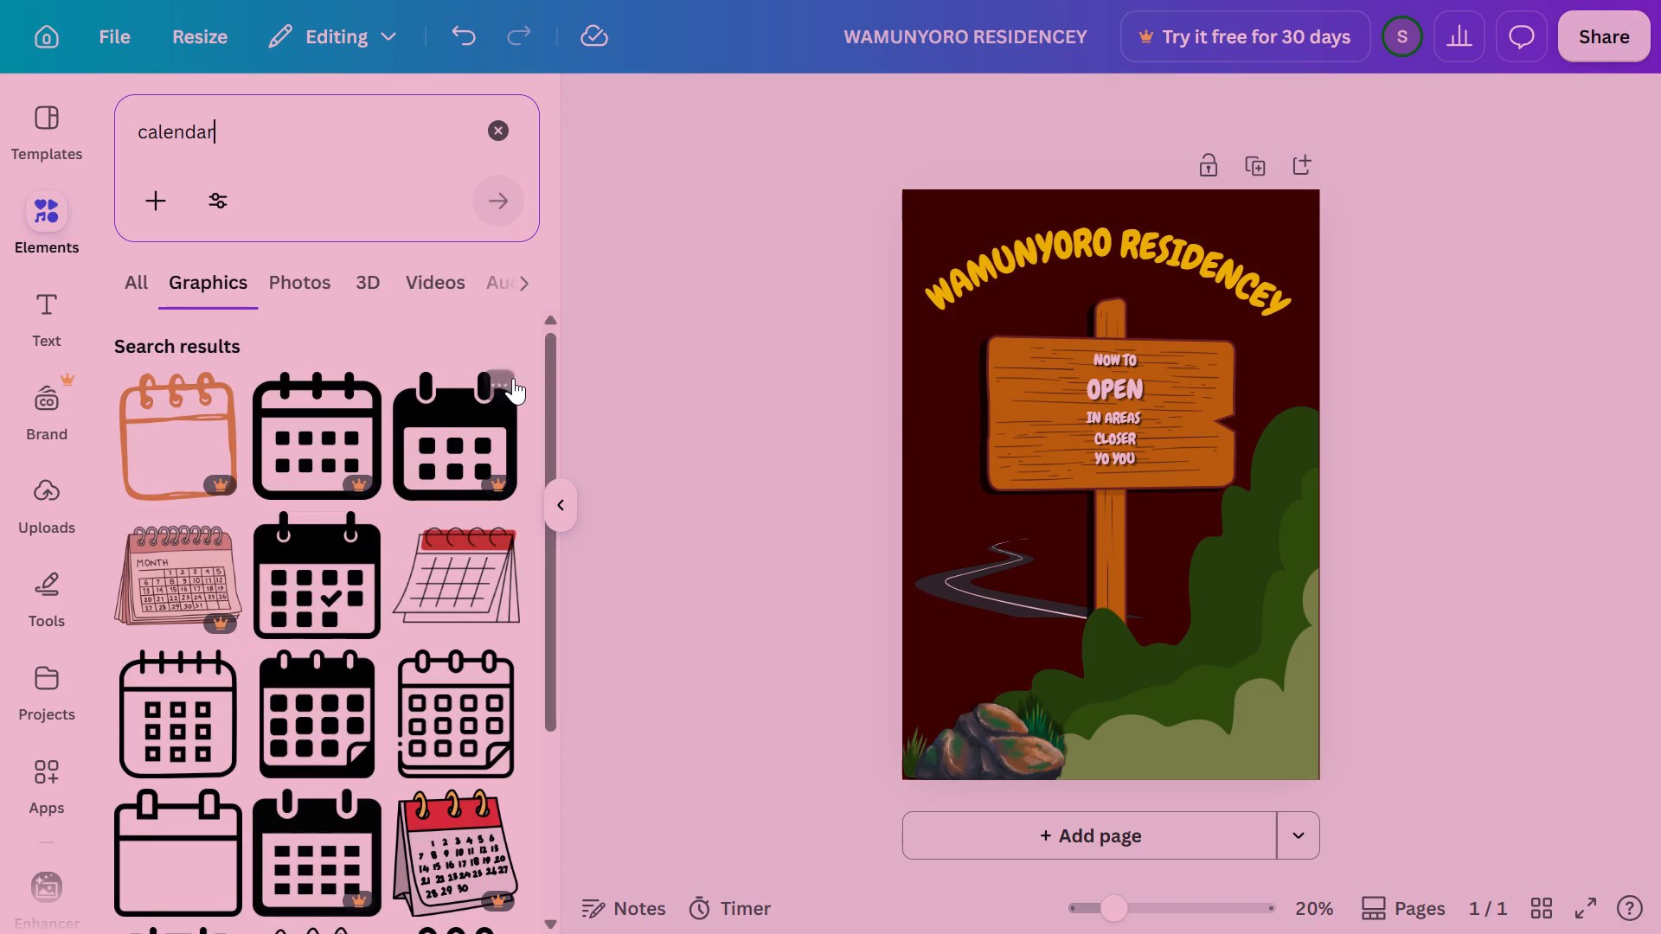
{"action": "left_click_drag", "start_coordinate": [558, 393], "coordinate": [544, 496]}
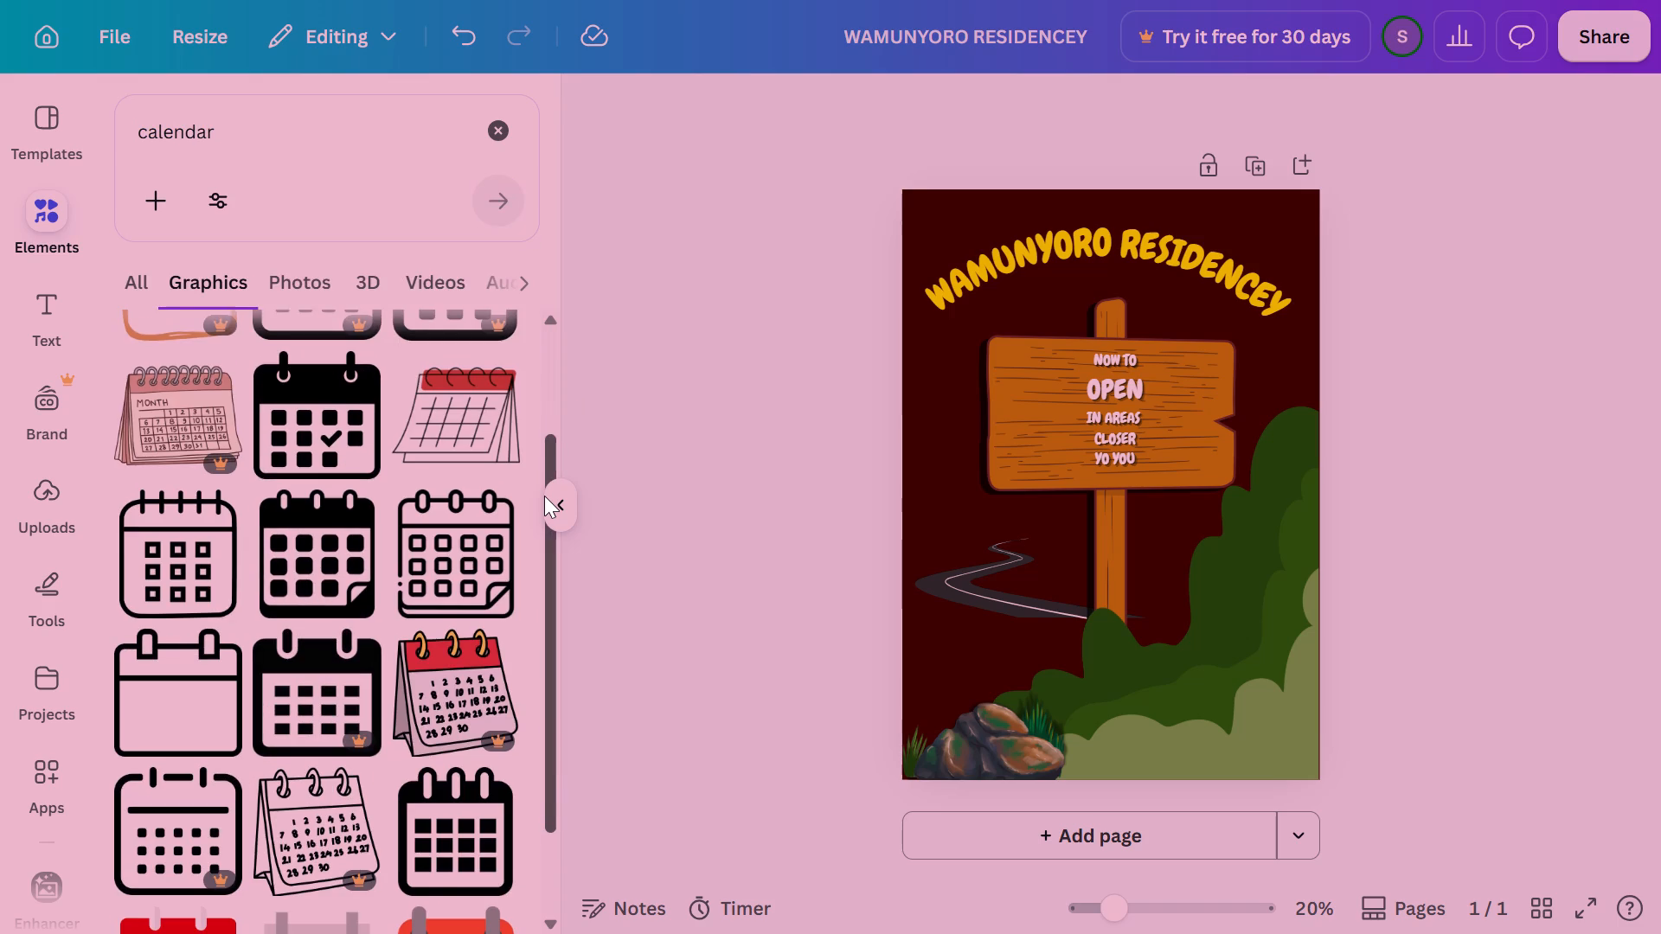
{"action": "left_click_drag", "start_coordinate": [544, 496], "coordinate": [527, 559]}
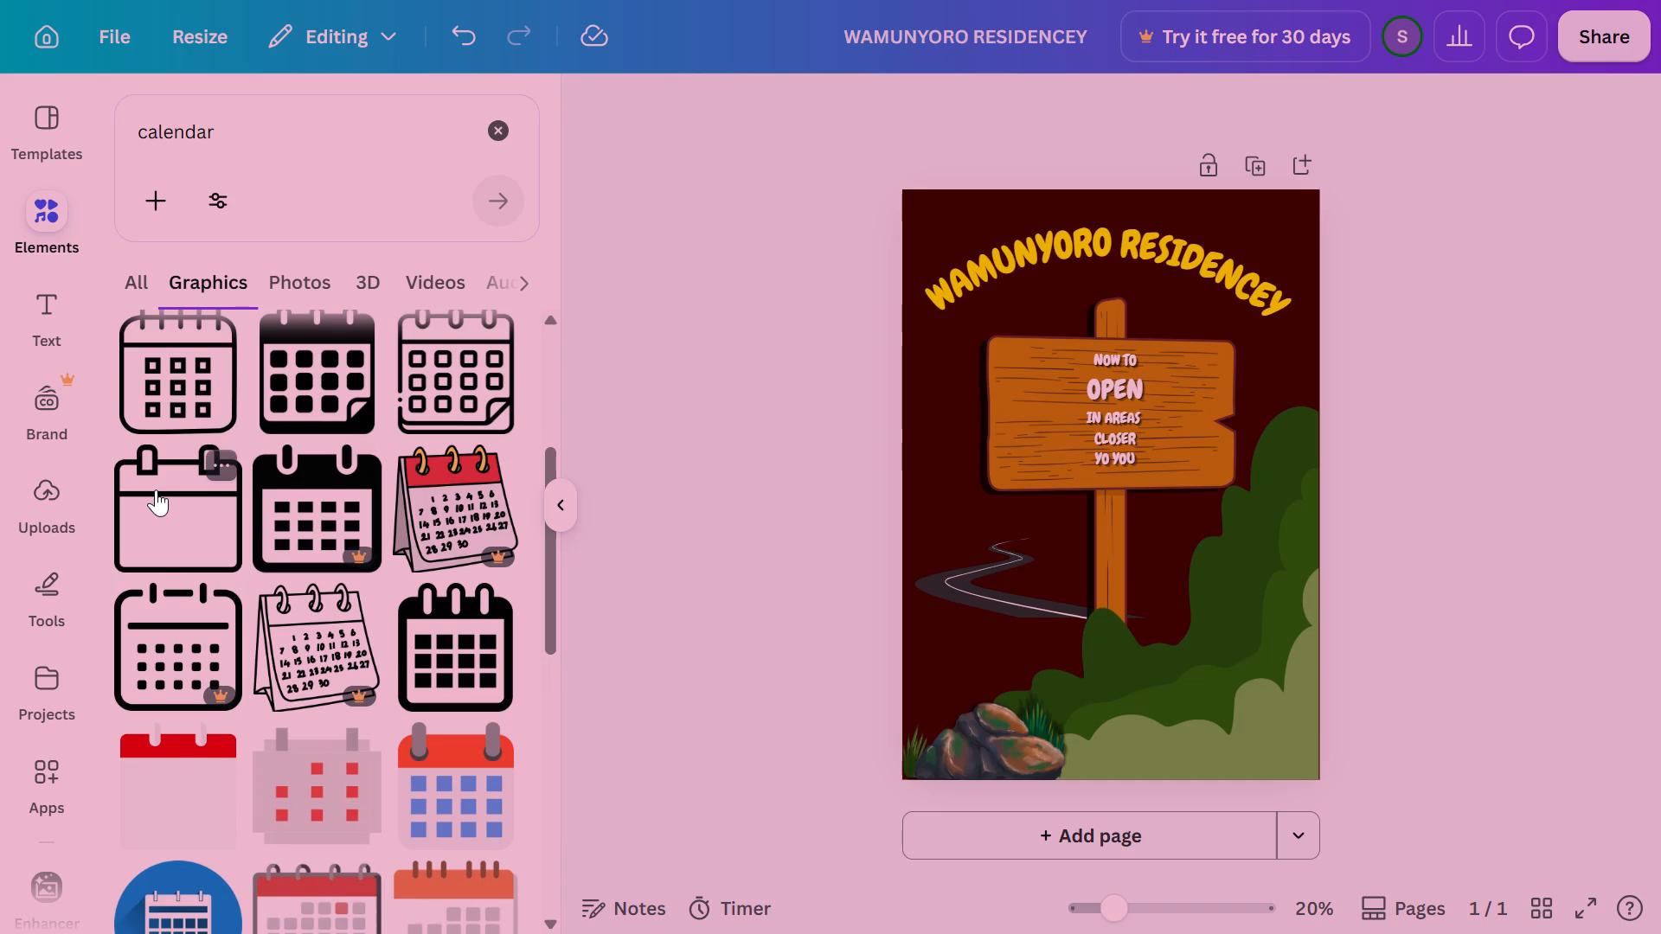
{"action": "left_click", "coordinate": [176, 787]}
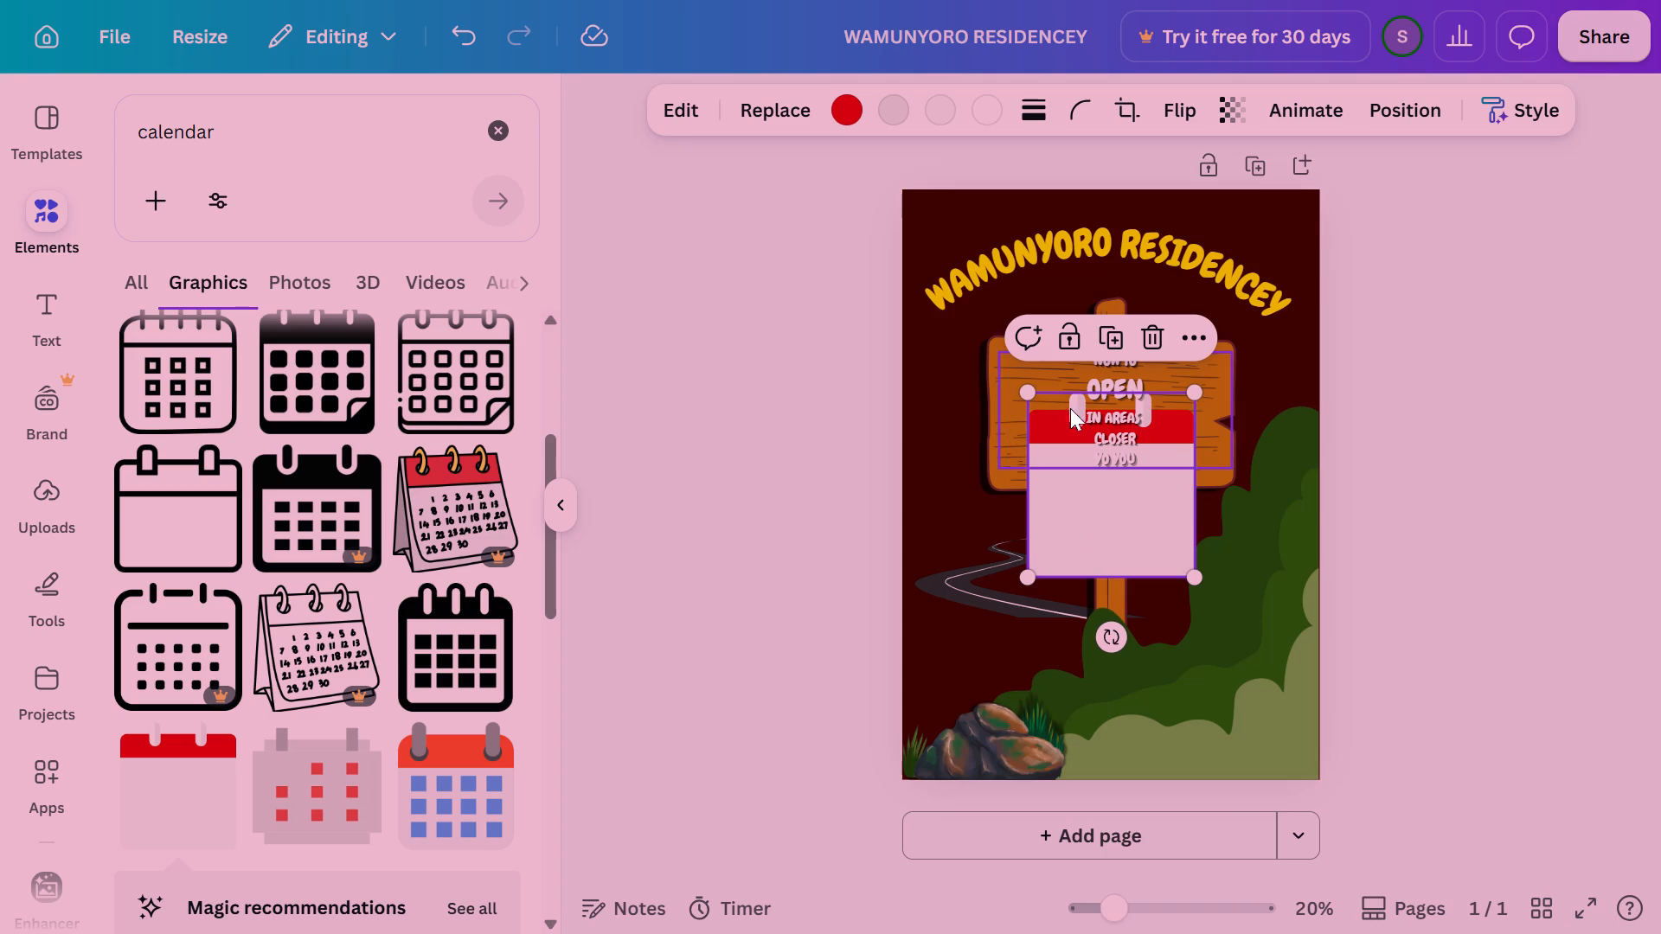
Move the calendar over the bushes near the poster's bottom-right corner and shrink it to a small icon.
{"action": "left_click", "coordinate": [1085, 543]}
{"action": "key", "text": "Down"}
{"action": "key", "text": "Down"}
{"action": "key", "text": "Down"}
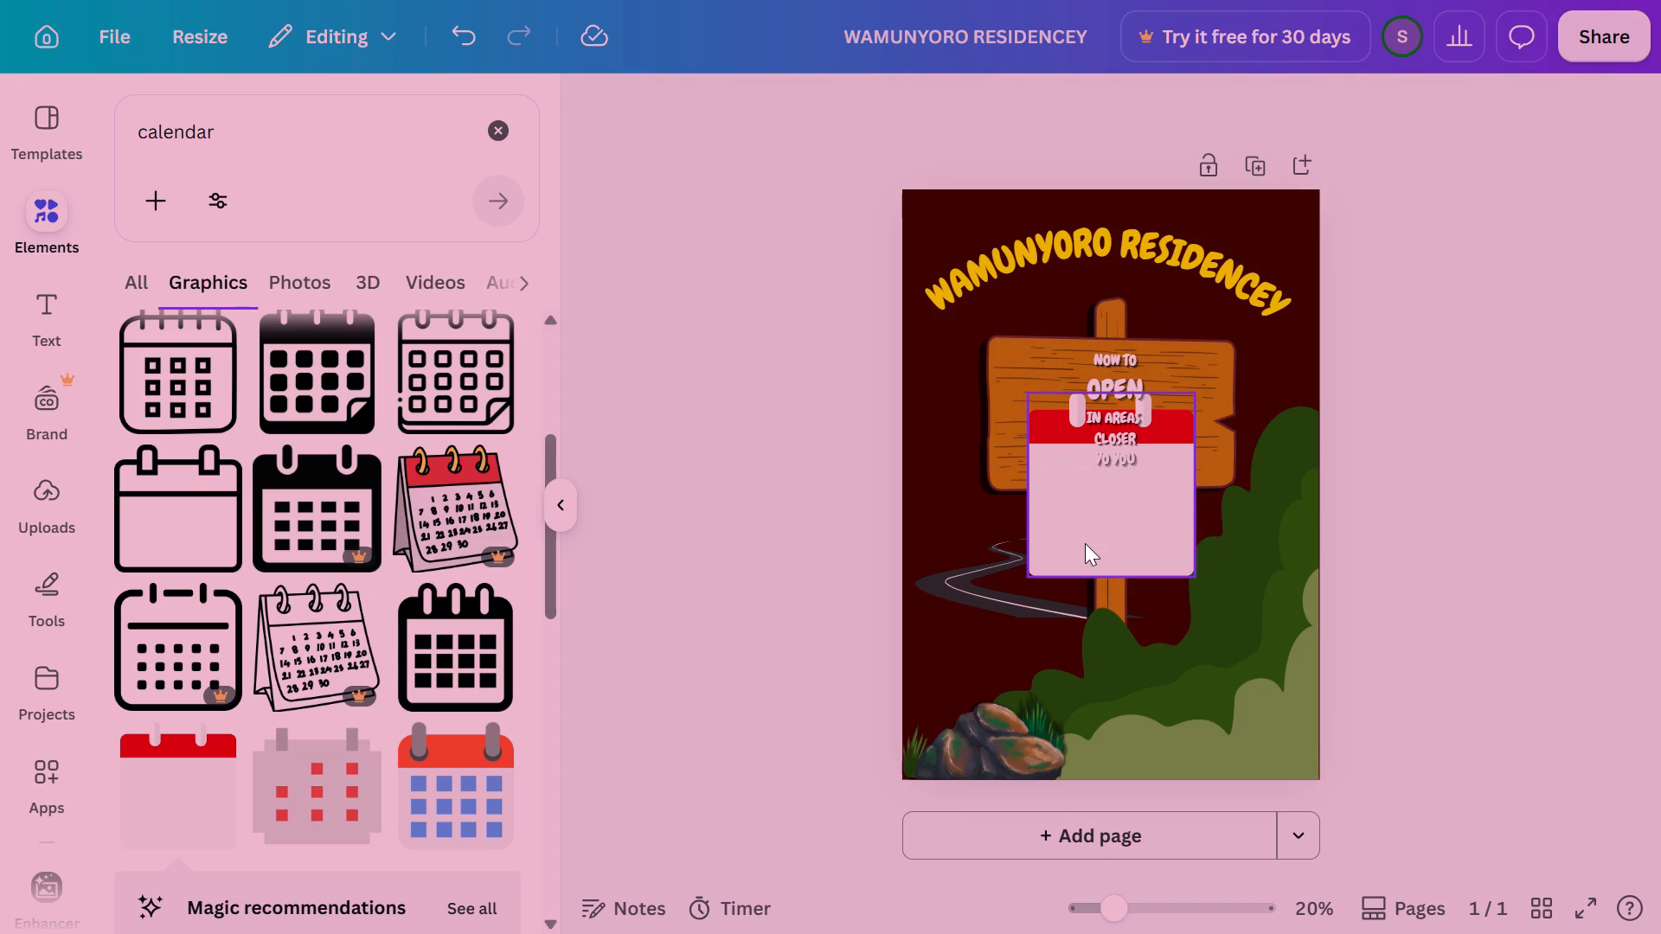
{"action": "key", "text": "Down"}
{"action": "key", "text": "Down"}
{"action": "left_click", "coordinate": [1620, 401]}
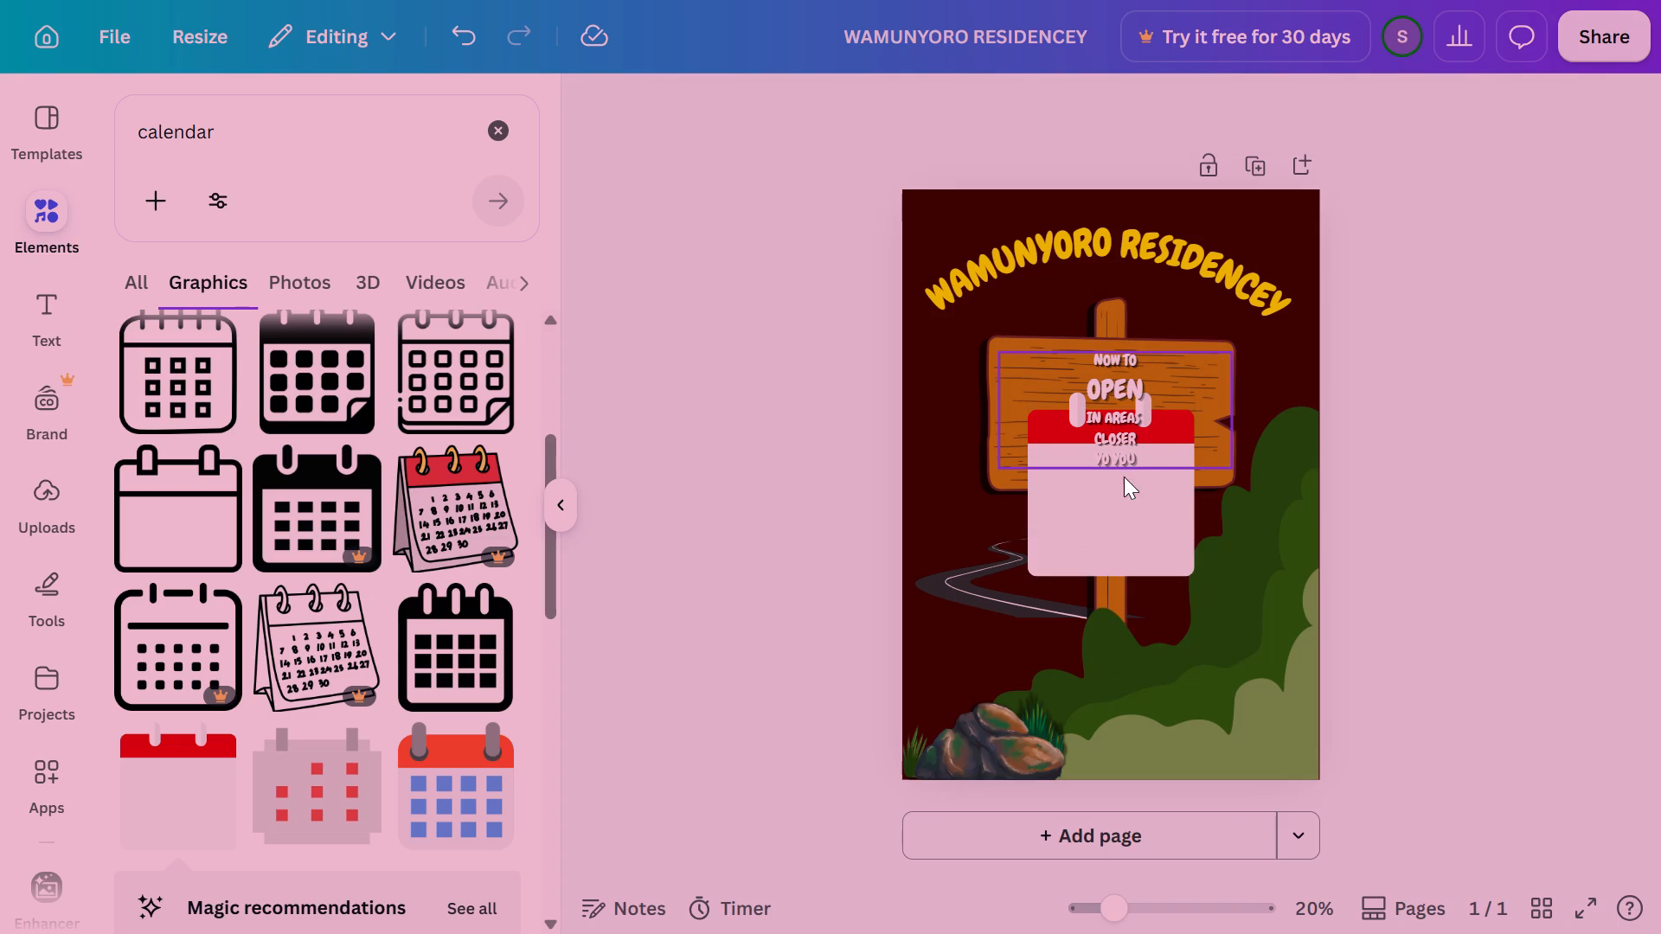
{"action": "left_click", "coordinate": [1145, 515]}
{"action": "left_click_drag", "start_coordinate": [1145, 515], "coordinate": [1245, 653]}
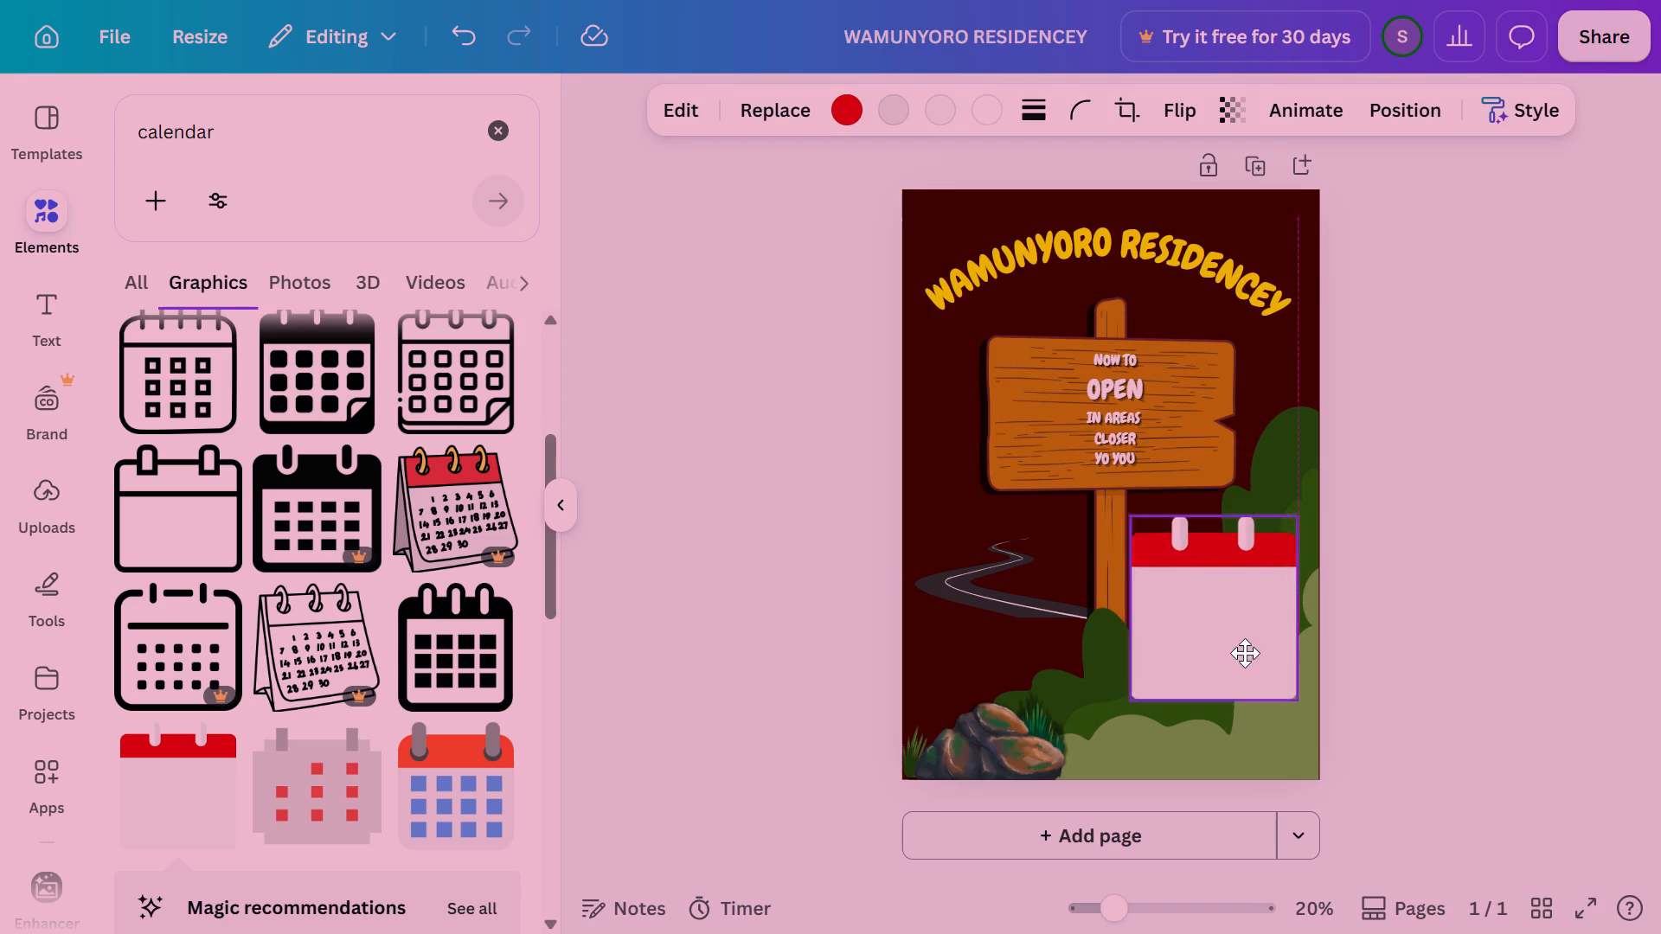
{"action": "left_click_drag", "start_coordinate": [1245, 653], "coordinate": [1260, 686]}
{"action": "left_click_drag", "start_coordinate": [1145, 565], "coordinate": [1203, 629]}
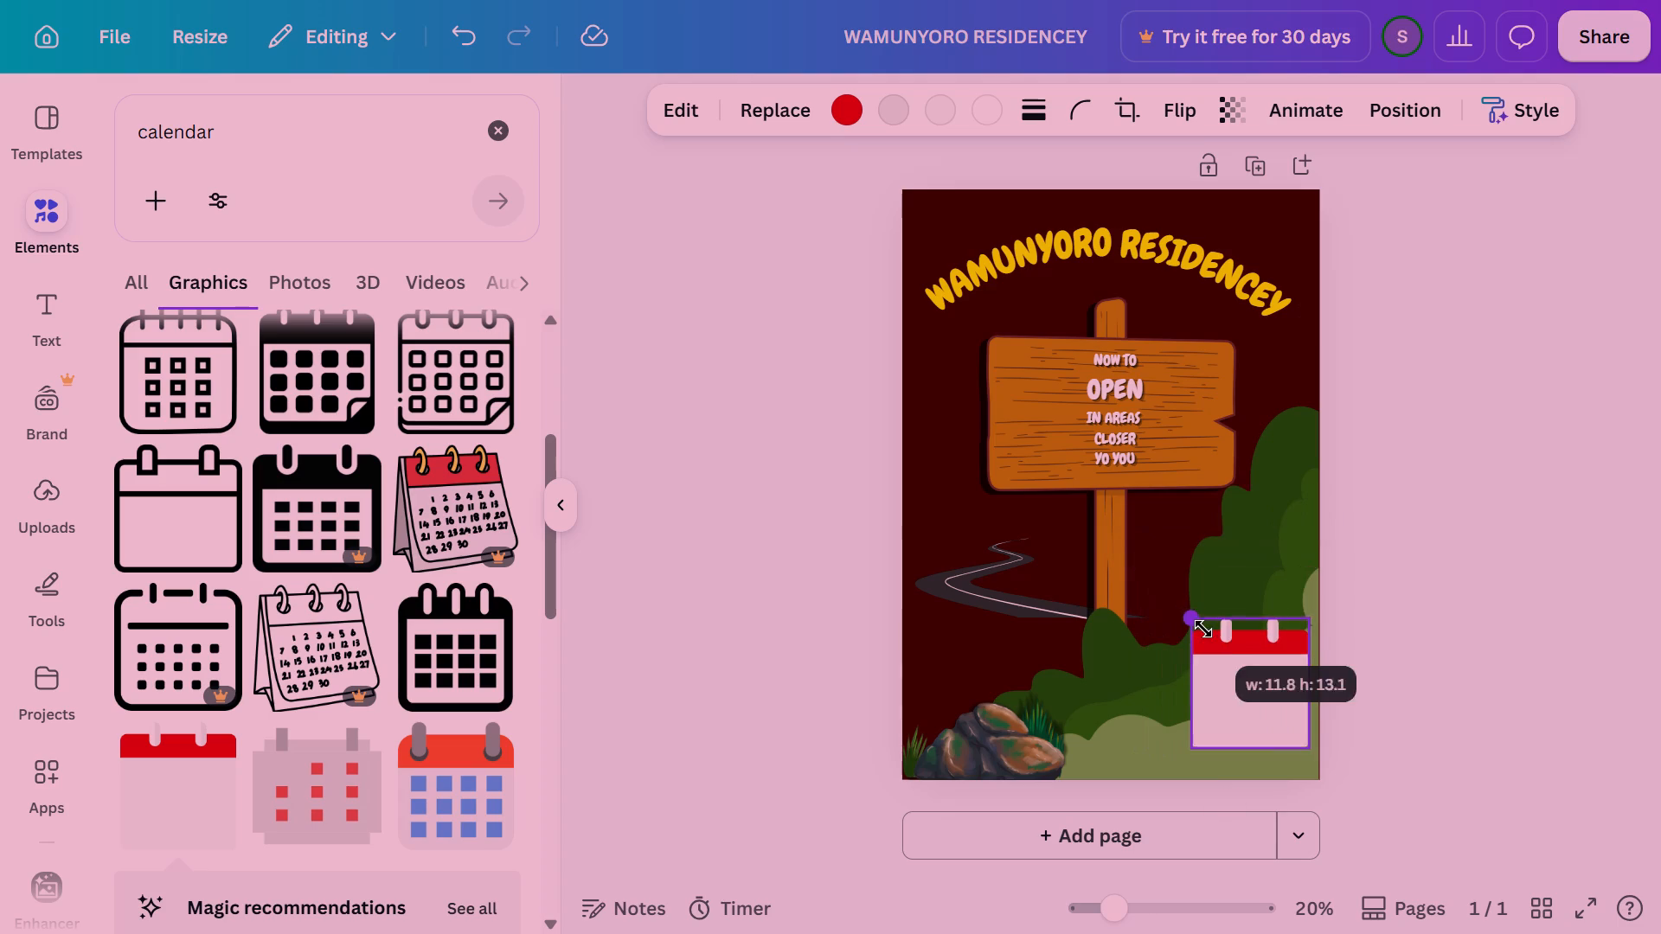
{"action": "left_click_drag", "start_coordinate": [1203, 629], "coordinate": [1234, 672]}
Nudge the small calendar down and right until it sits just inside the poster's bottom-right corner.
{"action": "key", "text": "Down"}
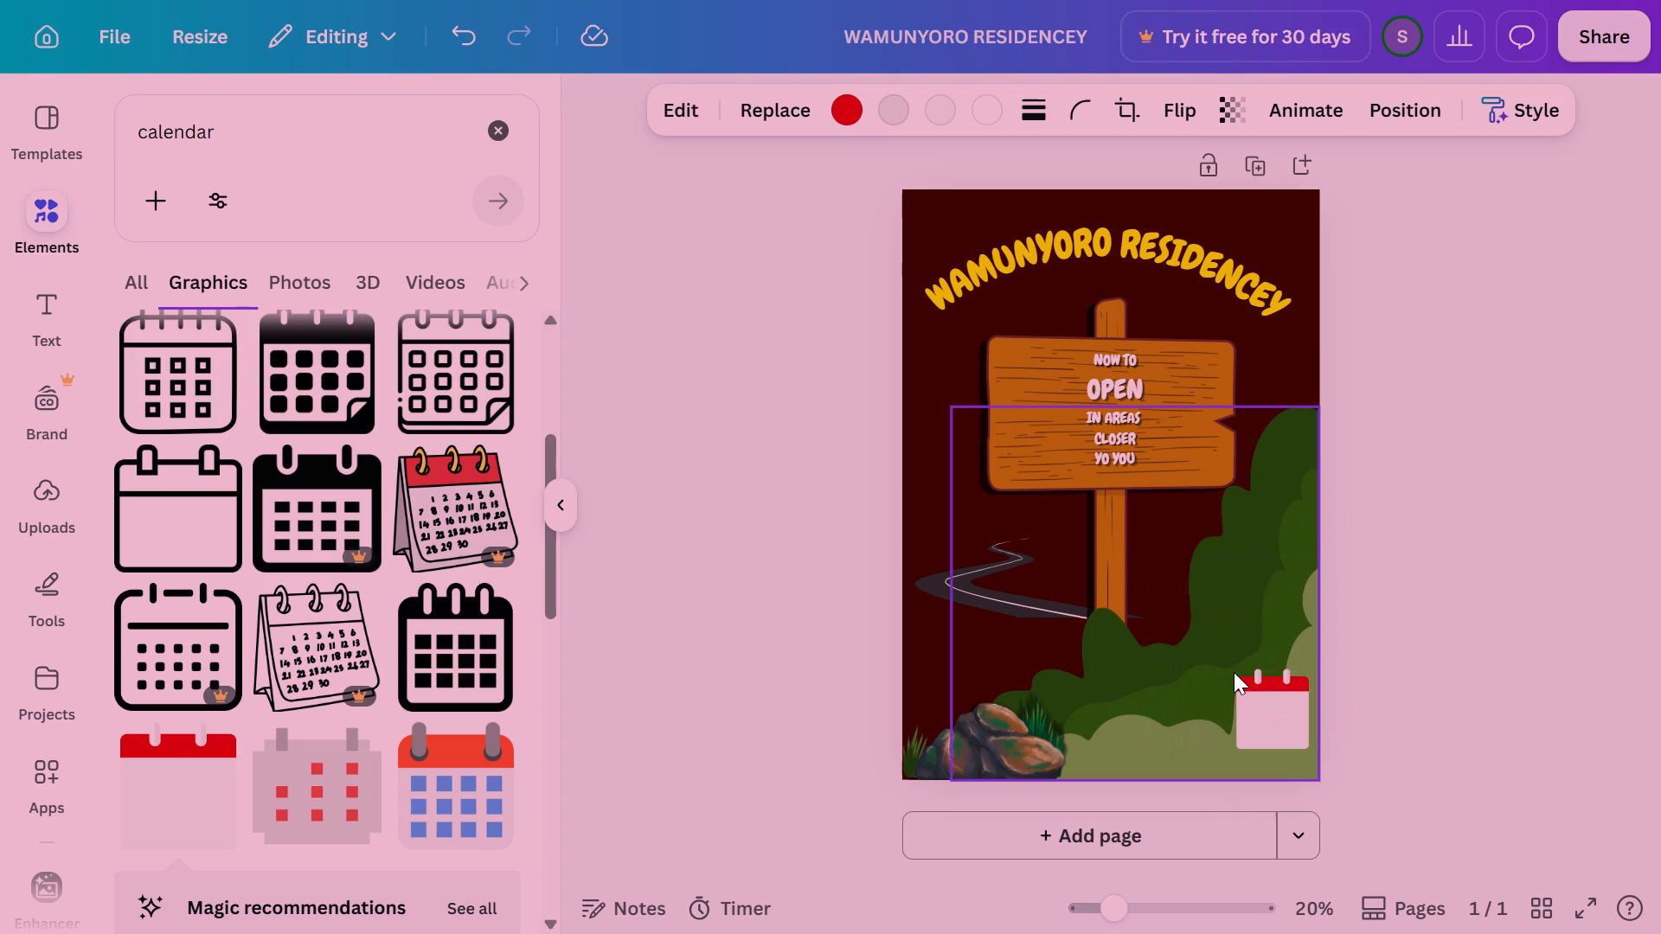
{"action": "key", "text": "Down"}
{"action": "key", "text": "Down"}
{"action": "key", "text": "Down"}
{"action": "key", "text": "Down"}
{"action": "key", "text": "Down"}
{"action": "key", "text": "Down"}
{"action": "key", "text": "Down"}
{"action": "key", "text": "Down"}
{"action": "key", "text": "Down"}
{"action": "key", "text": "Down"}
{"action": "key", "text": "Down"}
{"action": "key", "text": "Down"}
{"action": "key", "text": "Down"}
{"action": "key", "text": "Down"}
{"action": "key", "text": "Down"}
{"action": "key", "text": "Down"}
{"action": "key", "text": "Down"}
{"action": "key", "text": "Down"}
{"action": "key", "text": "Down"}
{"action": "key", "text": "Down"}
{"action": "key", "text": "Down"}
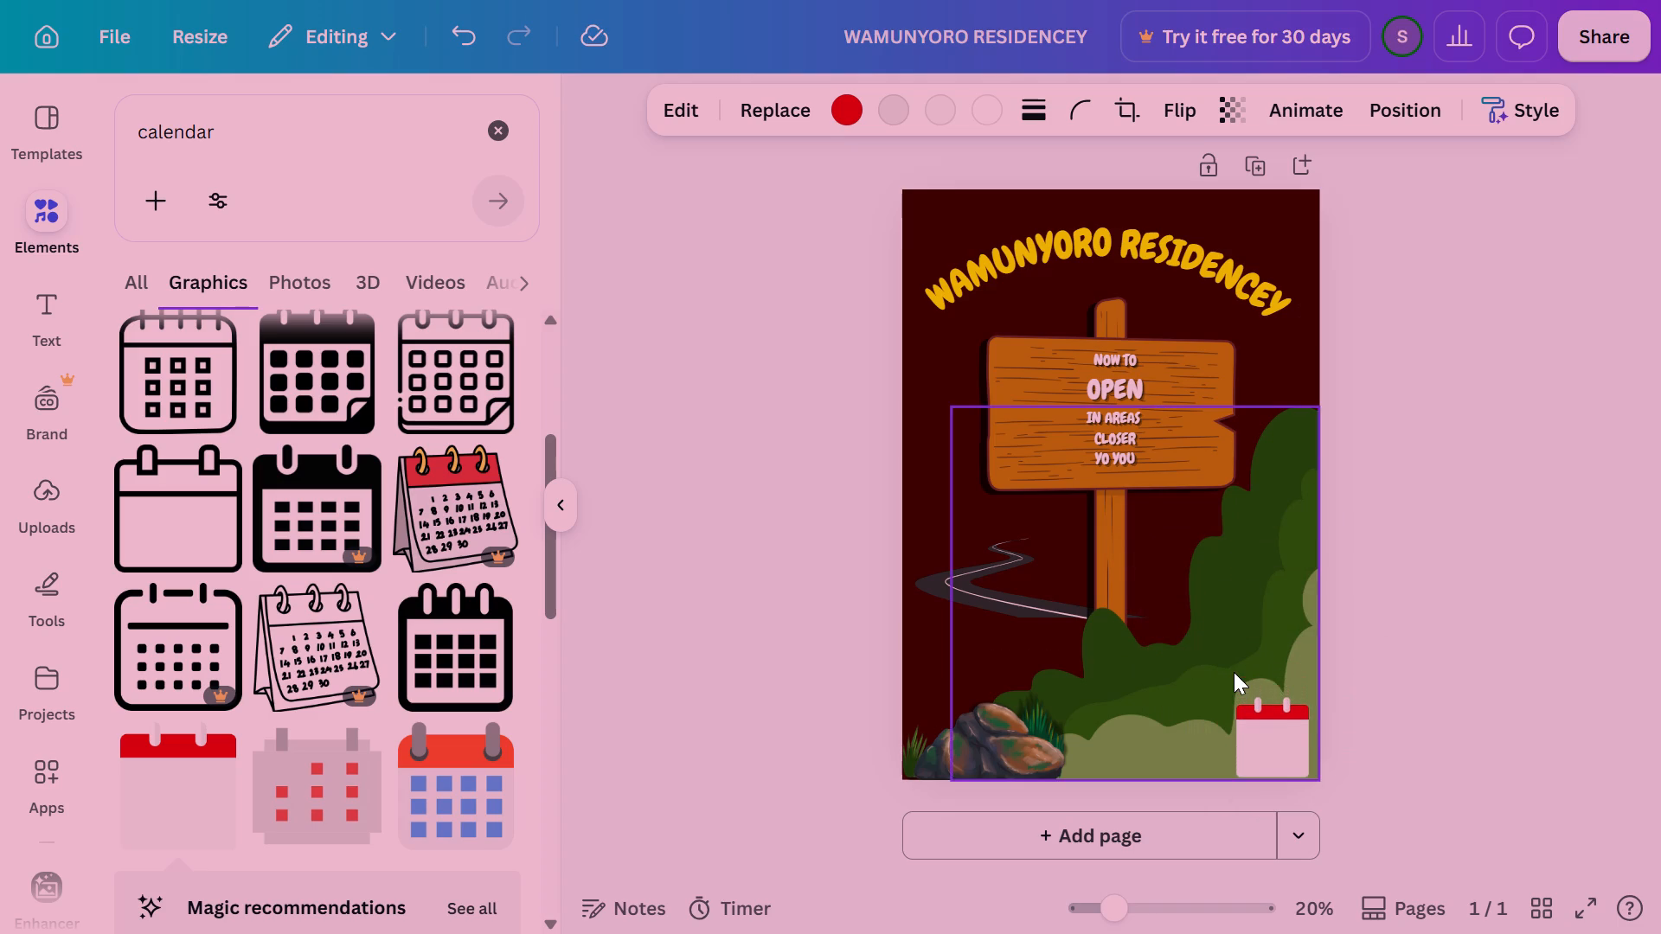
{"action": "key", "text": "Right"}
{"action": "key", "text": "Right"}
{"action": "key", "text": "Right"}
{"action": "key", "text": "Up"}
{"action": "key", "text": "Up"}
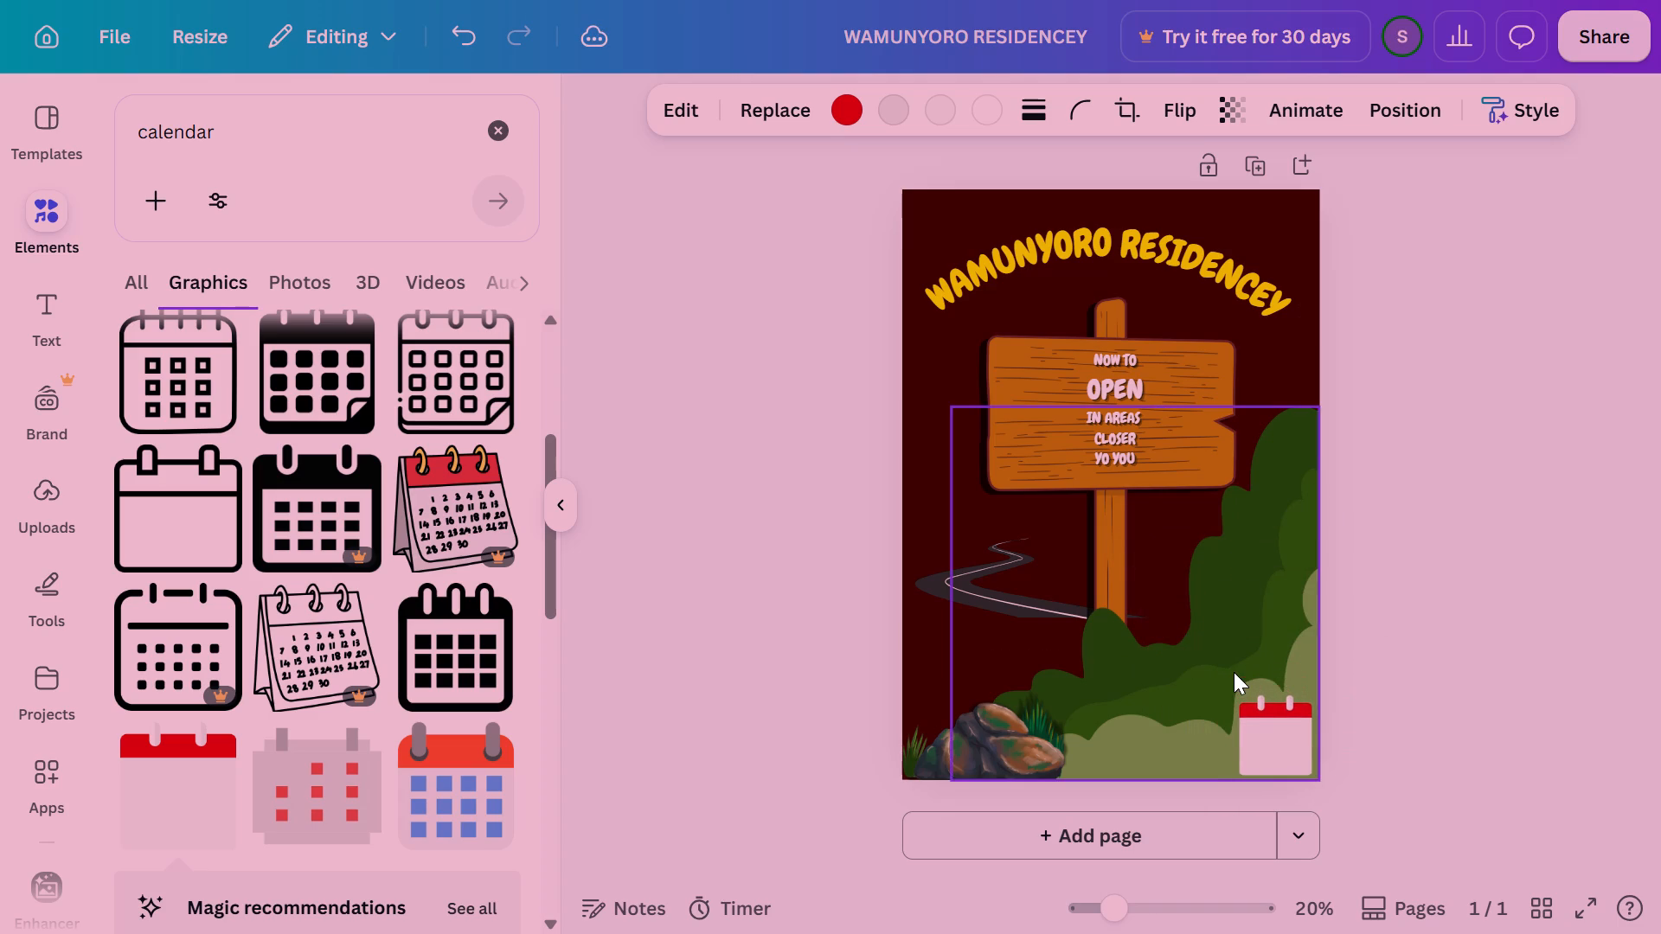
{"action": "key", "text": "Right"}
{"action": "key", "text": "Right"}
{"action": "key", "text": "Right"}
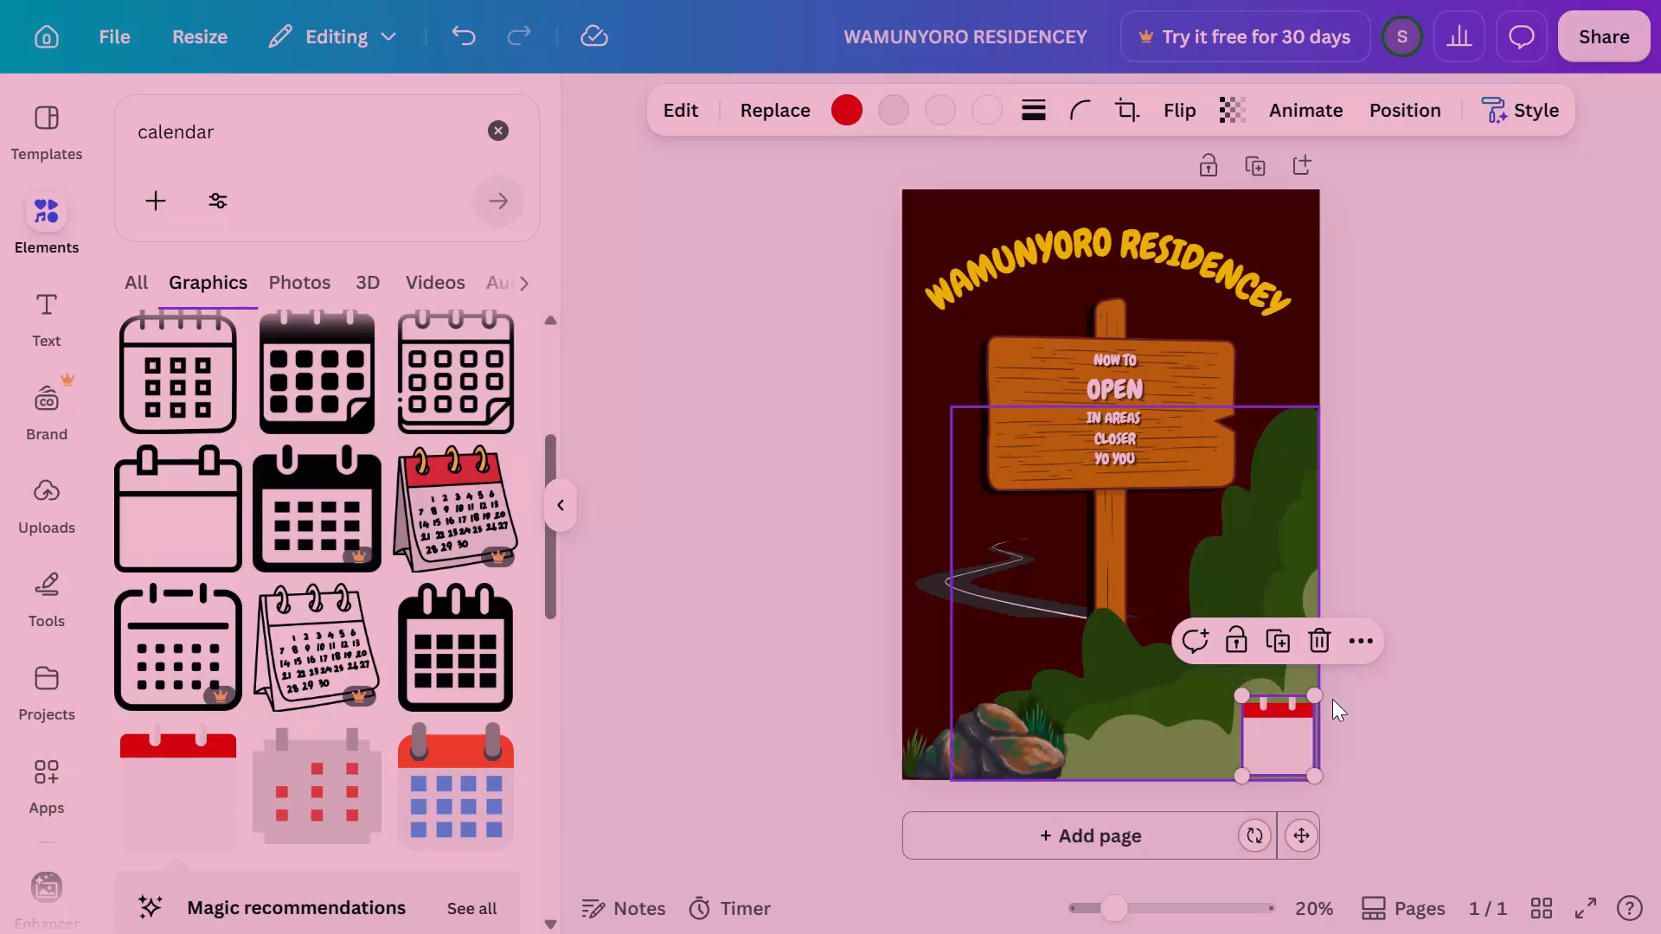
{"action": "left_click", "coordinate": [1433, 725]}
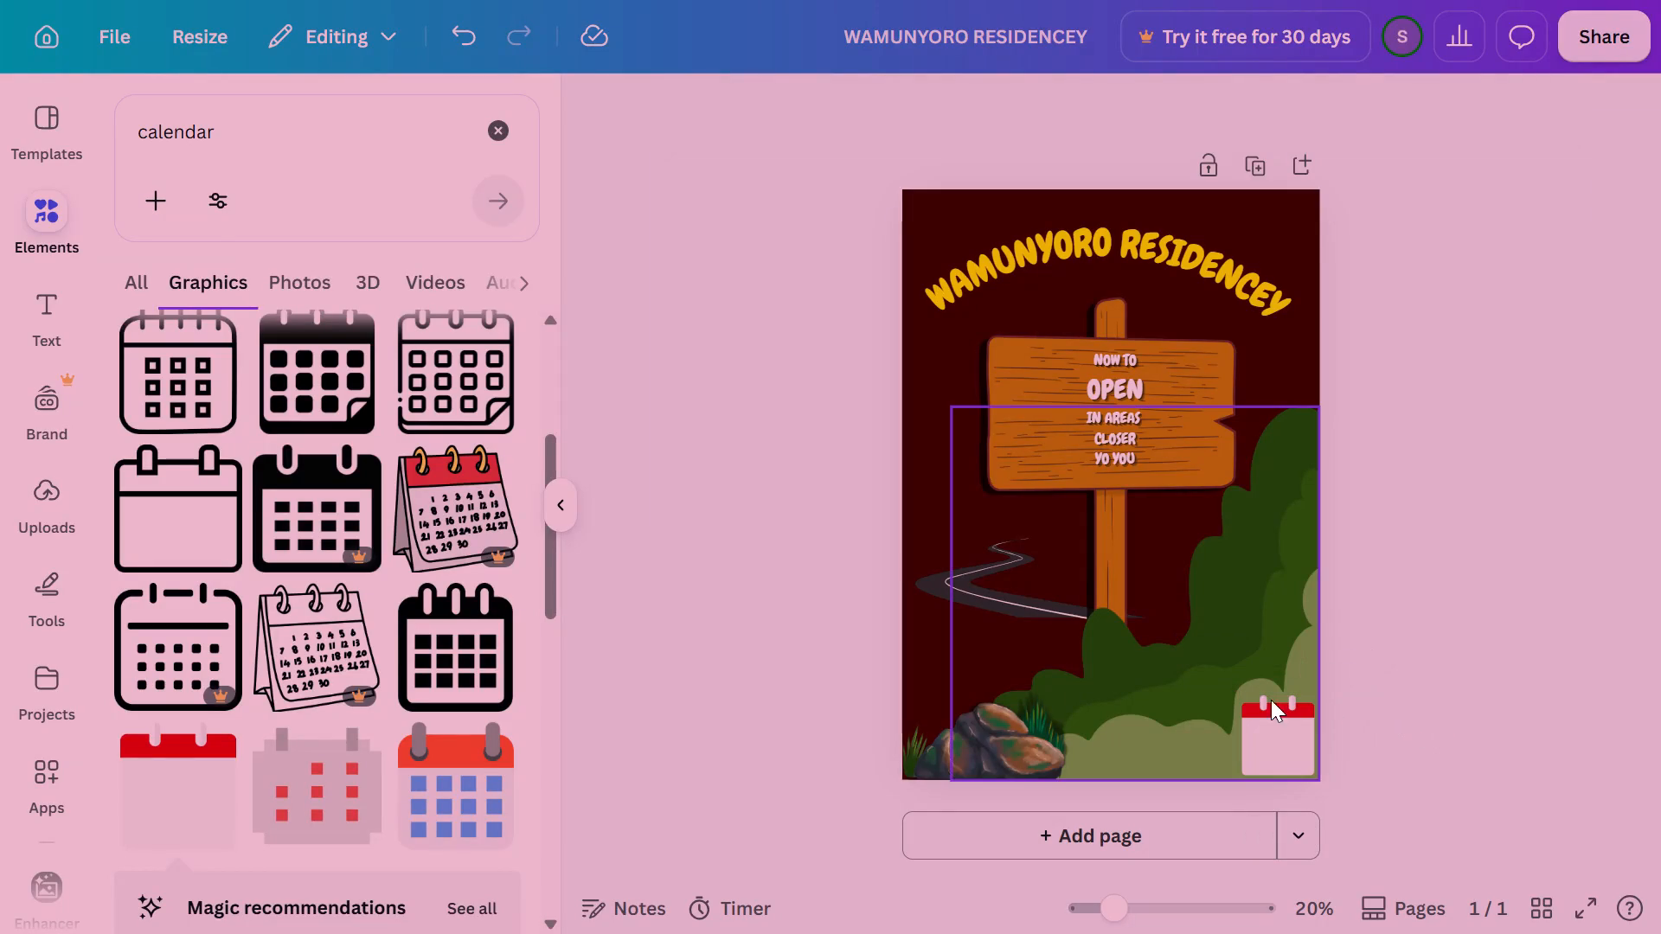
Apply a Drop shadow to the calendar graphic, after trying the Glow shadow.
{"action": "left_click", "coordinate": [1252, 732]}
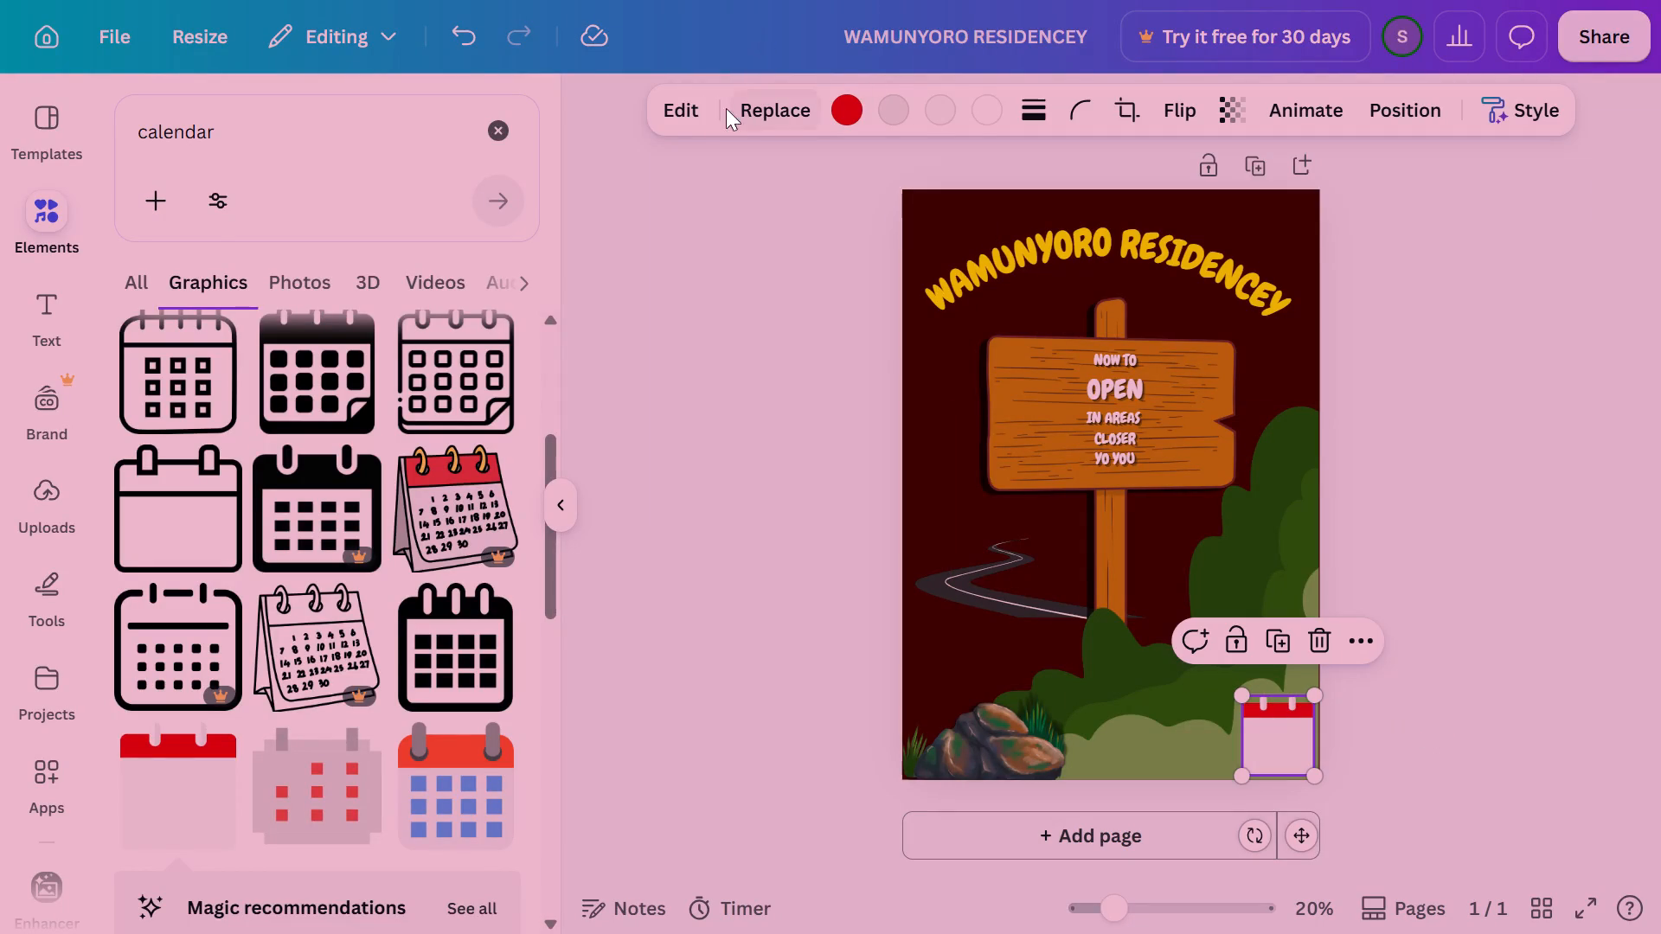
{"action": "left_click", "coordinate": [699, 110]}
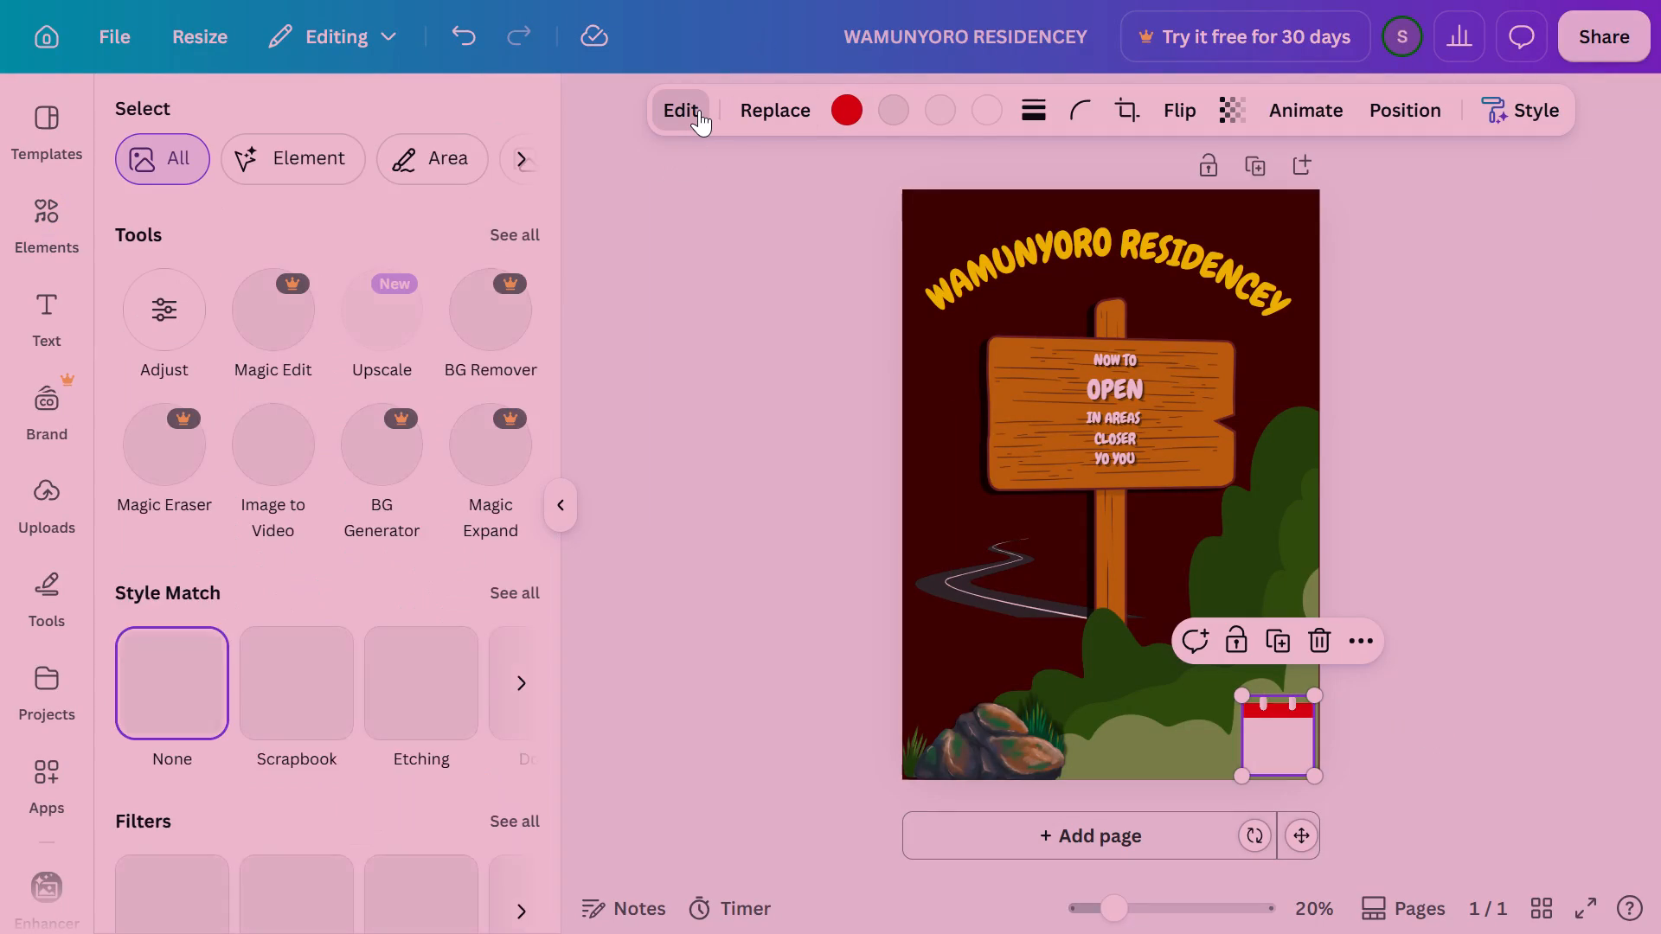
{"action": "left_click_drag", "start_coordinate": [555, 307], "coordinate": [511, 778]}
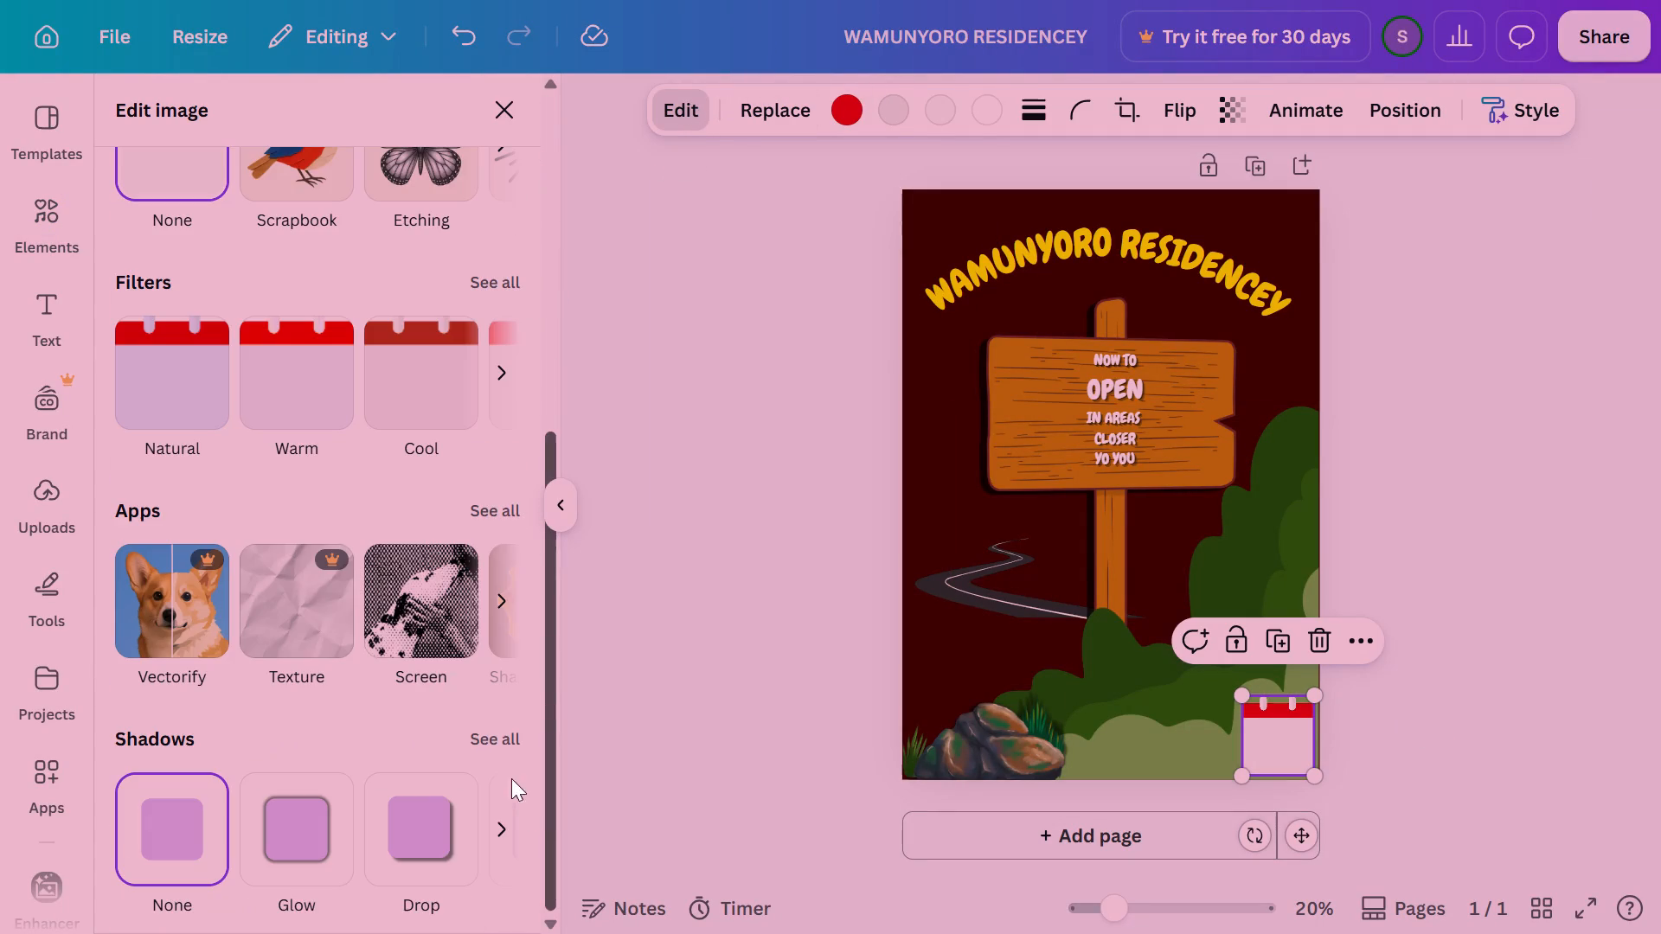
{"action": "left_click_drag", "start_coordinate": [511, 778], "coordinate": [511, 809]}
{"action": "left_click", "coordinate": [305, 827]}
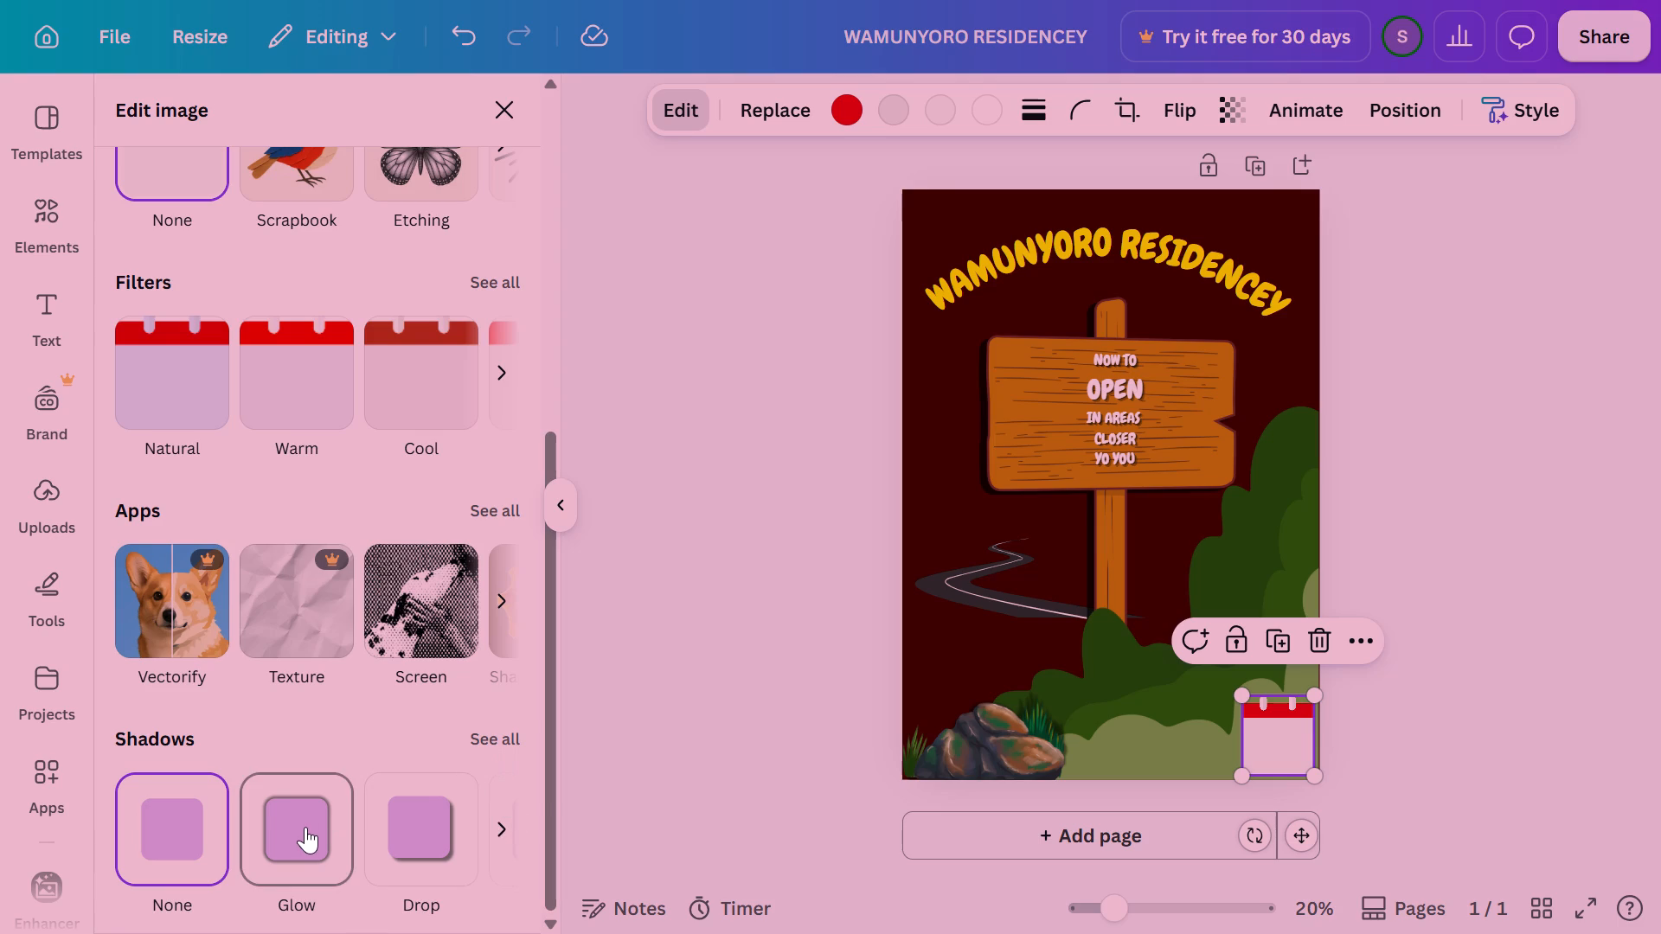
{"action": "left_click", "coordinate": [375, 828]}
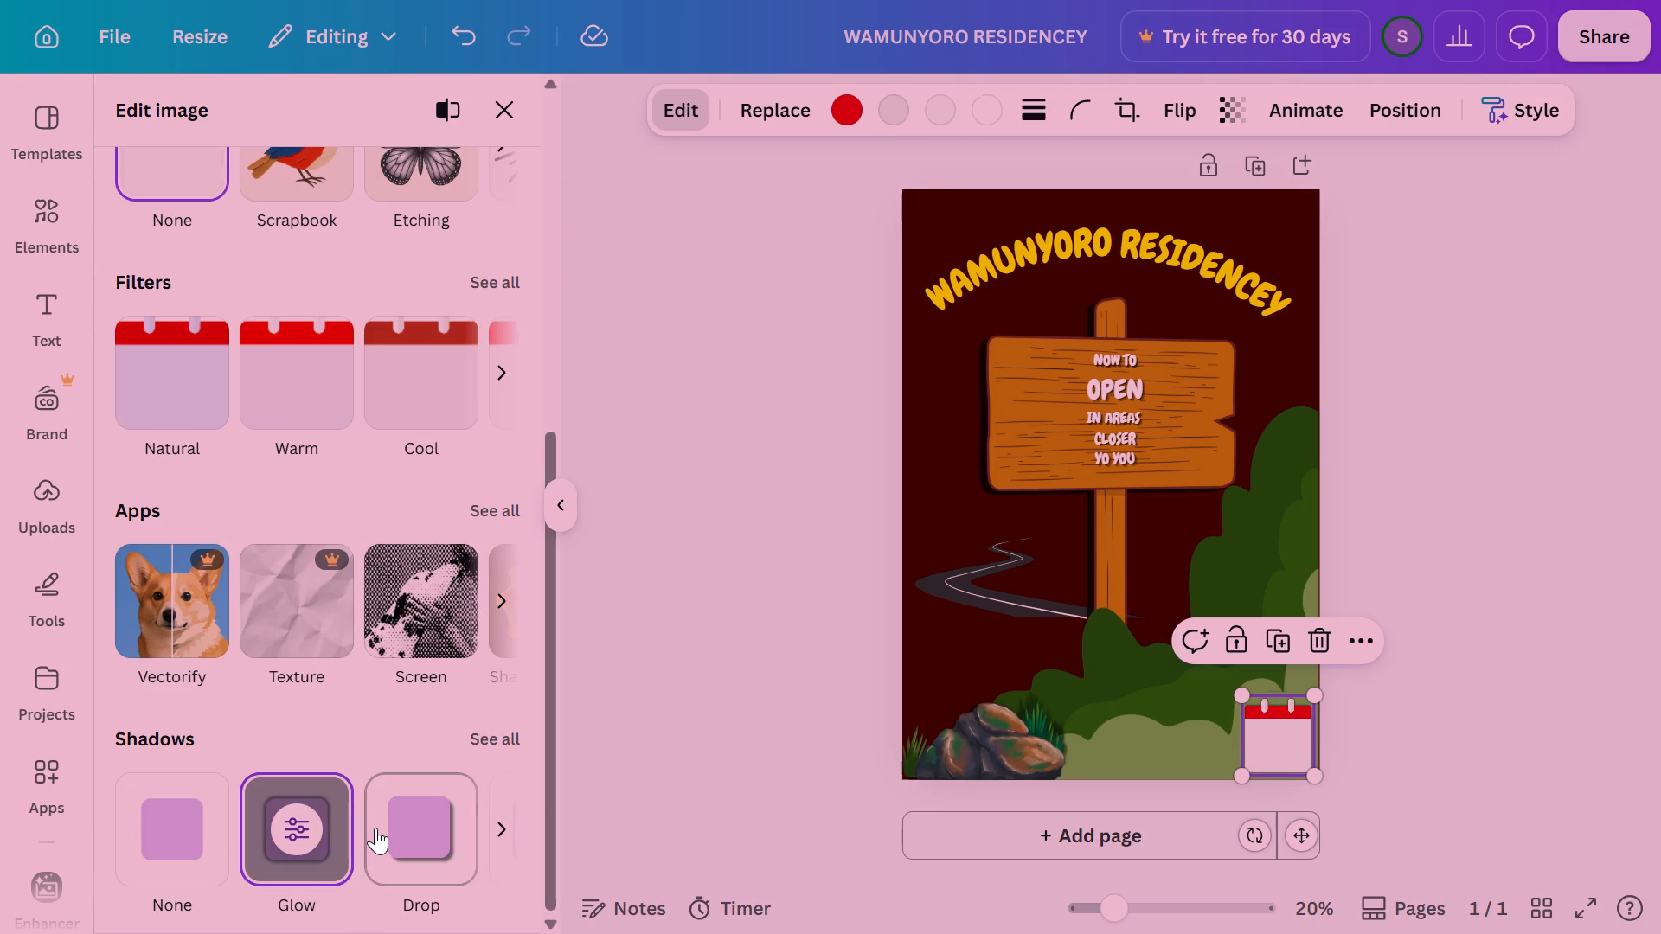
{"action": "left_click", "coordinate": [1597, 602]}
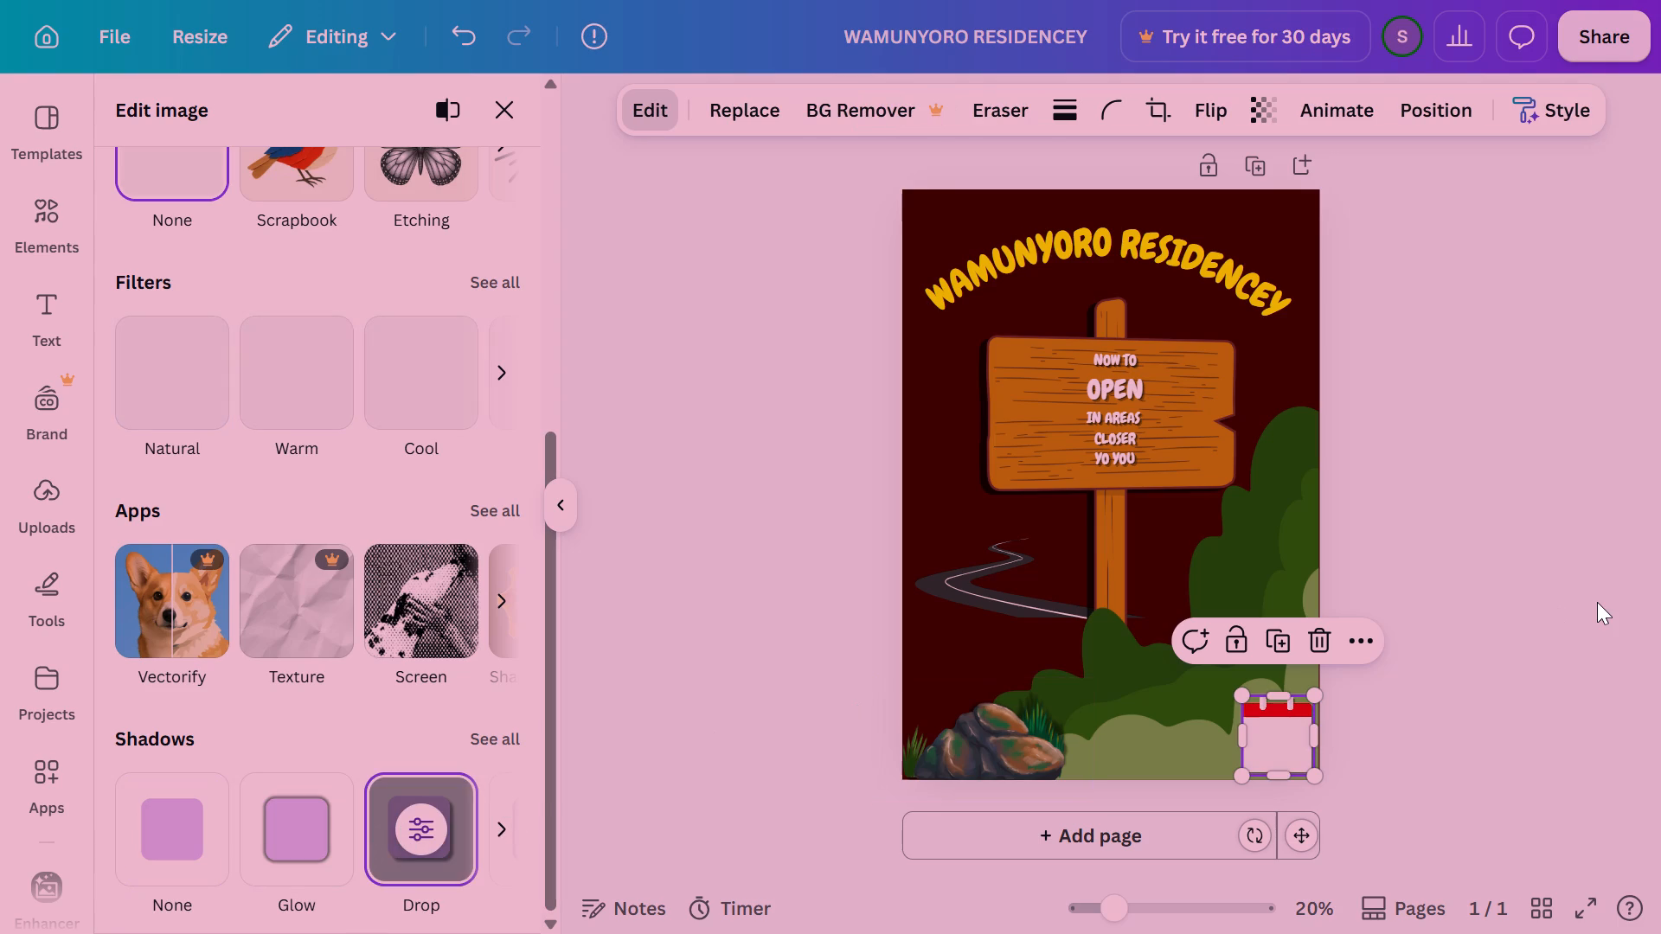
{"action": "left_click", "coordinate": [1597, 602]}
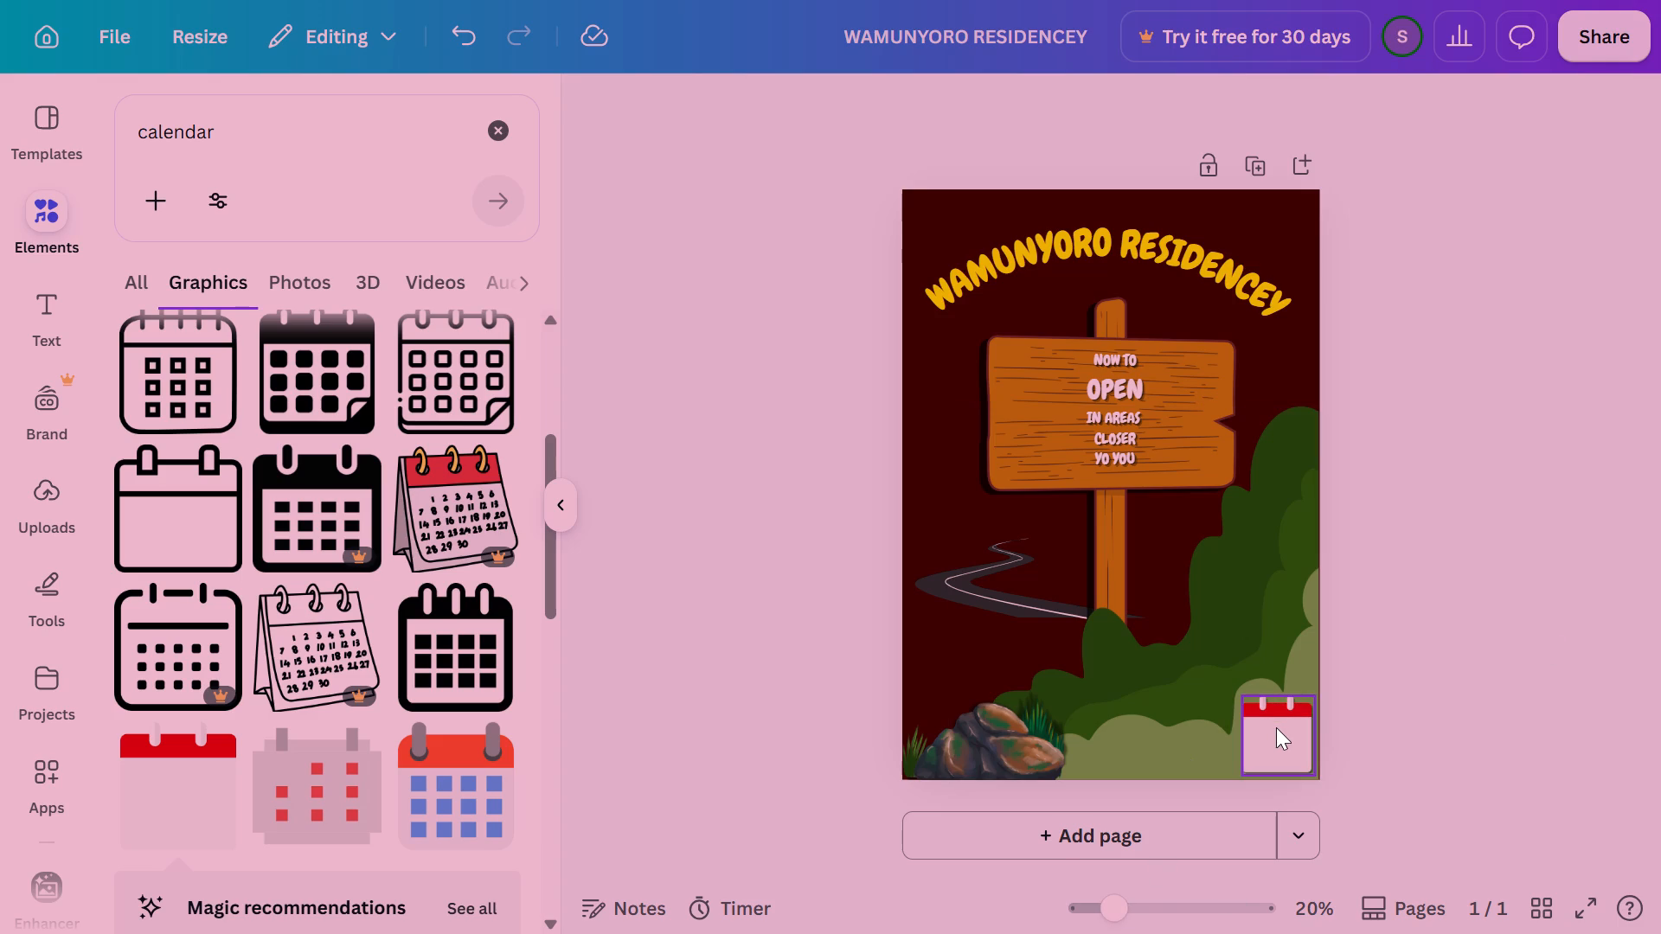
Add a text box over the calendar and enlarge it to a font size of about 94.7.
{"action": "left_click", "coordinate": [31, 284]}
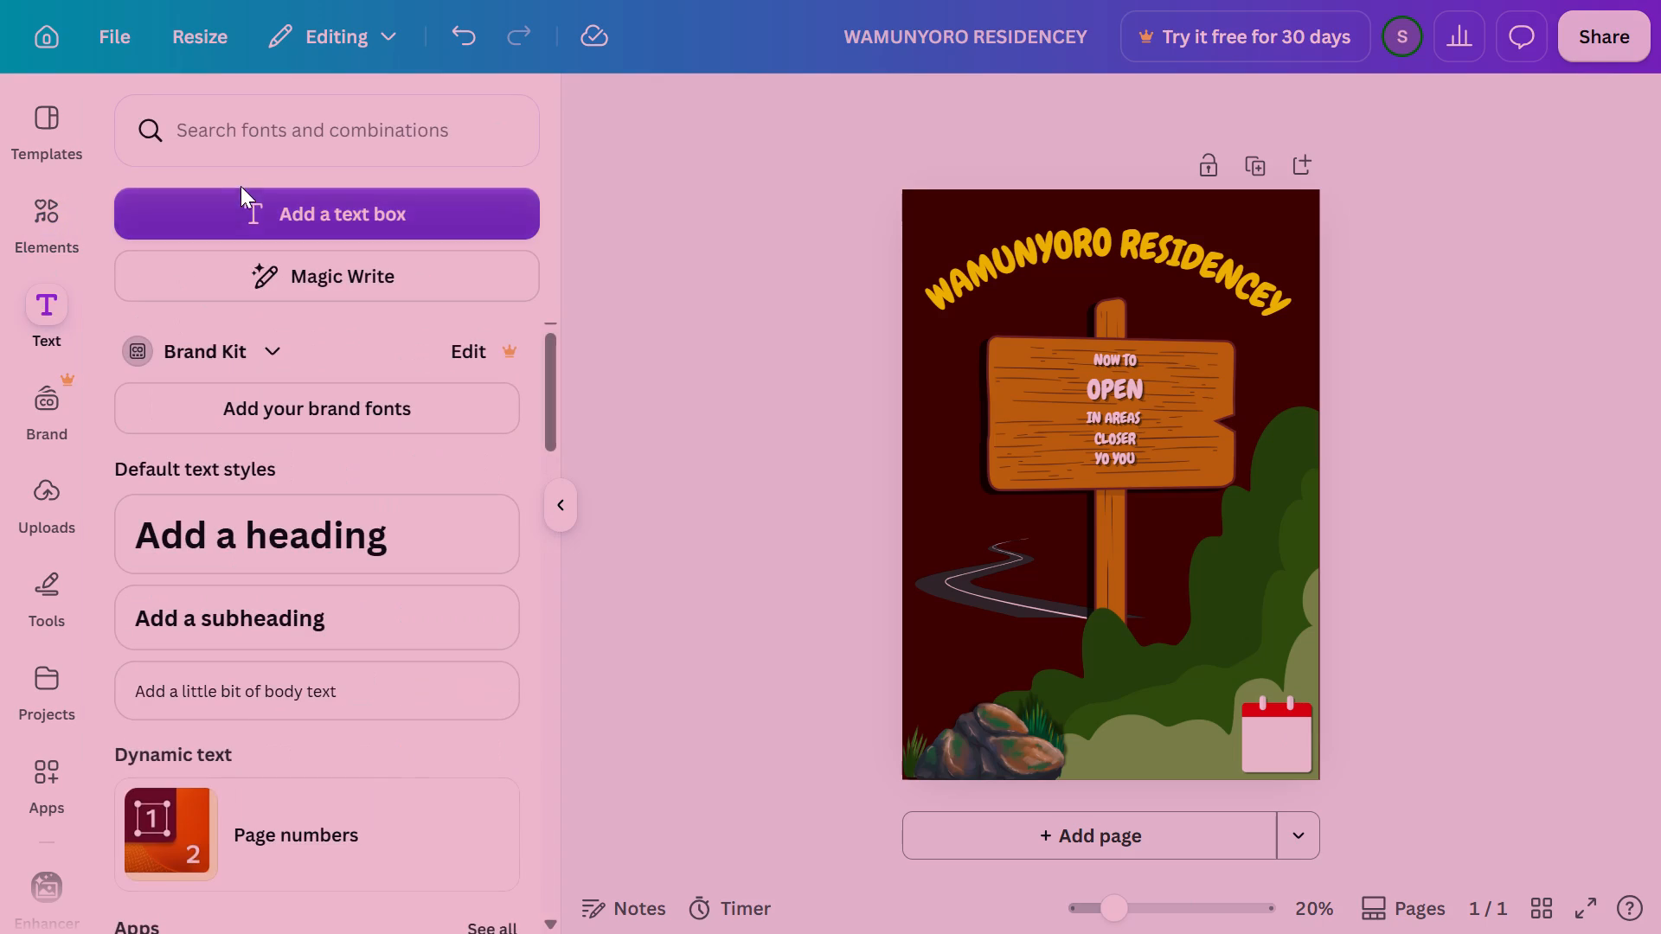
{"action": "left_click", "coordinate": [258, 191]}
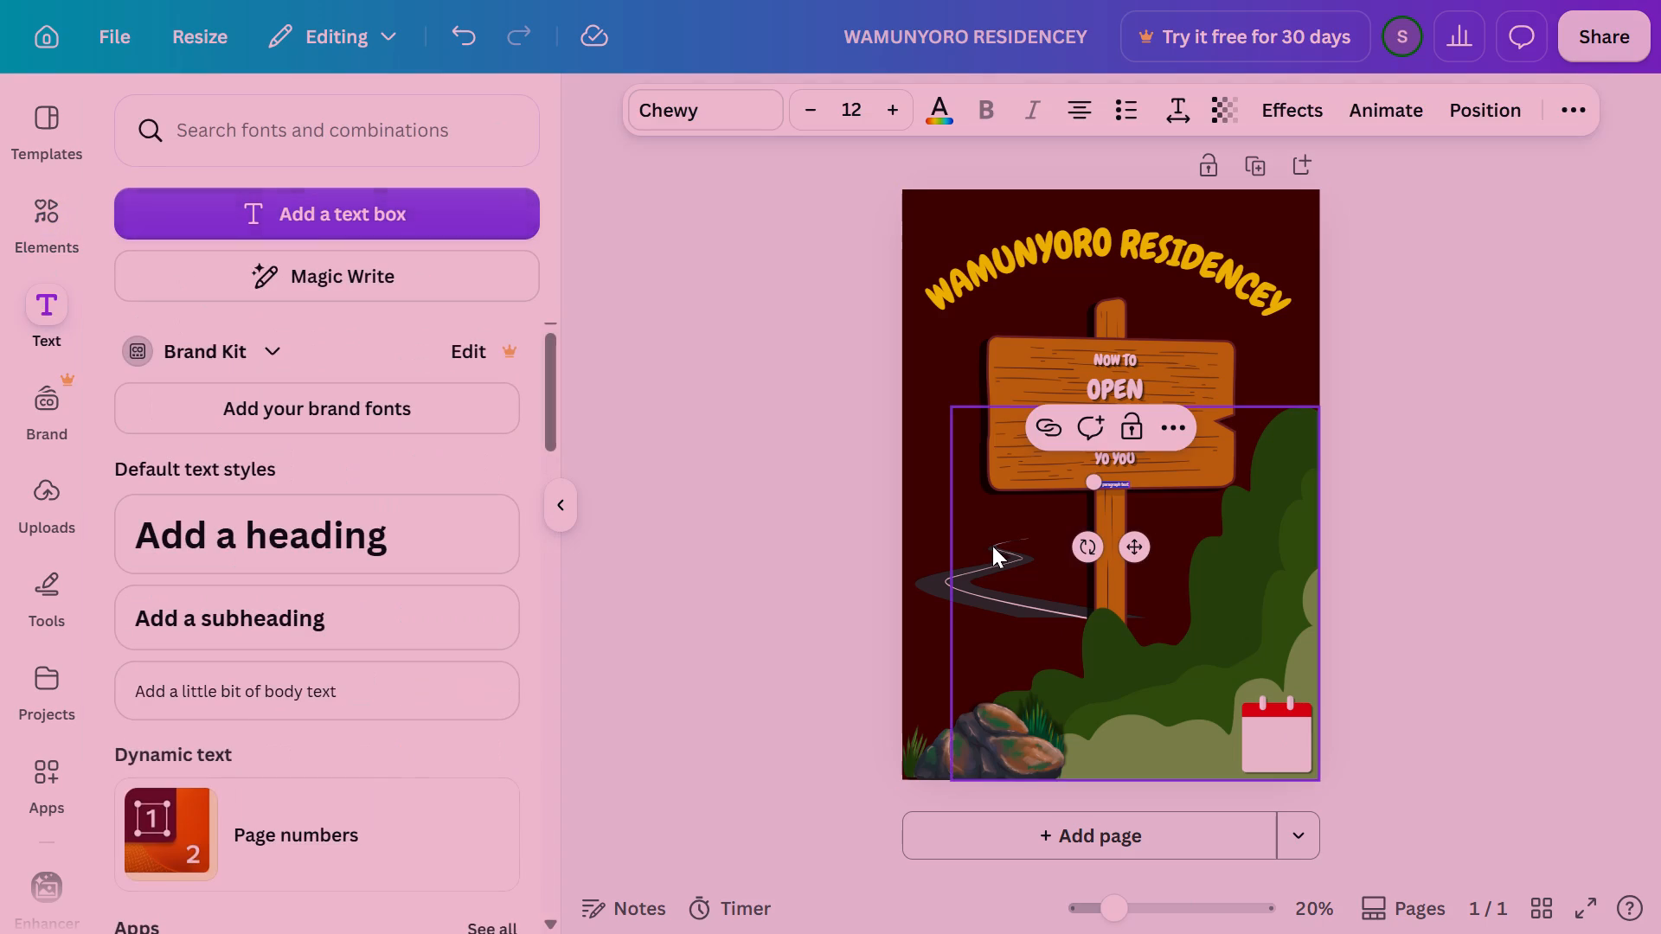
{"action": "left_click_drag", "start_coordinate": [1140, 552], "coordinate": [1245, 695]}
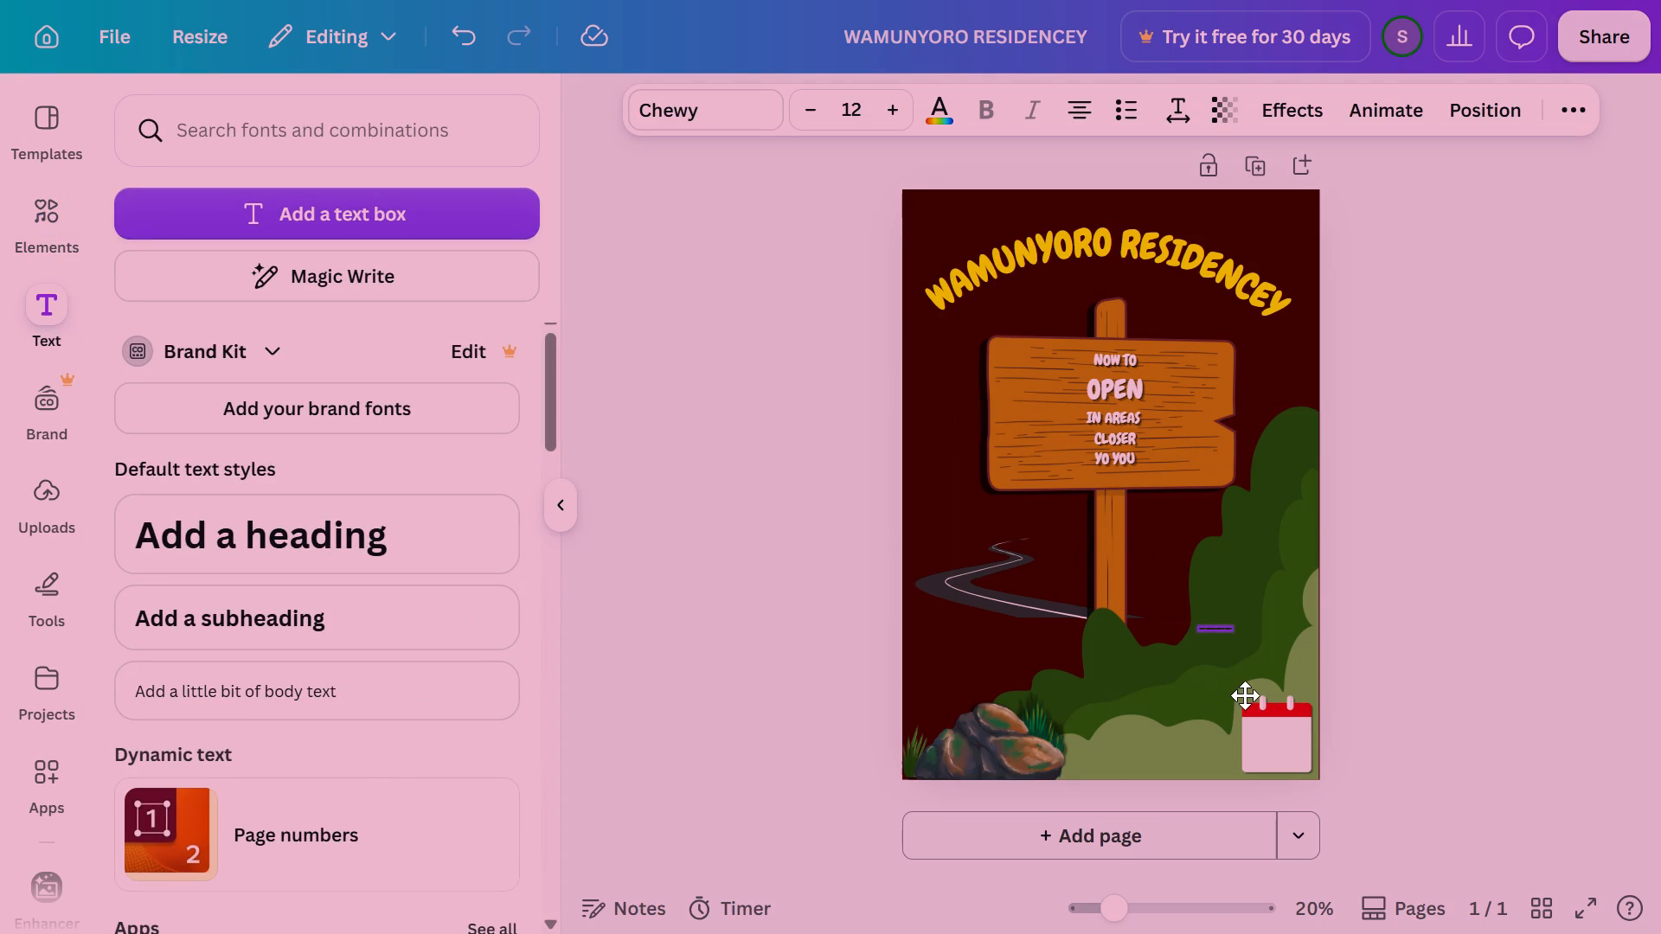
{"action": "left_click_drag", "start_coordinate": [1245, 695], "coordinate": [1299, 808]}
{"action": "left_click_drag", "start_coordinate": [1257, 732], "coordinate": [1251, 728]}
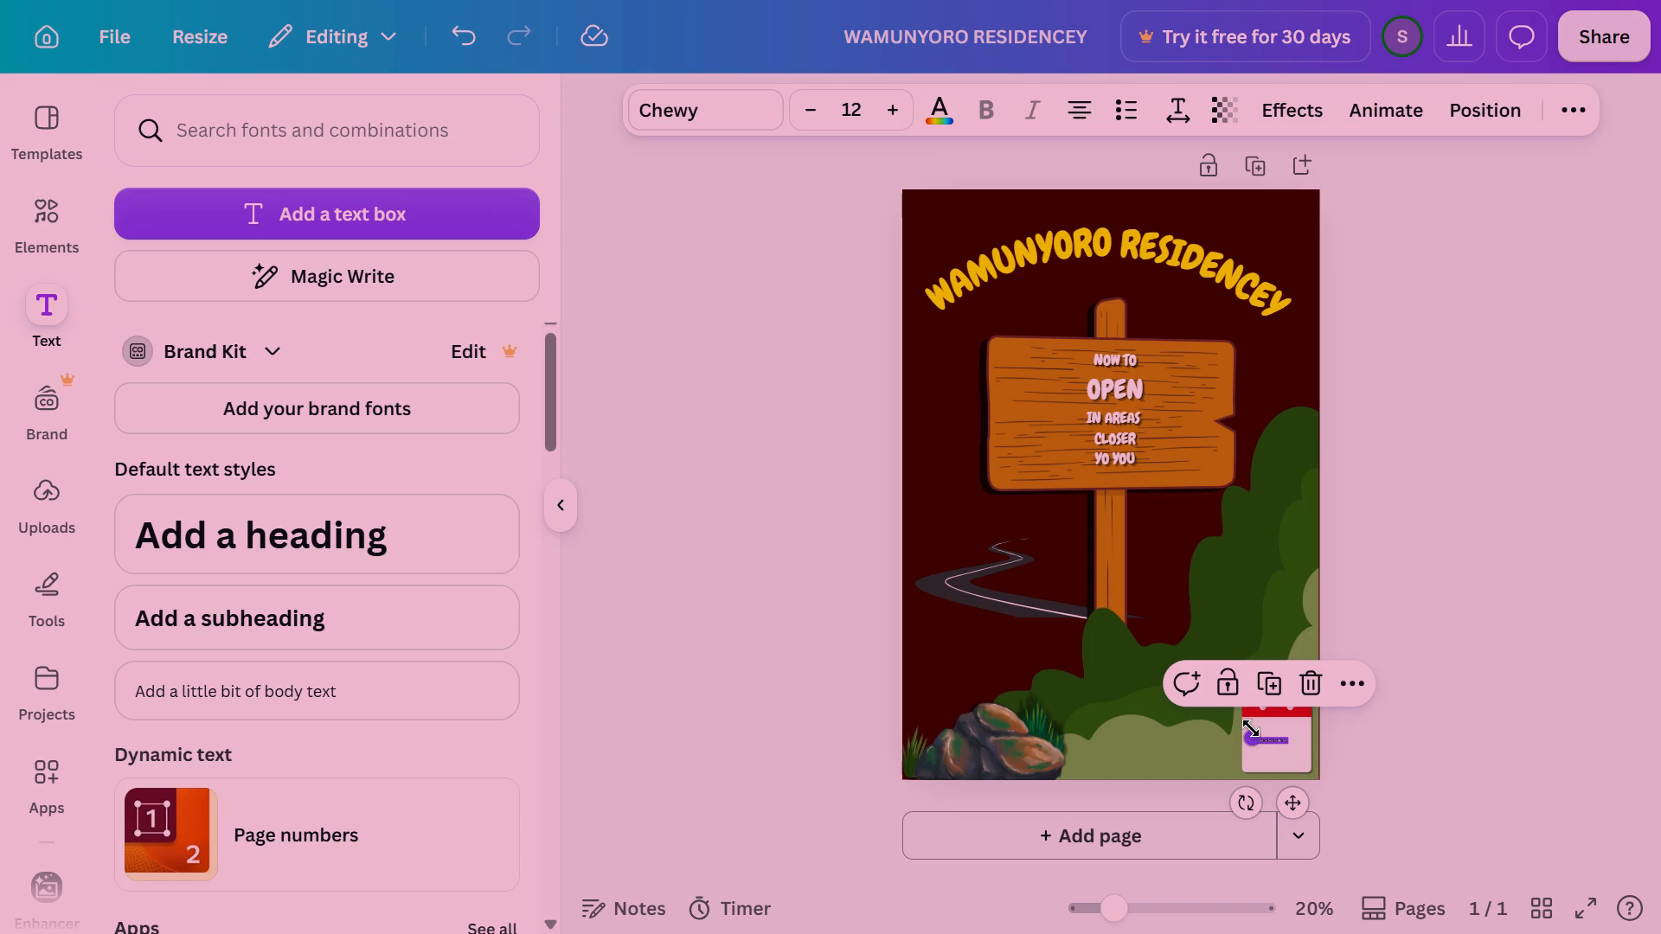
{"action": "left_click_drag", "start_coordinate": [1251, 728], "coordinate": [1035, 564]}
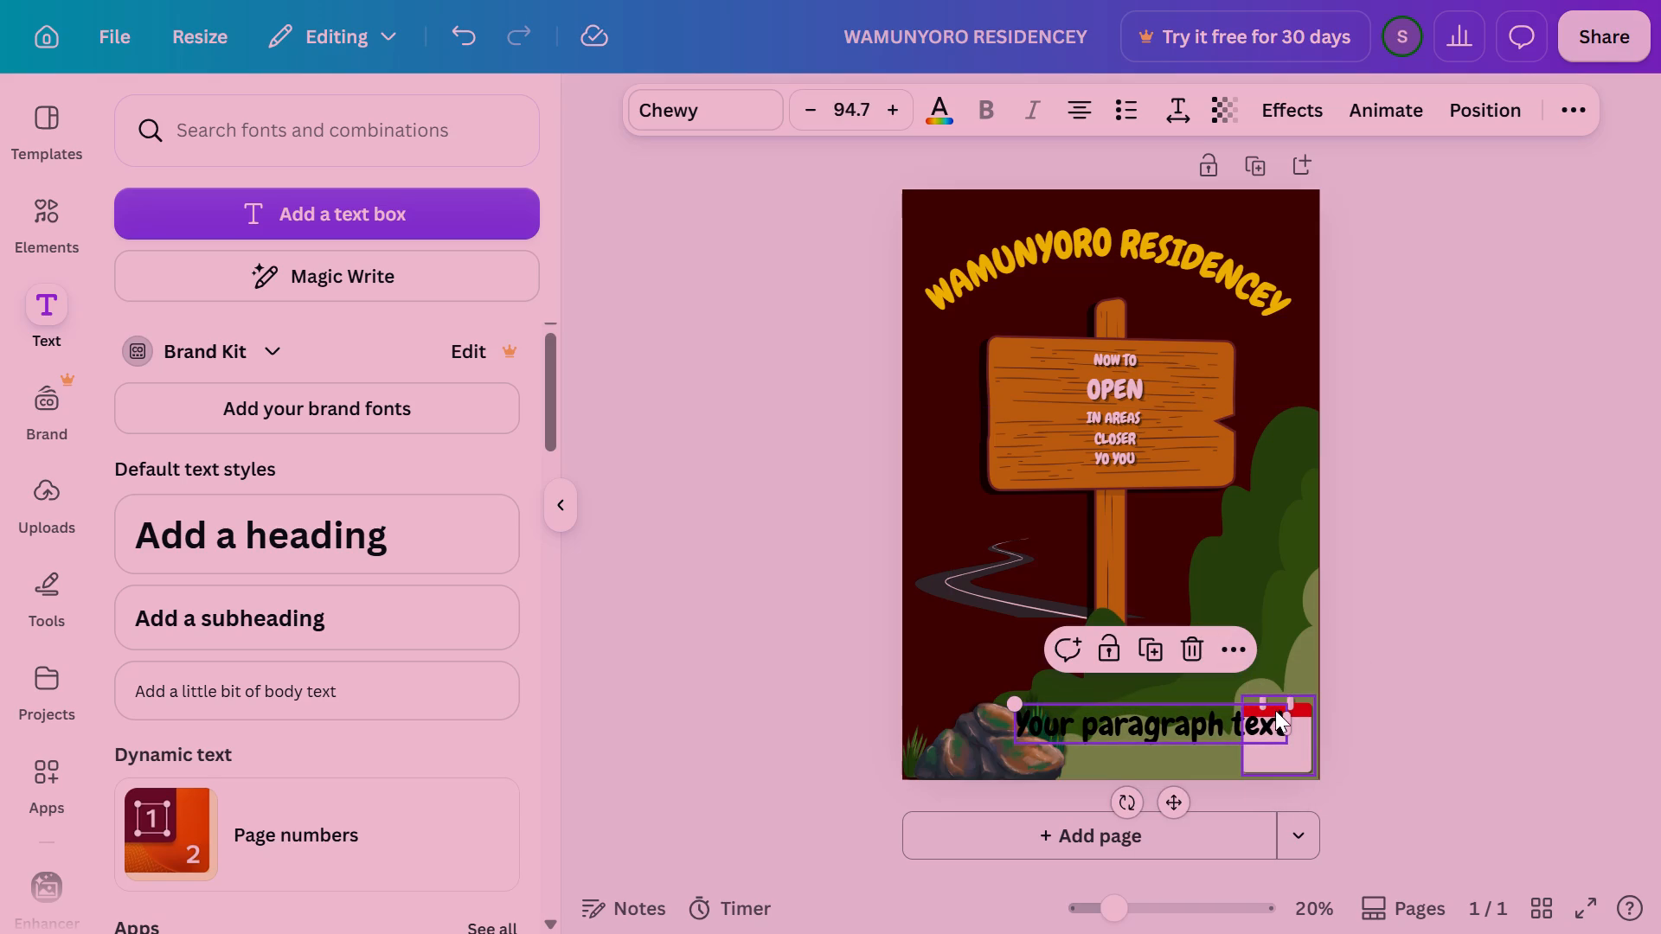
Replace the placeholder text in the new text box with "15", "DAYS TO" and "GO!" on three separate lines.
{"action": "left_click", "coordinate": [1275, 720]}
{"action": "left_click", "coordinate": [1282, 725]}
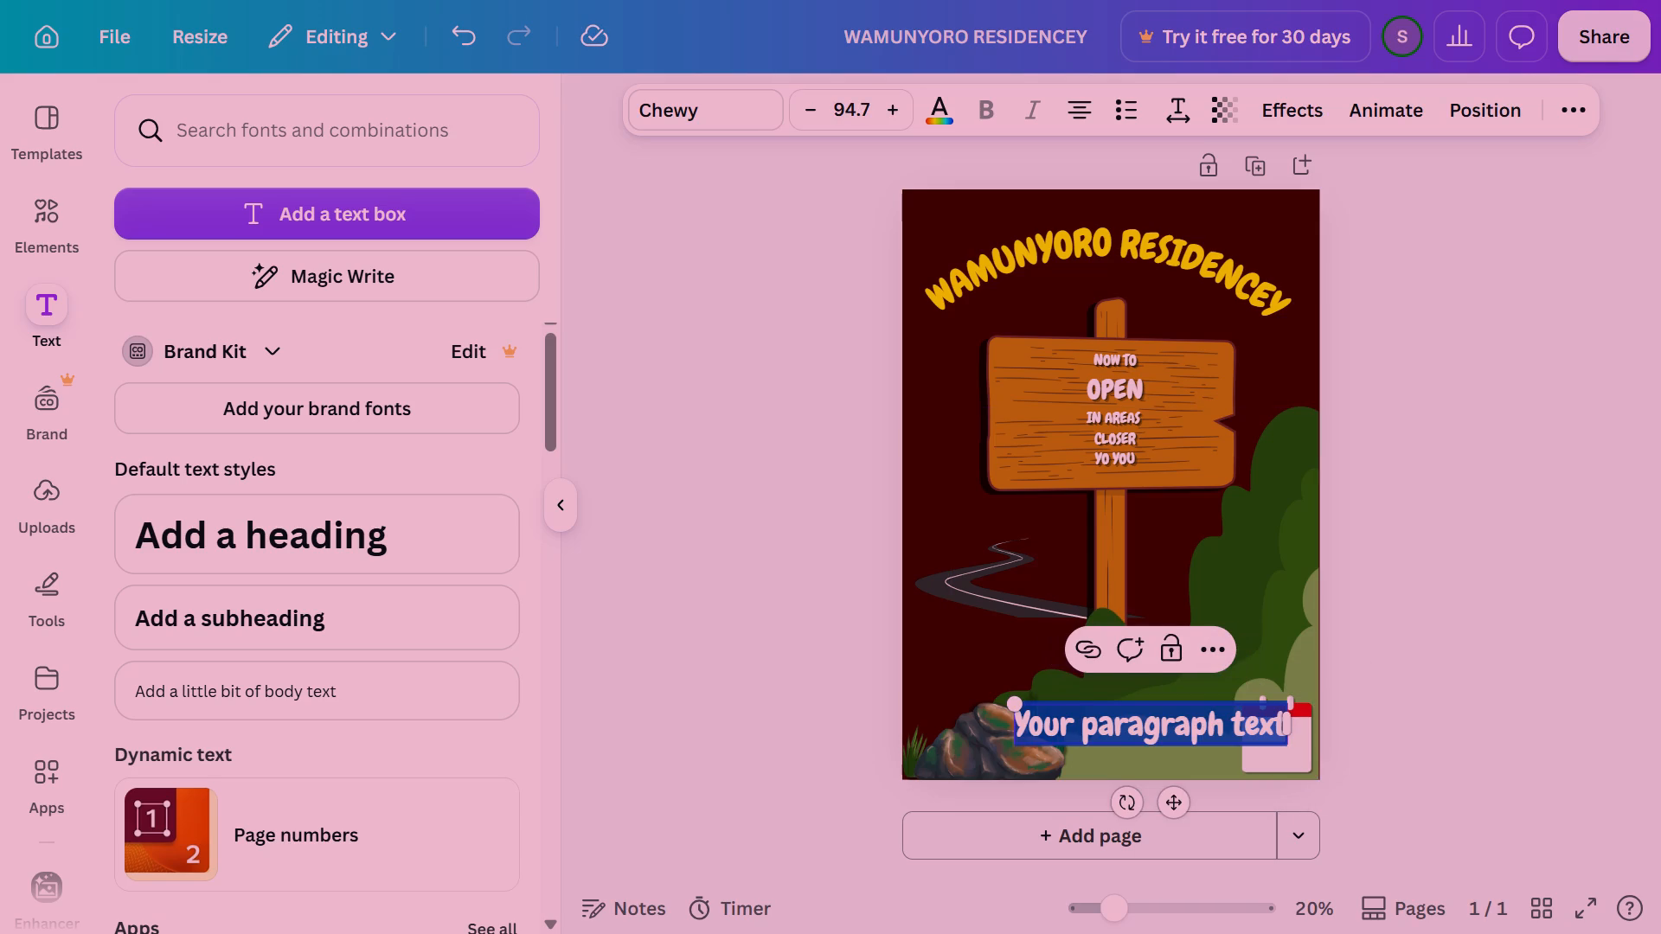
{"action": "key", "text": "BackSpace"}
{"action": "key", "text": "BackSpace"}
{"action": "key", "text": "BackSpace"}
{"action": "key", "text": "BackSpace"}
{"action": "key", "text": "BackSpace"}
{"action": "key", "text": "BackSpace"}
{"action": "key", "text": "BackSpace"}
{"action": "key", "text": "BackSpace"}
{"action": "key", "text": "BackSpace"}
{"action": "key", "text": "BackSpace"}
{"action": "key", "text": "BackSpace"}
{"action": "key", "text": "BackSpace"}
{"action": "key", "text": "BackSpace"}
{"action": "key", "text": "BackSpace"}
{"action": "key", "text": "BackSpace"}
{"action": "key", "text": "BackSpace"}
{"action": "key", "text": "BackSpace"}
{"action": "key", "text": "BackSpace"}
{"action": "key", "text": "BackSpace"}
{"action": "key", "text": "BackSpace"}
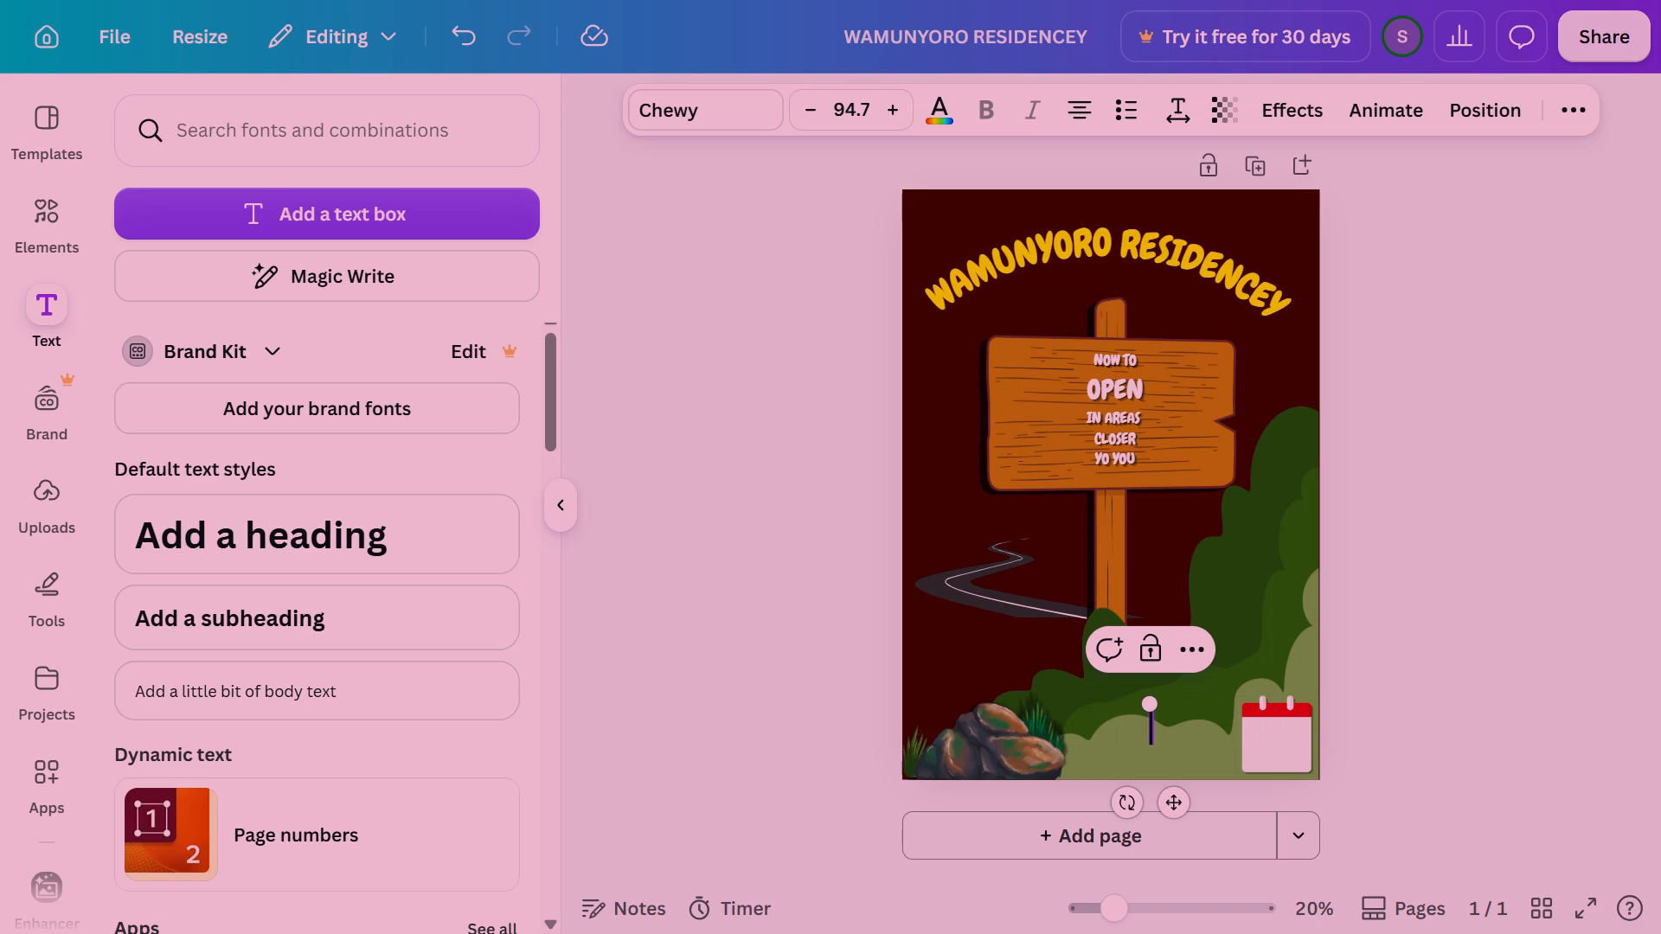
{"action": "type", "text": "15"}
{"action": "key", "text": "Return"}
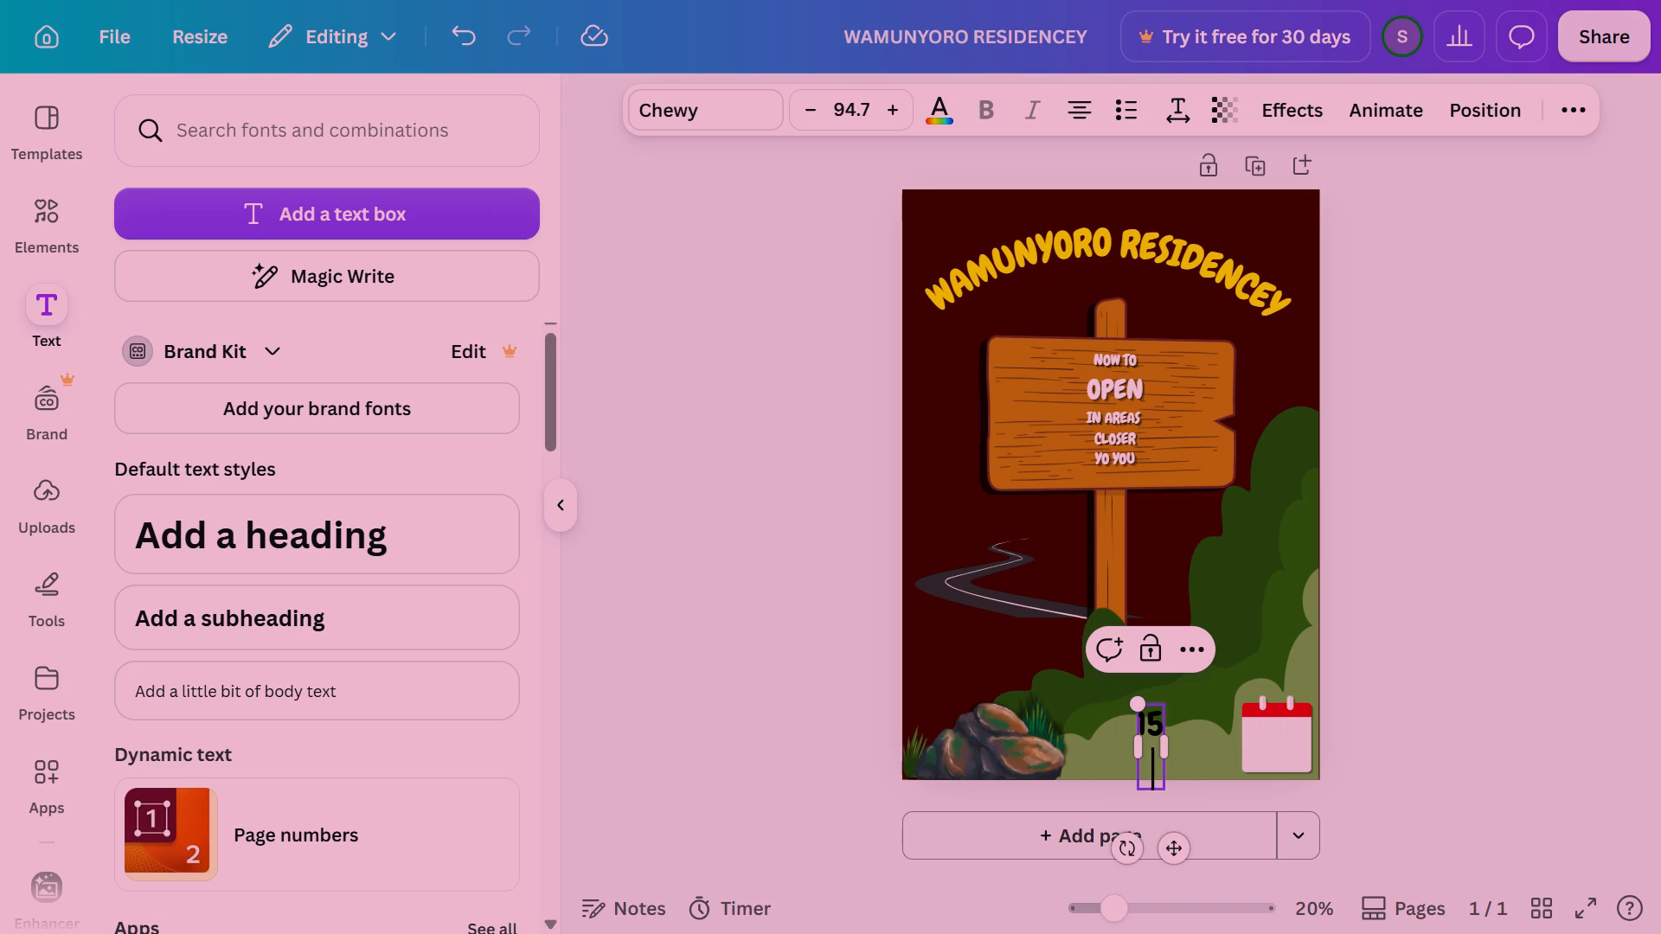
{"action": "type", "text": "da"}
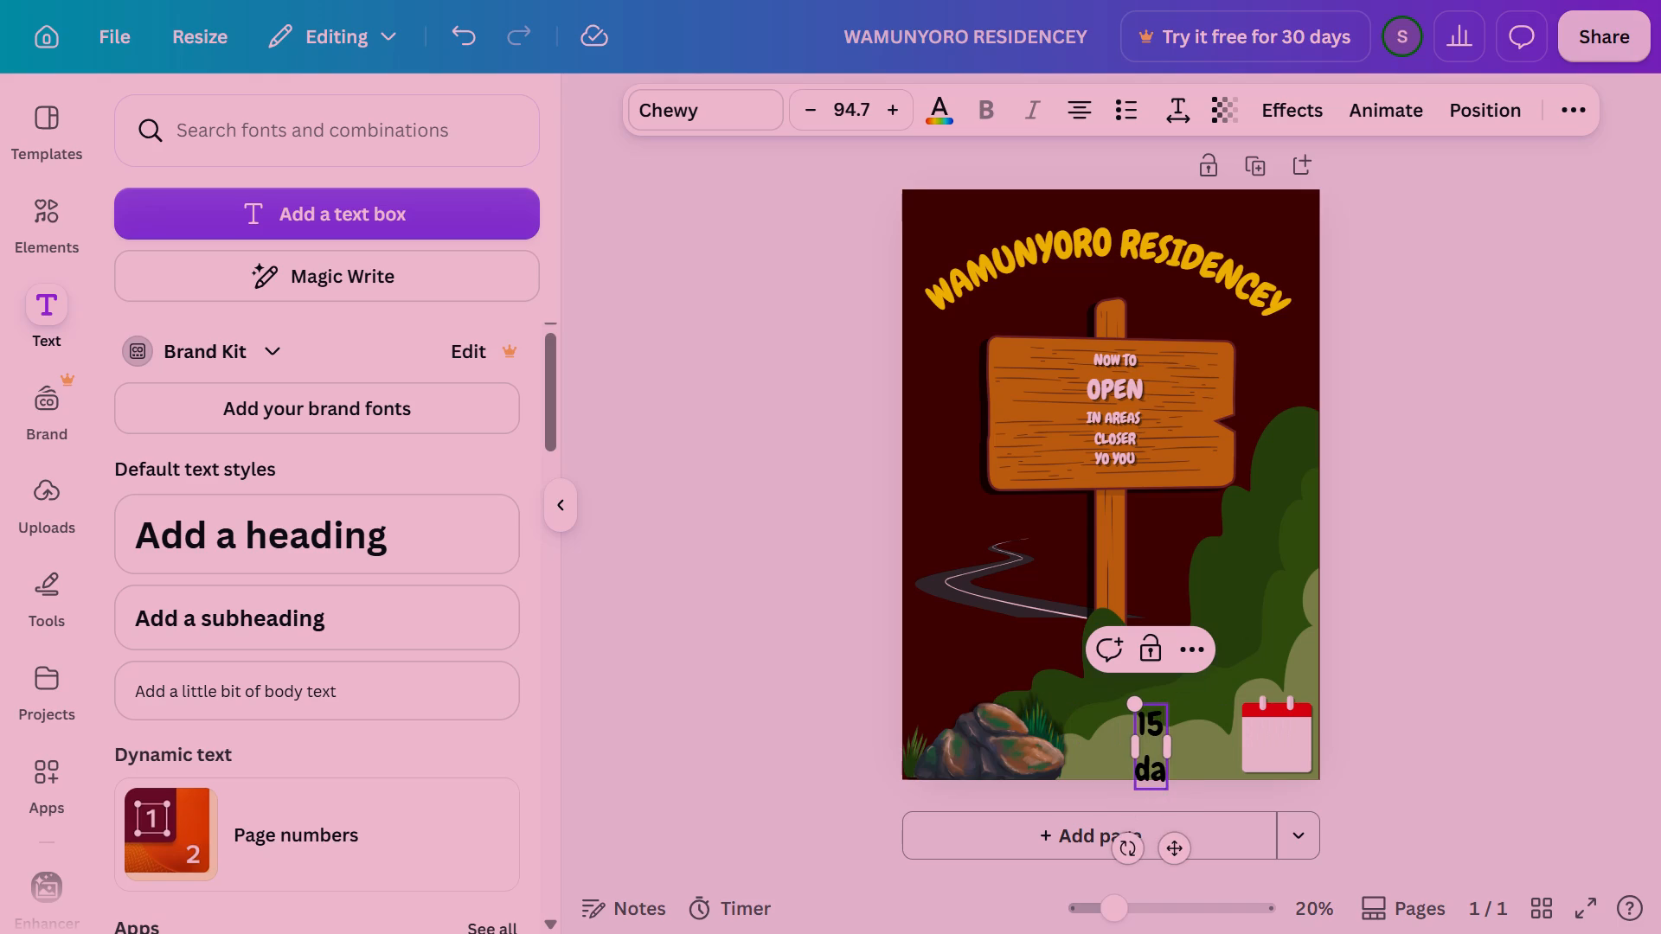
{"action": "type", "text": "ys"}
{"action": "key", "text": "space"}
{"action": "key", "text": "BackSpace"}
{"action": "key", "text": "BackSpace"}
{"action": "key", "text": "BackSpace"}
{"action": "key", "text": "BackSpace"}
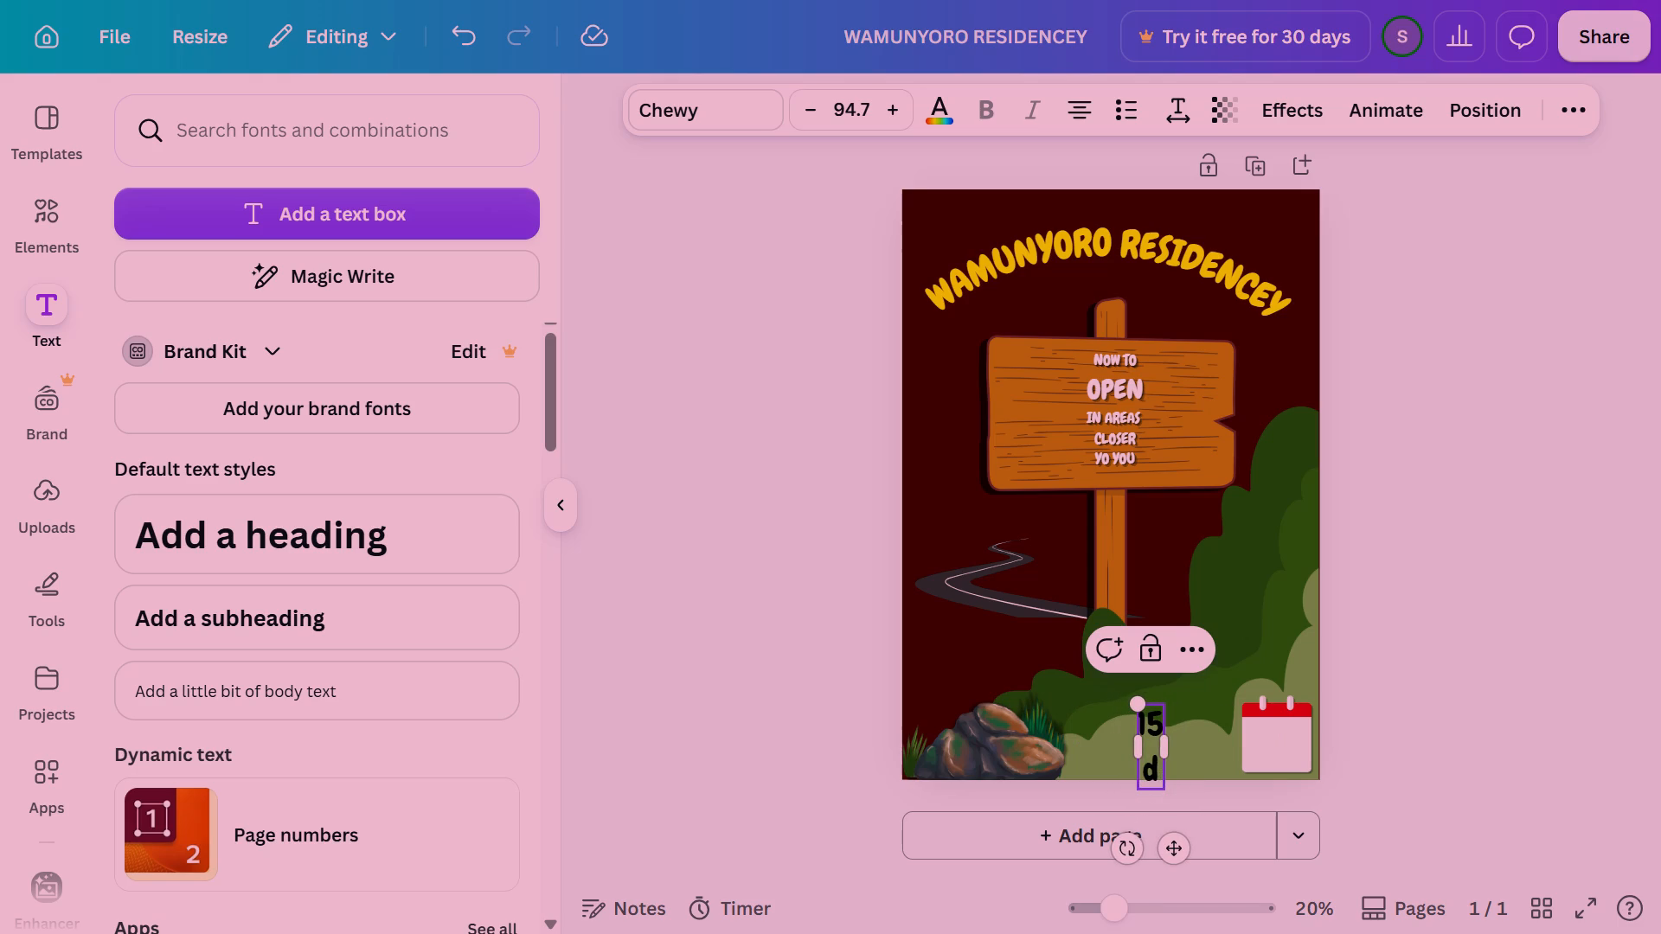
{"action": "key", "text": "BackSpace"}
{"action": "type", "text": "DAYS"}
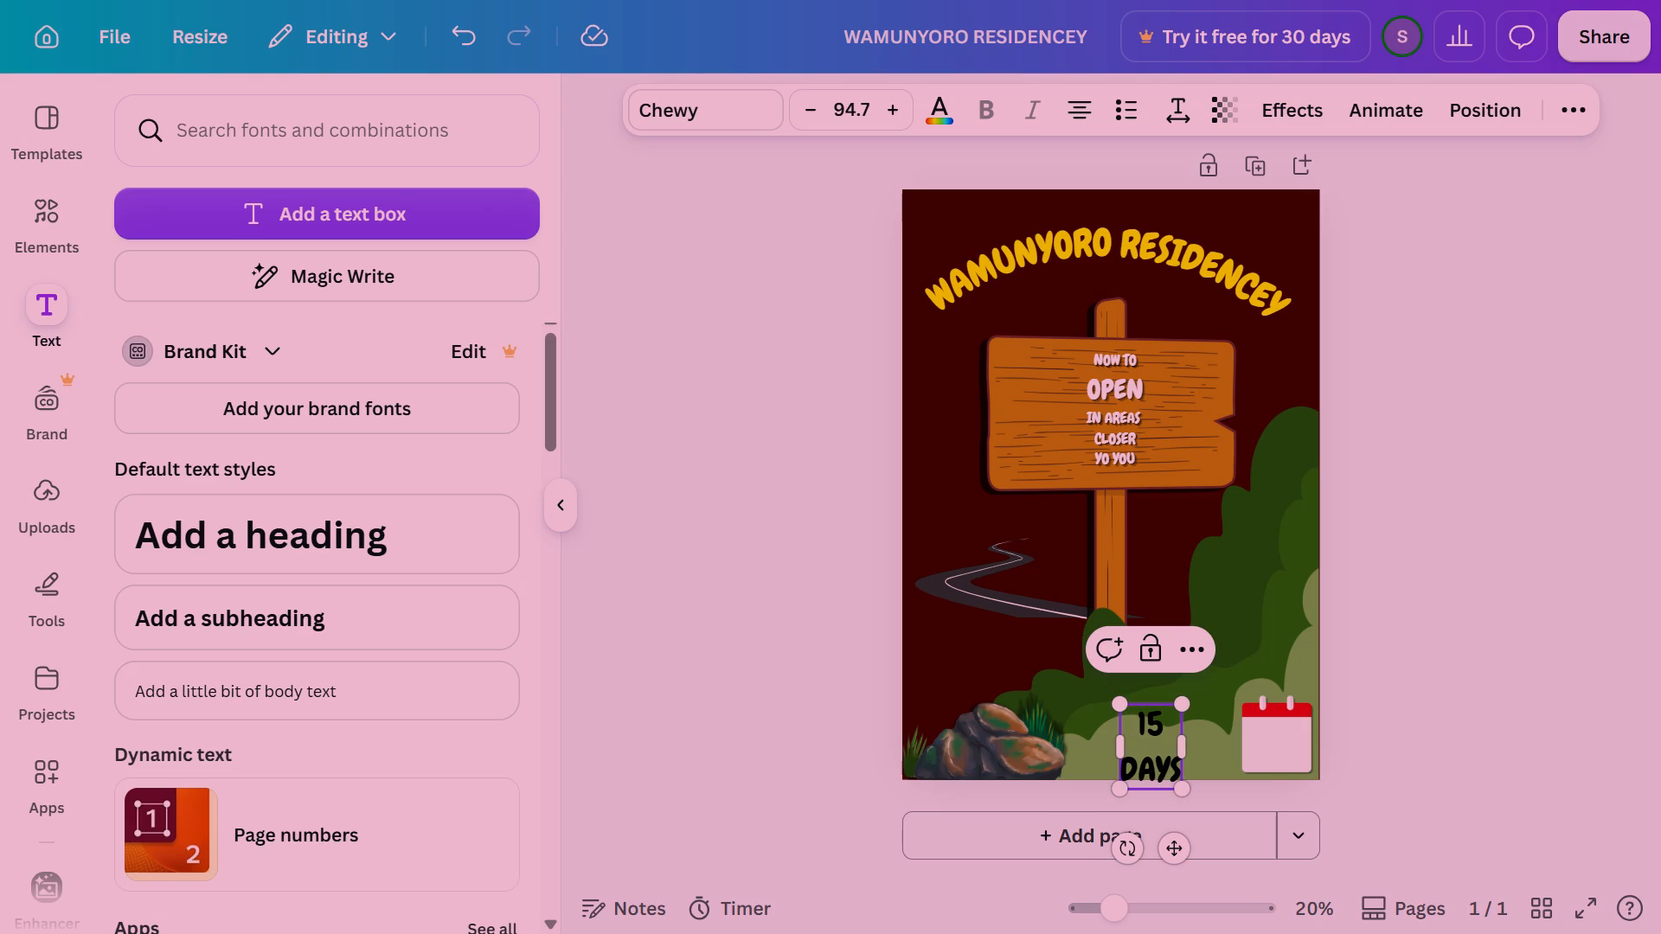
{"action": "key", "text": "space"}
{"action": "type", "text": "TO"}
{"action": "key", "text": "Return"}
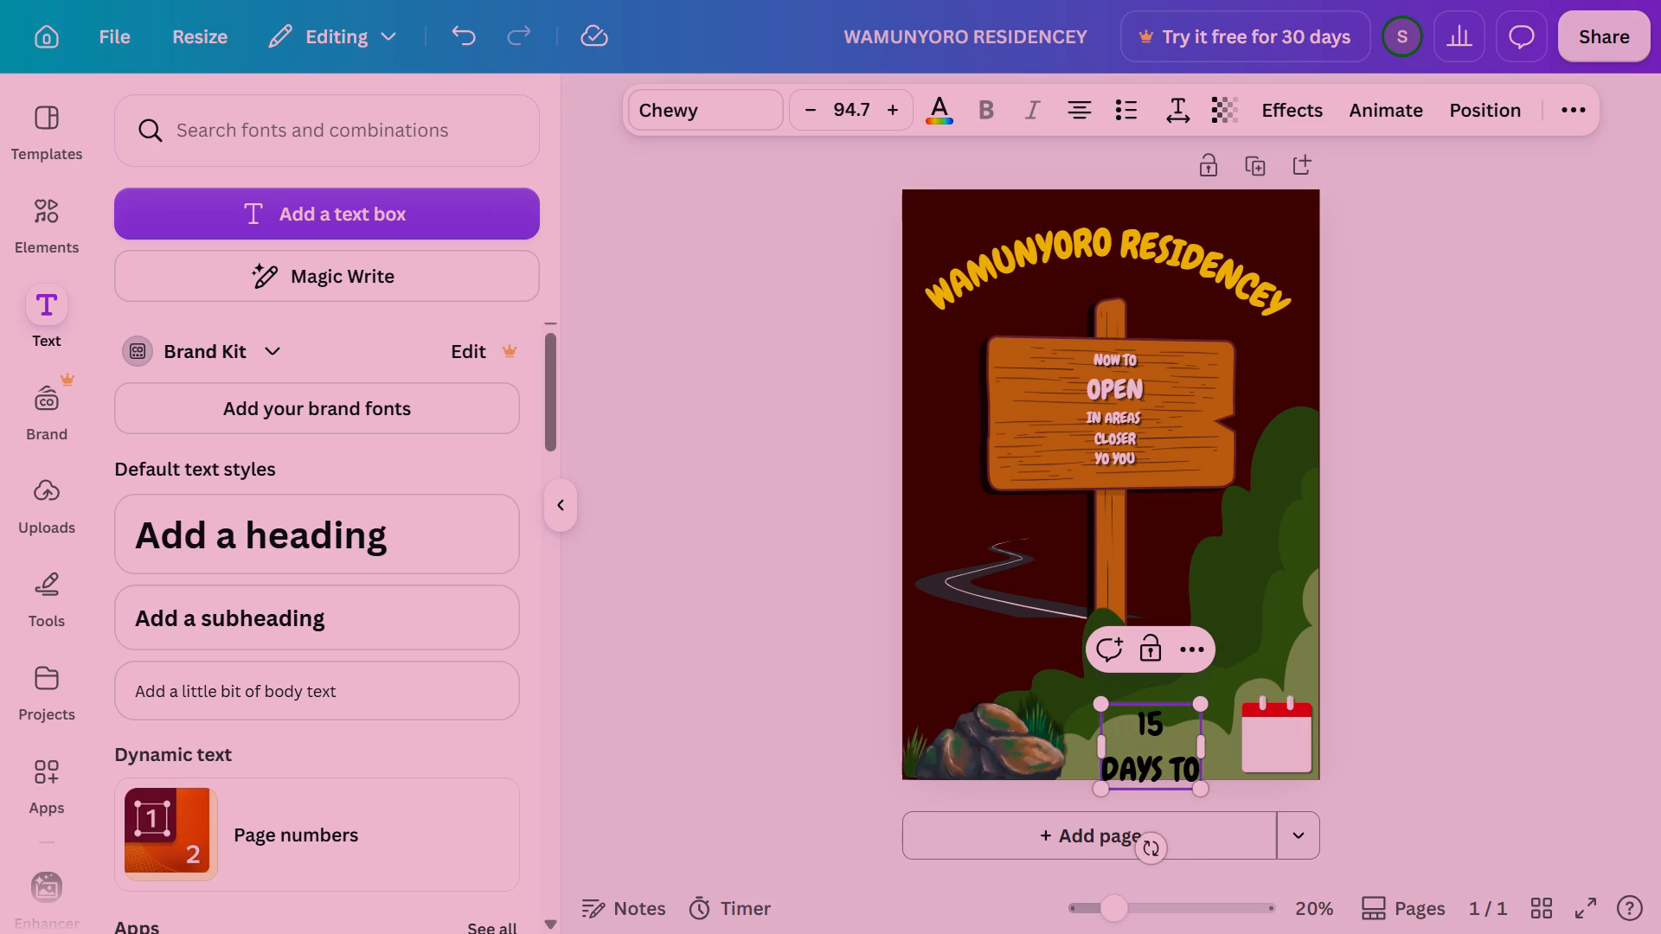
{"action": "type", "text": "GO"}
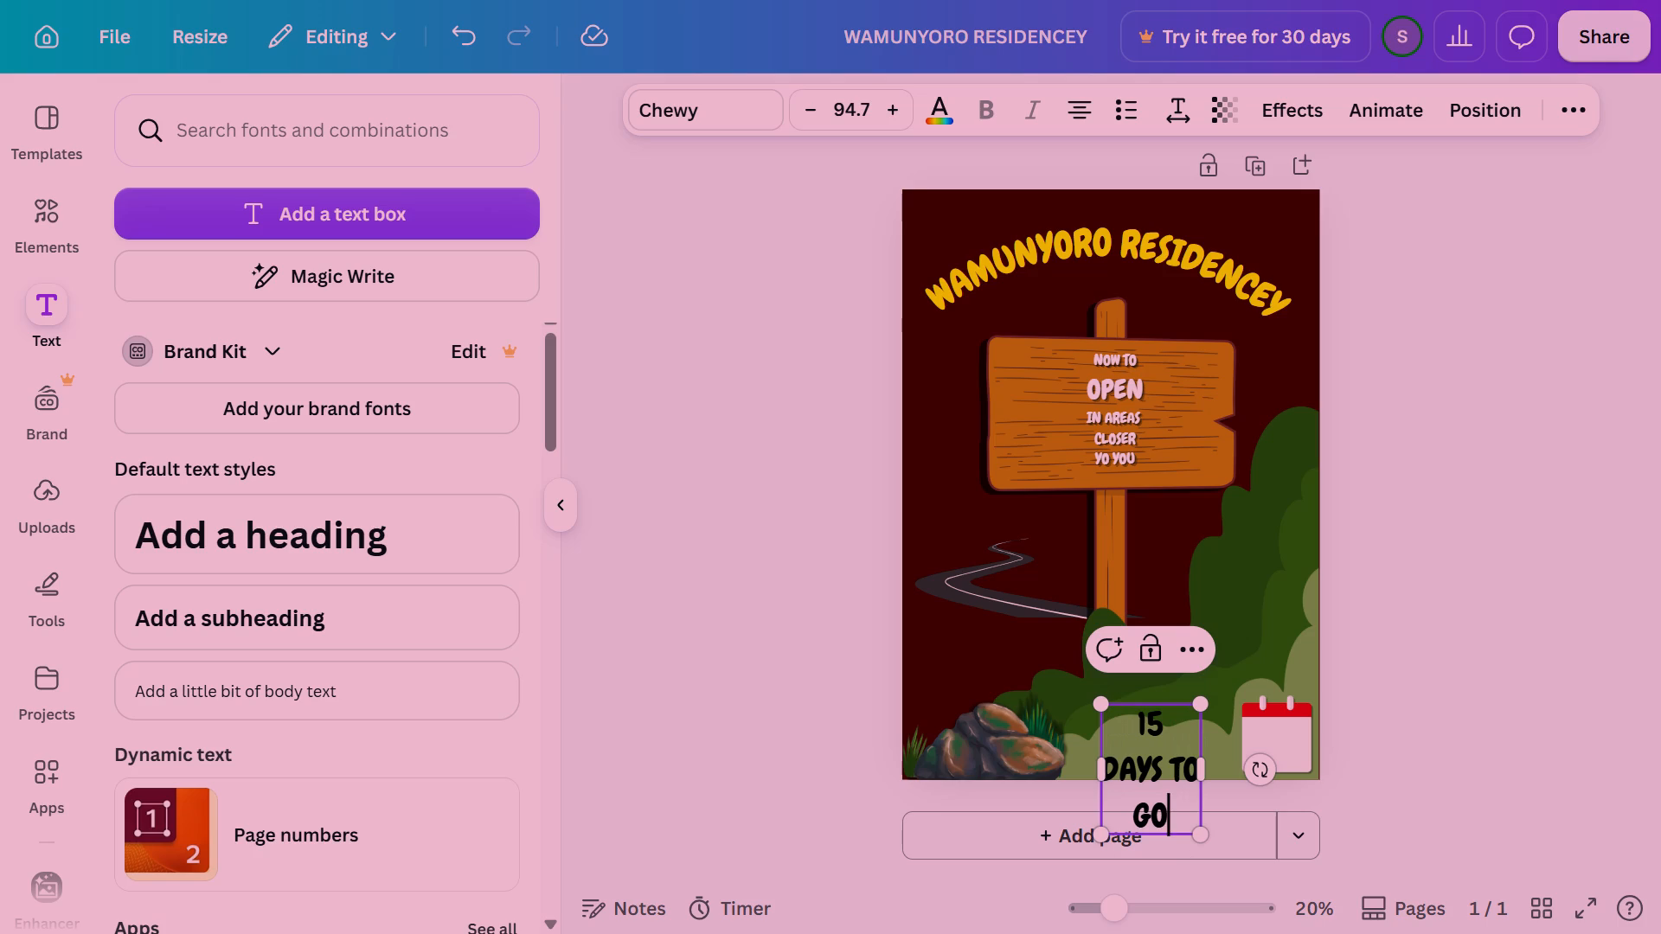
{"action": "key", "text": "shift+exclam"}
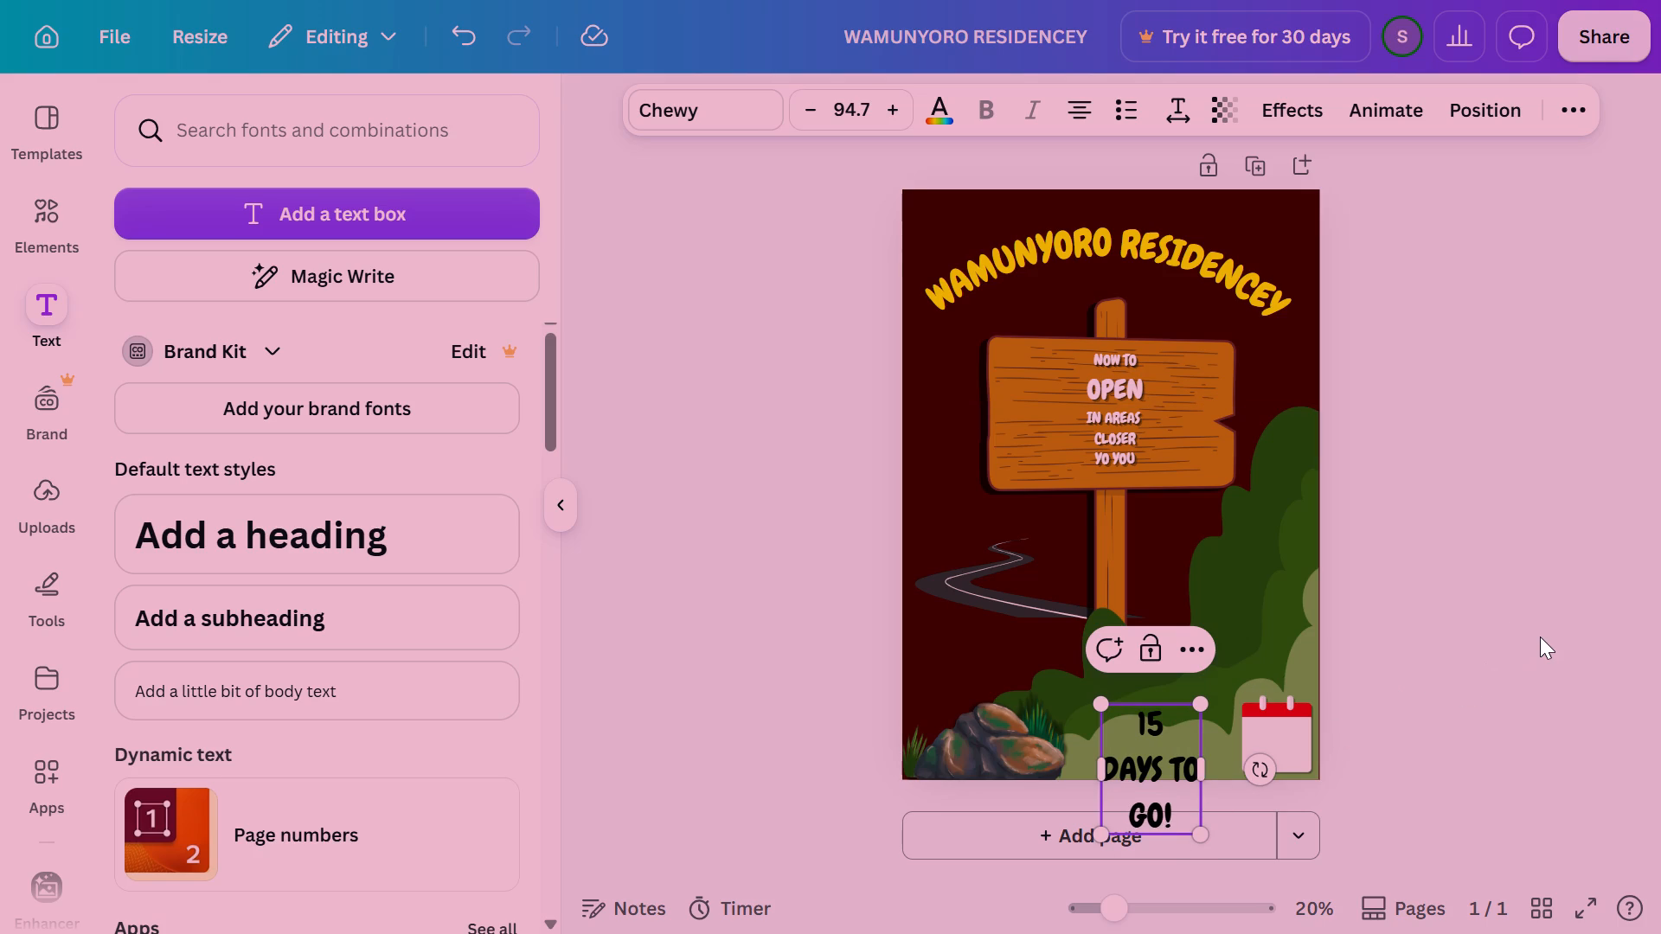
{"action": "left_click", "coordinate": [1540, 637]}
Shrink the countdown text to a font size of about 28.2 and place it on the calendar's blank page below the red band.
{"action": "left_click_drag", "start_coordinate": [1151, 741], "coordinate": [1215, 700]}
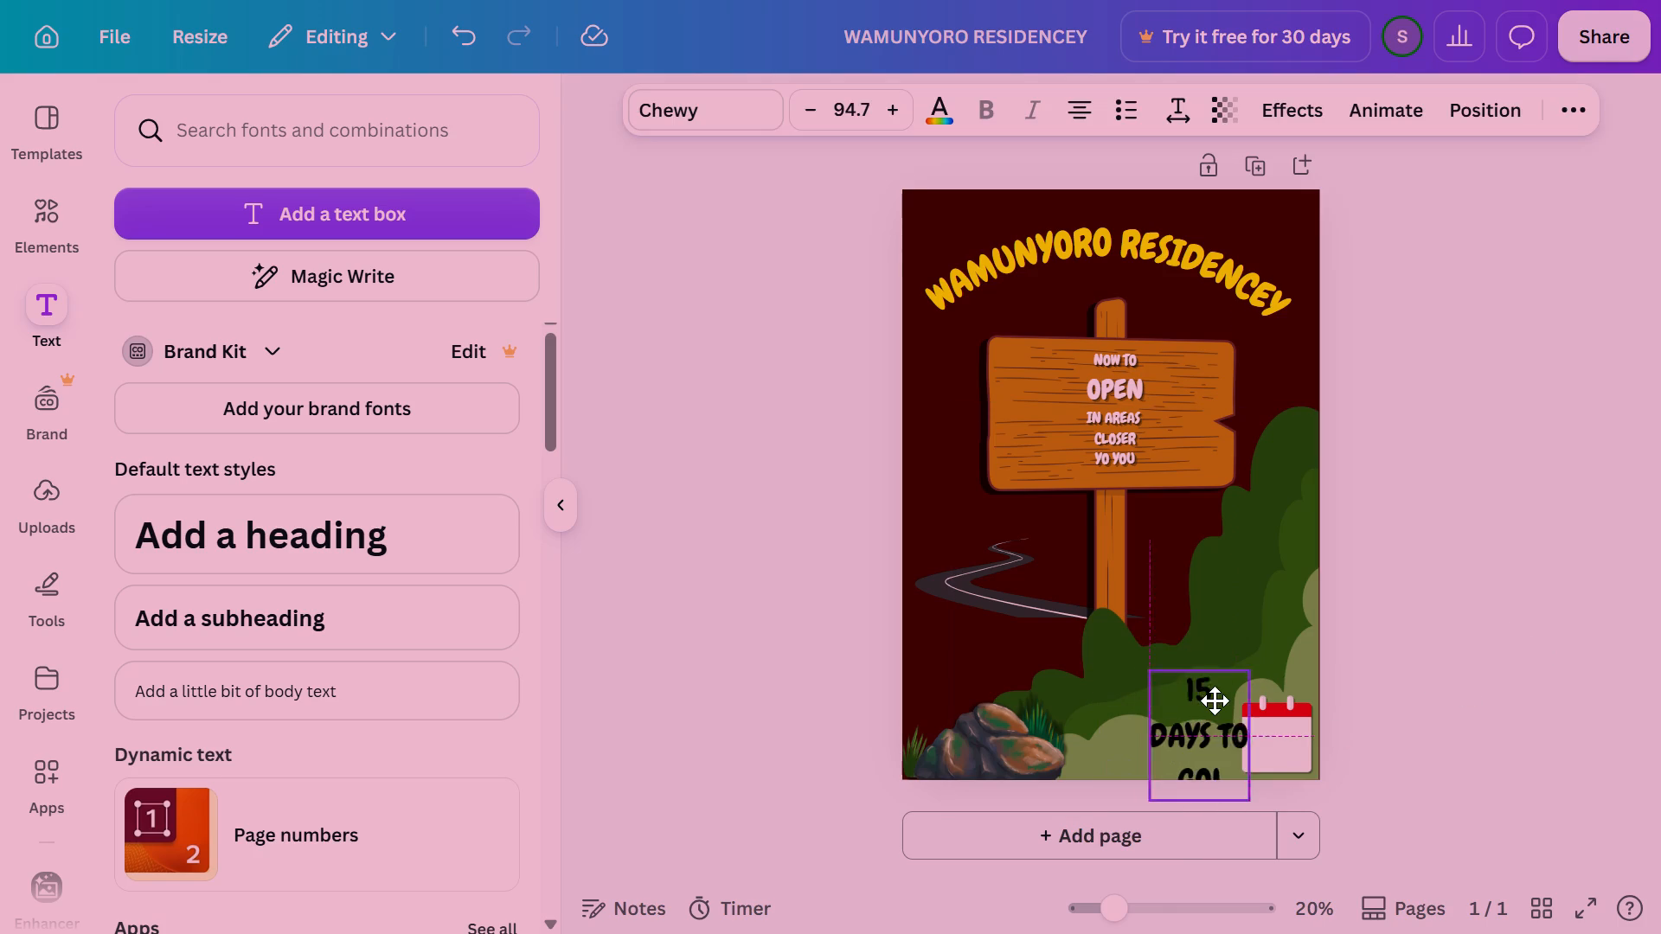
{"action": "left_click_drag", "start_coordinate": [1215, 700], "coordinate": [1230, 642]}
{"action": "left_click_drag", "start_coordinate": [1178, 598], "coordinate": [1196, 621]}
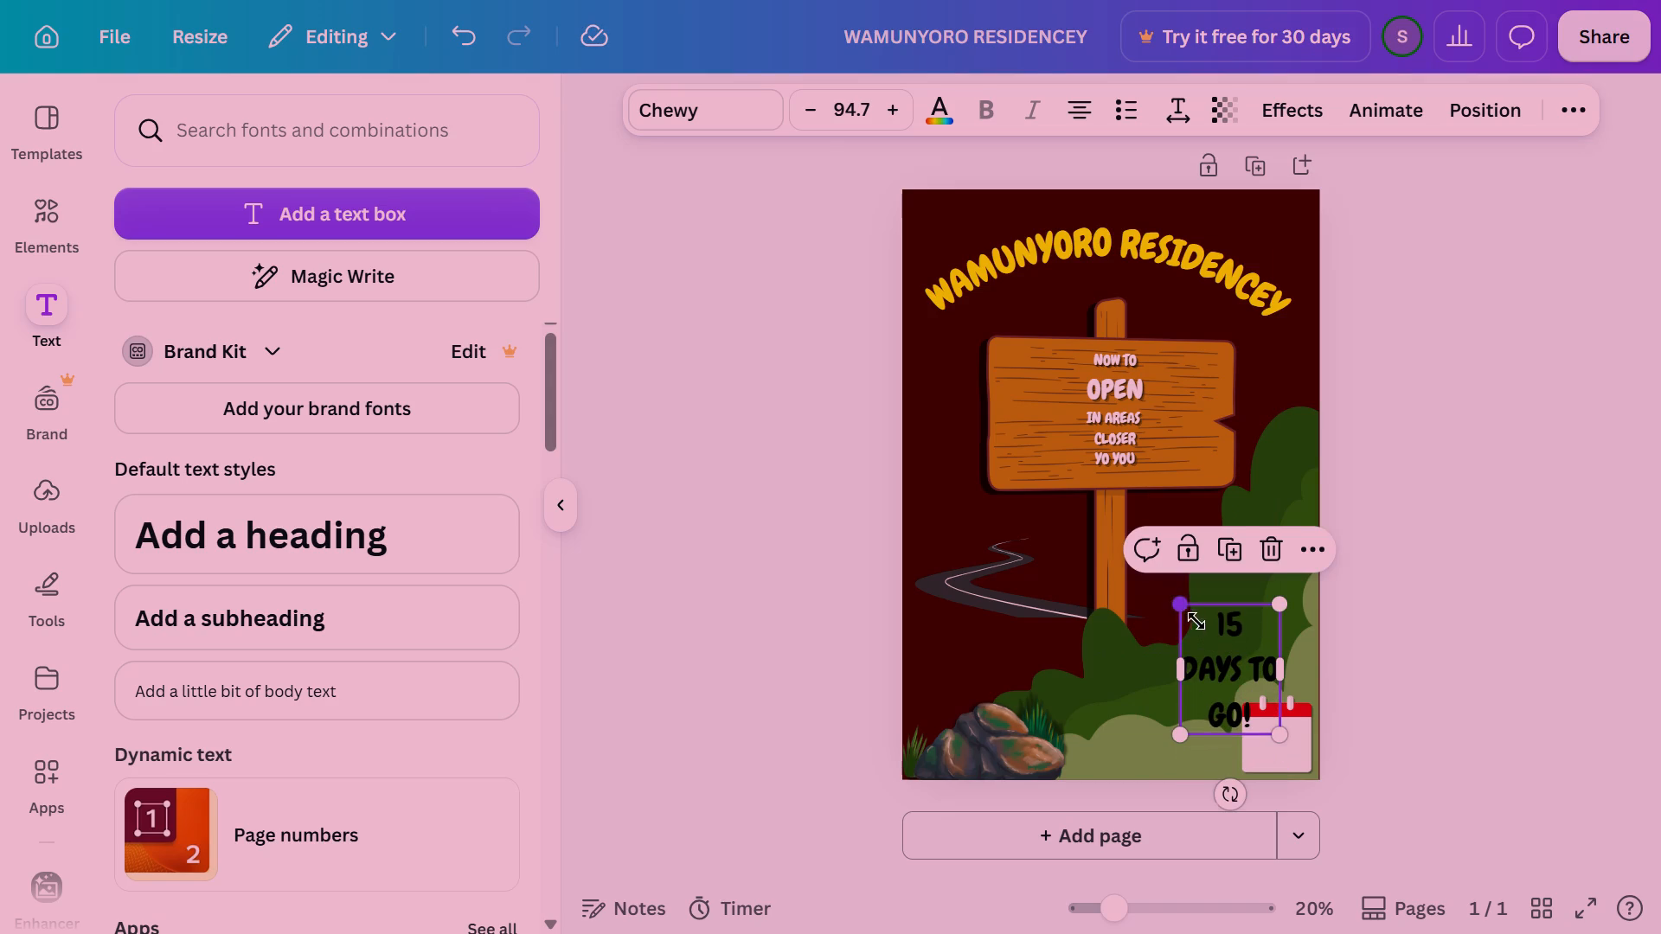
{"action": "left_click_drag", "start_coordinate": [1196, 621], "coordinate": [1262, 671]}
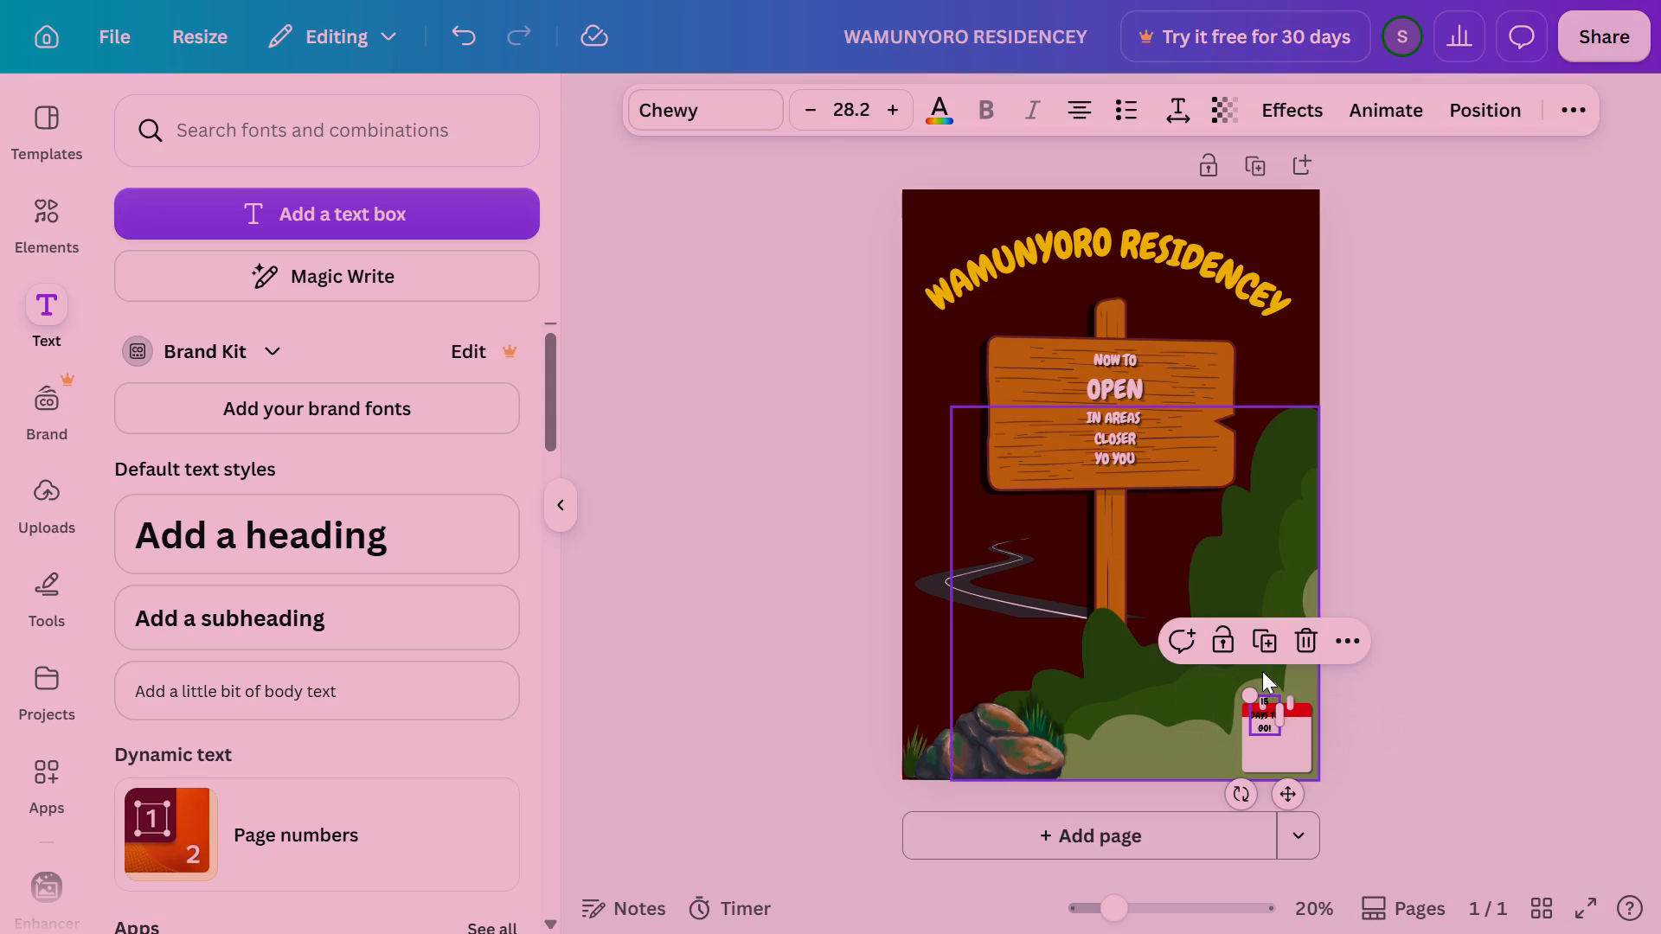
{"action": "left_click_drag", "start_coordinate": [1288, 787], "coordinate": [1305, 799]}
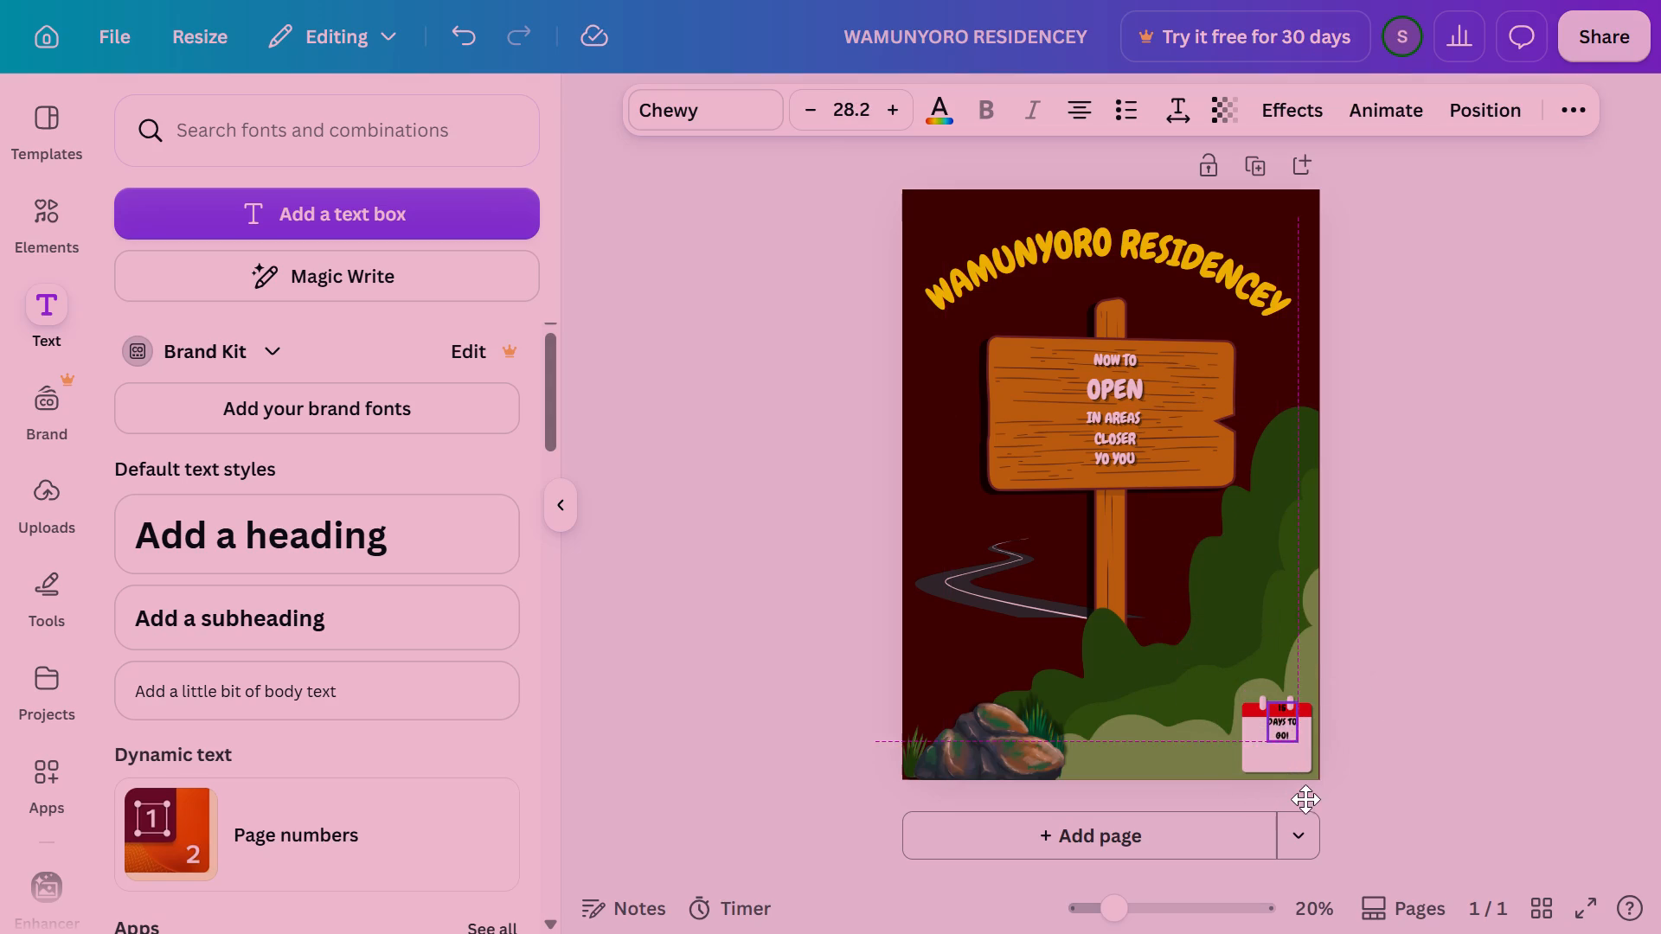
{"action": "left_click_drag", "start_coordinate": [1305, 799], "coordinate": [1310, 807]}
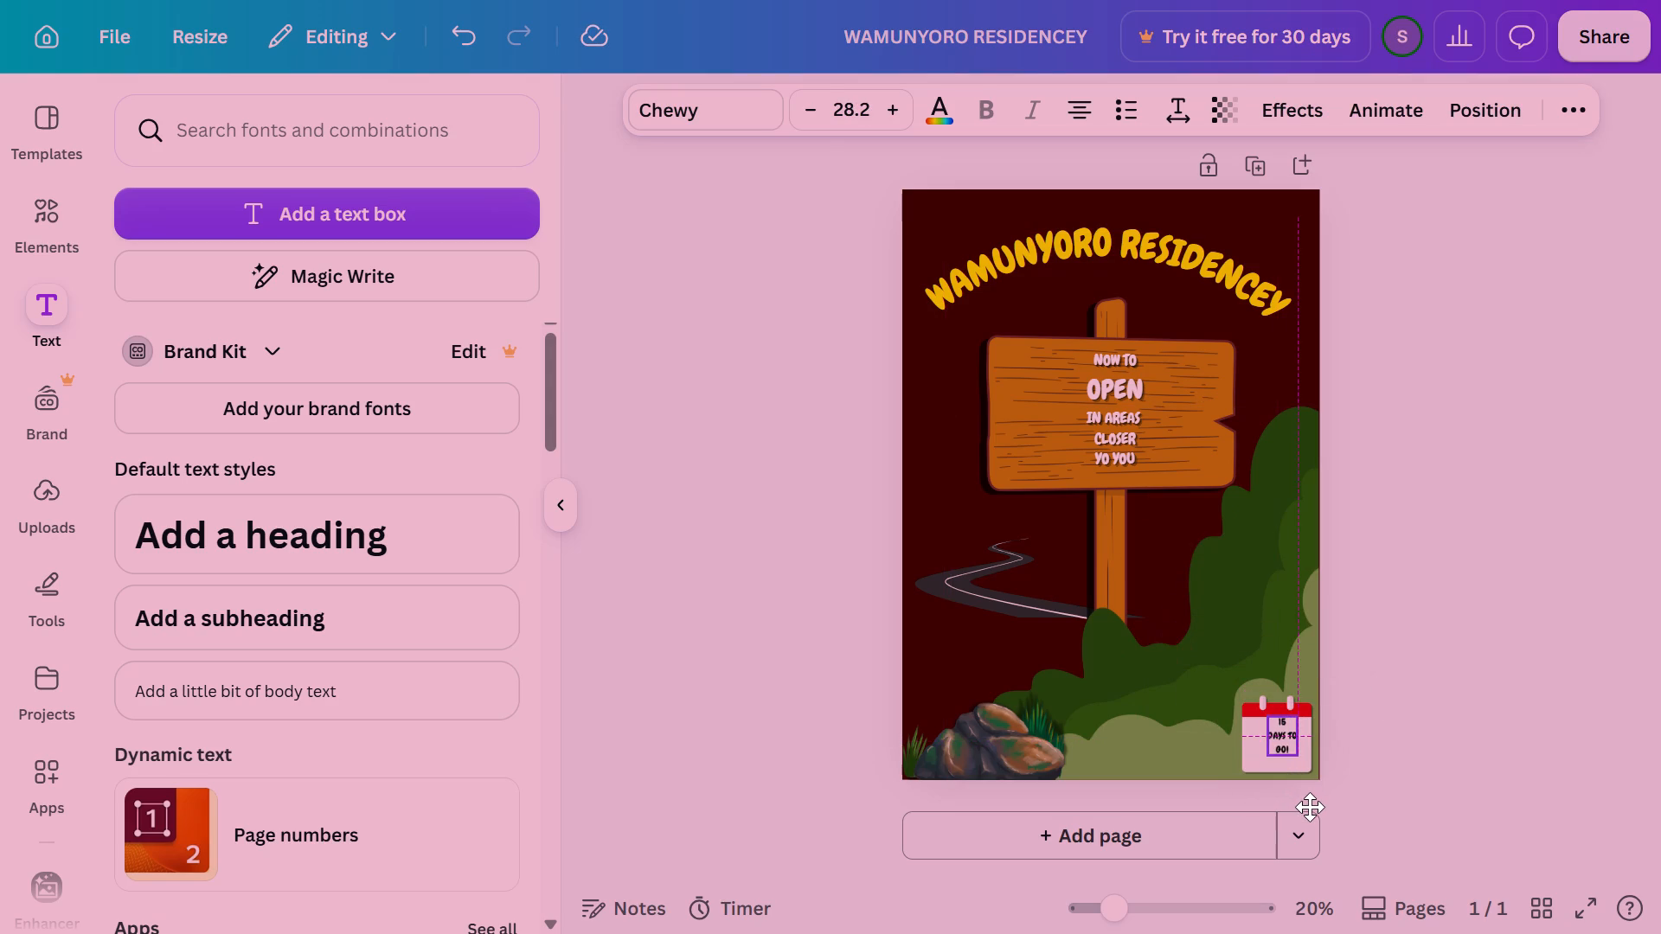
{"action": "left_click_drag", "start_coordinate": [1310, 807], "coordinate": [1306, 814]}
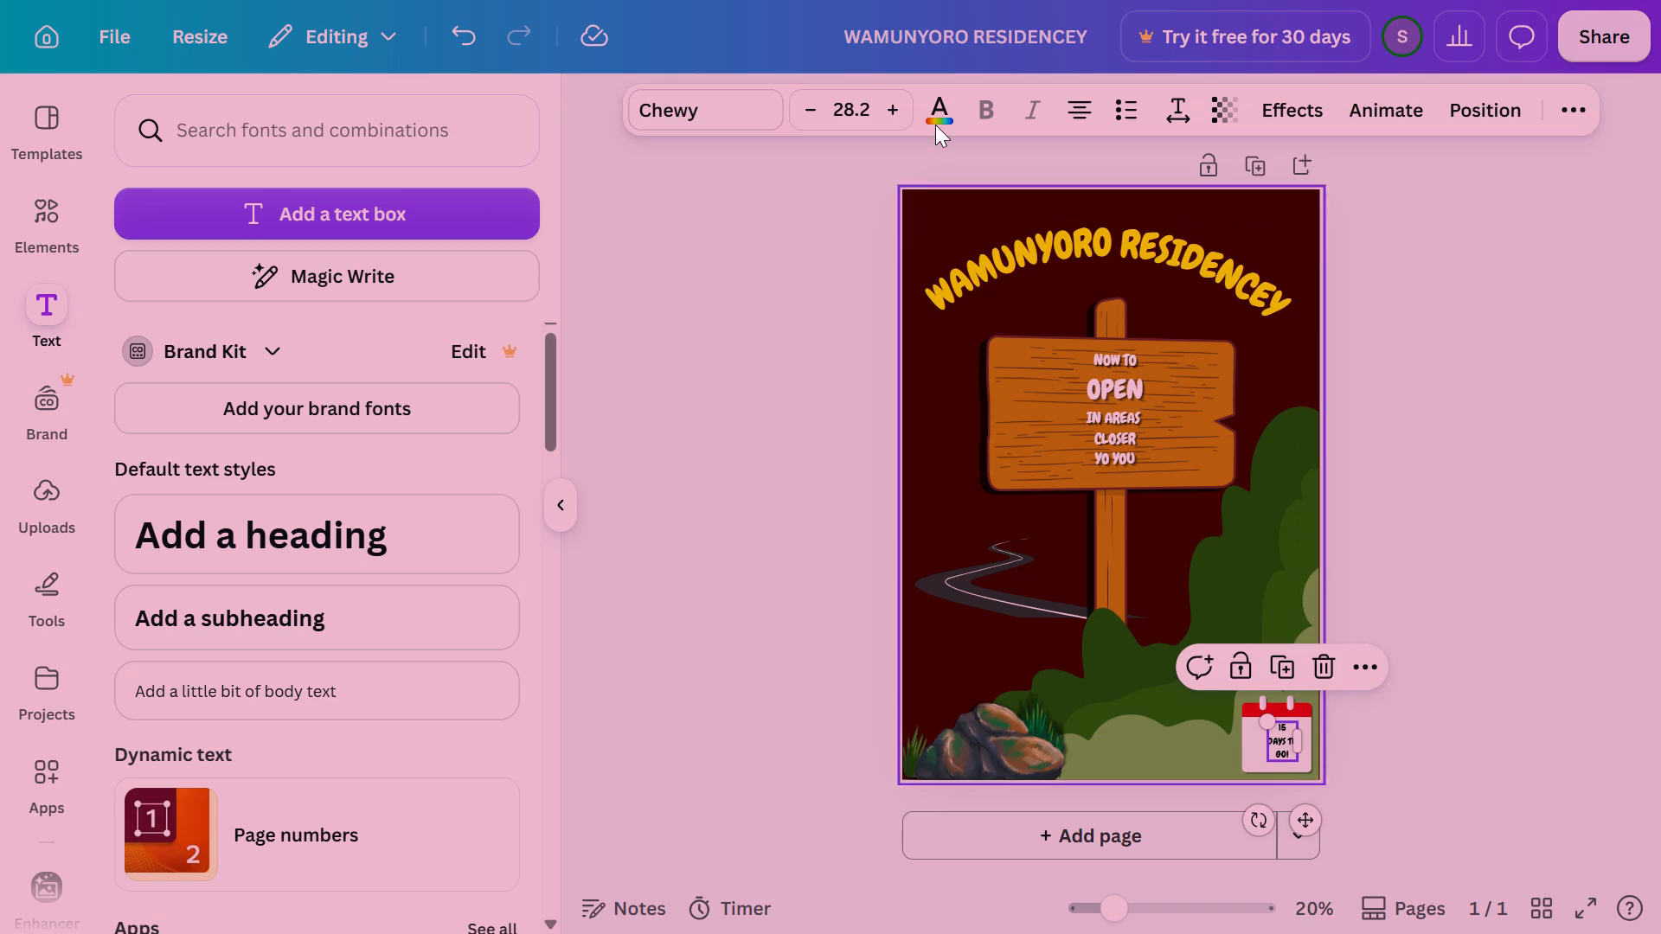
Raise the countdown text's font size to 38.2 and nudge it slightly up and left to fit the calendar page.
{"action": "triple_click", "coordinate": [895, 107]}
{"action": "triple_click", "coordinate": [895, 107]}
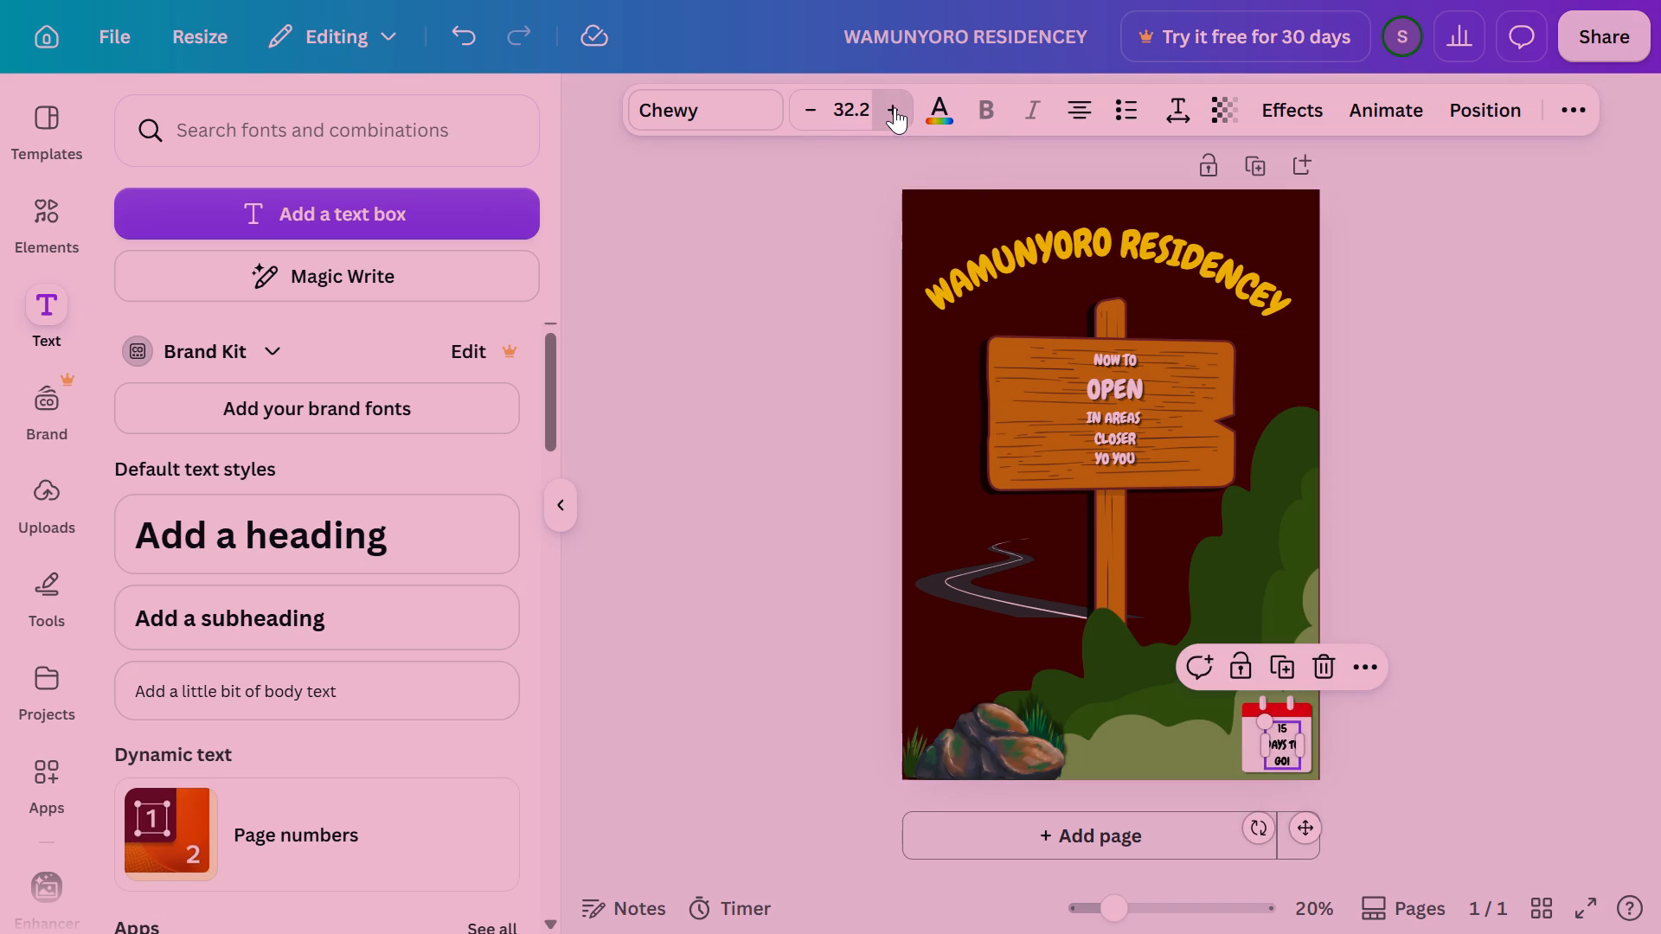
{"action": "triple_click", "coordinate": [895, 107]}
{"action": "left_click", "coordinate": [895, 107]}
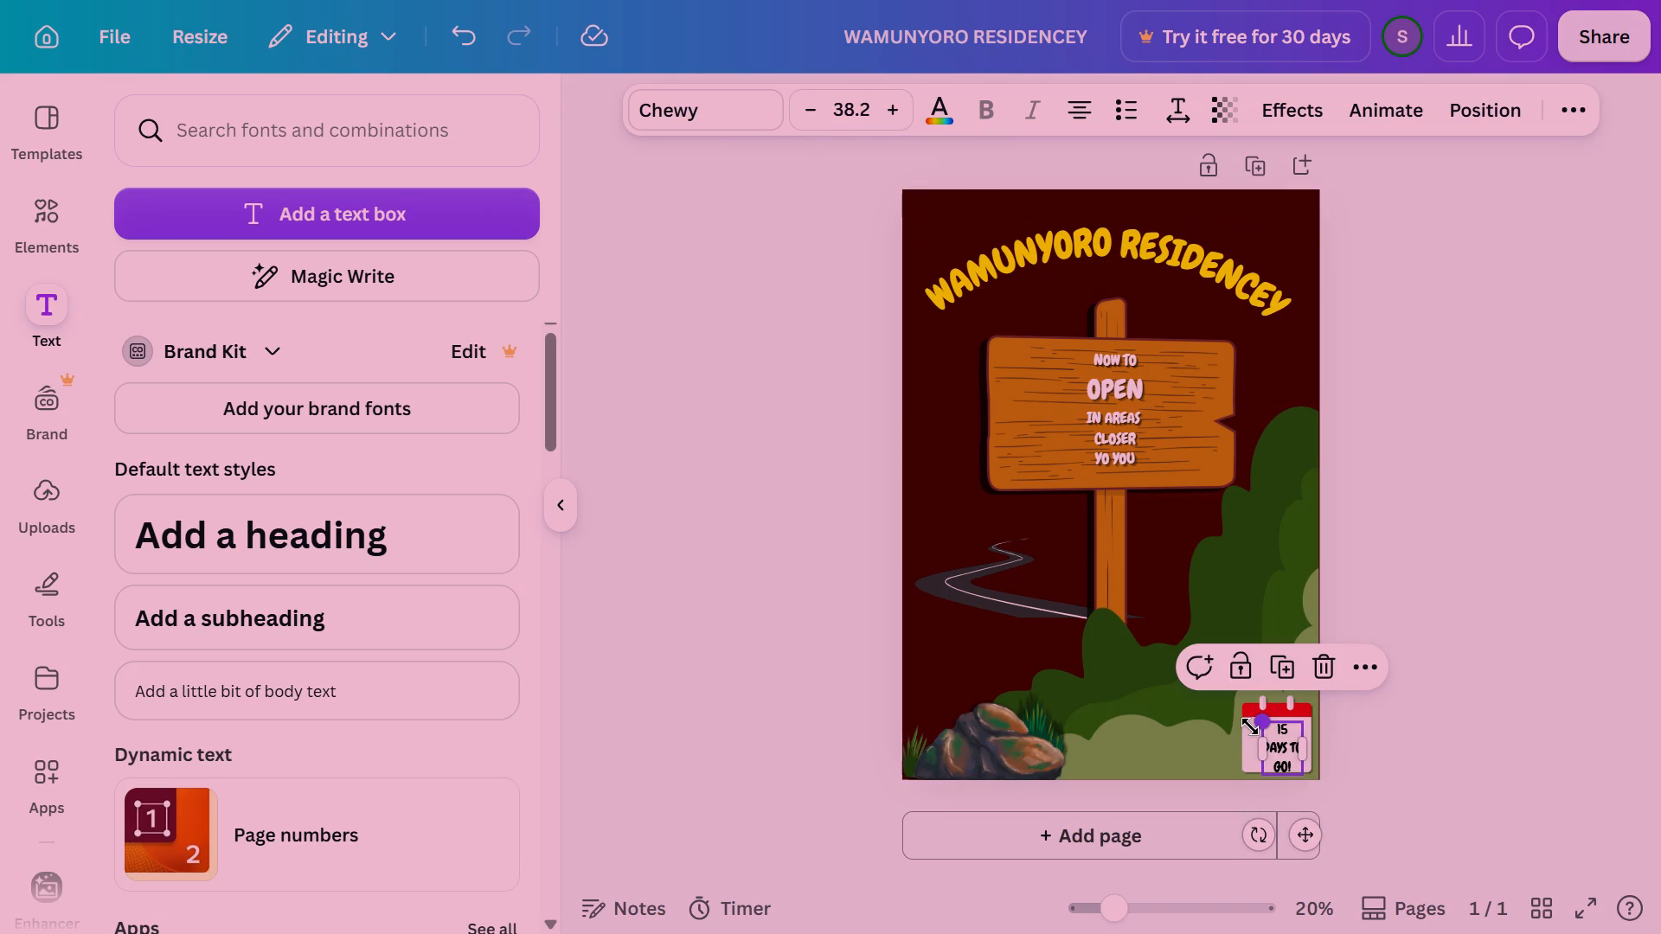
{"action": "key", "text": "Up"}
{"action": "key", "text": "Up"}
{"action": "key", "text": "Up"}
{"action": "key", "text": "Left"}
{"action": "key", "text": "Left"}
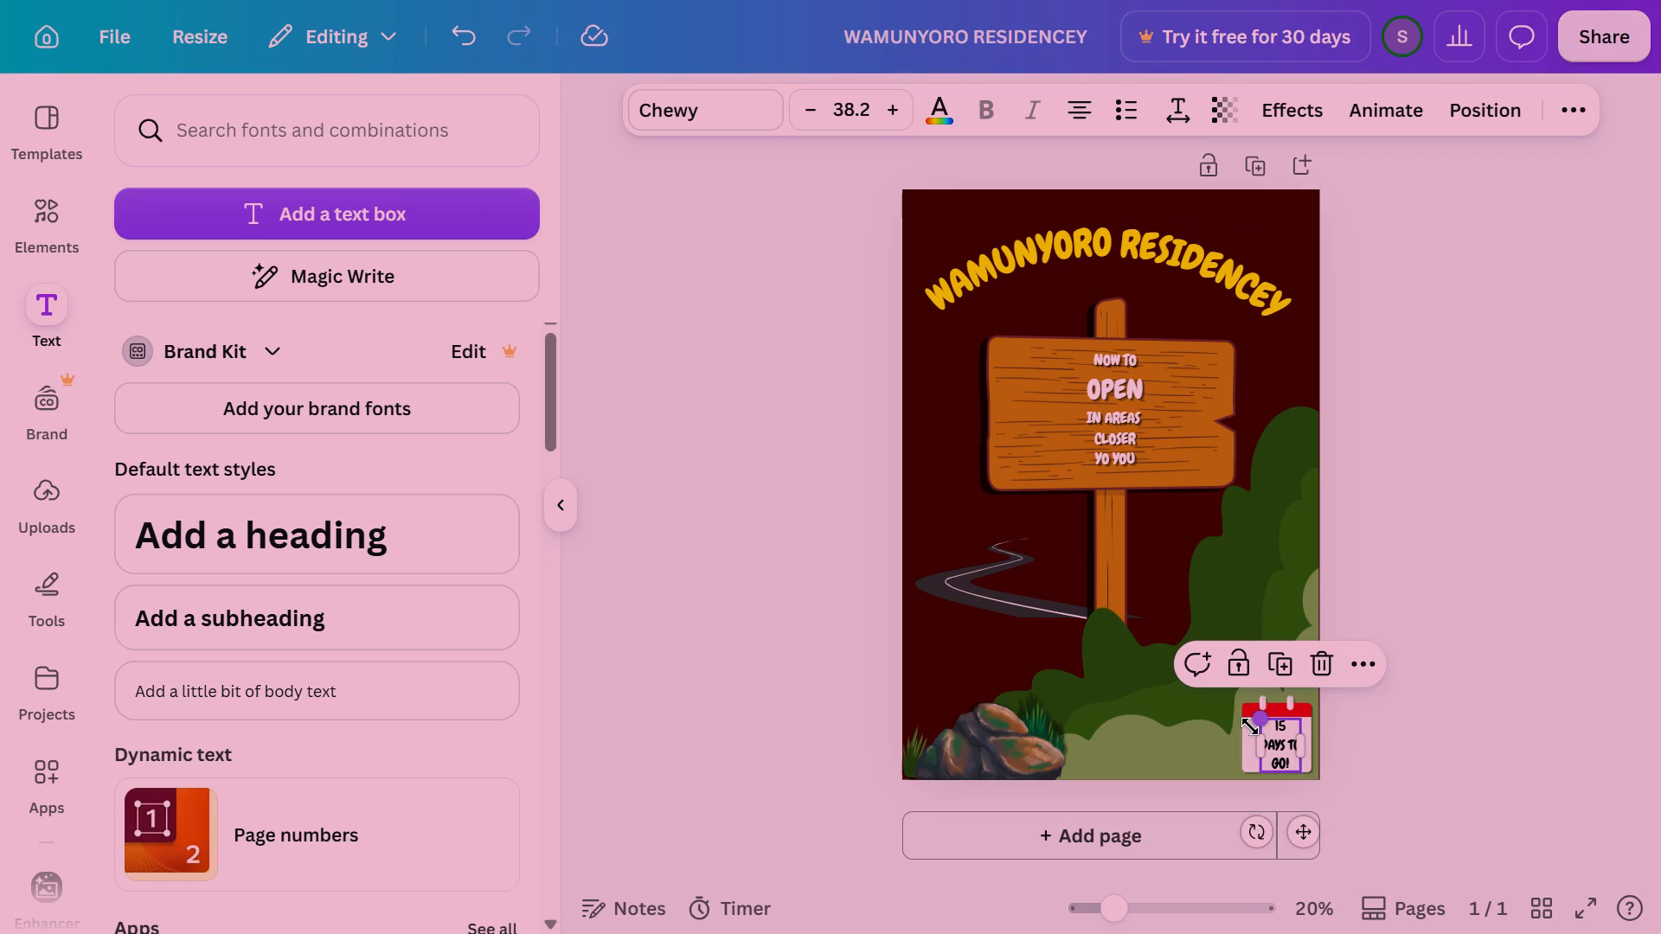
{"action": "key", "text": "Left"}
{"action": "left_click", "coordinate": [1489, 764]}
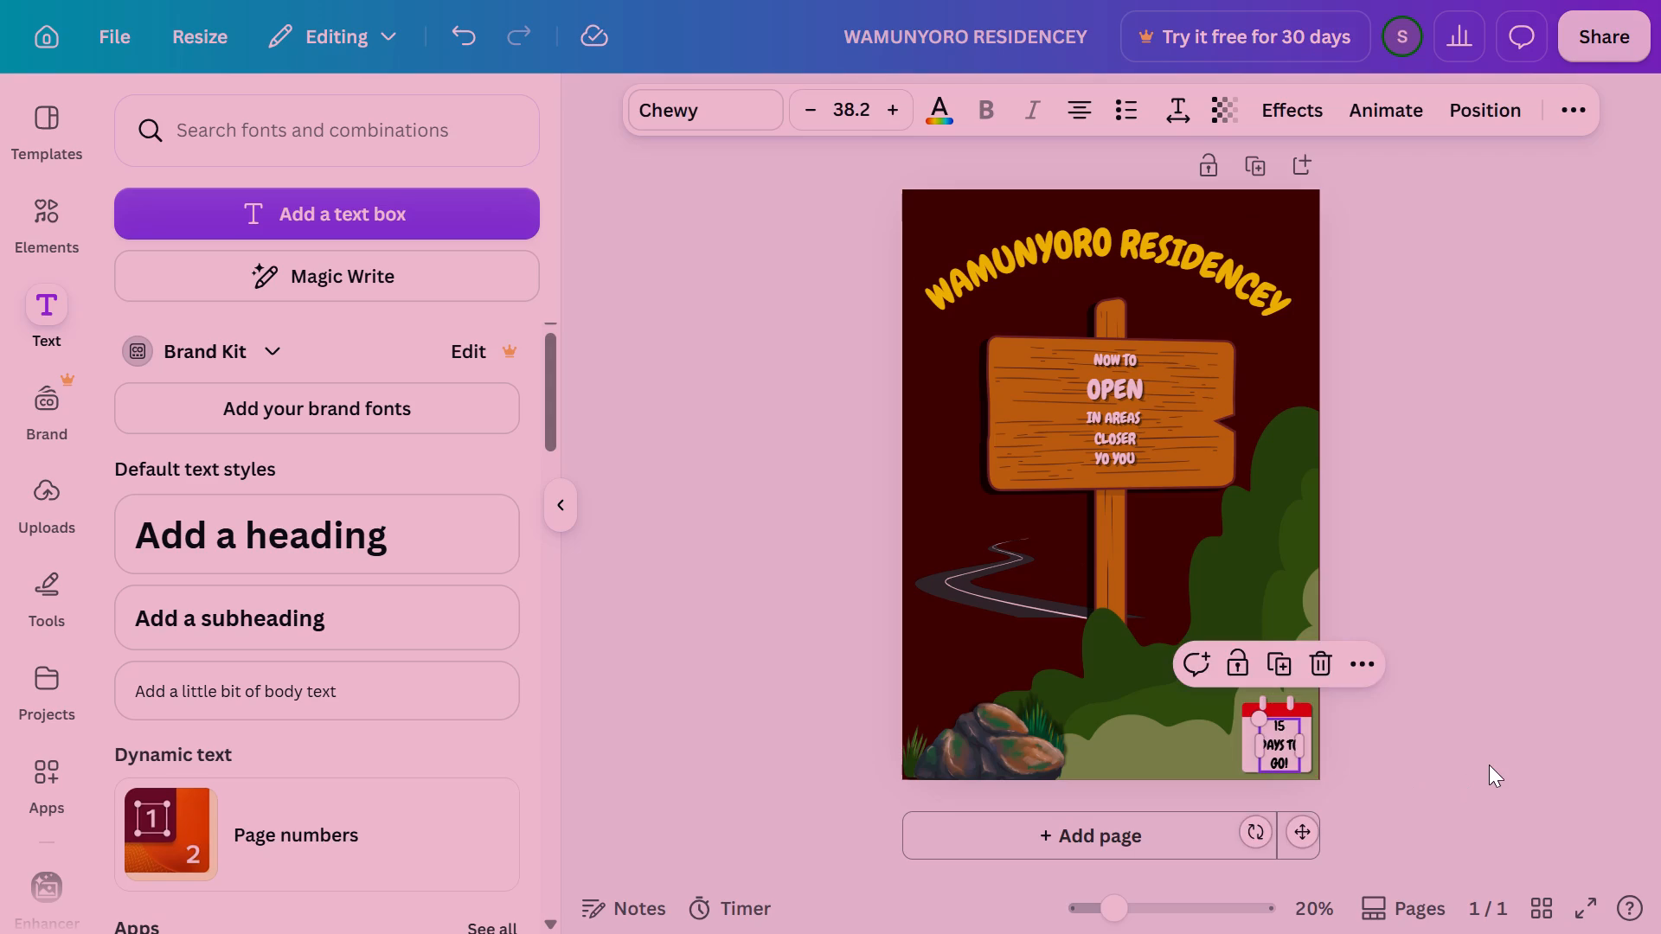
Add a second exclamation mark after "GO!" in the countdown text on the calendar.
{"action": "left_click", "coordinate": [1266, 756]}
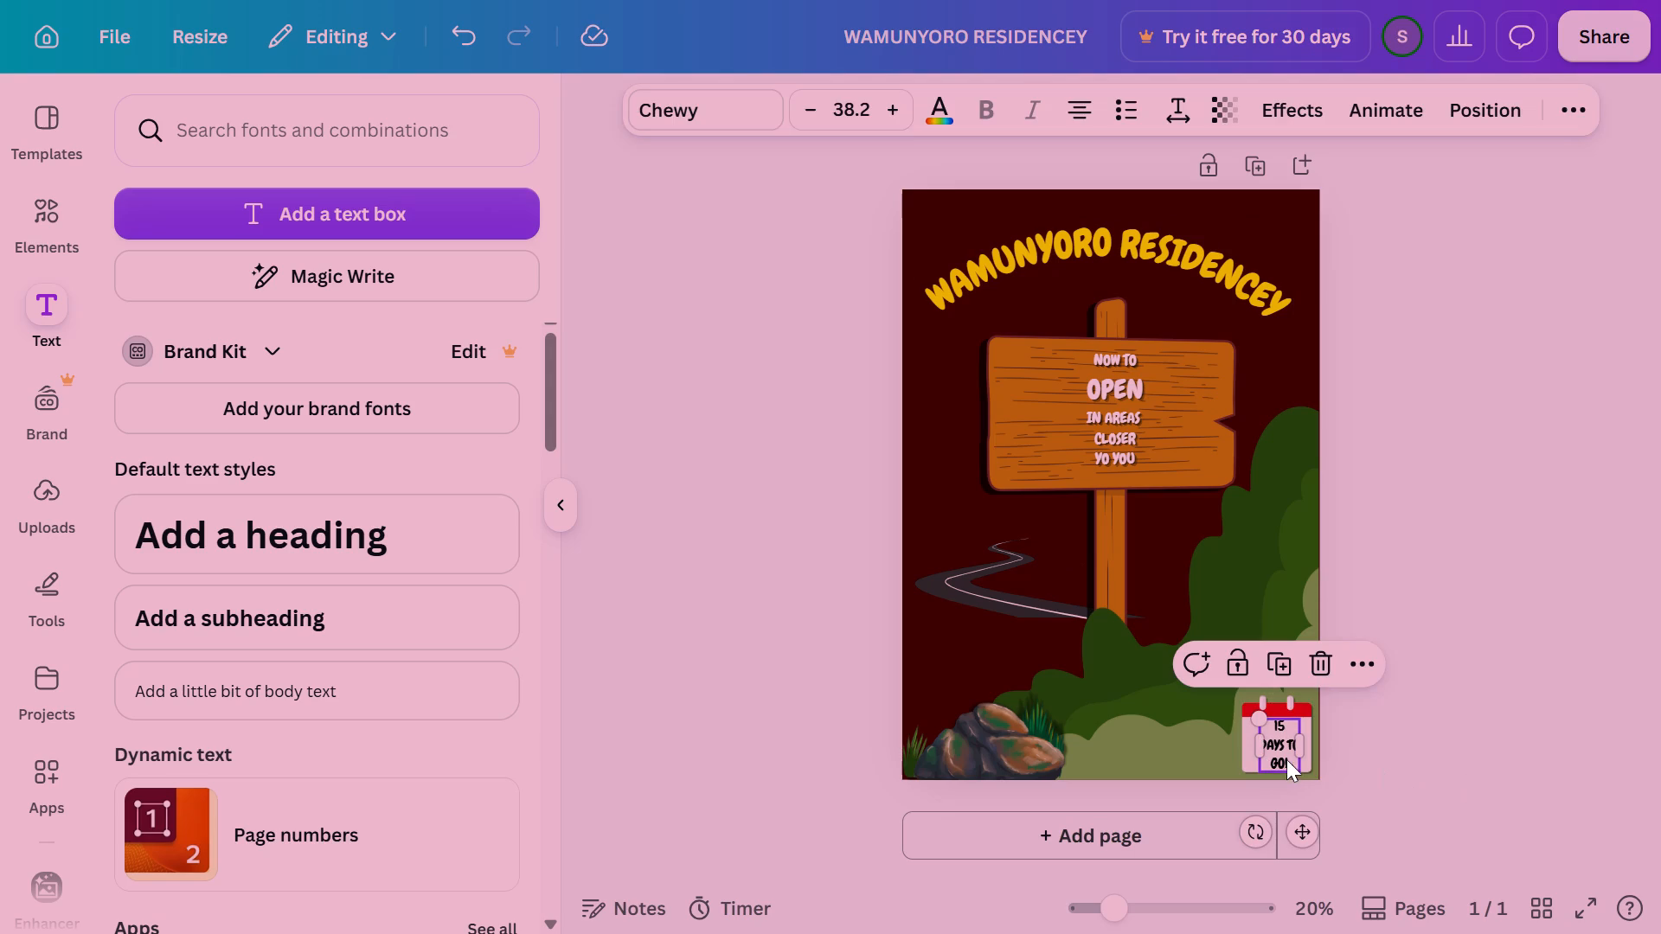
{"action": "double_click", "coordinate": [1287, 761]}
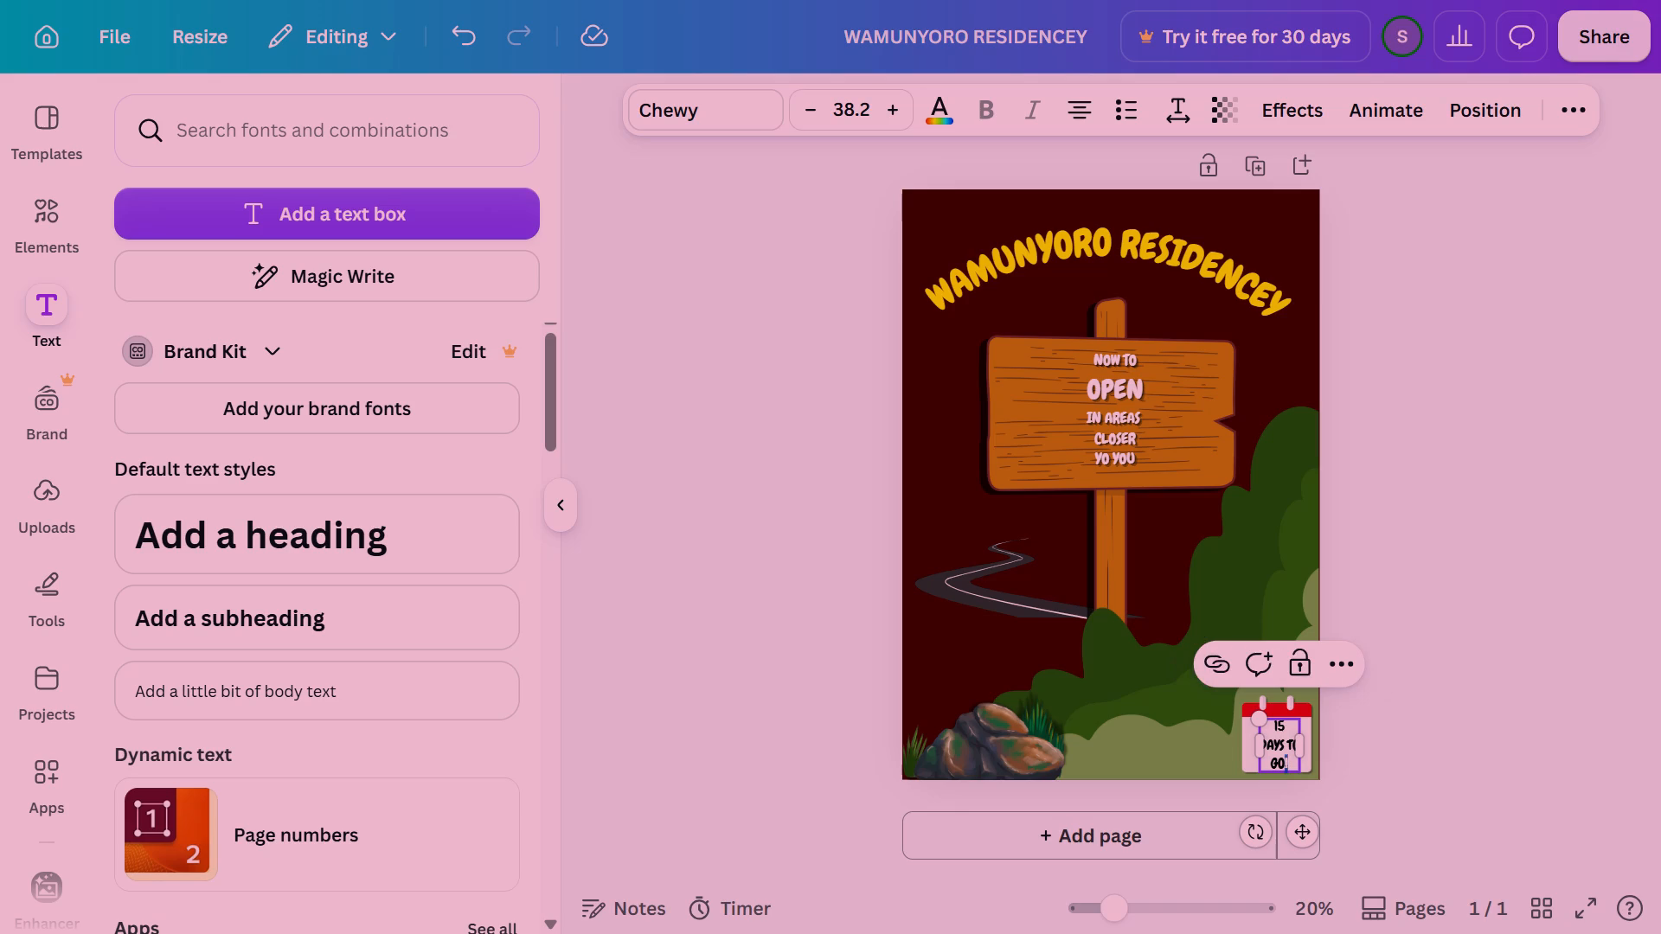
{"action": "left_click", "coordinate": [1292, 765]}
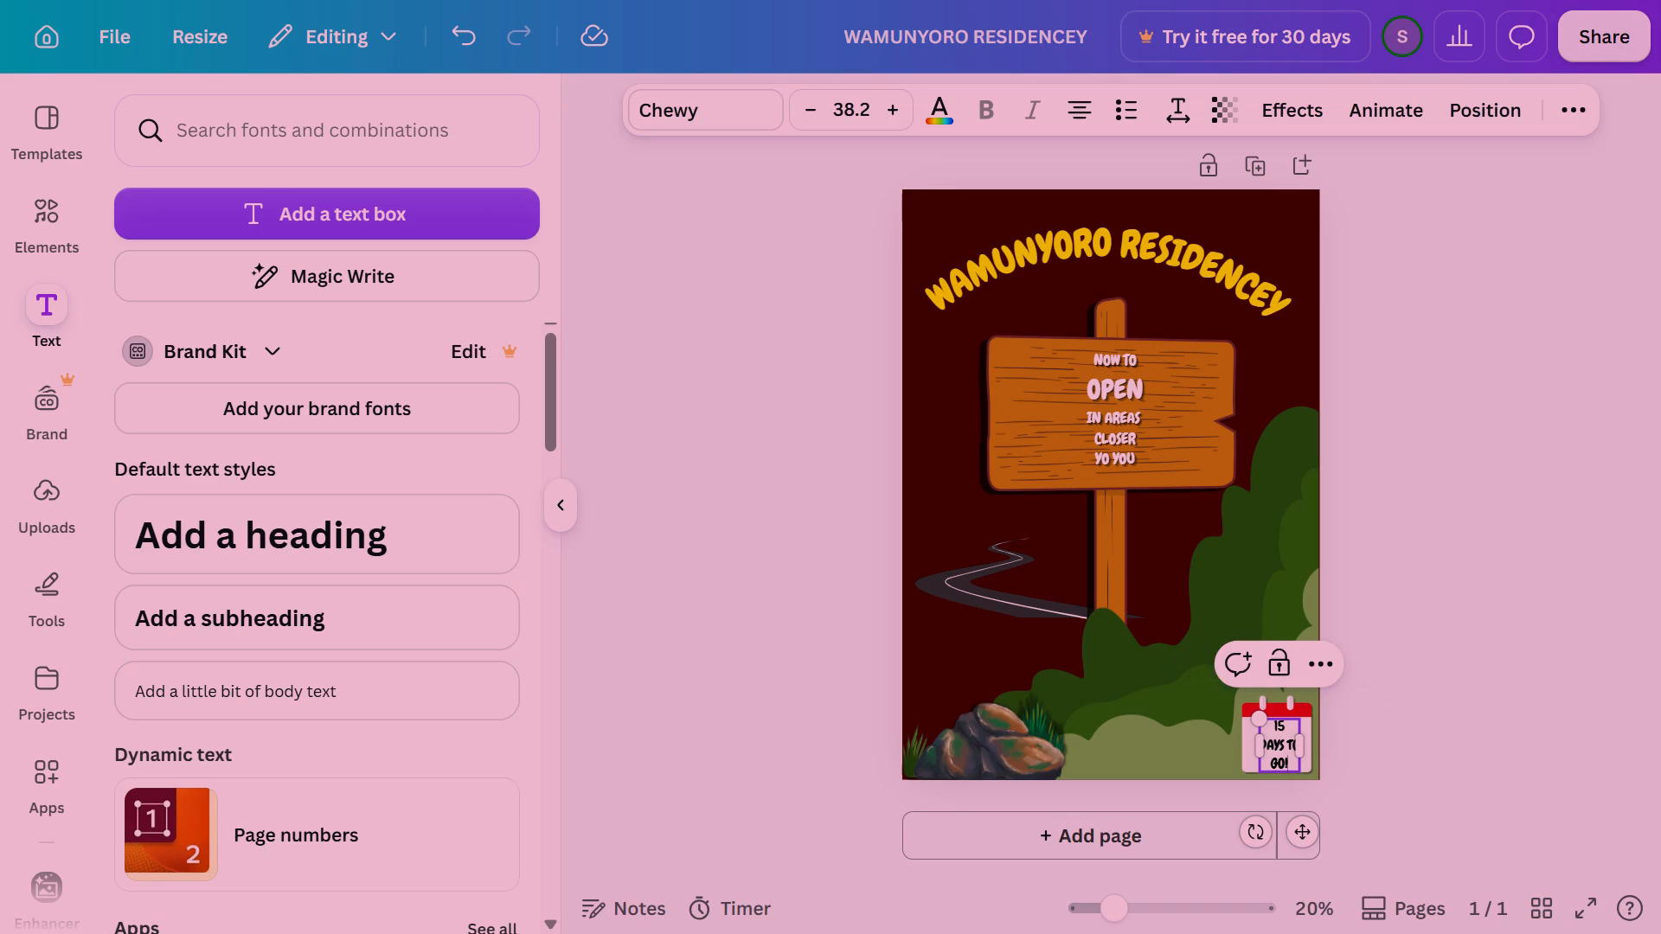
{"action": "key", "text": "shift+exclam"}
{"action": "left_click", "coordinate": [1512, 751]}
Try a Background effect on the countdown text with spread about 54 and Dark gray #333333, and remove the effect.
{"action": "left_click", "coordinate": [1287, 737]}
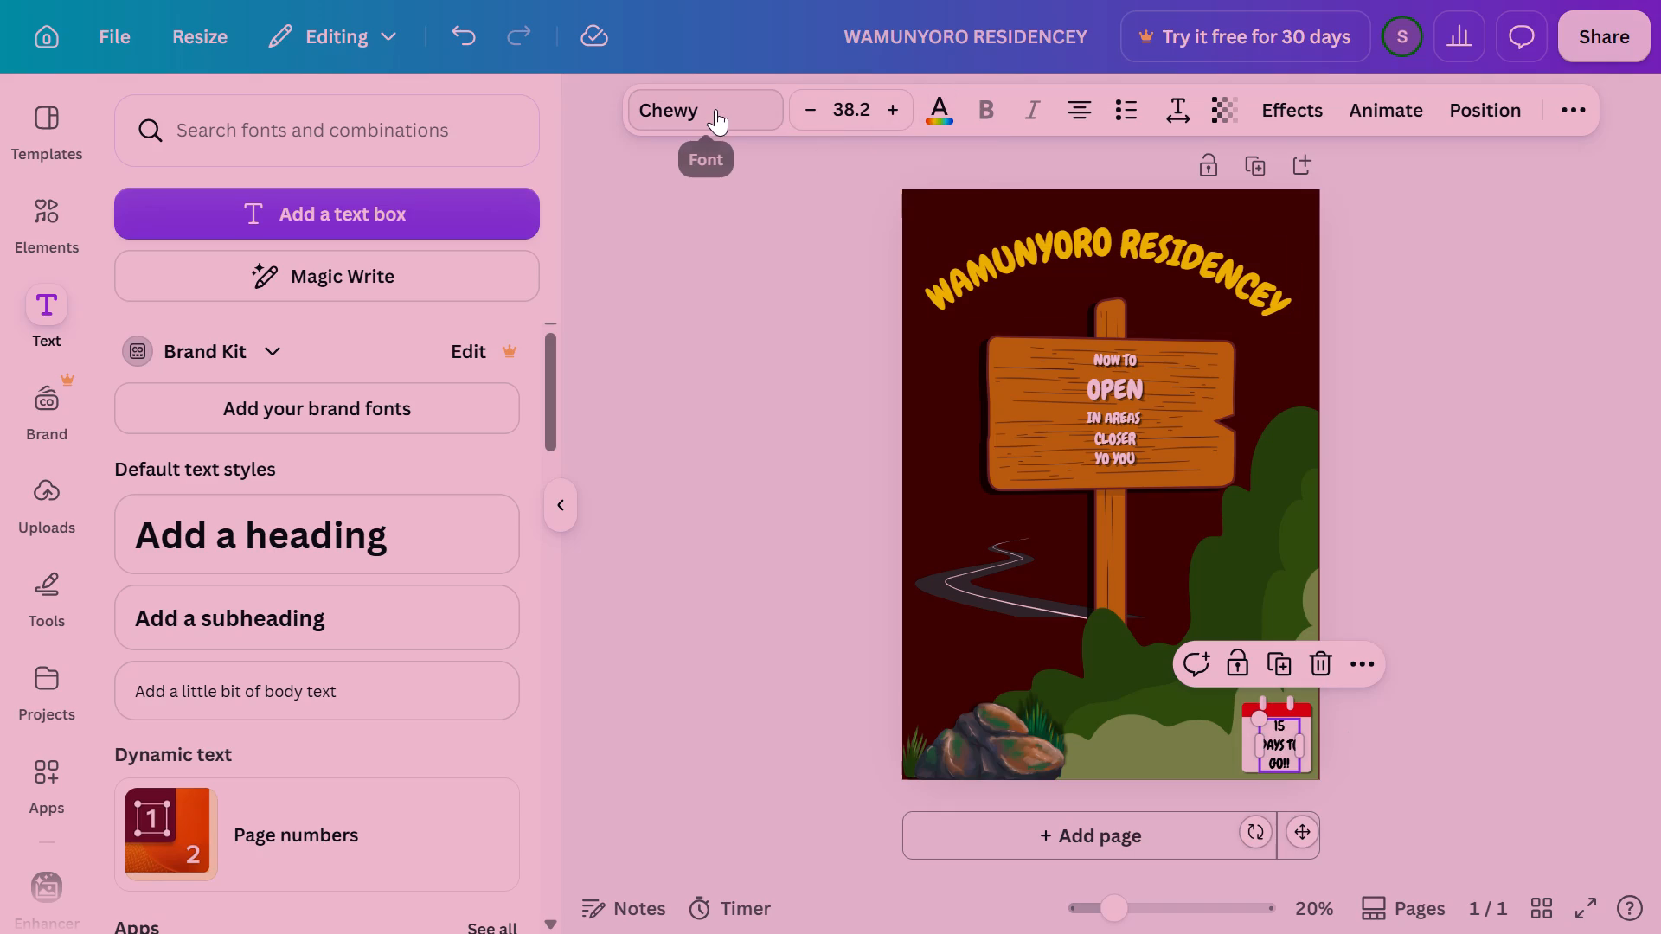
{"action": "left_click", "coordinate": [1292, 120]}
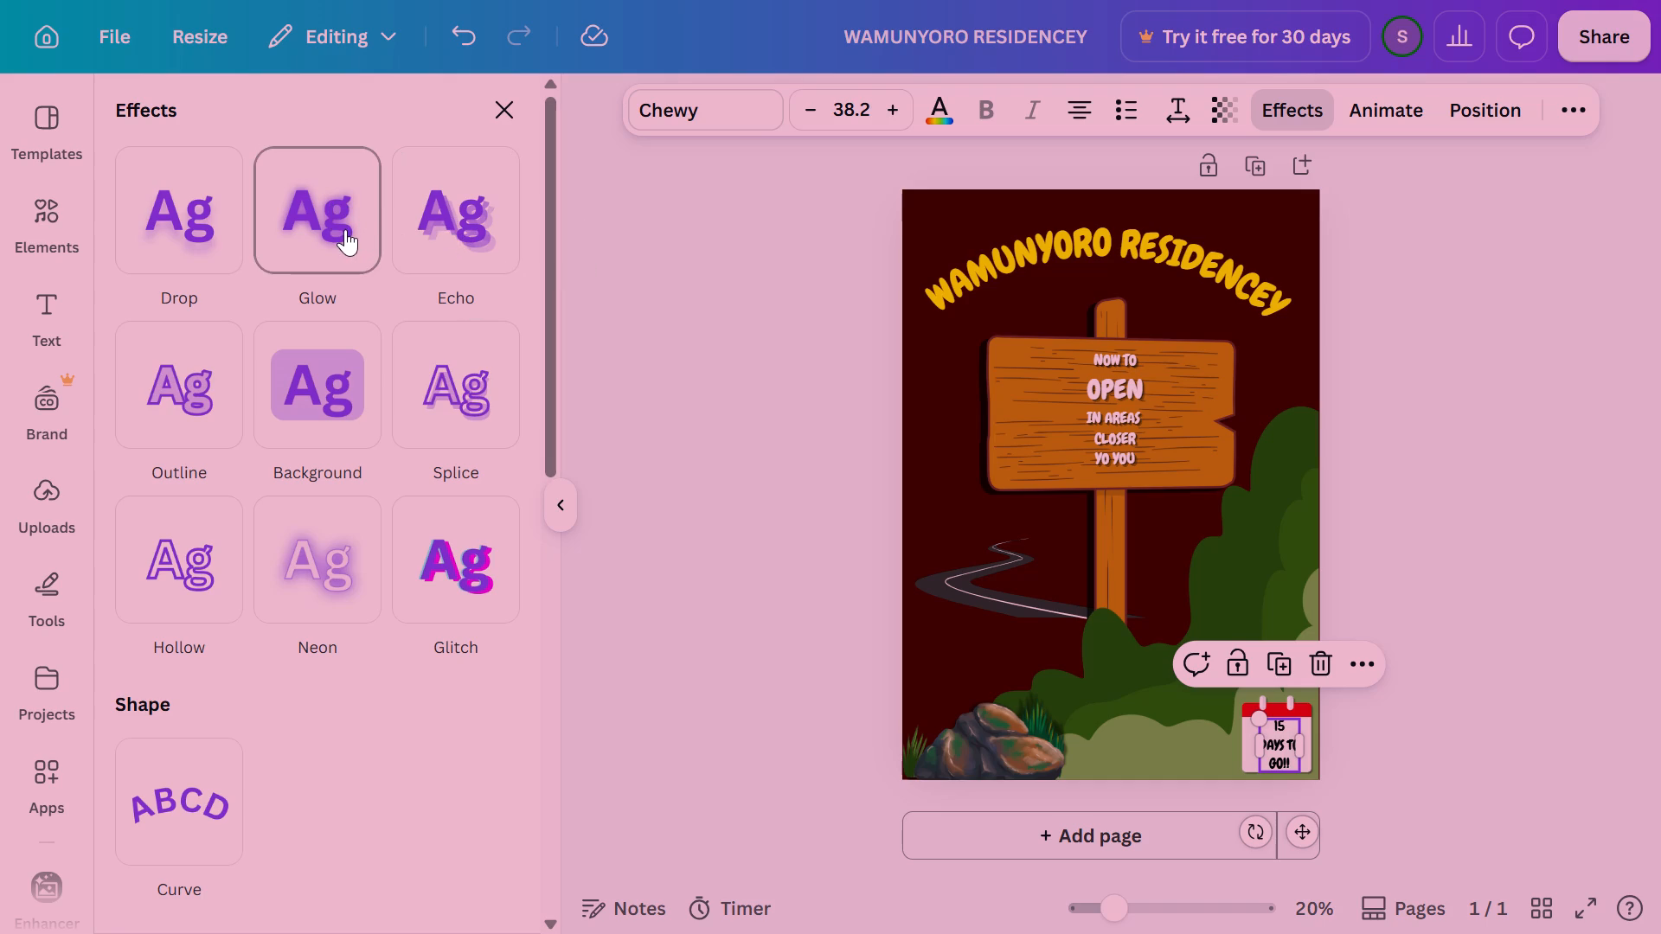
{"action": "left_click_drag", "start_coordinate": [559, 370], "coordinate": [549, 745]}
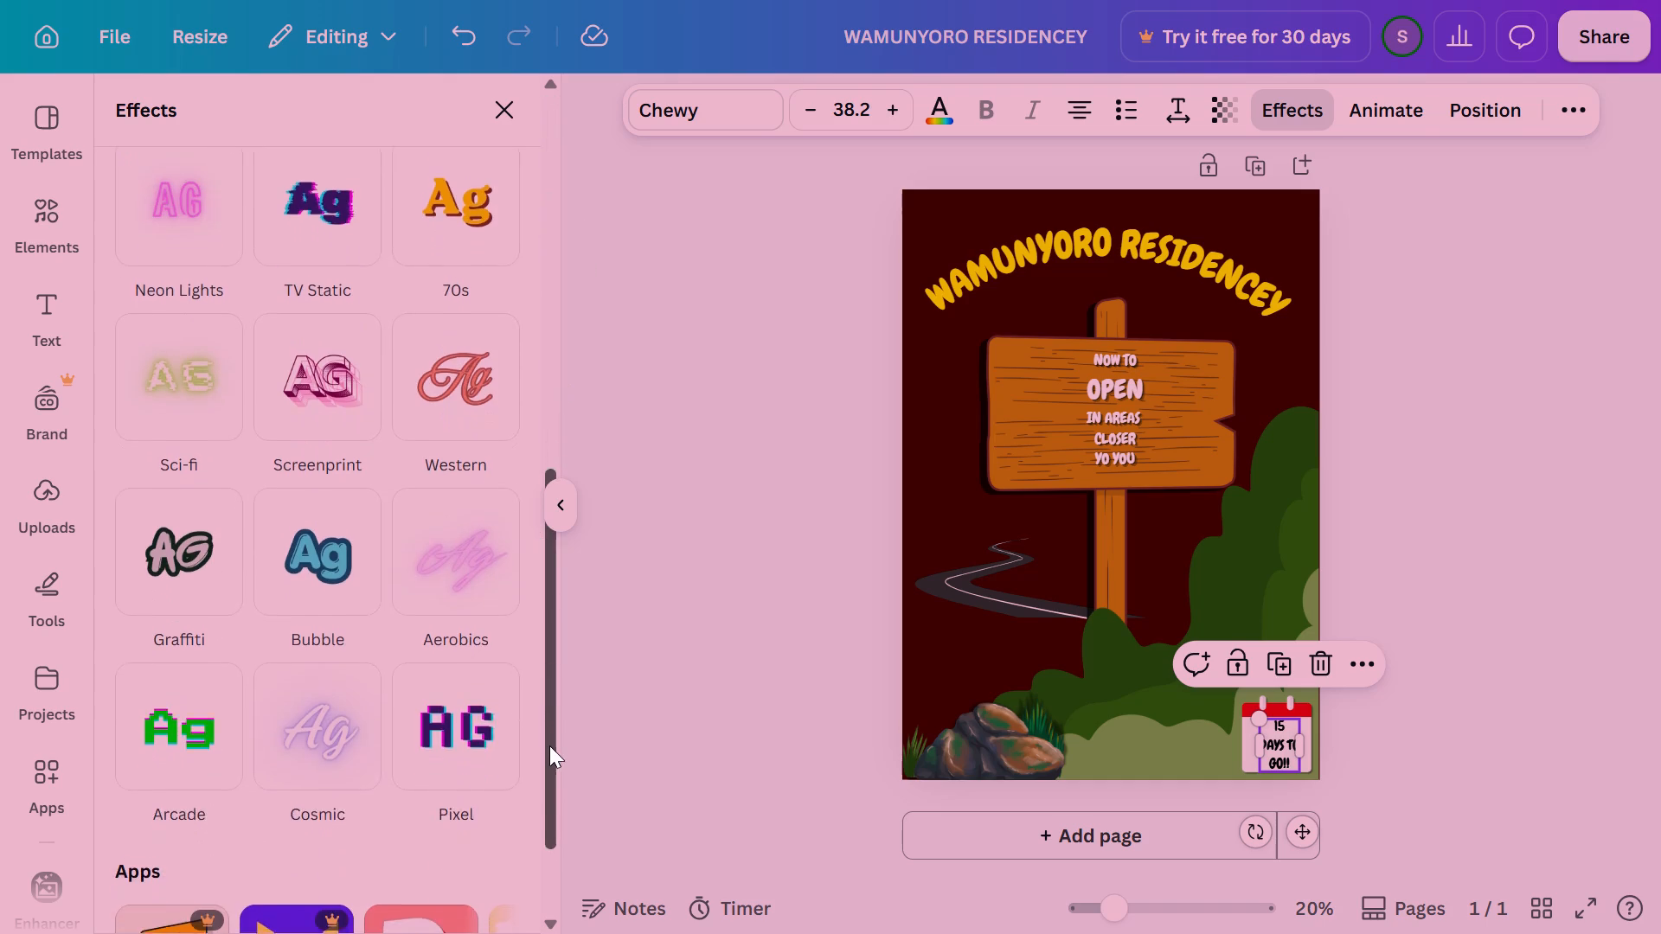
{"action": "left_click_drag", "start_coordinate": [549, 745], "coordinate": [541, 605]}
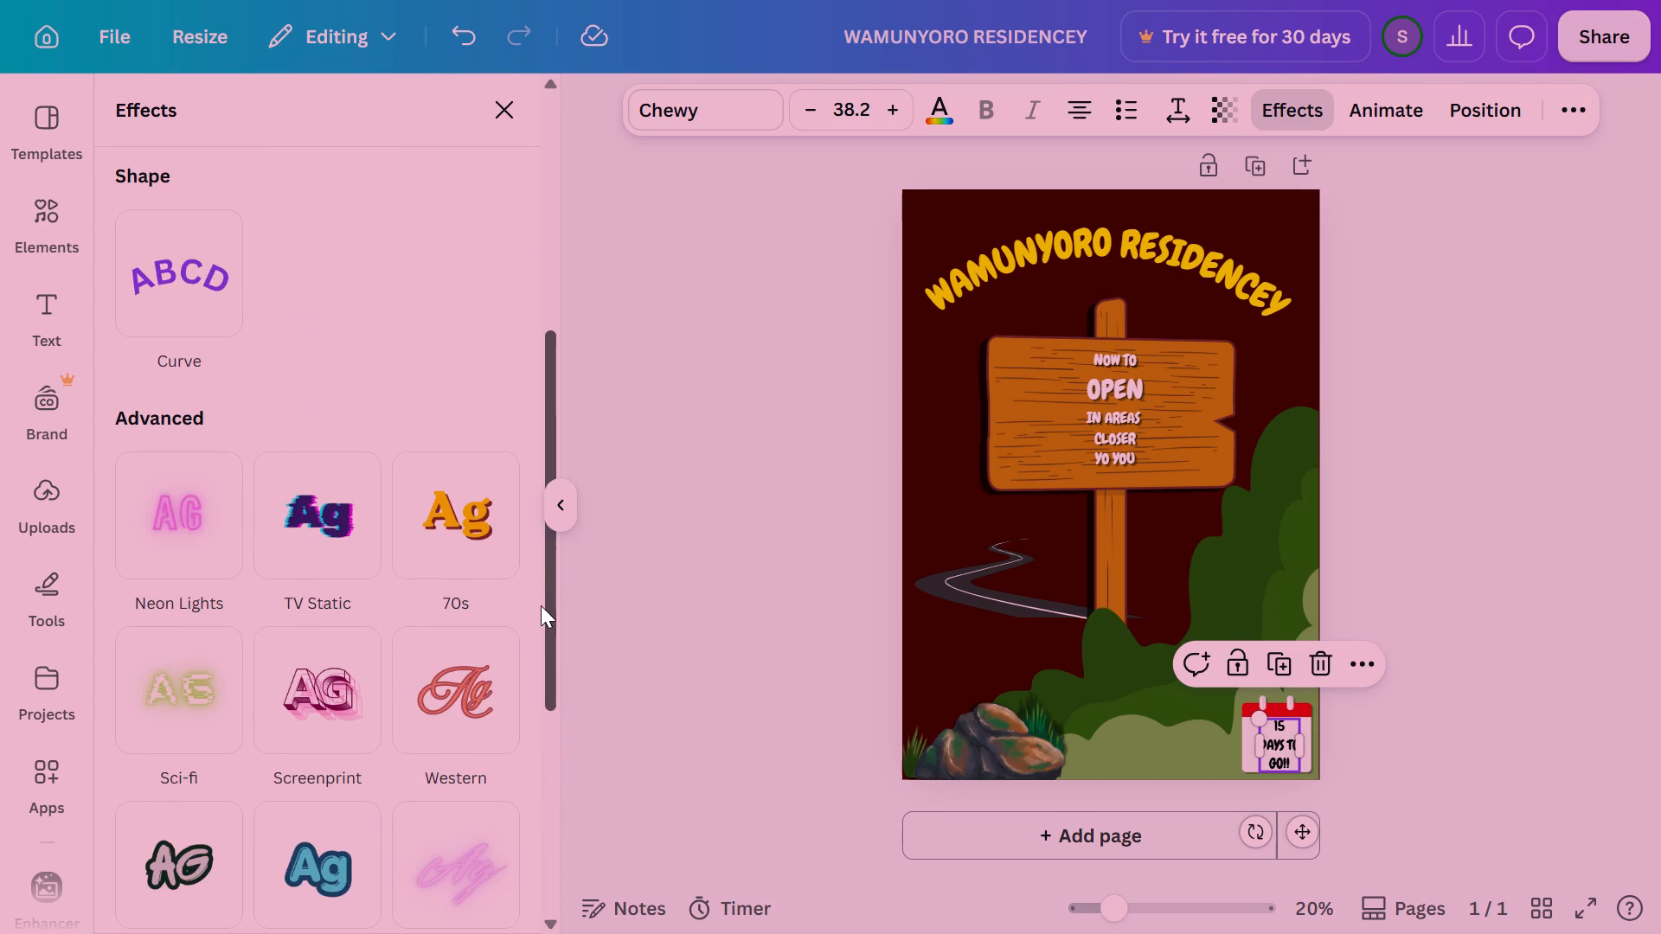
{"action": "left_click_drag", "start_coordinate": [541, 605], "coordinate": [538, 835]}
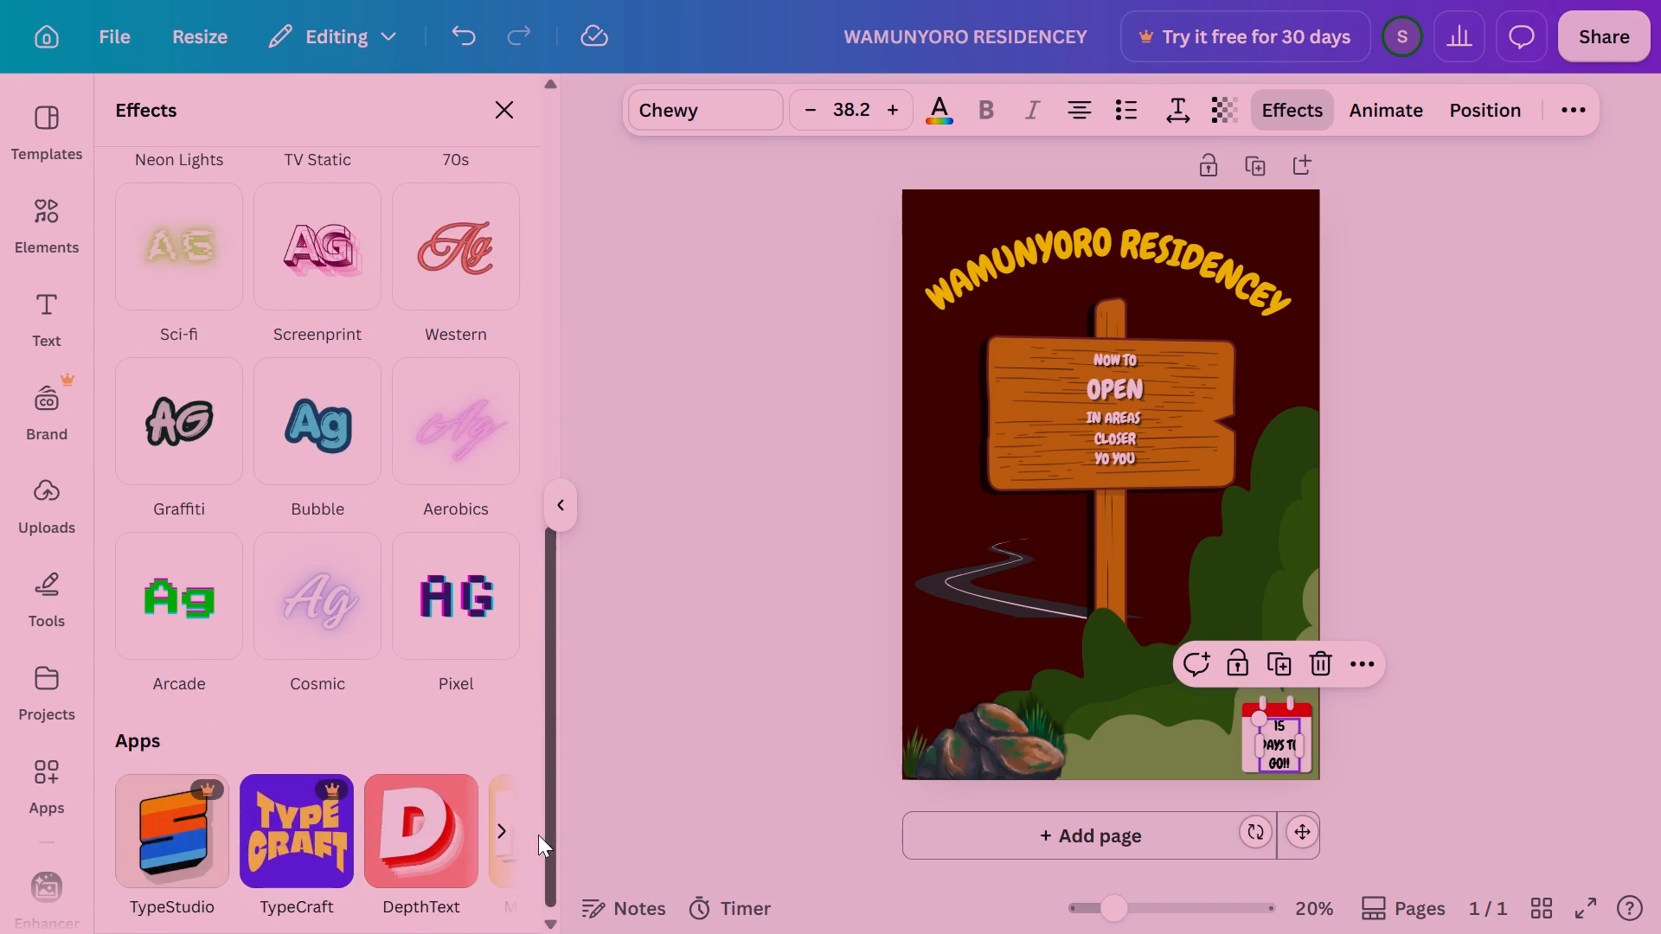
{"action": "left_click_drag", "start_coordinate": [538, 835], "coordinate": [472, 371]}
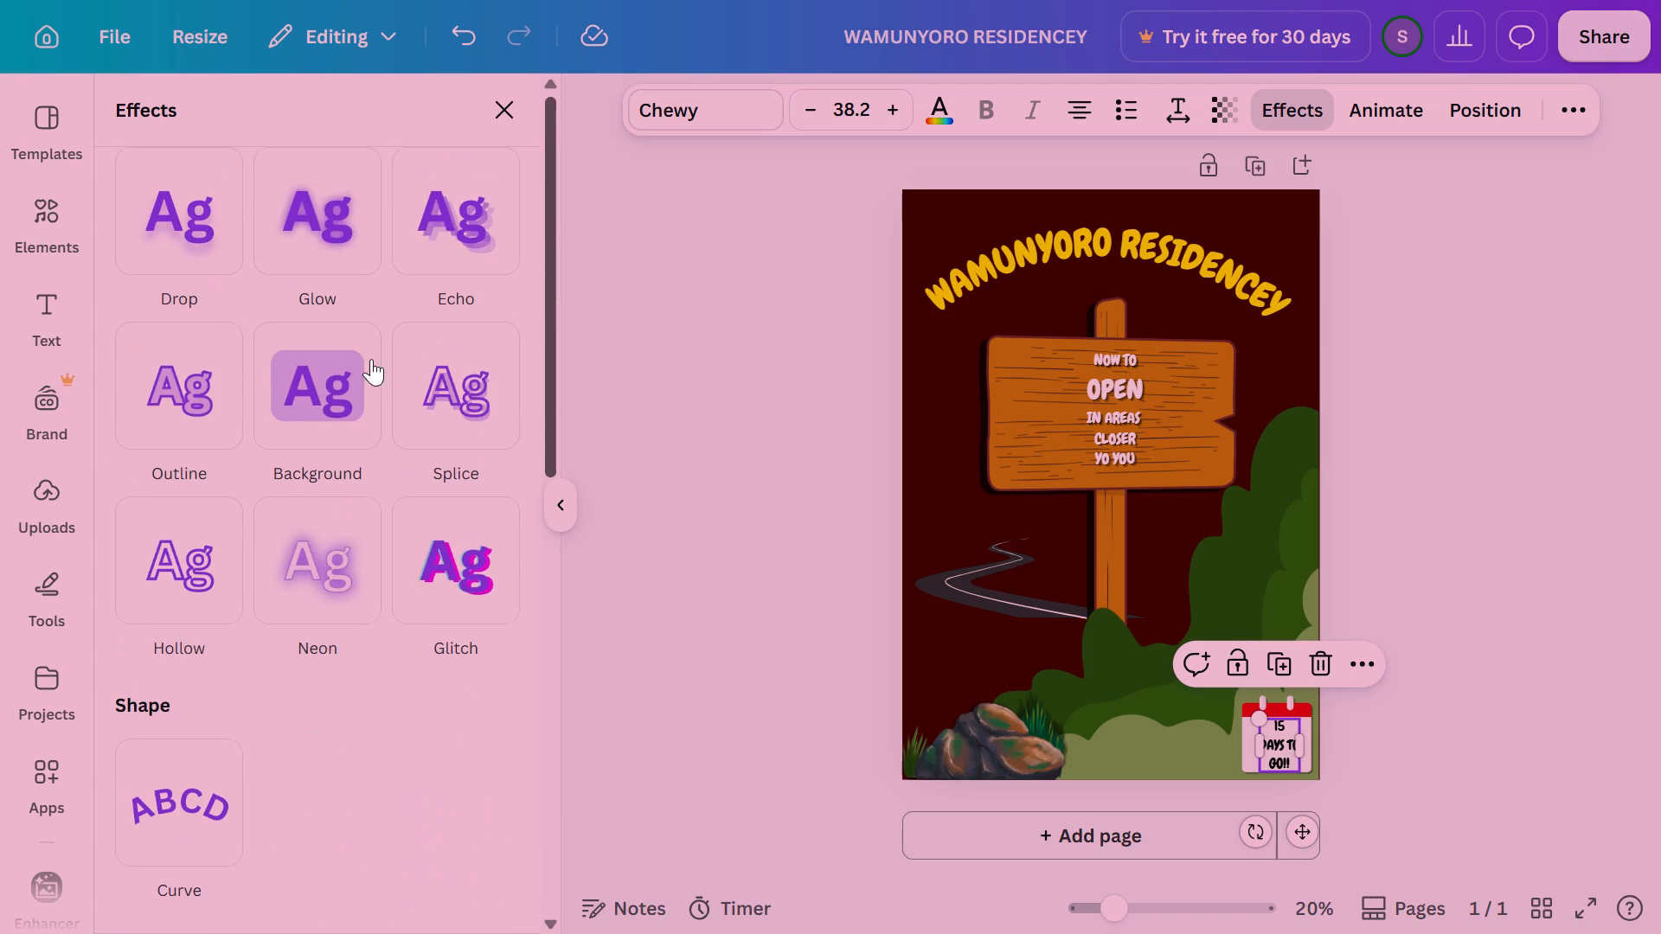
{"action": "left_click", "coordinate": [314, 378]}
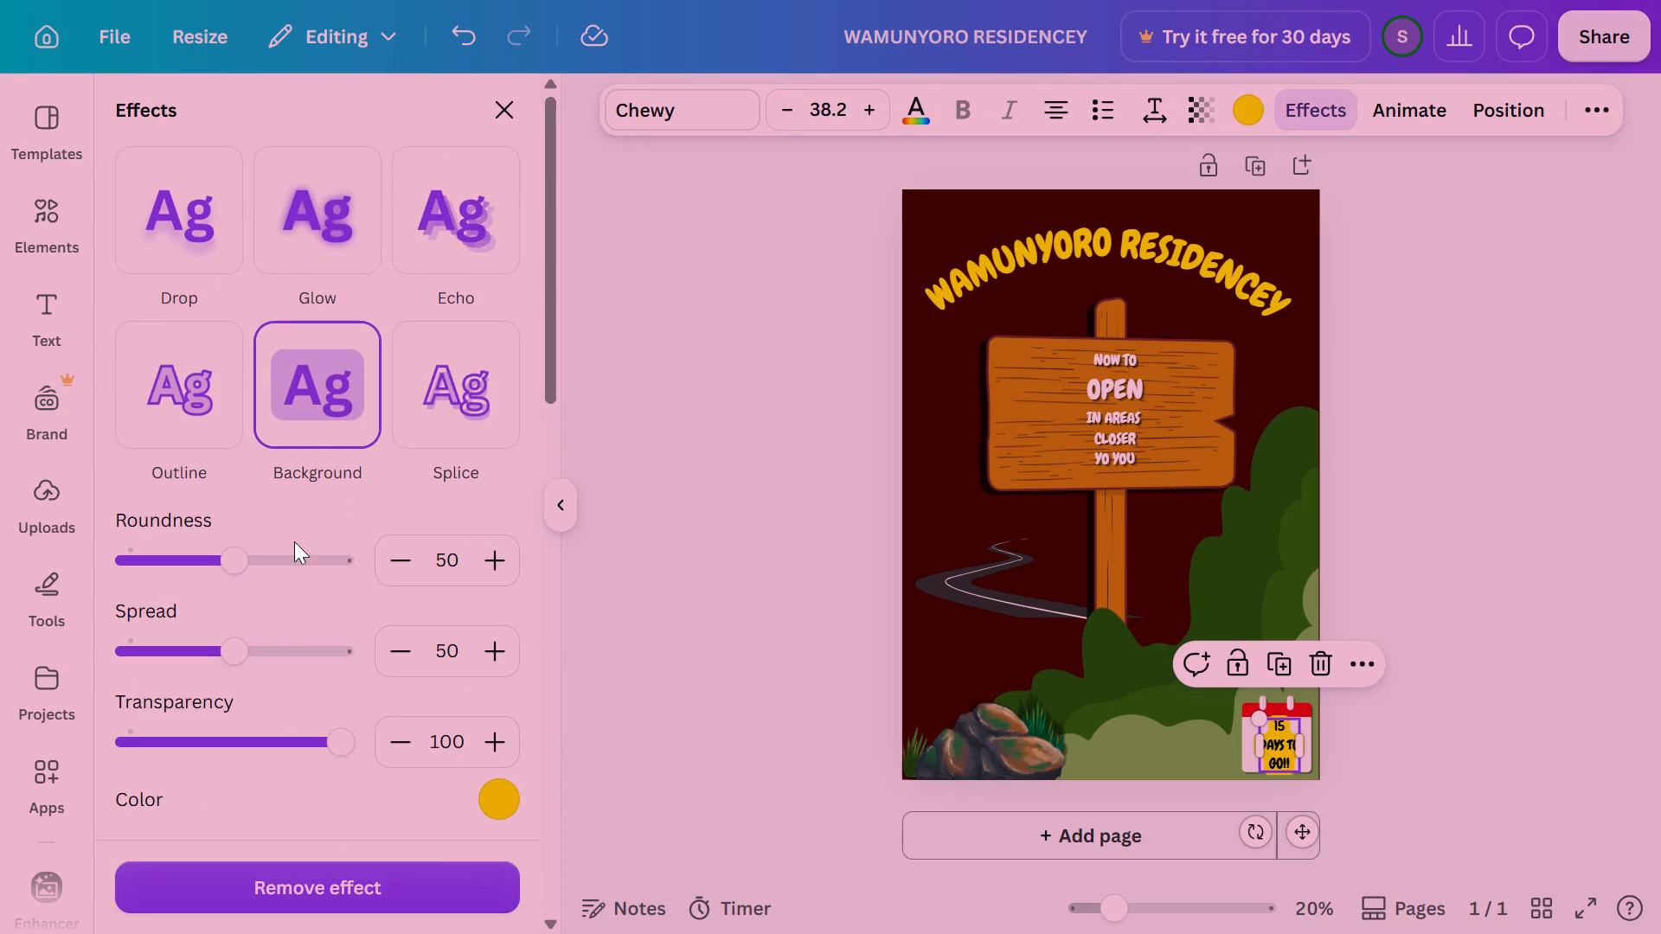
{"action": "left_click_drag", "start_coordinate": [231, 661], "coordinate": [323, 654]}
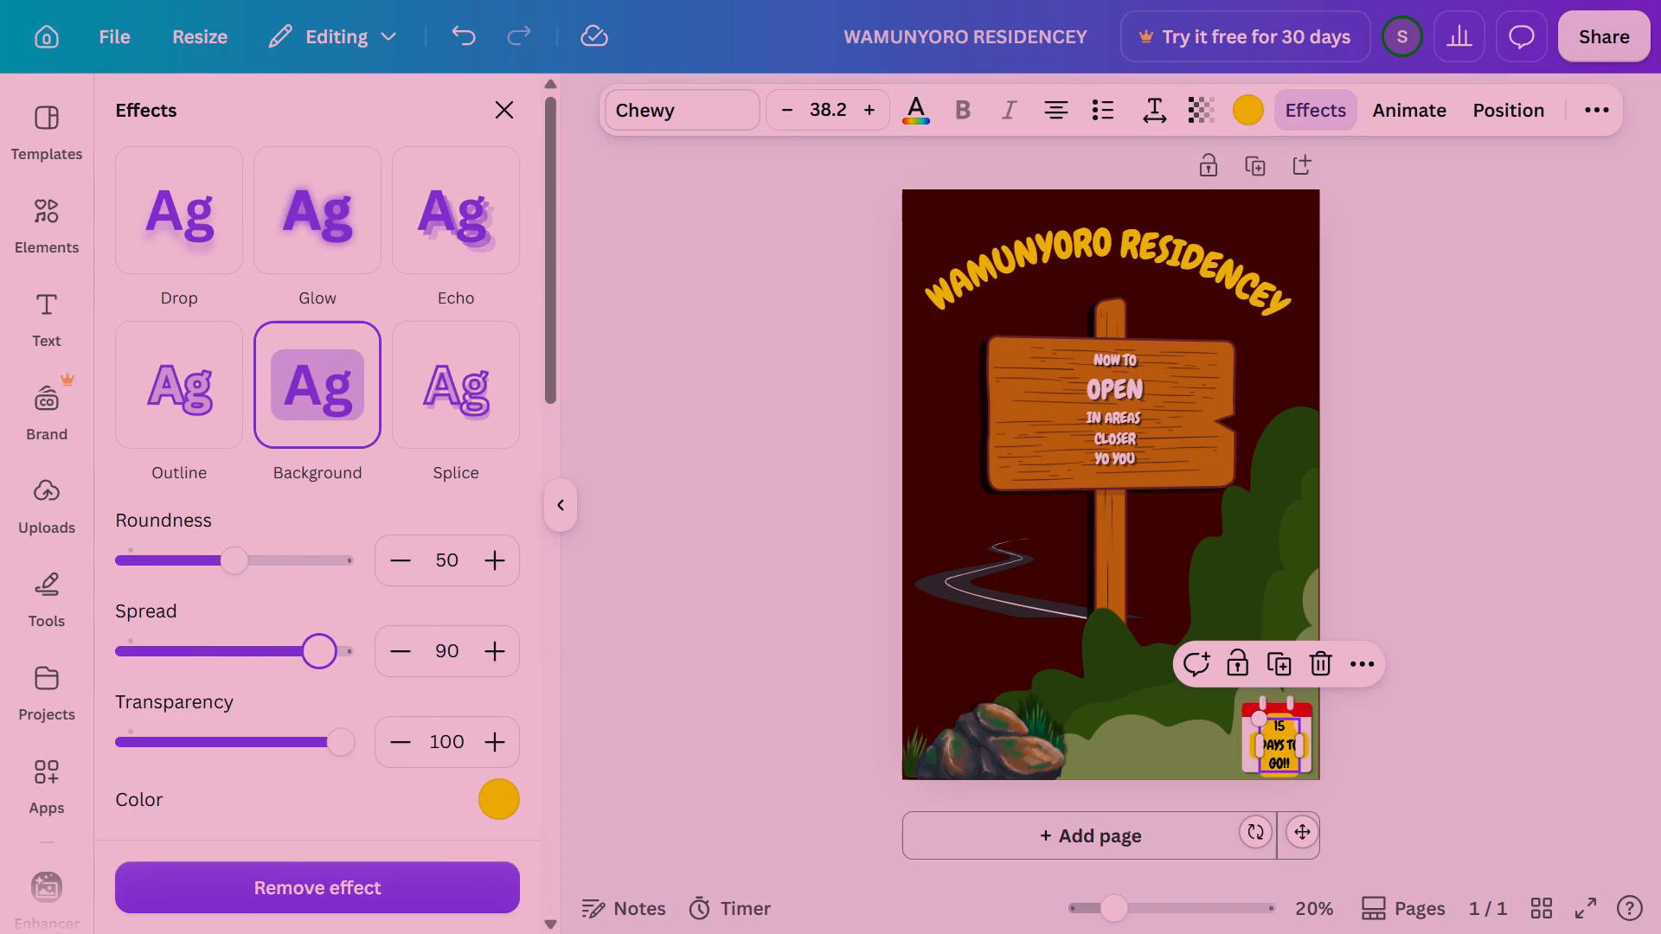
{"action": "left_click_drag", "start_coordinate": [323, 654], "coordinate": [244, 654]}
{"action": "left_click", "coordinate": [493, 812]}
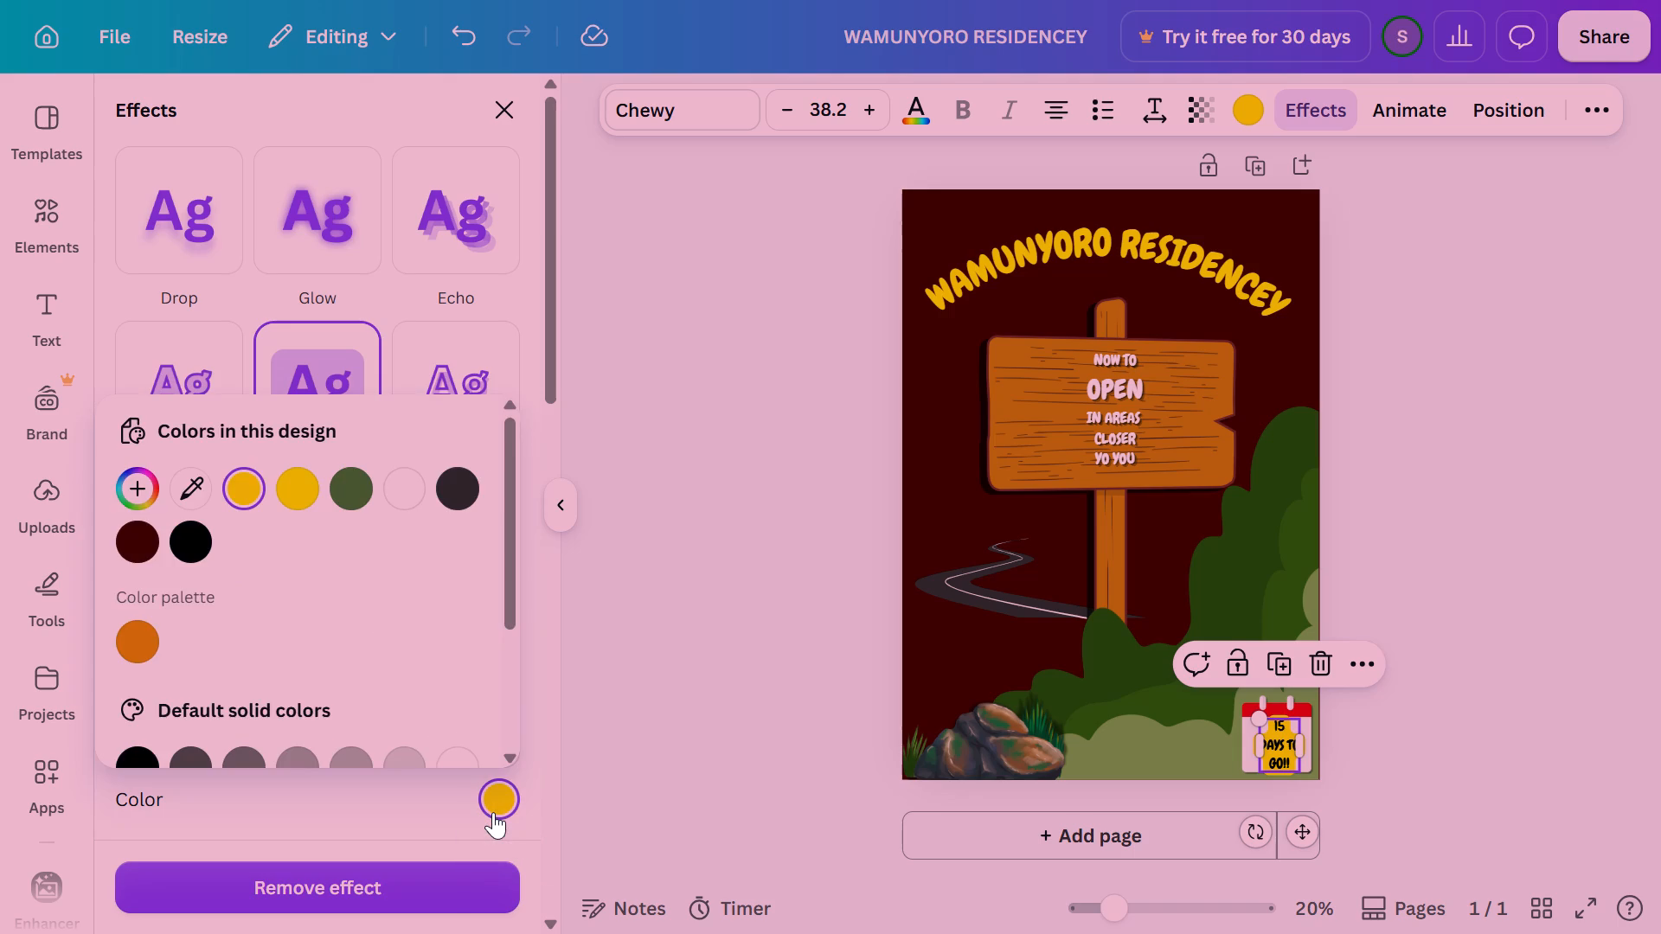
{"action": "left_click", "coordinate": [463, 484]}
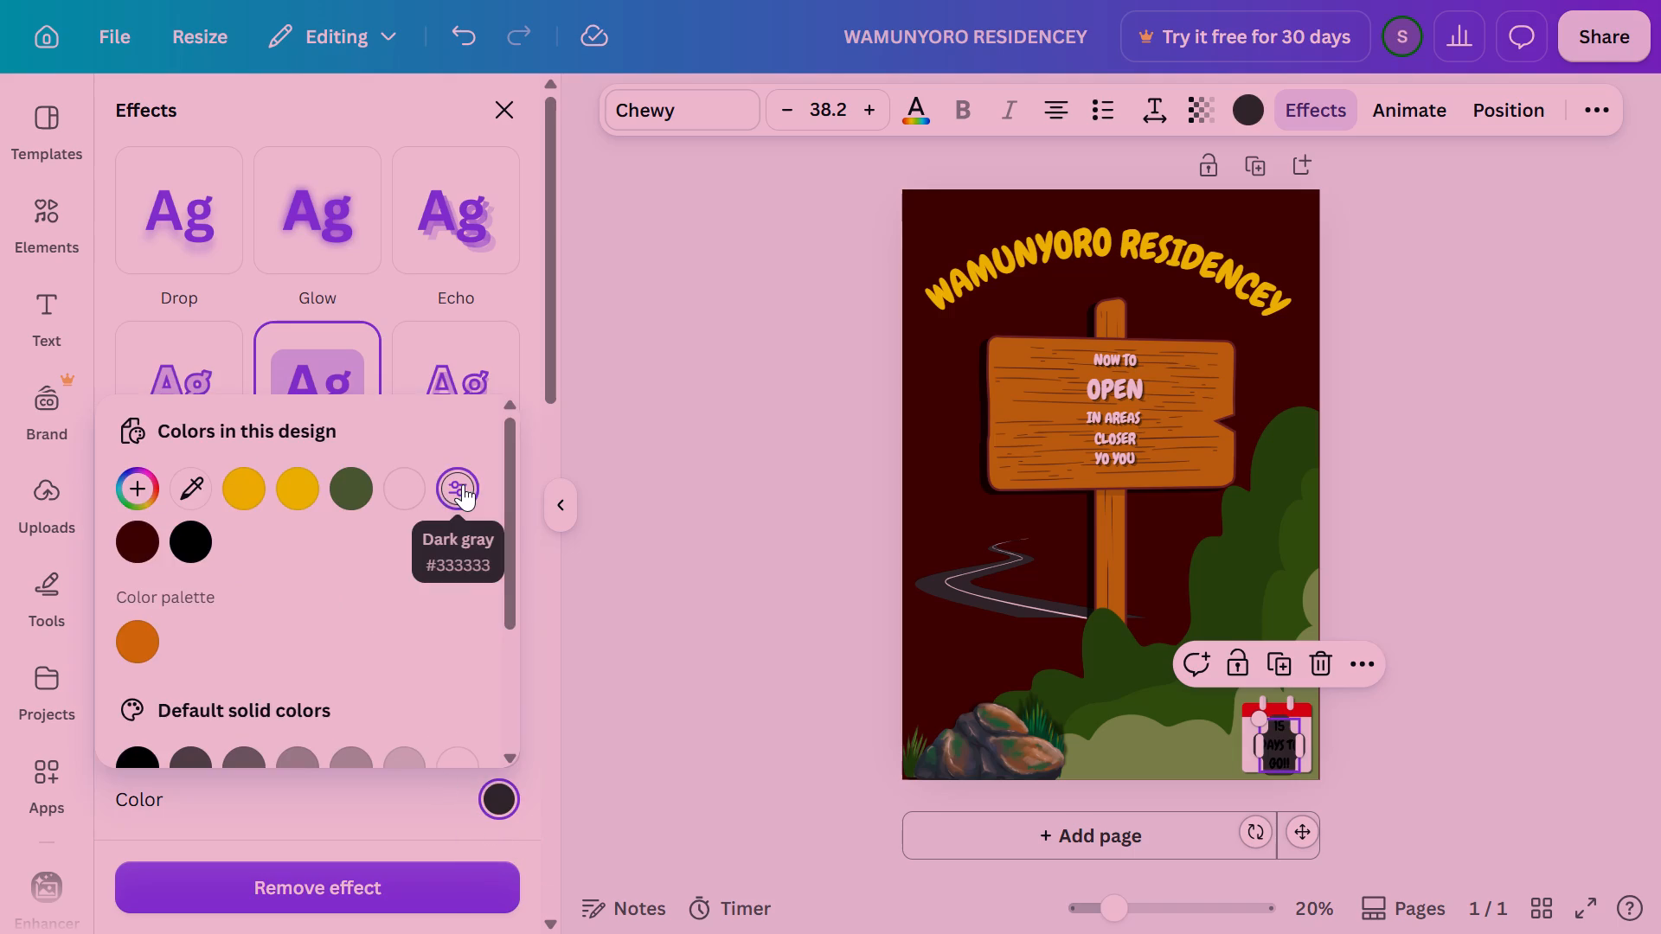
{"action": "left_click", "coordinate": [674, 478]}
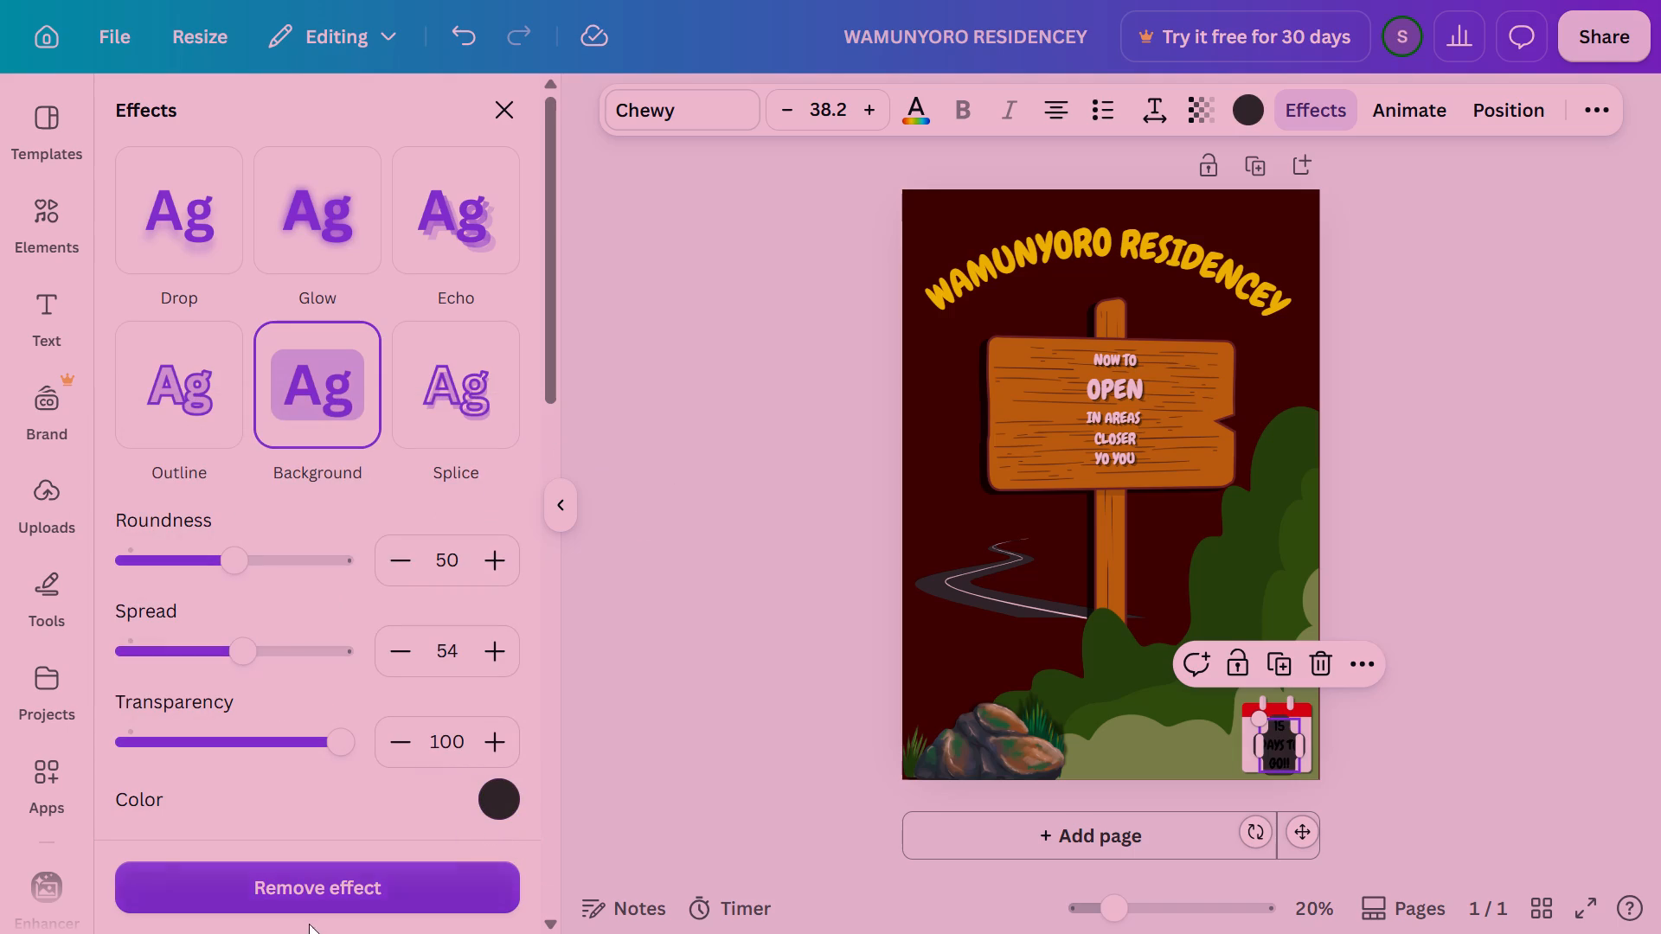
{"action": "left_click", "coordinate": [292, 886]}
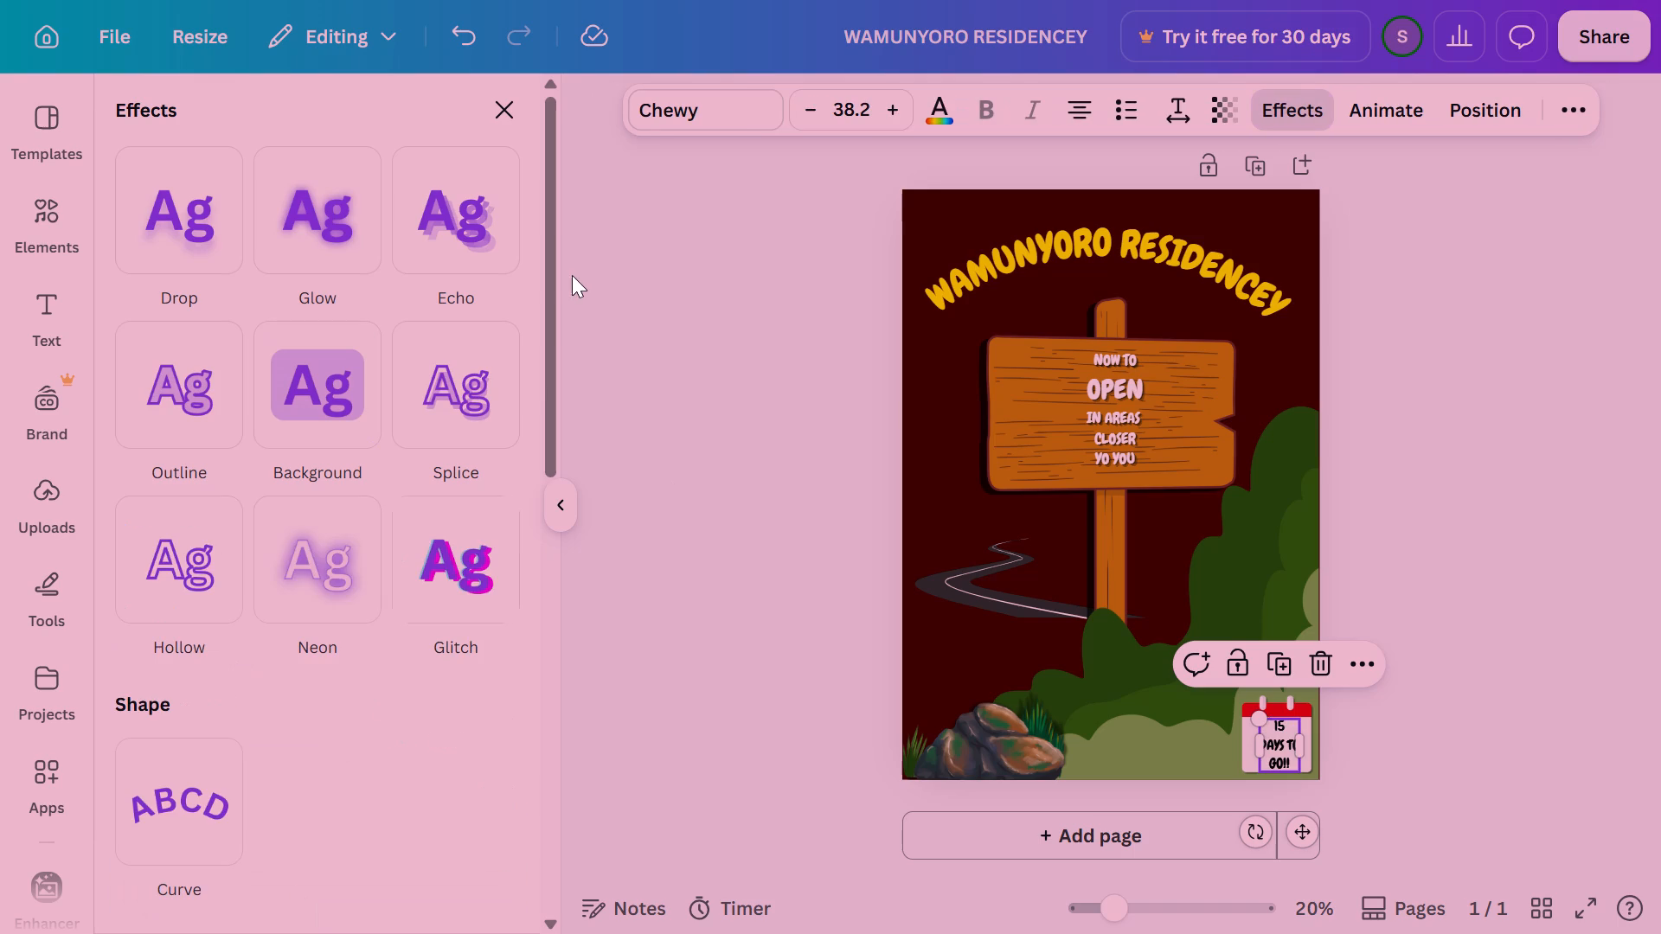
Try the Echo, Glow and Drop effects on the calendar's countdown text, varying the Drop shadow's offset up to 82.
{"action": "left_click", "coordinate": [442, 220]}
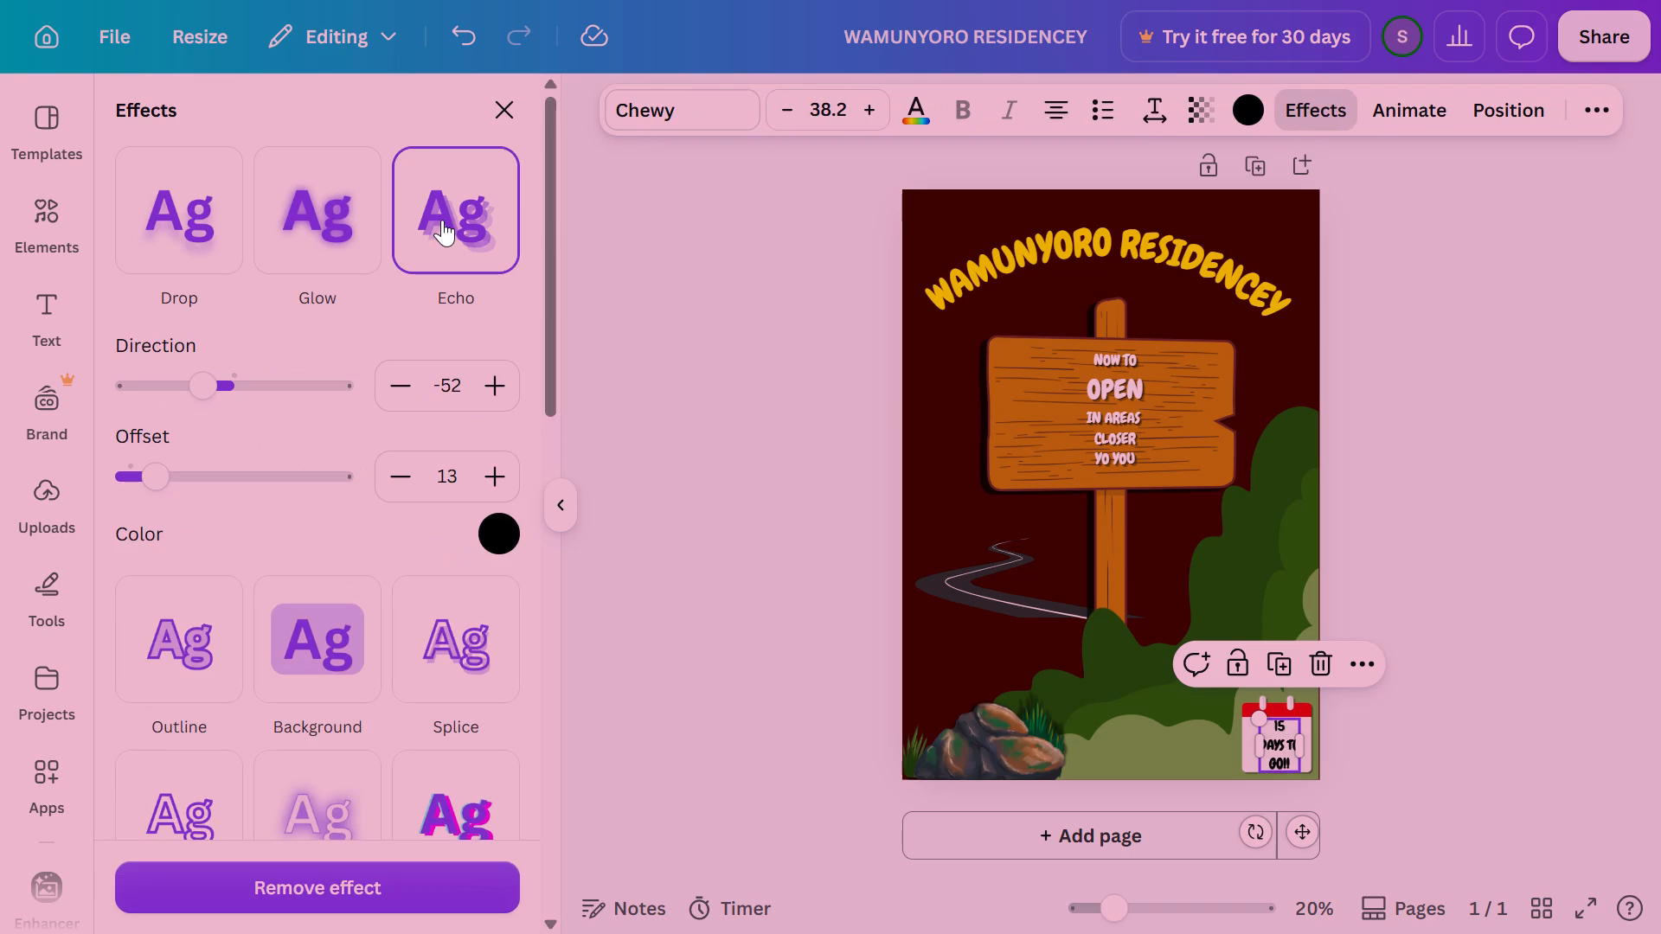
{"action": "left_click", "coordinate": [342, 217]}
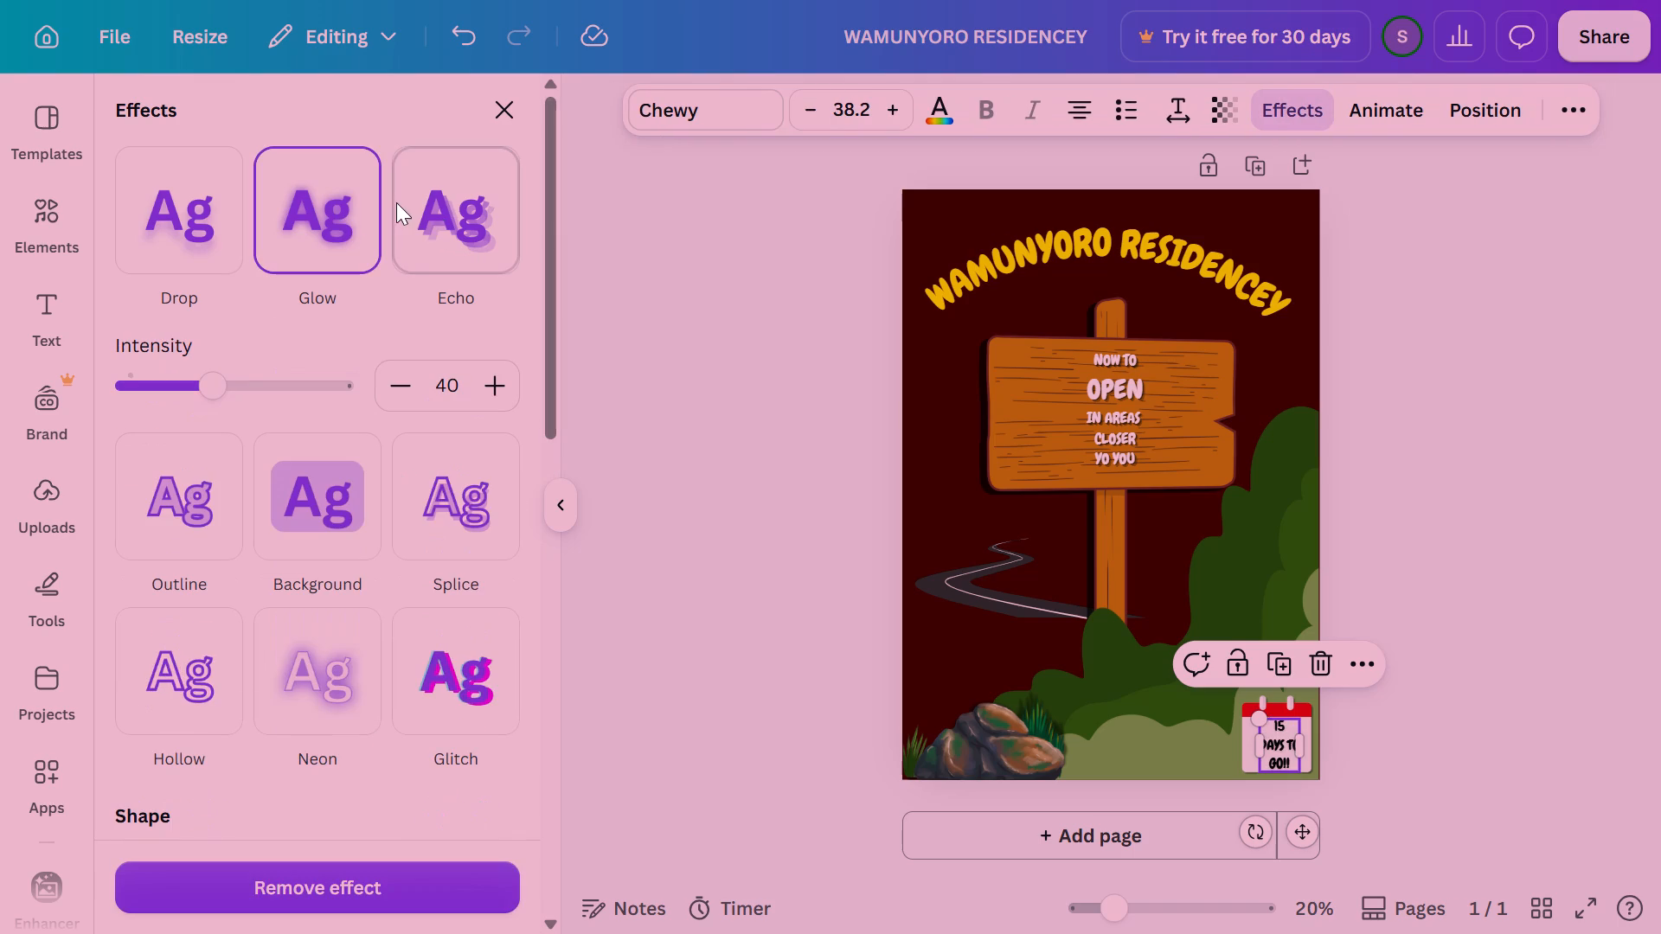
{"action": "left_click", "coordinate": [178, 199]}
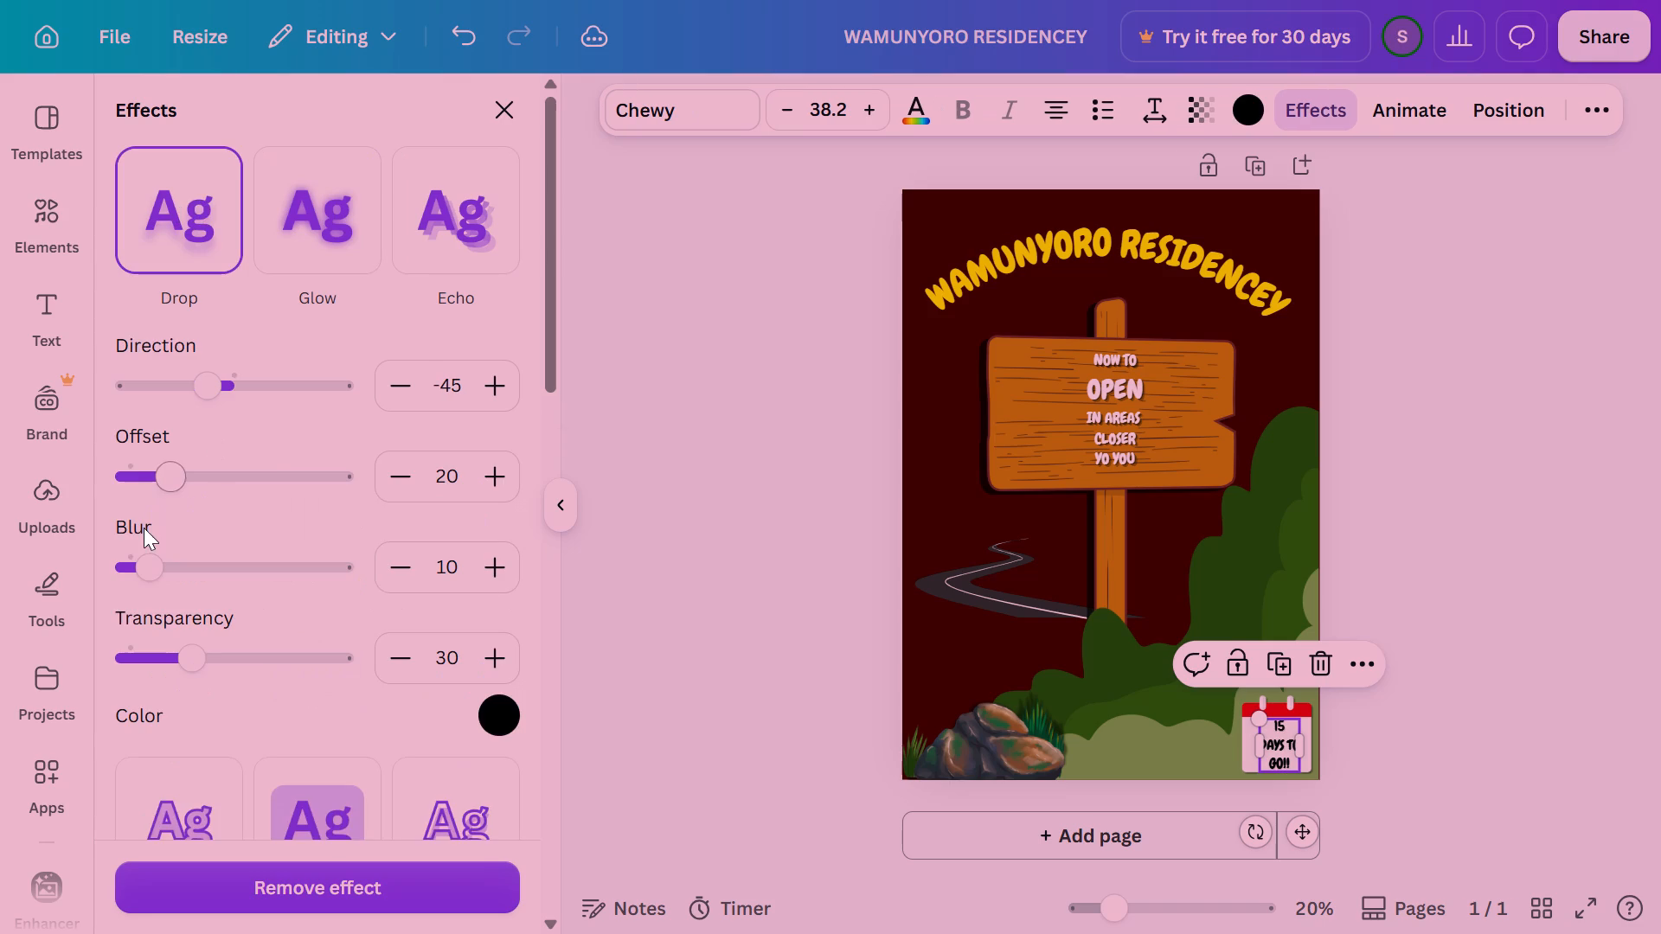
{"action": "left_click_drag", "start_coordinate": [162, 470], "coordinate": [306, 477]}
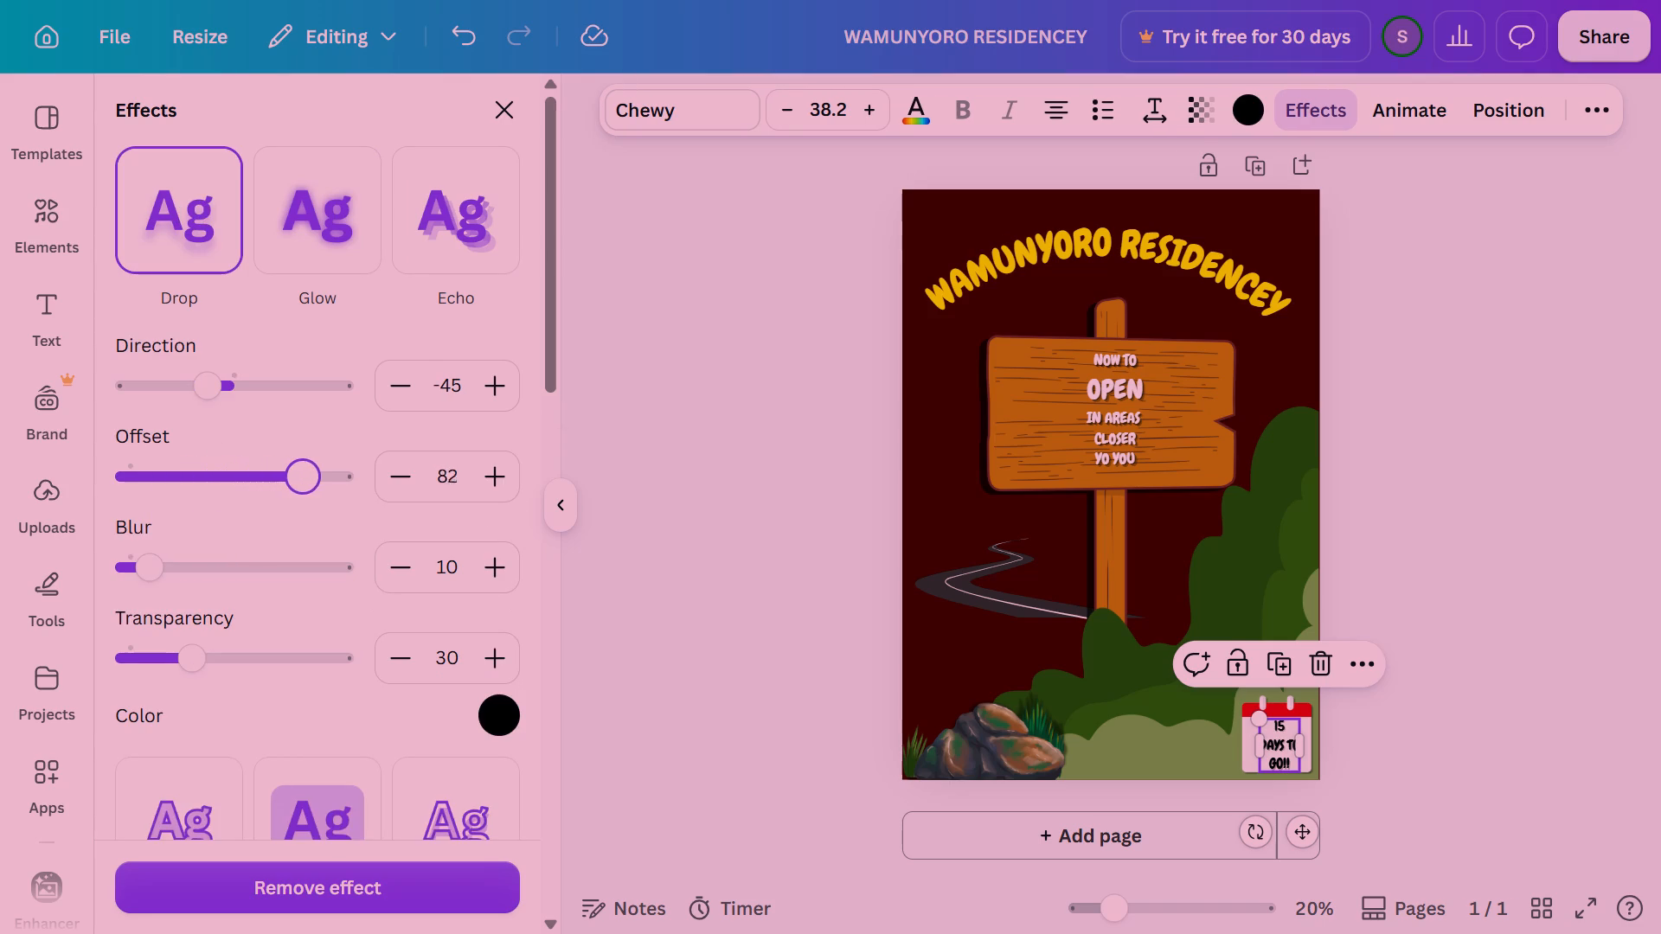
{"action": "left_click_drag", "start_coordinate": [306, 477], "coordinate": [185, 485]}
Apply the Echo effect to the calendar's countdown text and adjust the echo's direction.
{"action": "left_click", "coordinate": [463, 240]}
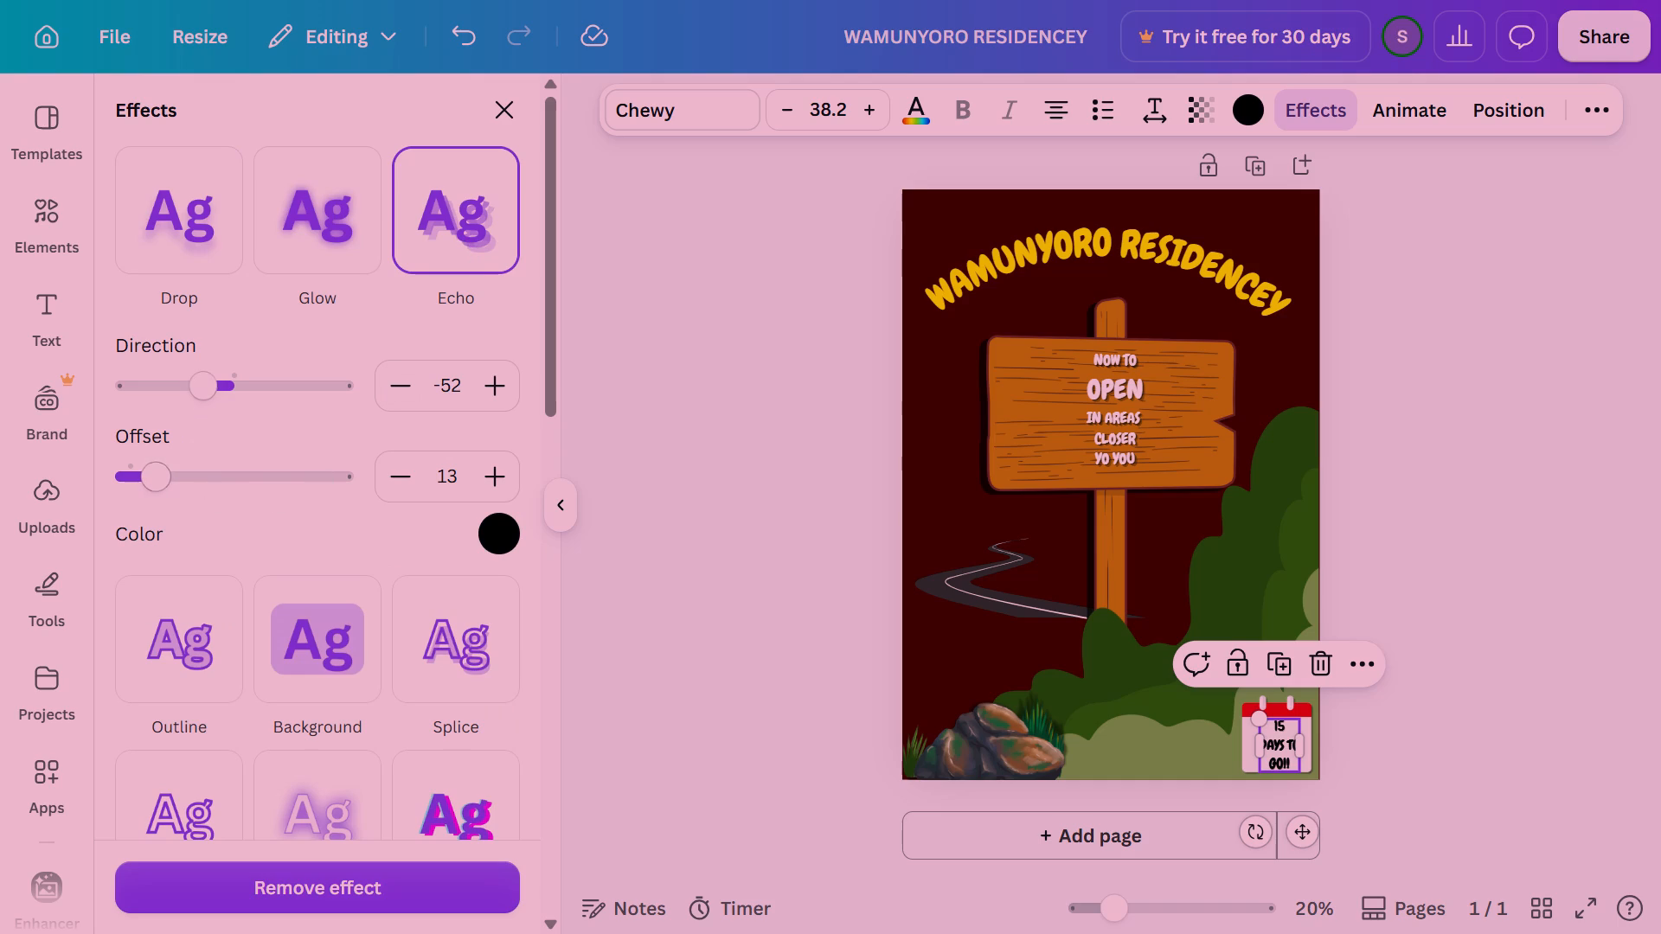
{"action": "left_click_drag", "start_coordinate": [209, 400], "coordinate": [233, 393]}
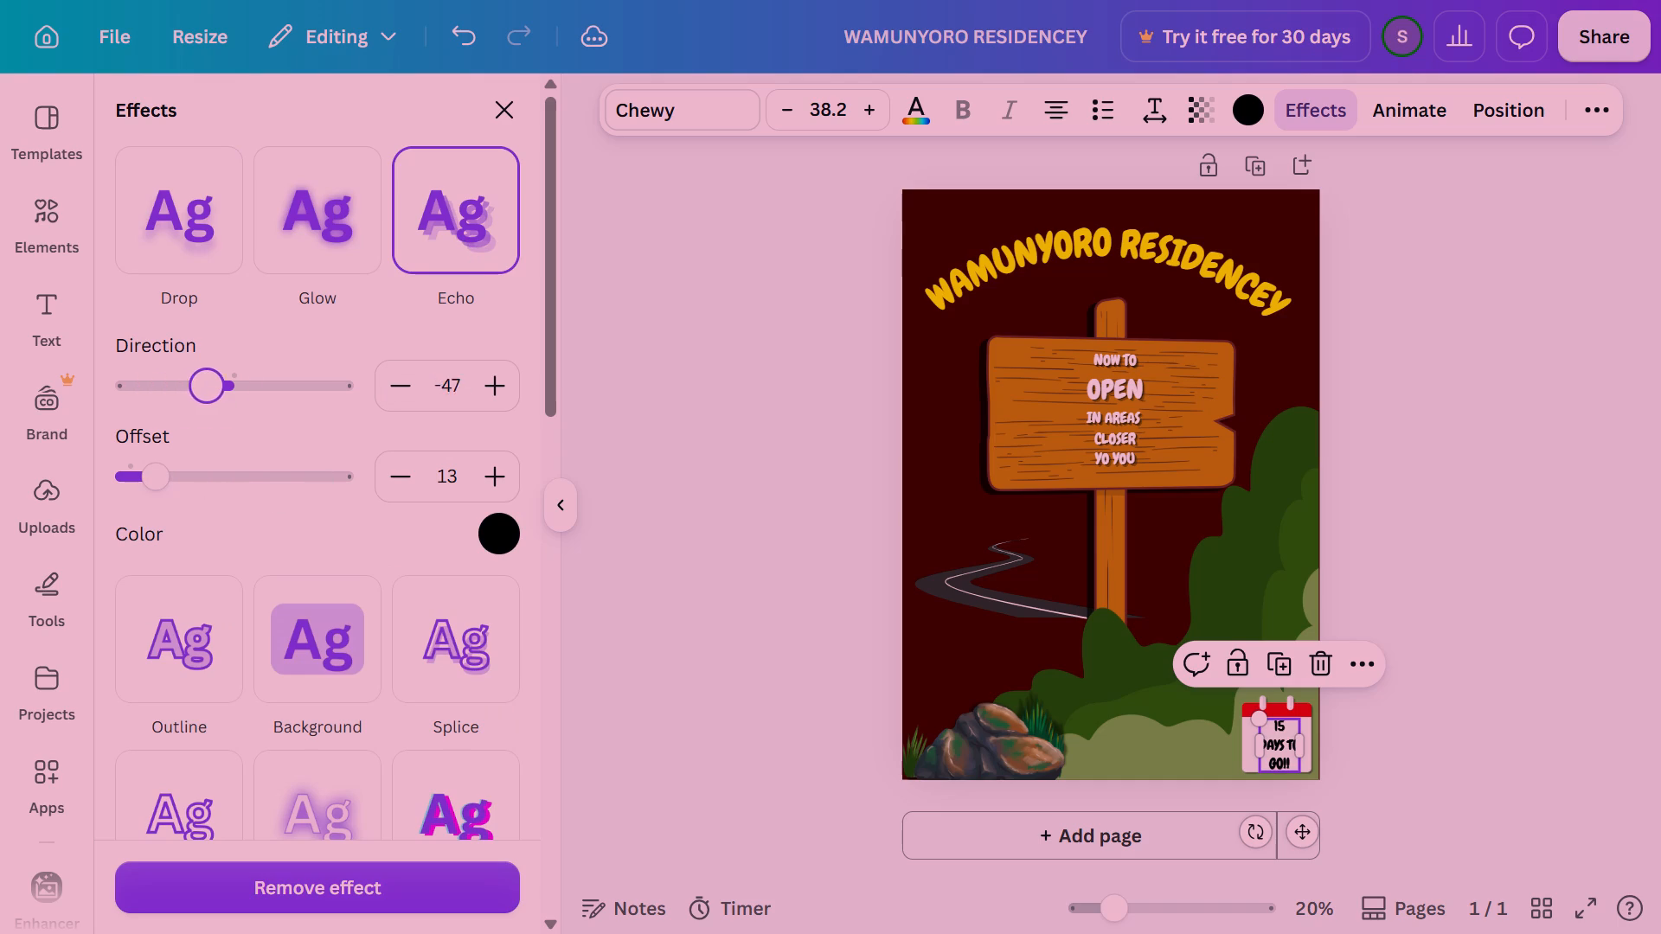
Fine-tune the Echo effect's direction on the calendar's countdown text and deselect the text.
{"action": "left_click_drag", "start_coordinate": [233, 393], "coordinate": [224, 390]}
{"action": "left_click", "coordinate": [1660, 387]}
{"action": "left_click", "coordinate": [1660, 387]}
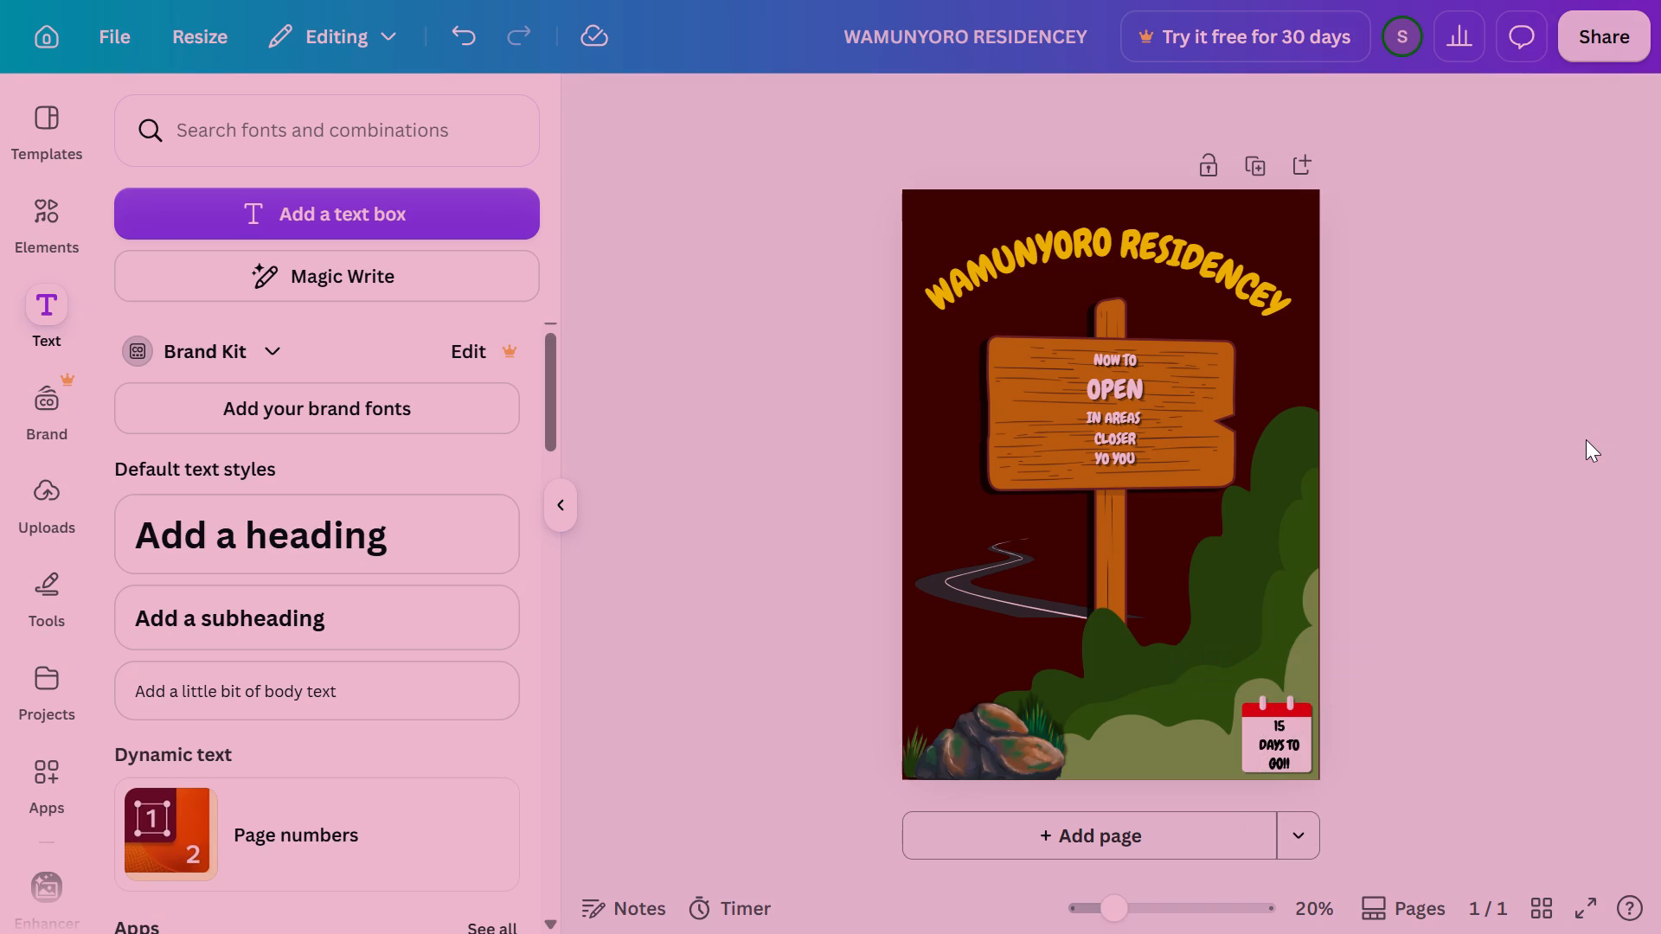
{"action": "left_click", "coordinate": [1476, 323]}
Download the finished poster as a PNG at size 1 with High quality.
{"action": "left_click", "coordinate": [1580, 31]}
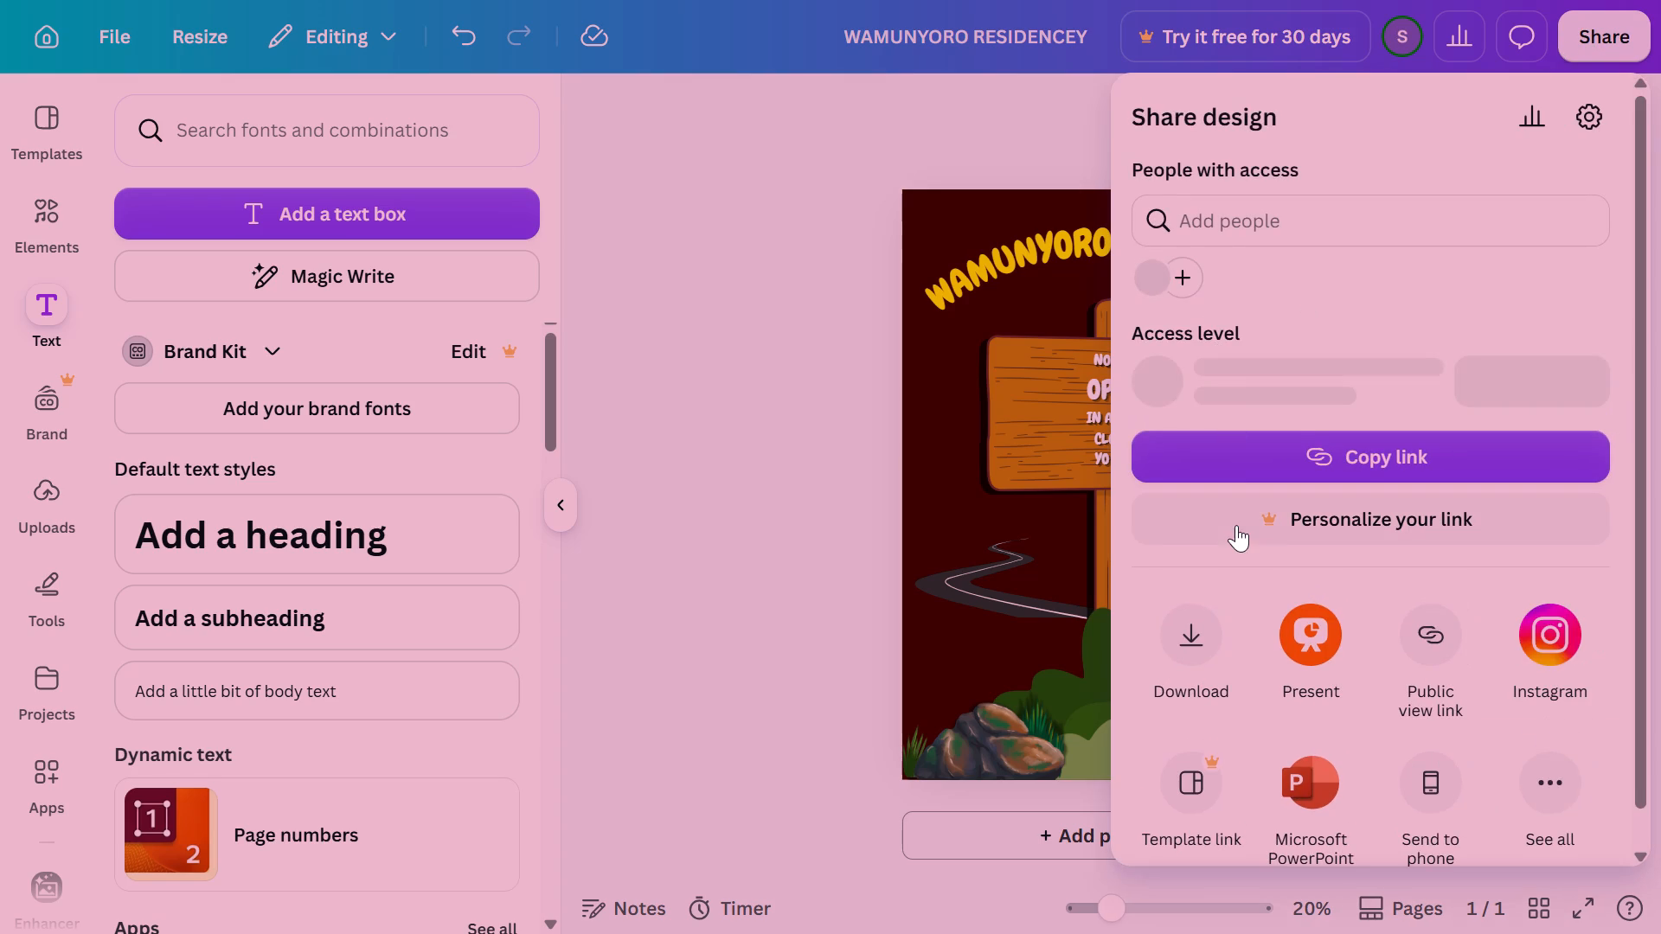
{"action": "left_click", "coordinate": [1186, 649]}
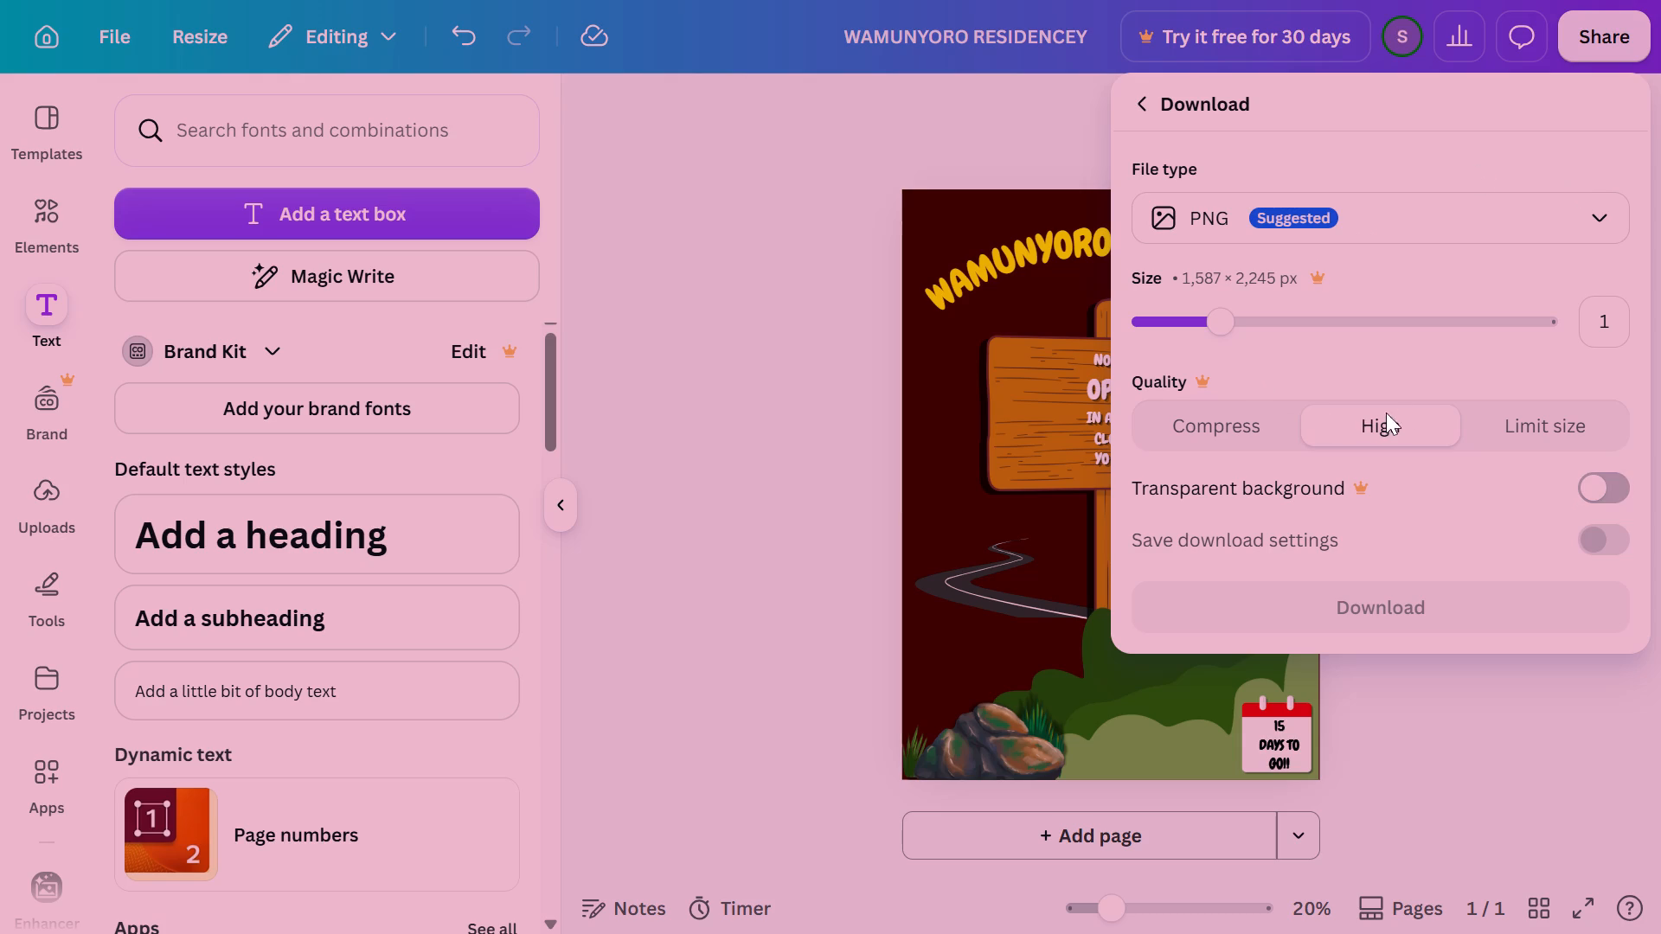
{"action": "left_click", "coordinate": [1414, 228]}
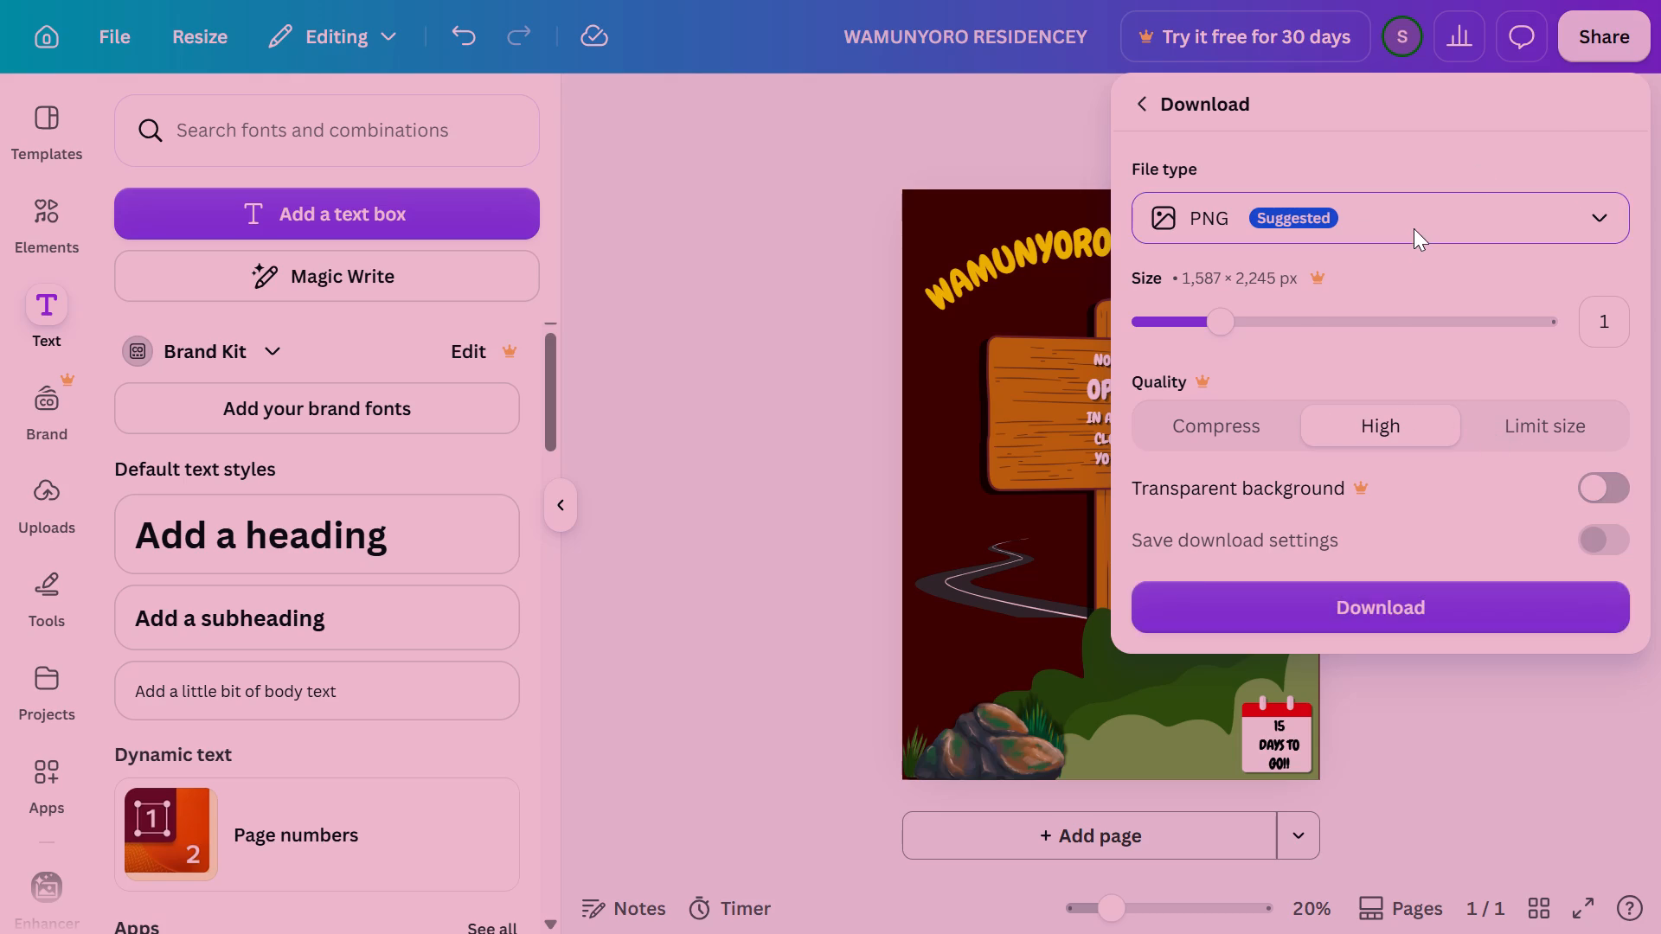
{"action": "left_click", "coordinate": [1414, 228]}
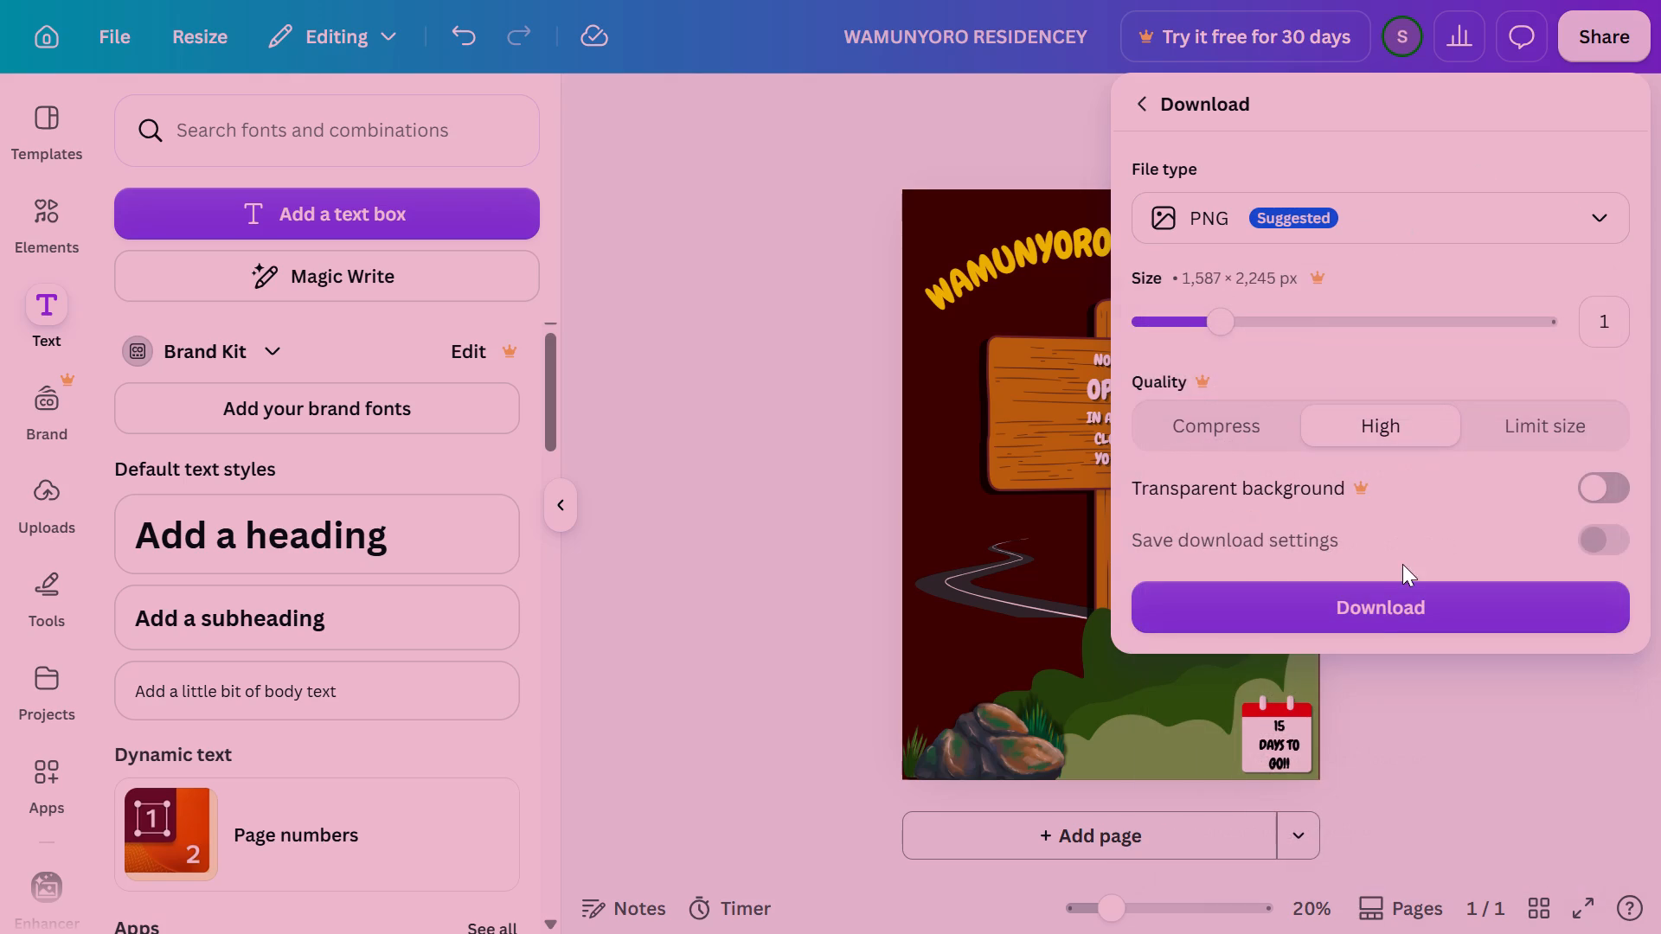
{"action": "left_click", "coordinate": [1372, 602]}
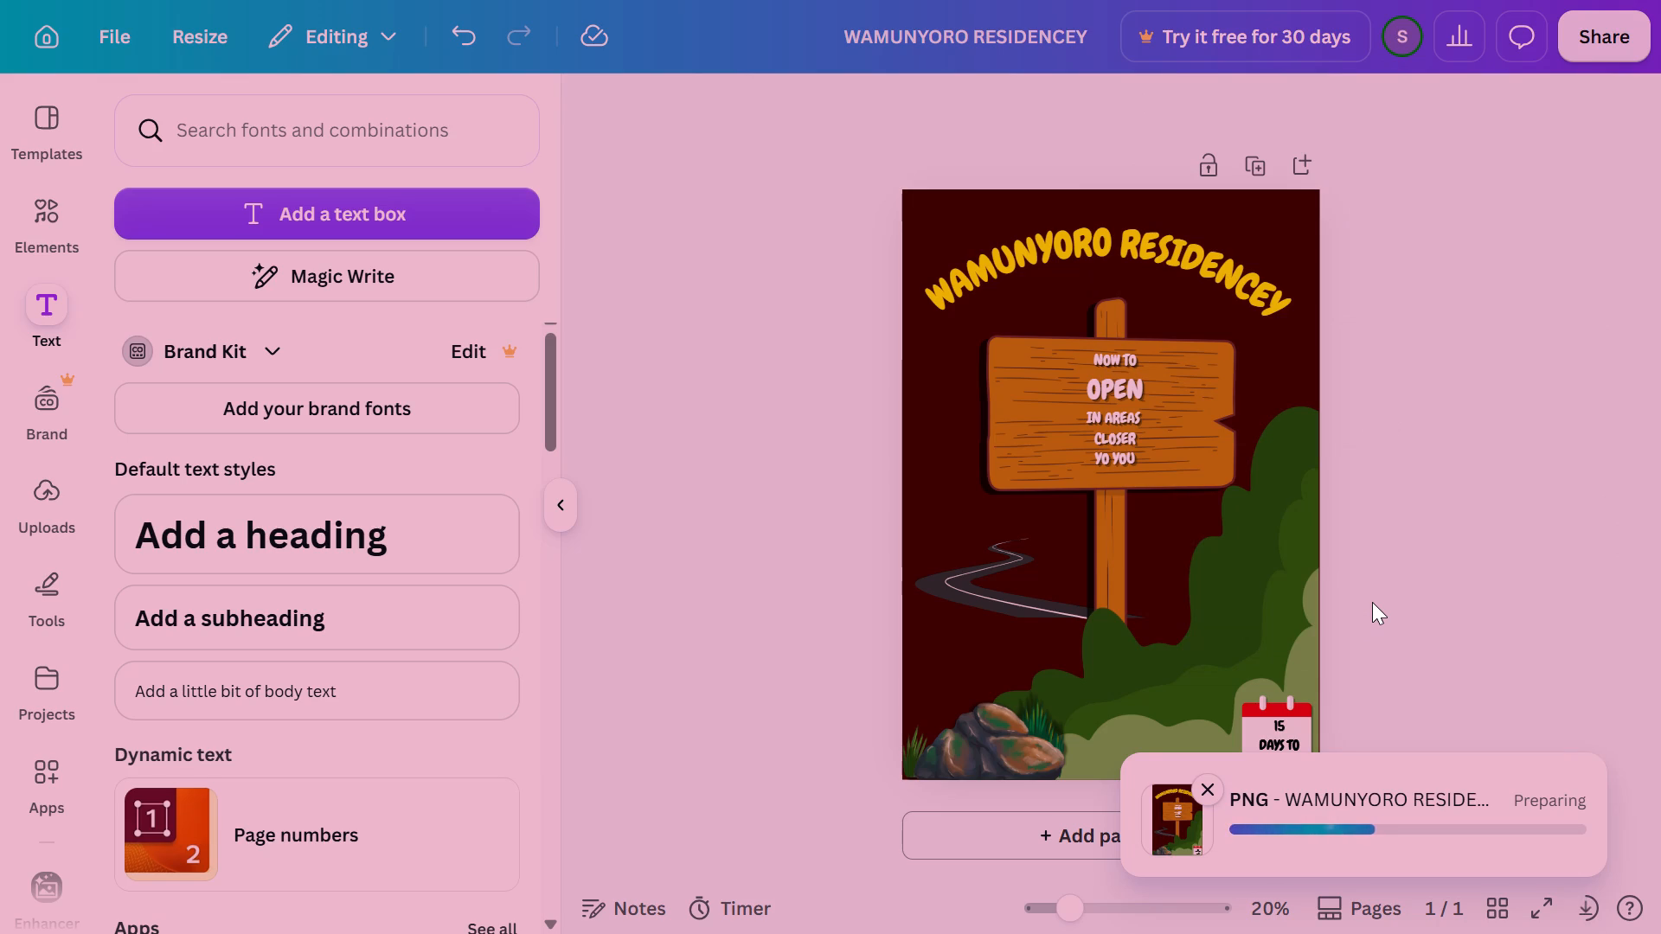
Exit the browser's full-screen mode with nothing selected on the poster.
{"action": "left_click", "coordinate": [818, 676]}
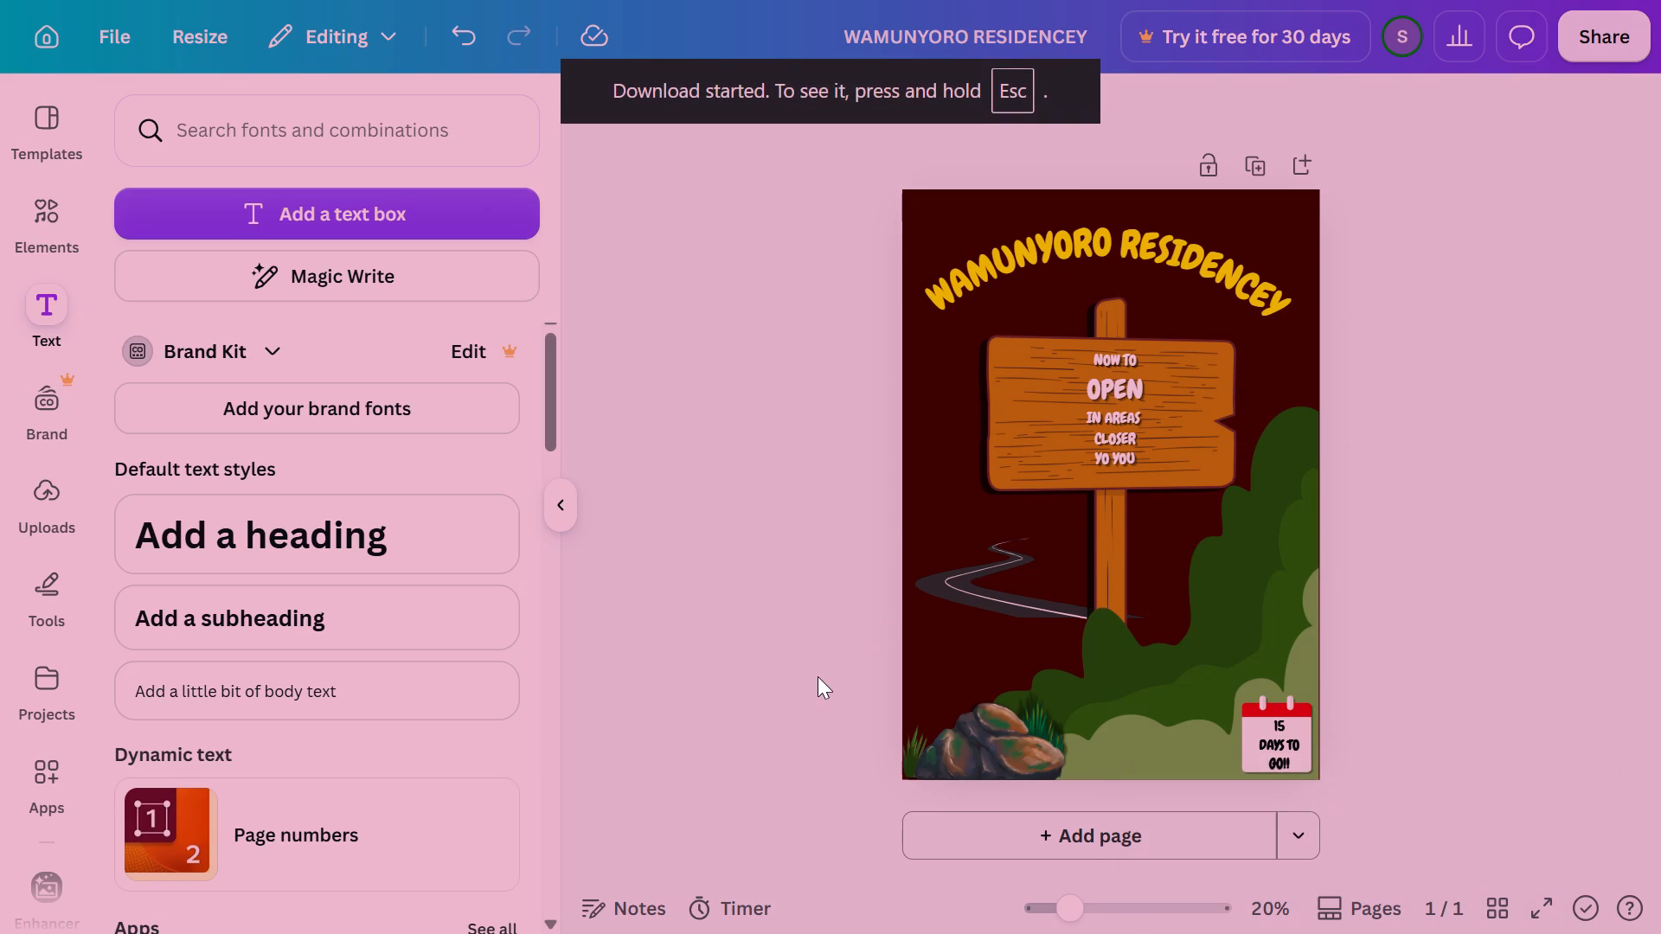
{"action": "key", "text": "F11"}
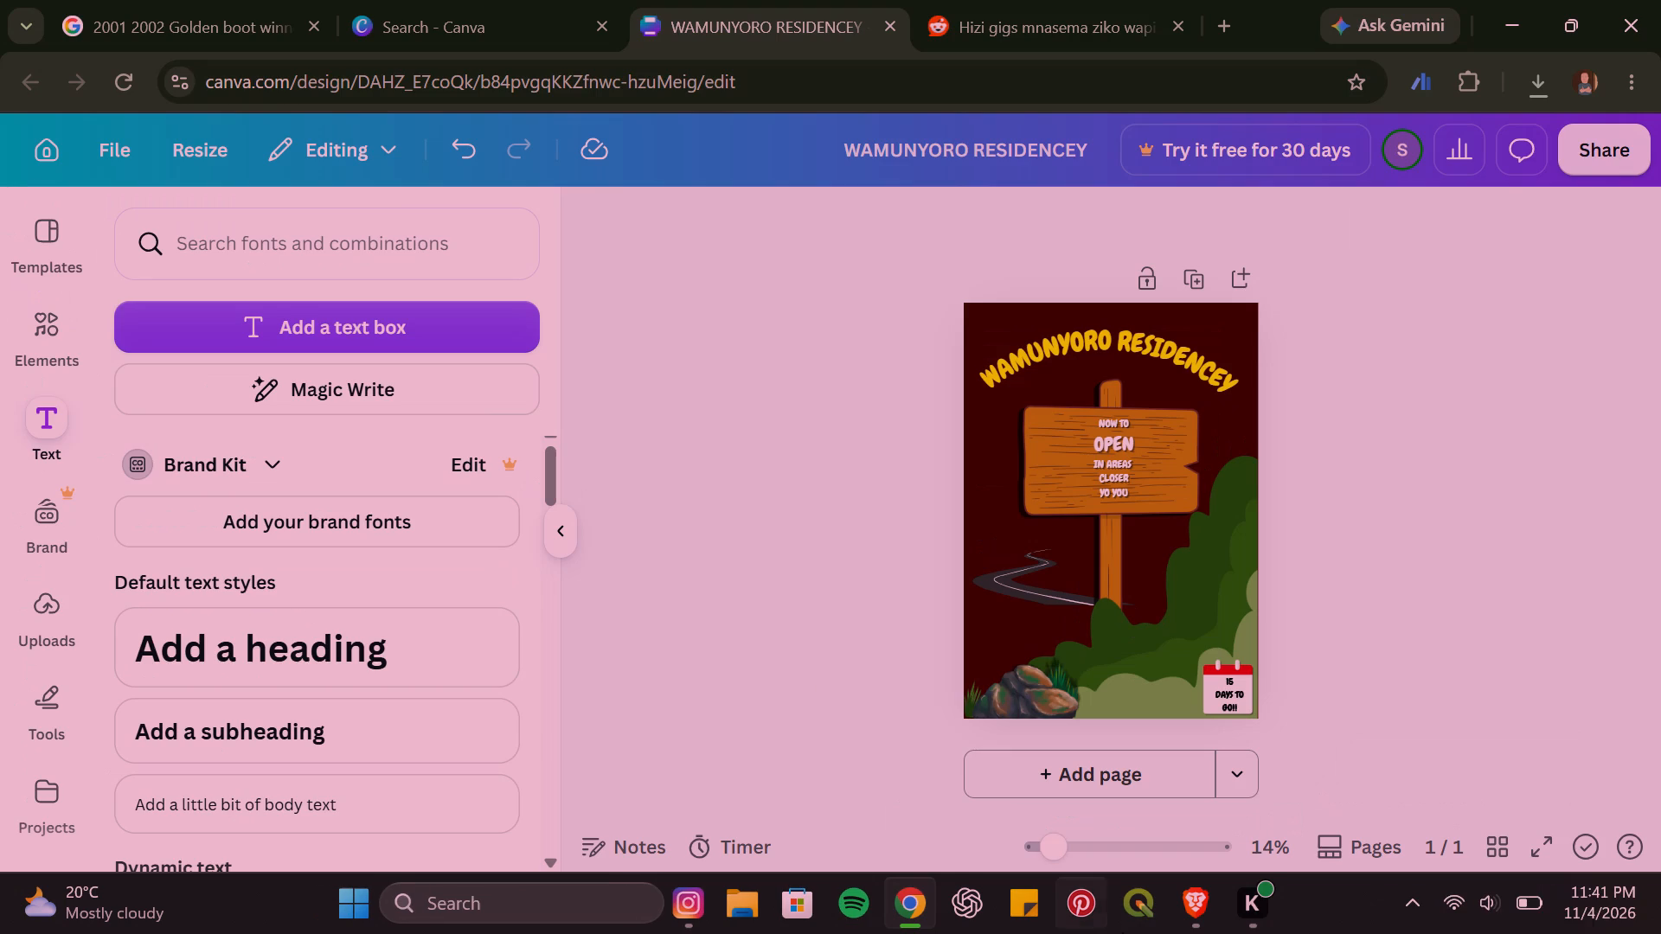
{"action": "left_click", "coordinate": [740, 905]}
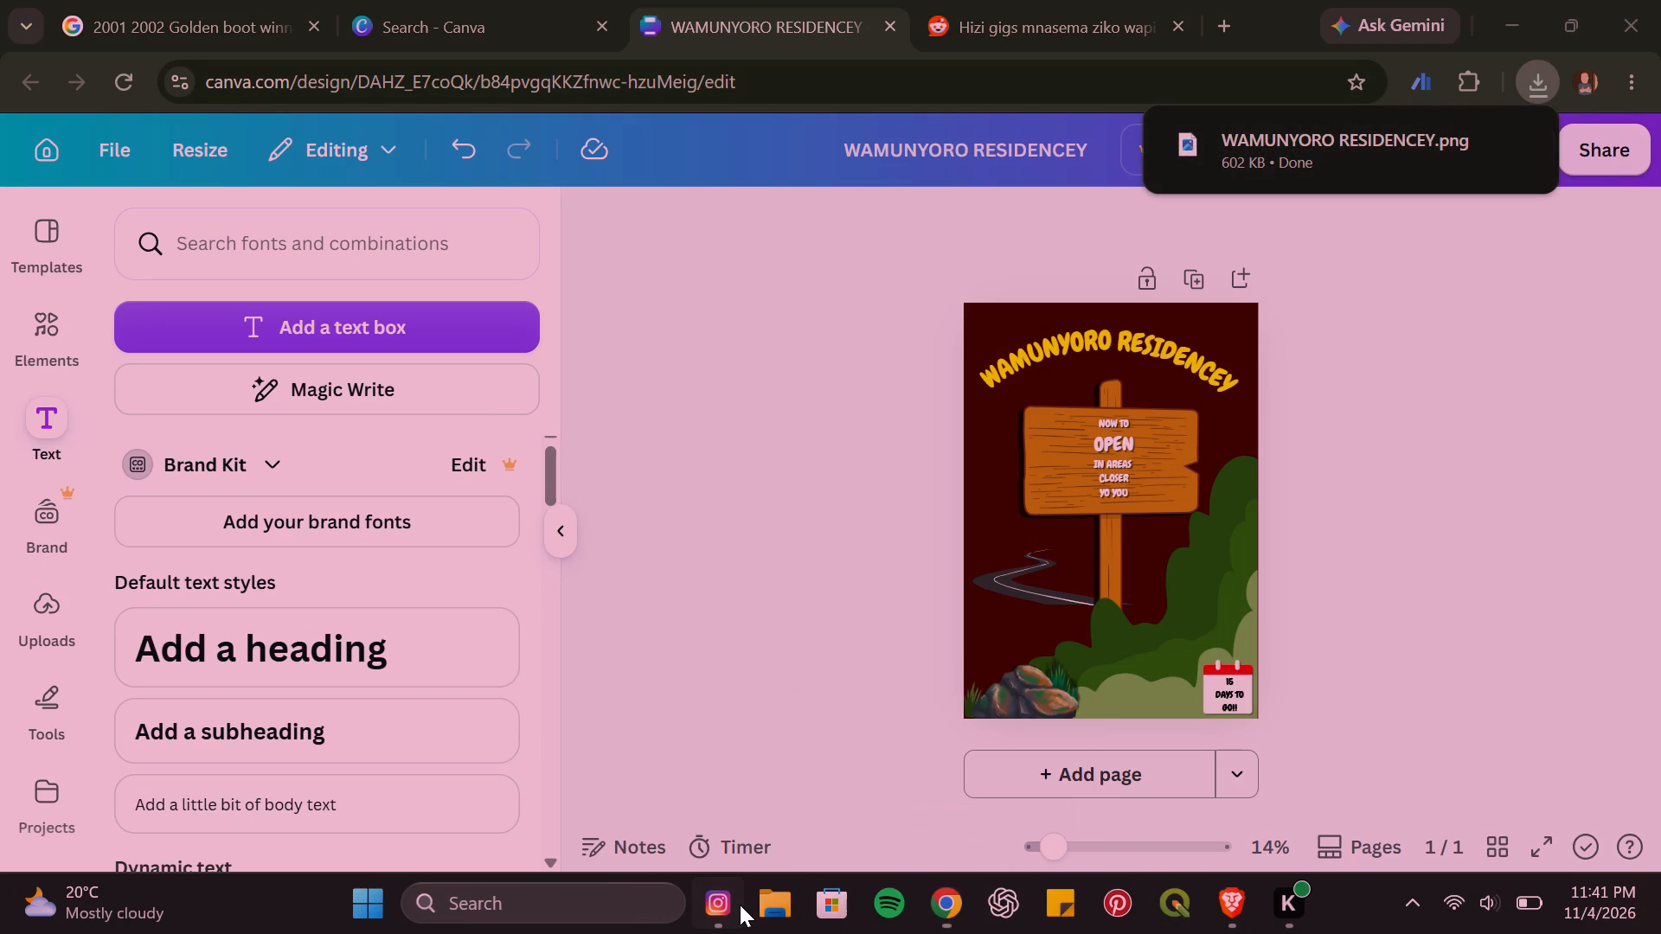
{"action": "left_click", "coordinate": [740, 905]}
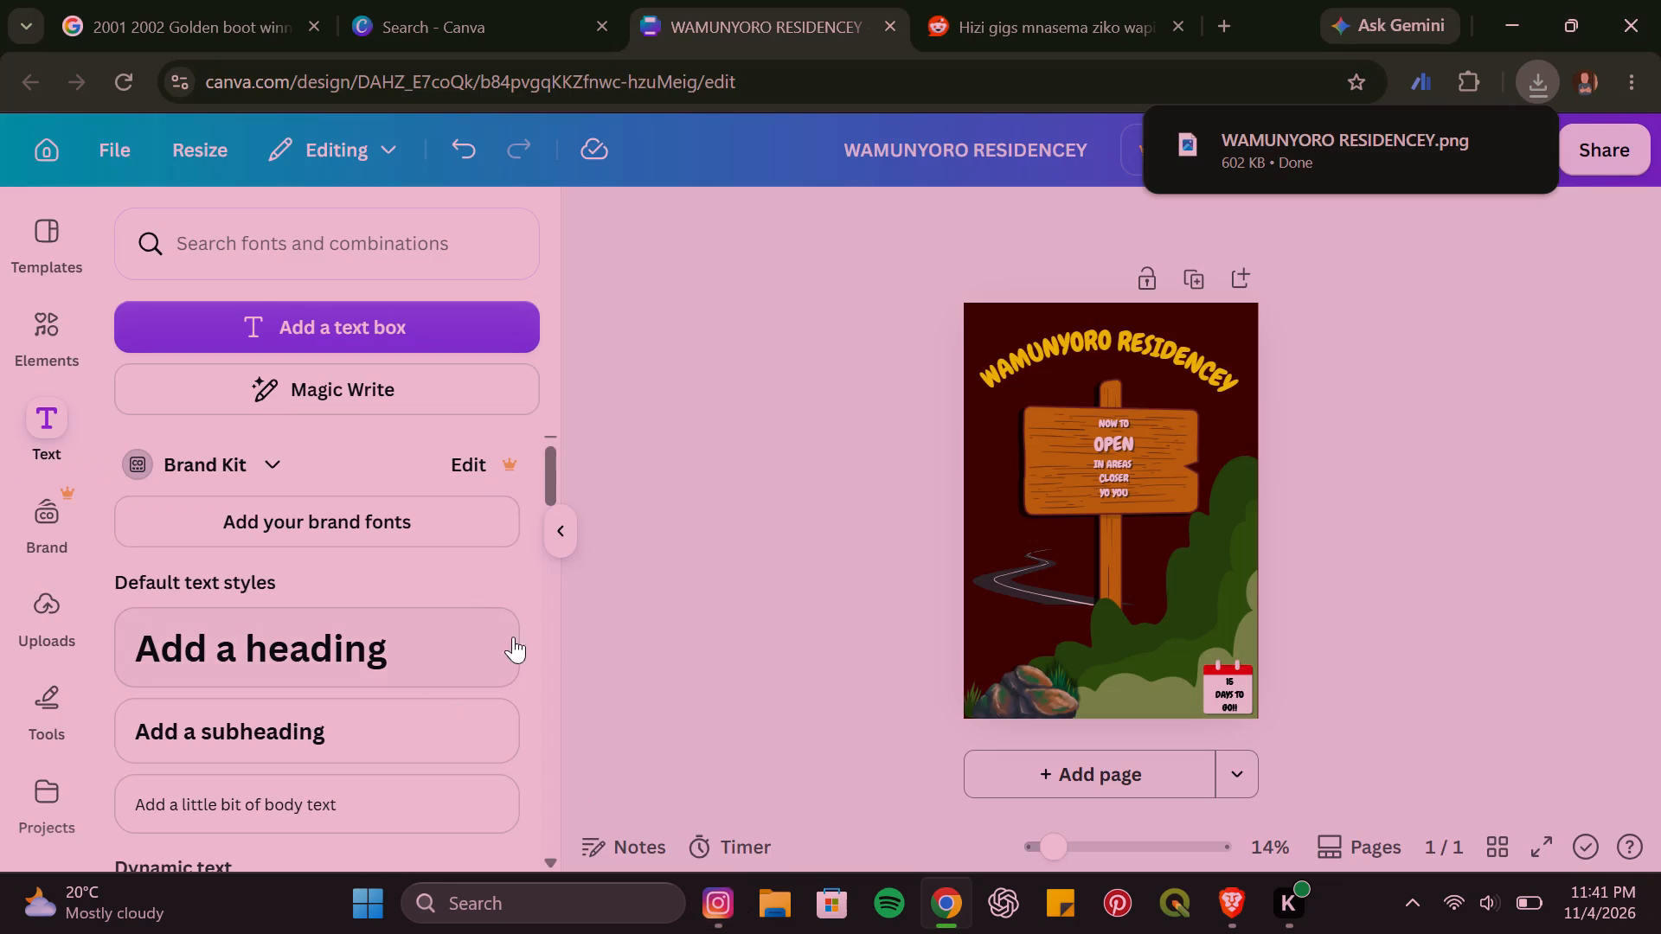
Leave the poster design and go back to the home page.
{"action": "left_click", "coordinate": [48, 145]}
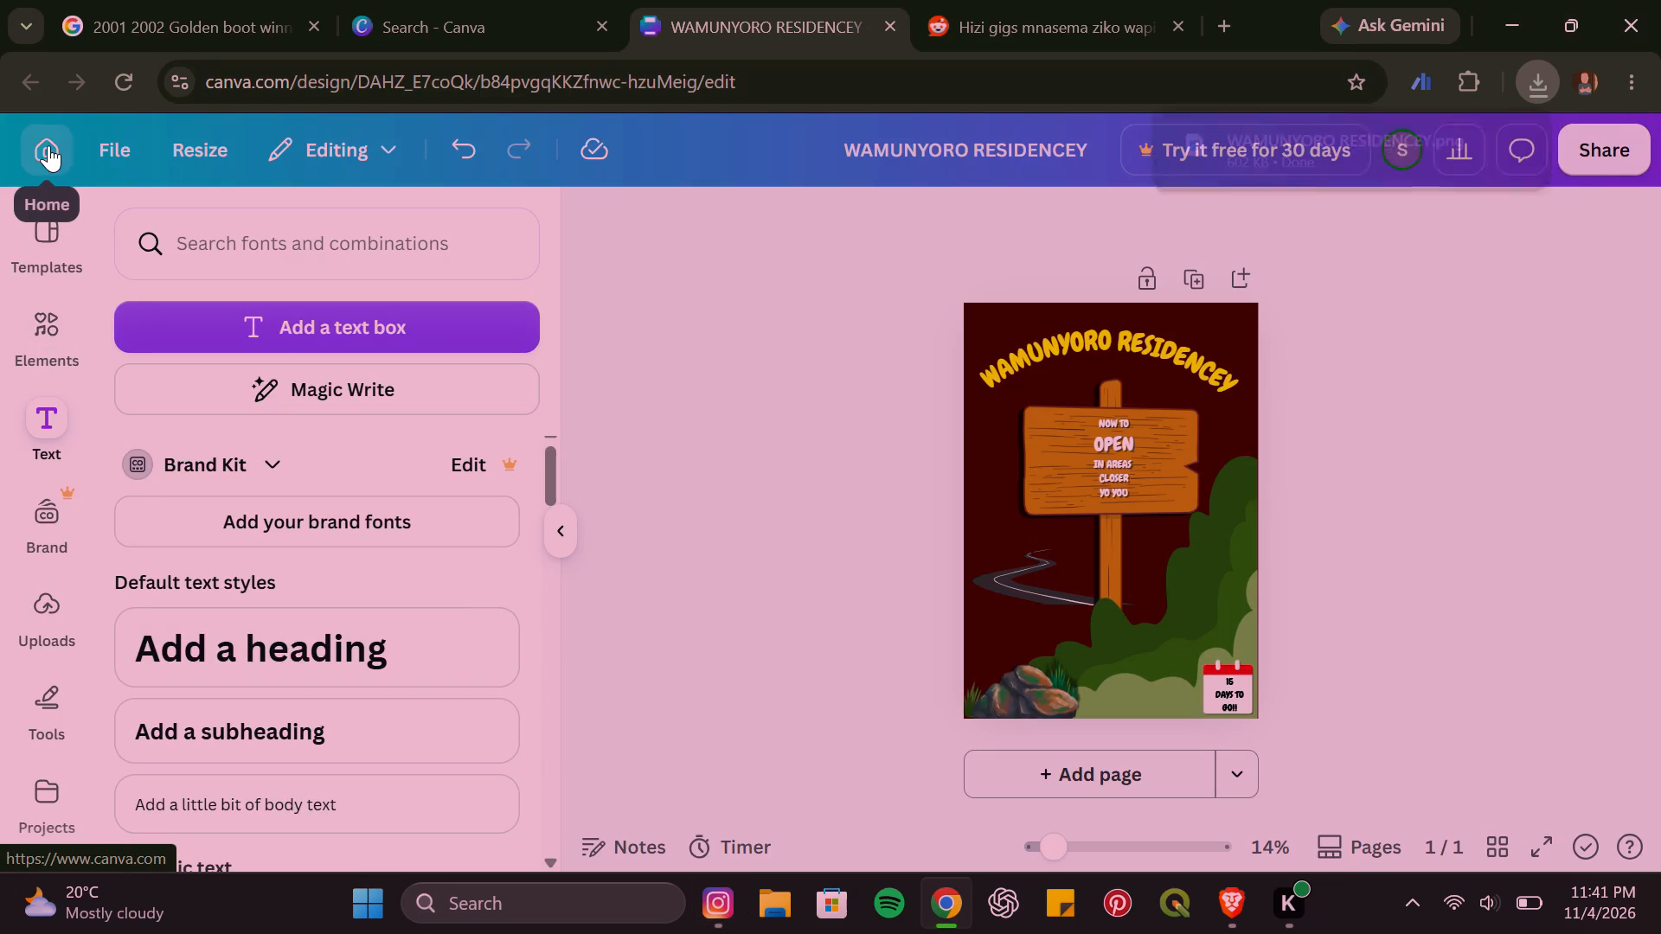